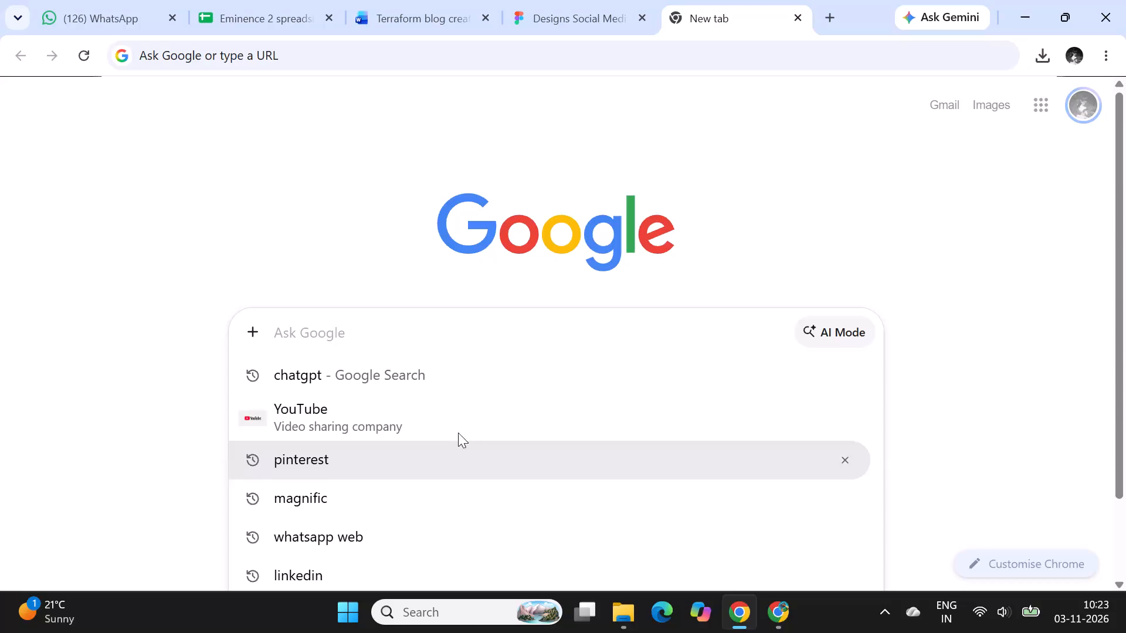
# Search Google for YouTube and open the YouTube website from the results.
pyautogui.click(423, 411)
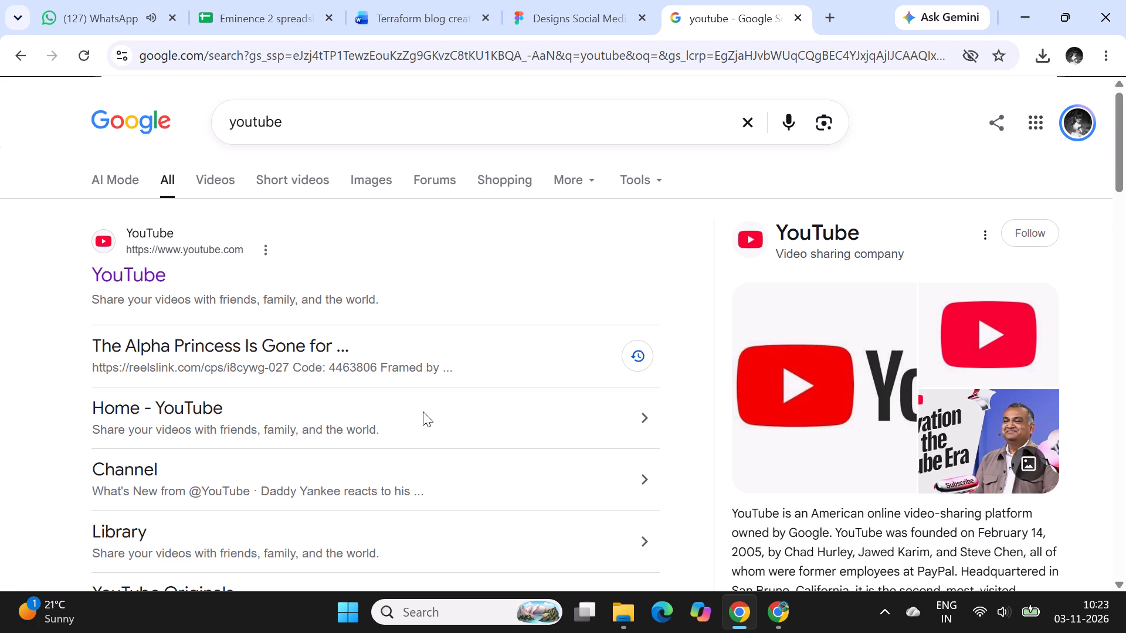
pyautogui.click(147, 247)
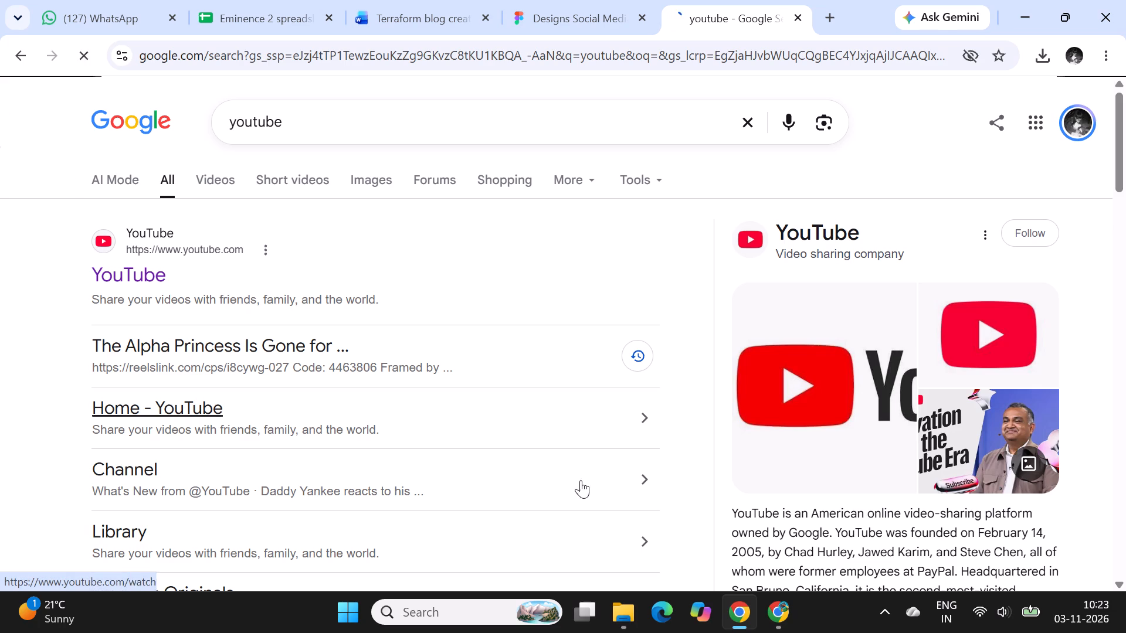
# Switch to File Explorer and open the "qburst task 2 30oct psd" file from last week's Downloads in Photoshop.
pyautogui.click(630, 604)
pyautogui.click(683, 195)
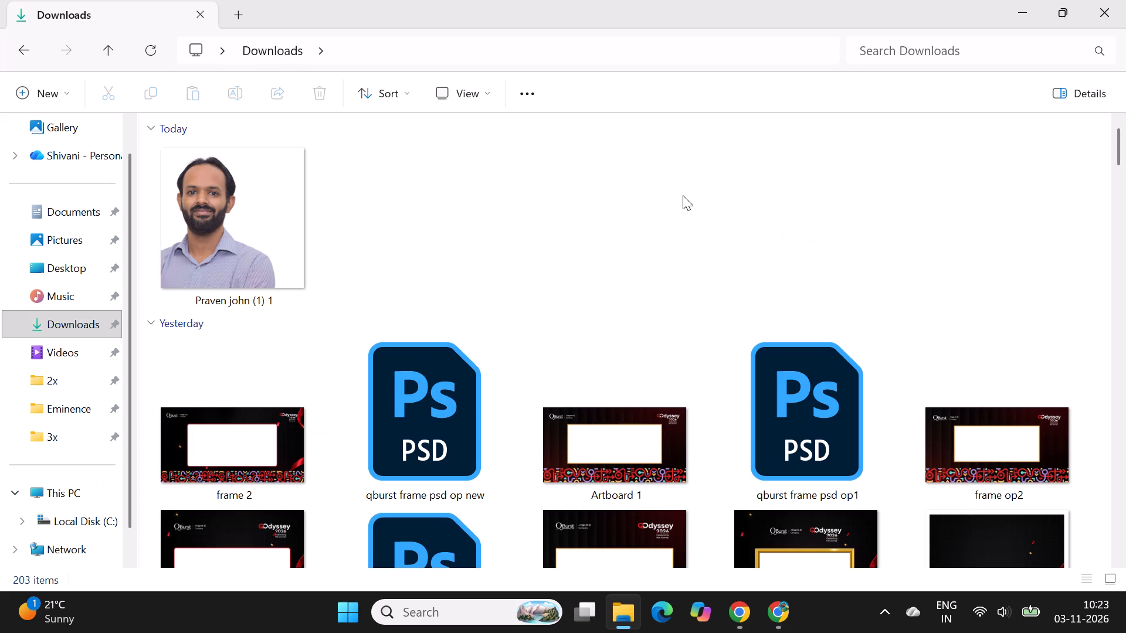
pyautogui.scroll(-2, 679, 198)
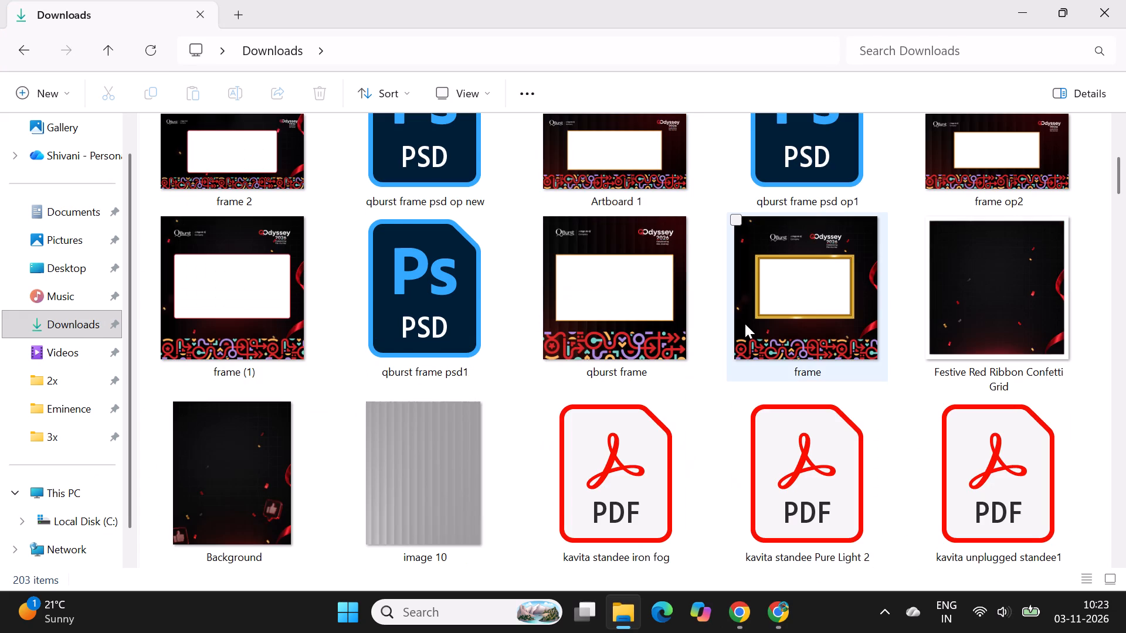
pyautogui.scroll(-2, 745, 324)
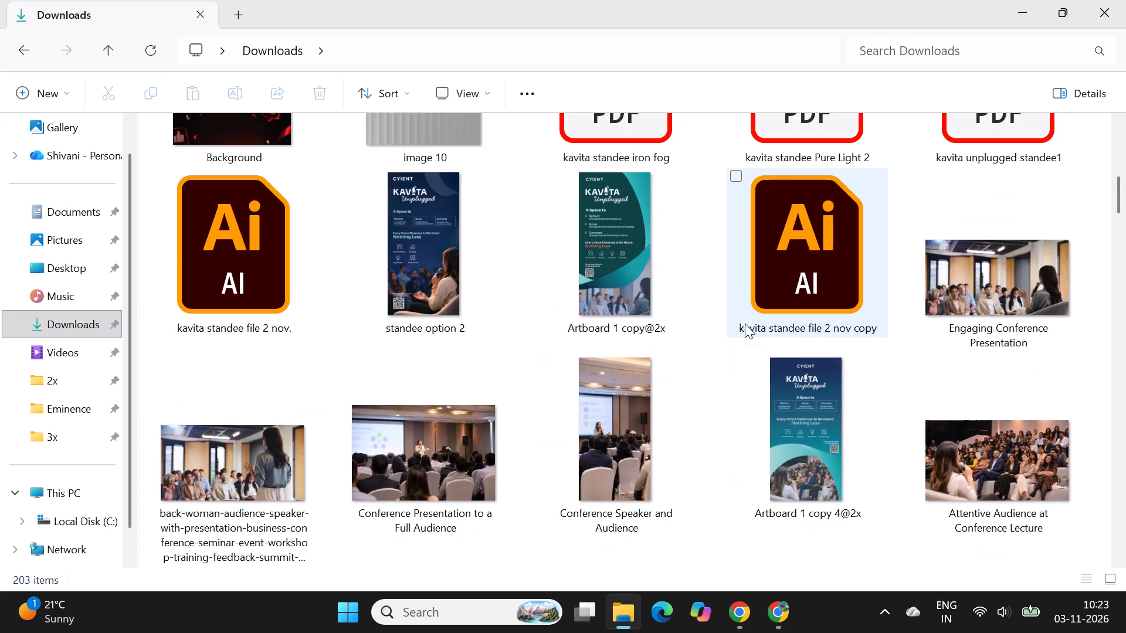
pyautogui.scroll(-4, 745, 324)
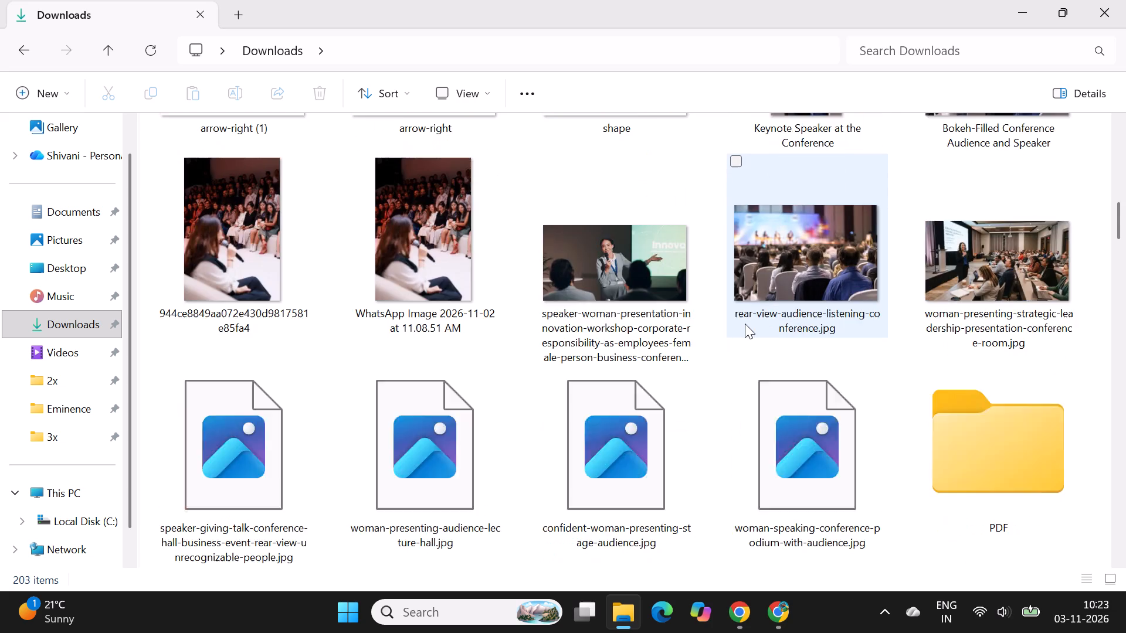
pyautogui.scroll(-2, 745, 324)
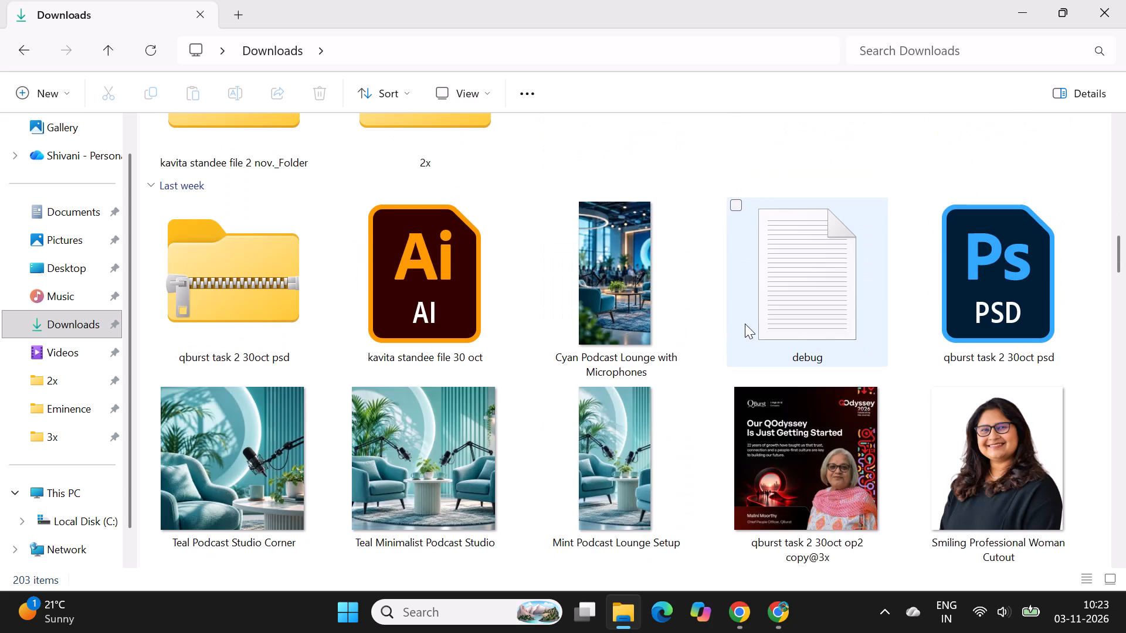
pyautogui.doubleClick(1009, 297)
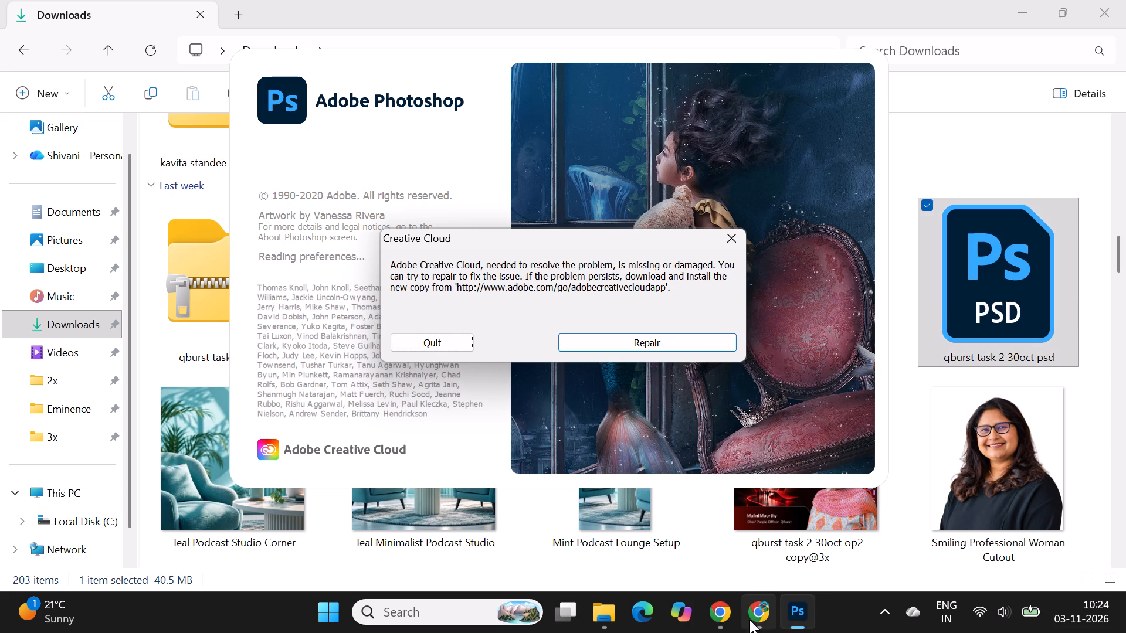
# Switch to Chrome and review the "Terraform blog creative" document's copy, logo and ratio instructions, and reference images.
pyautogui.click(724, 616)
pyautogui.click(390, 11)
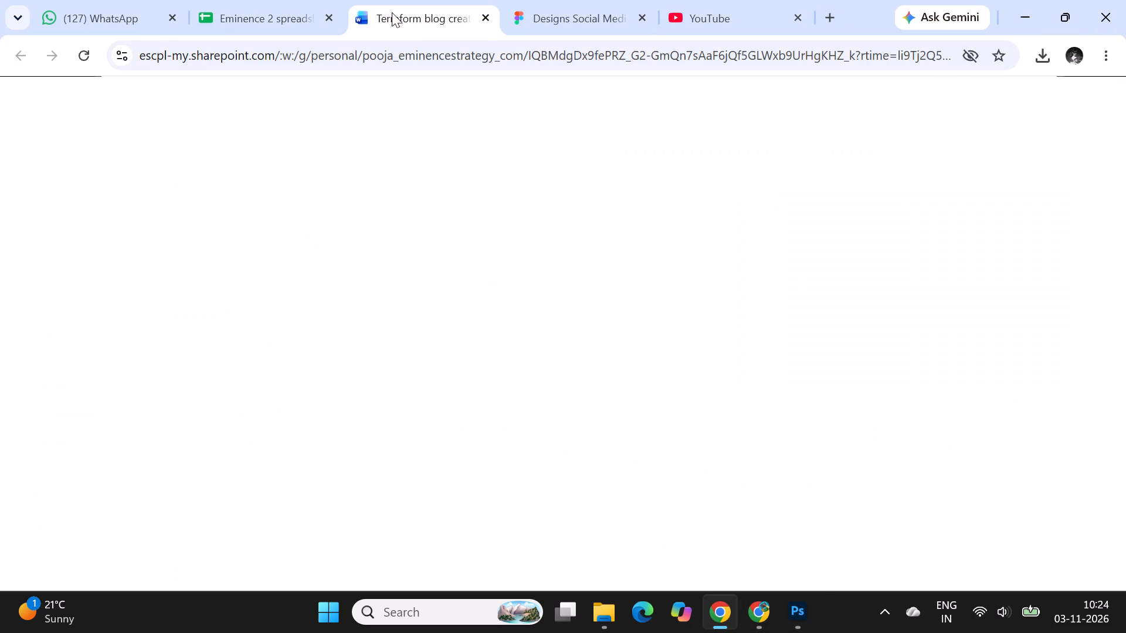
pyautogui.scroll(-1, 428, 350)
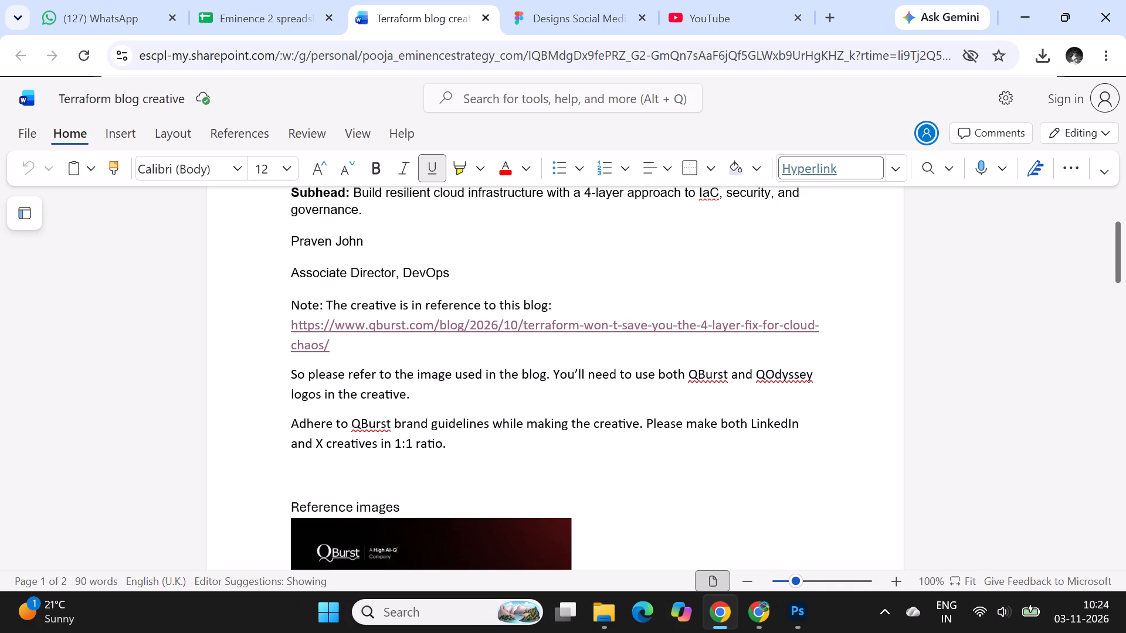
pyautogui.scroll(-11, 427, 350)
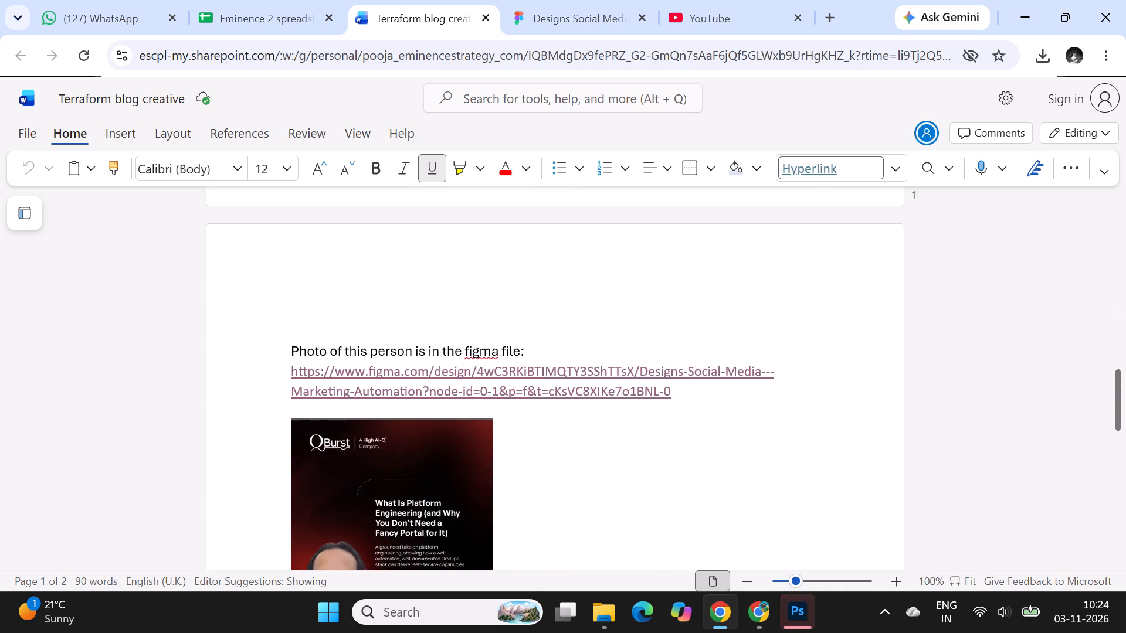
pyautogui.scroll(16, 427, 350)
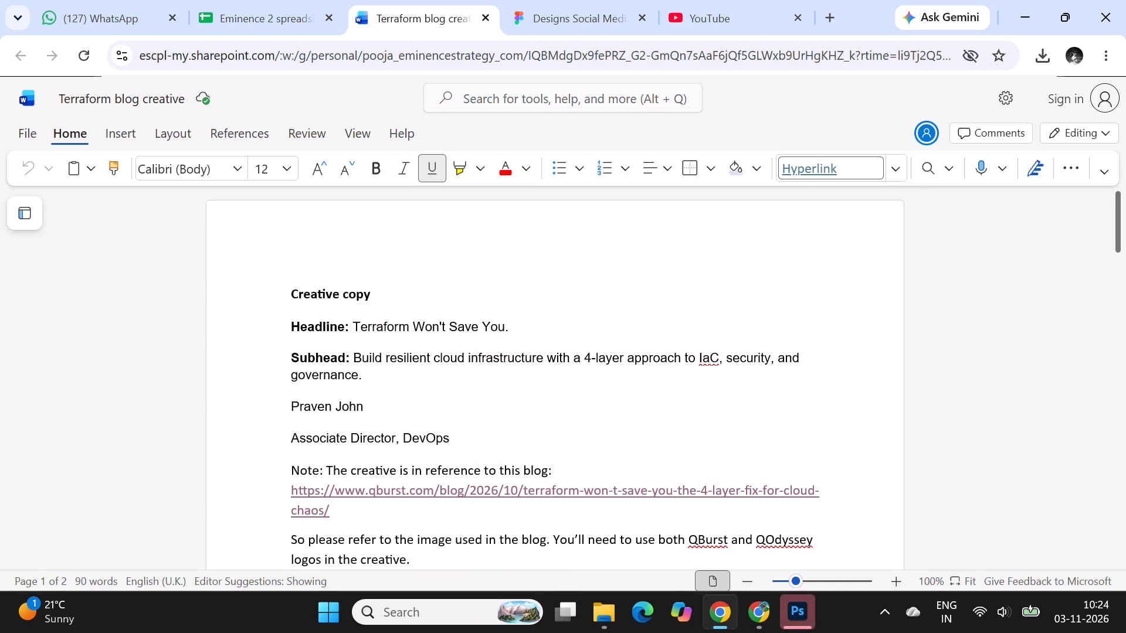
pyautogui.scroll(-1, 427, 350)
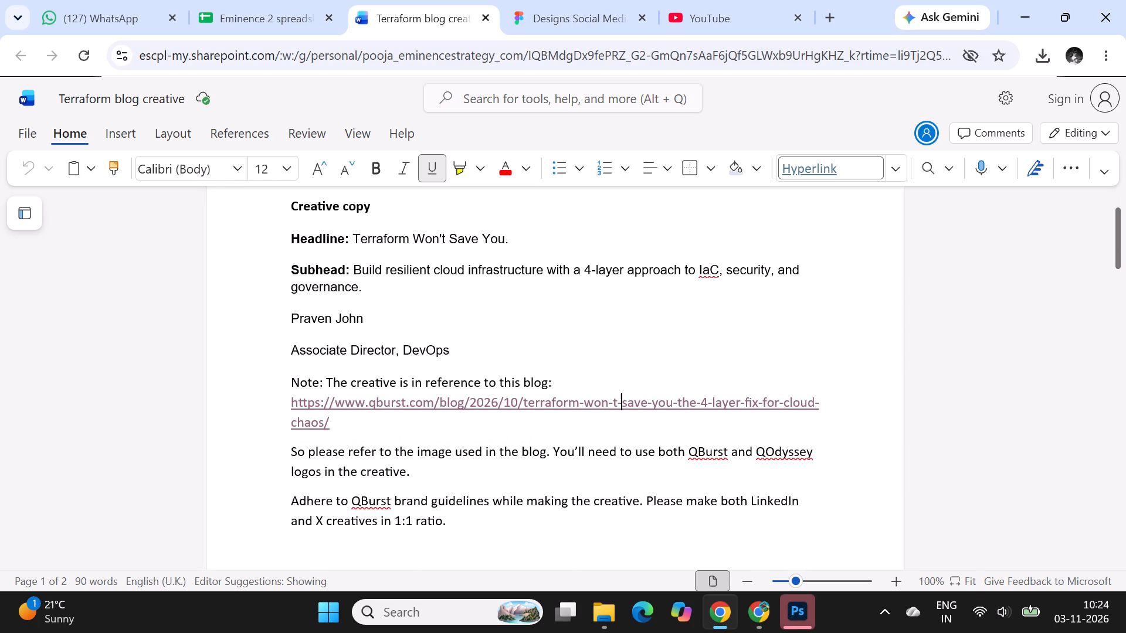
pyautogui.scroll(-1, 425, 349)
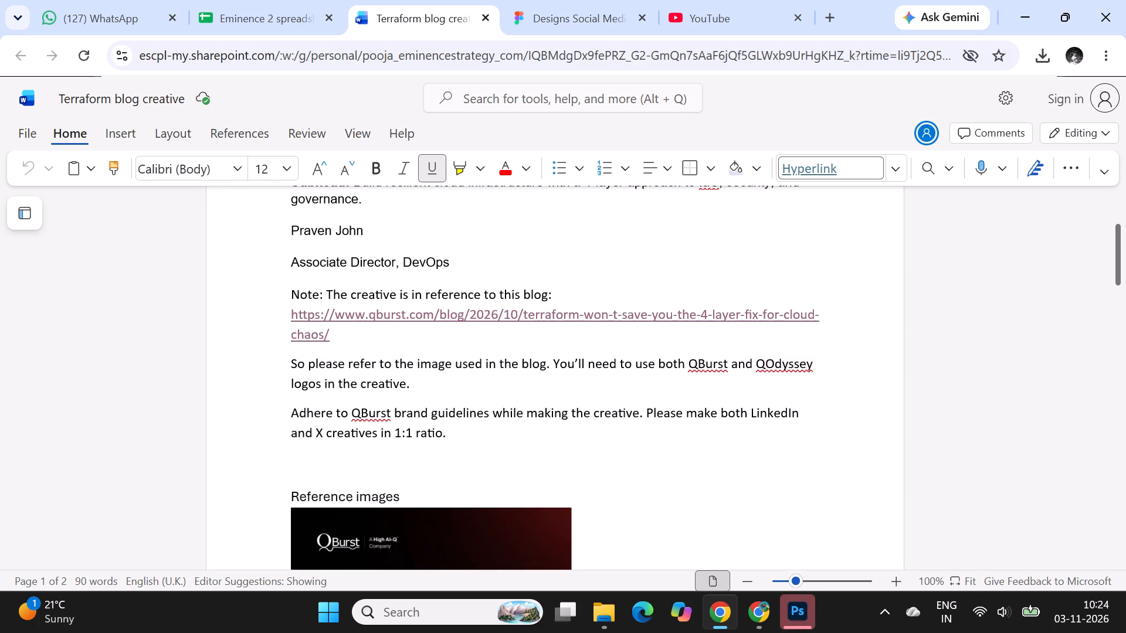
pyautogui.moveTo(753, 362); pyautogui.dragTo(759, 360)
pyautogui.click(868, 421)
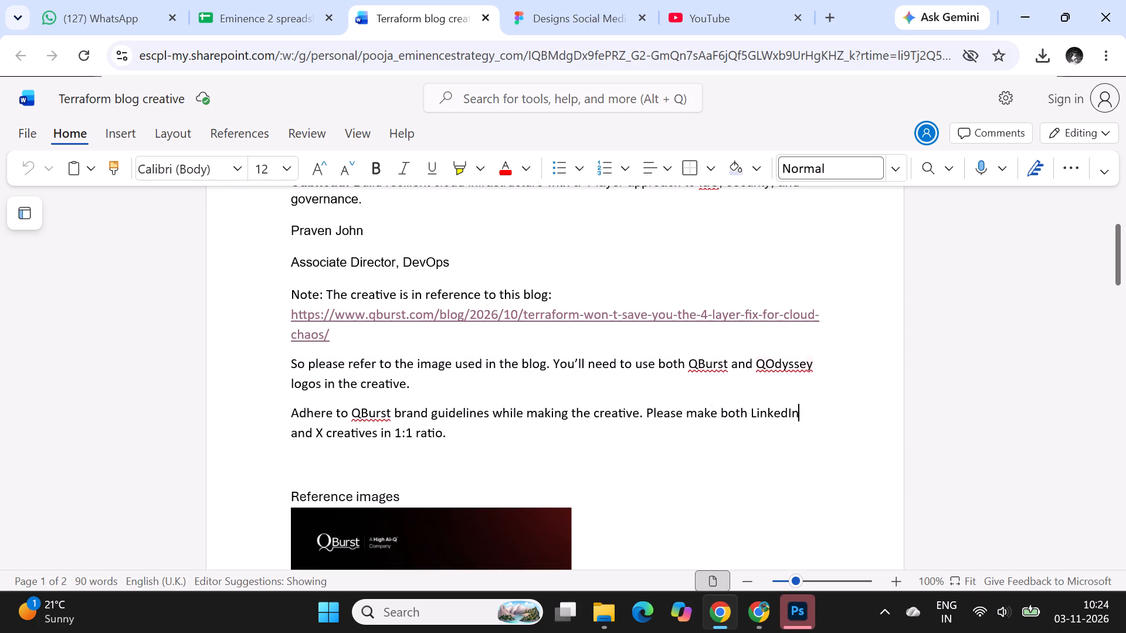
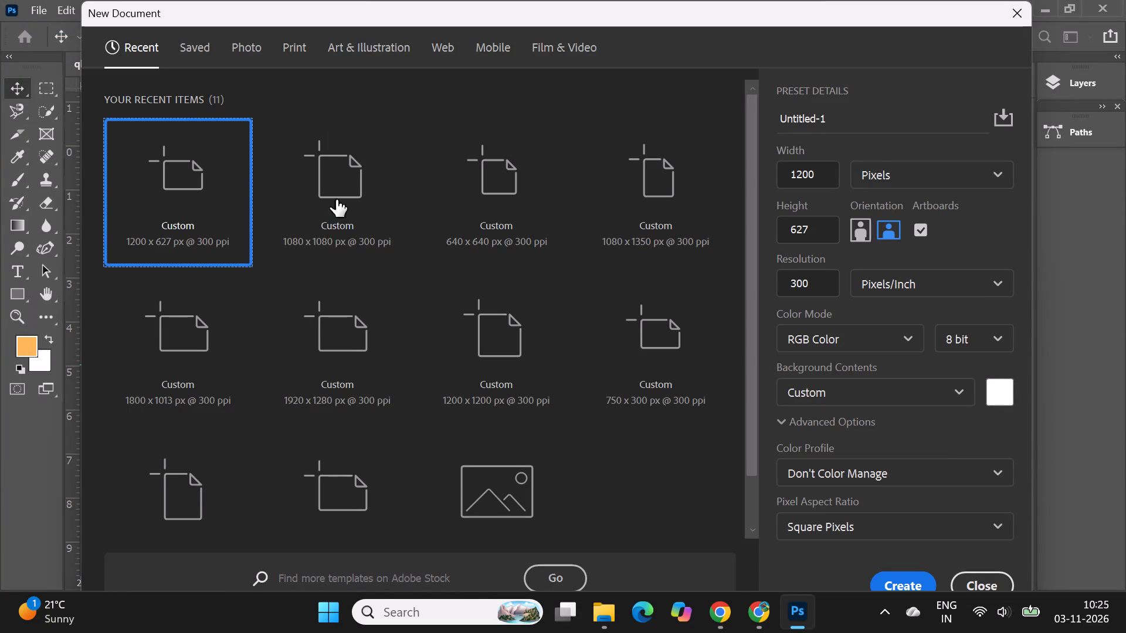
# Create a new 1080 x 1080 px document at 300 ppi from the recent custom preset.
pyautogui.click(320, 202)
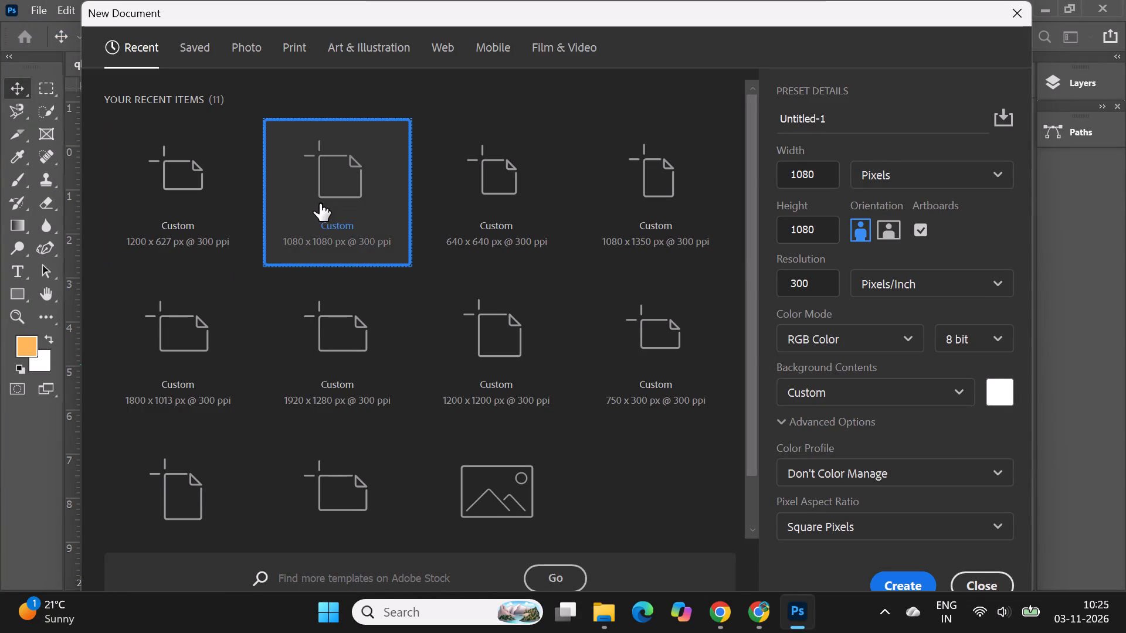
pyautogui.click(913, 577)
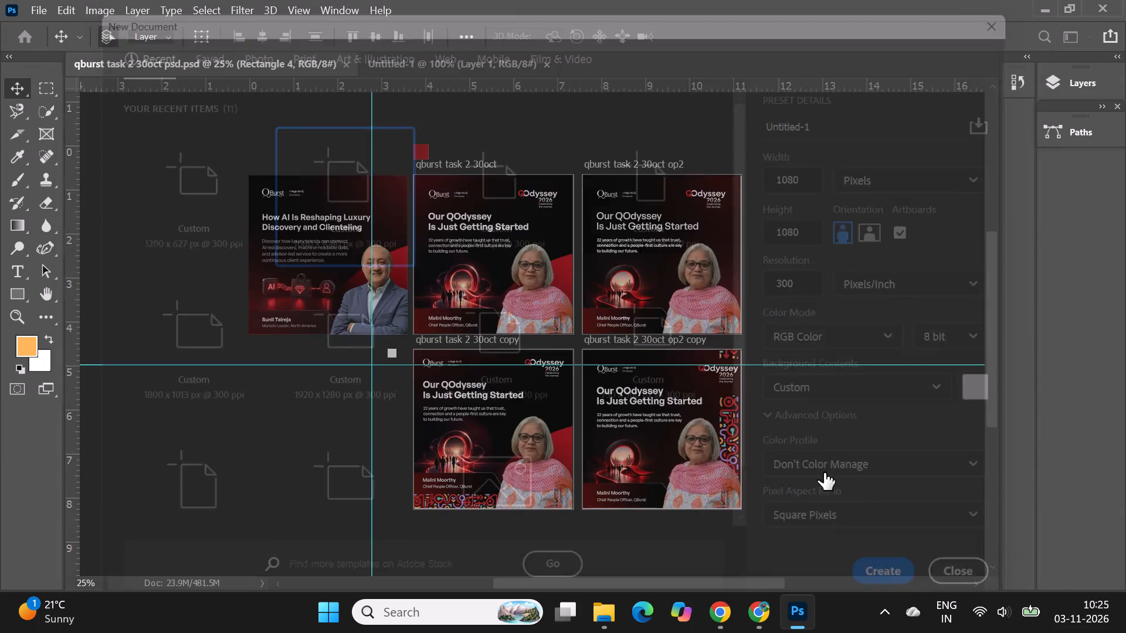
pyautogui.scroll(-7, 394, 197)
# Copy the "qburst task 2 30oct" artboard from the earlier QBurst PSD and paste it into the new Untitled-1 document.
pyautogui.click(314, 67)
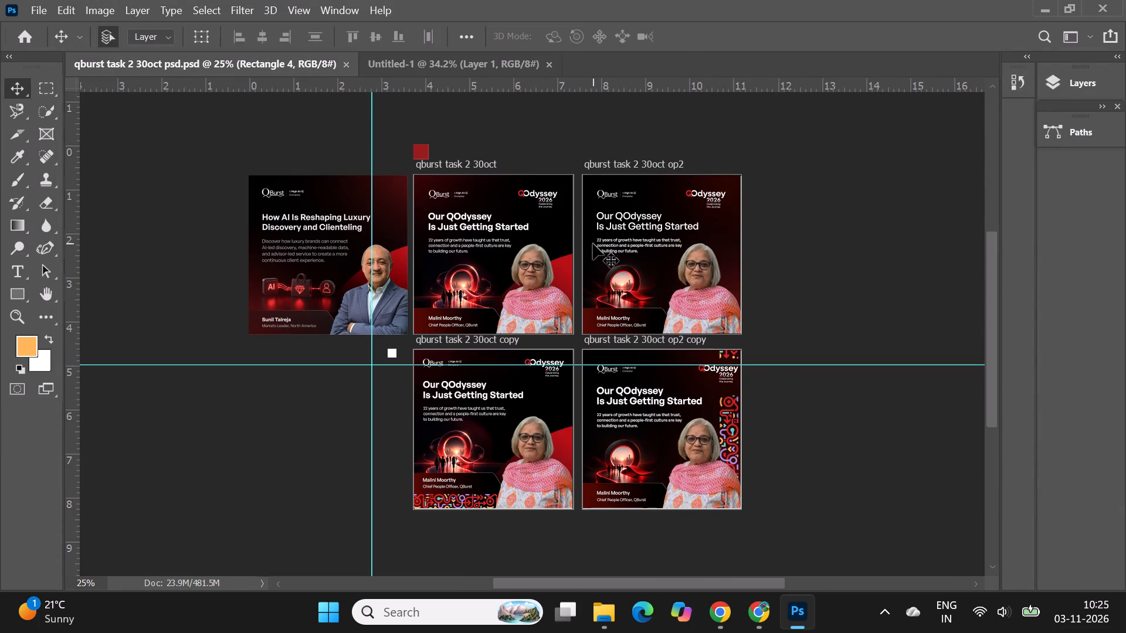
pyautogui.click(450, 165)
pyautogui.hotkey('ctrl', 'c')
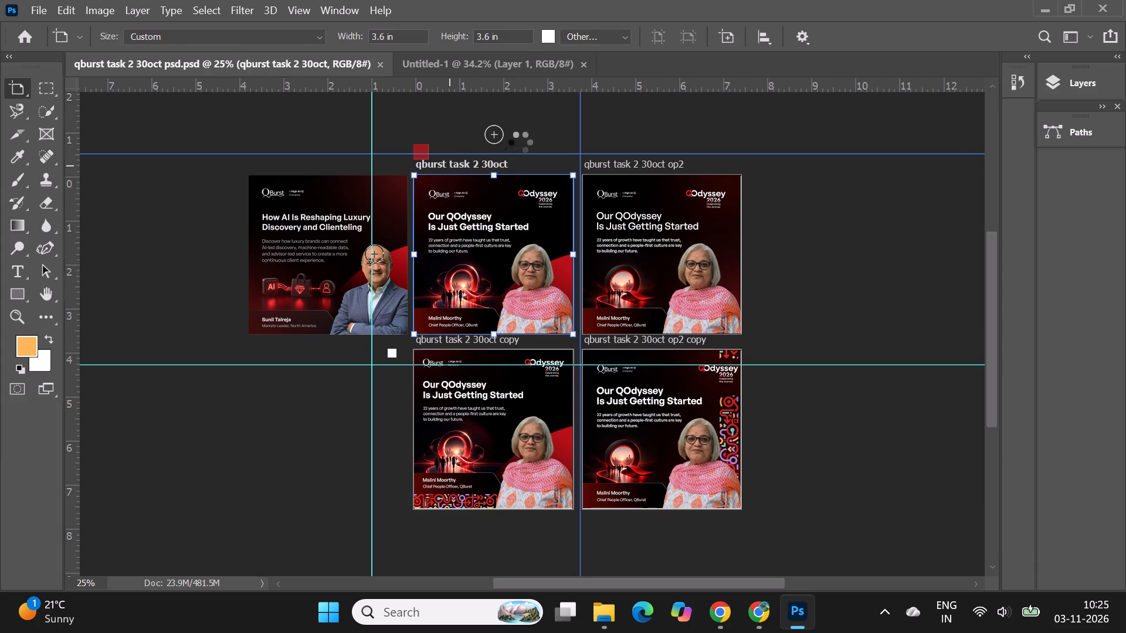
pyautogui.click(501, 68)
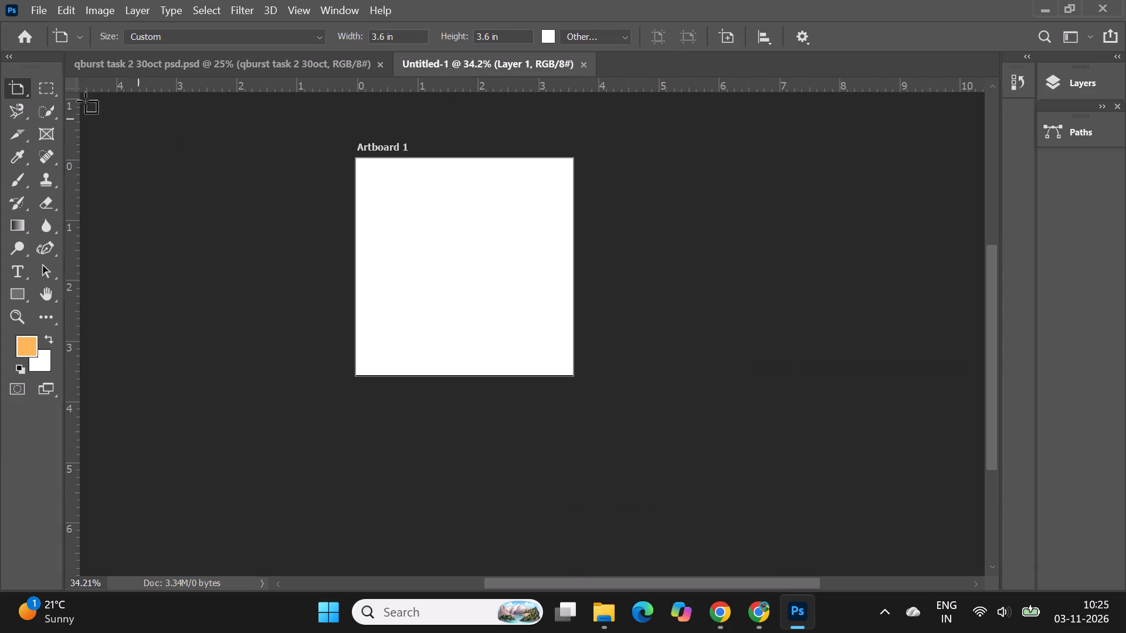
pyautogui.rightClick(25, 95)
pyautogui.click(57, 93)
pyautogui.click(275, 225)
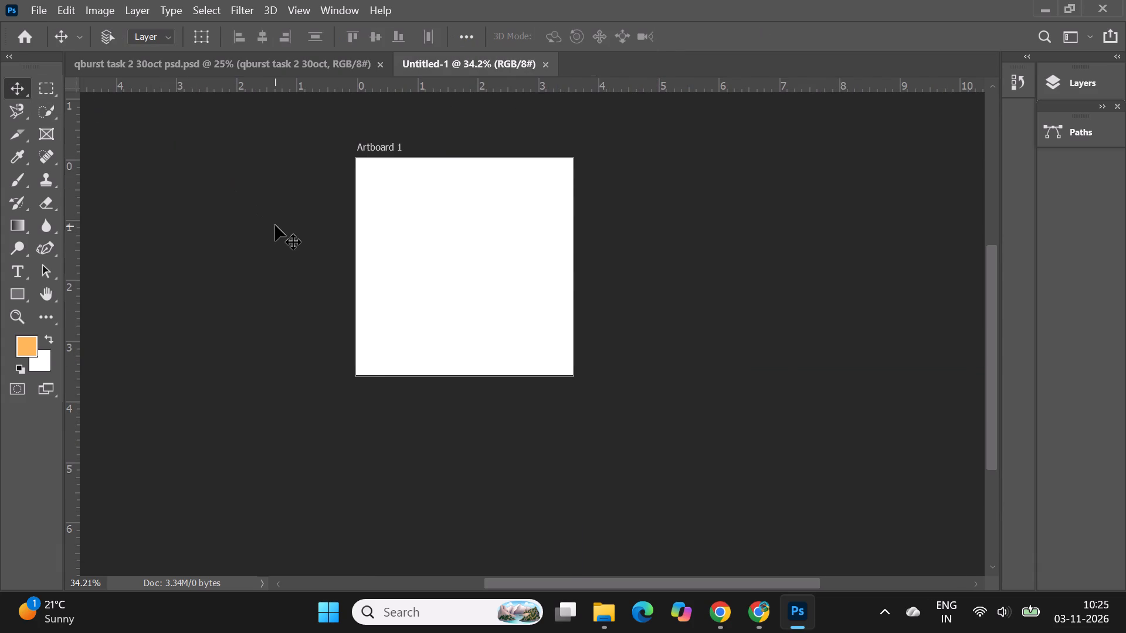
pyautogui.hotkey('ctrl', 'v')
pyautogui.click(794, 303)
# Move the pasted artboard about 3.97 in horizontally so it sits just right of Artboard 1 with their tops aligned.
pyautogui.moveTo(416, 154); pyautogui.dragTo(446, 156)
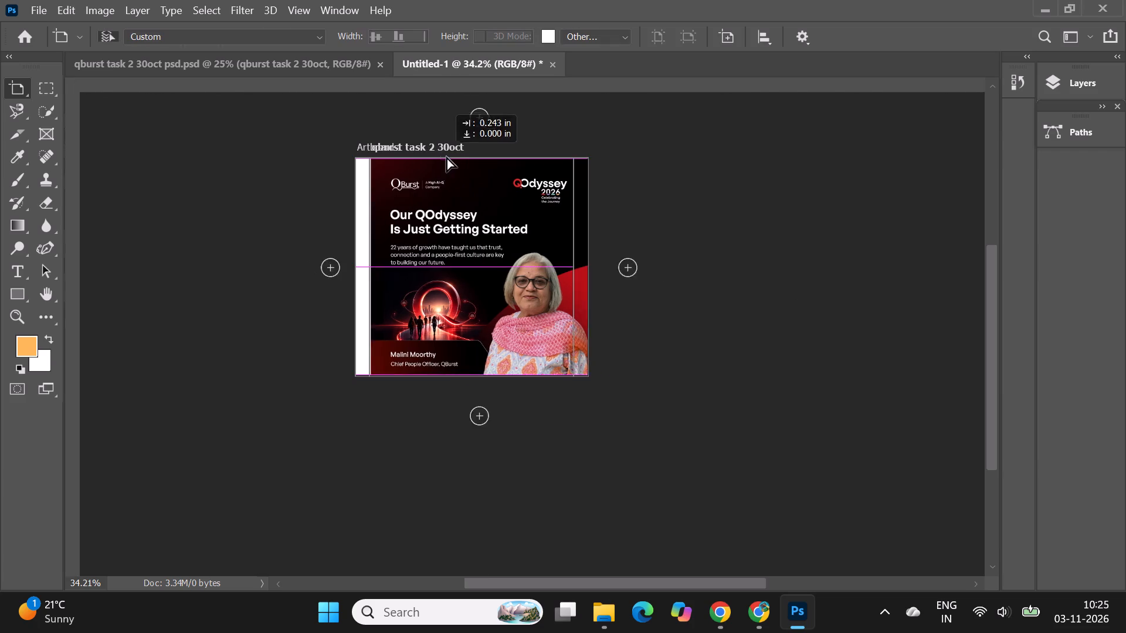
pyautogui.moveTo(446, 156); pyautogui.dragTo(653, 150)
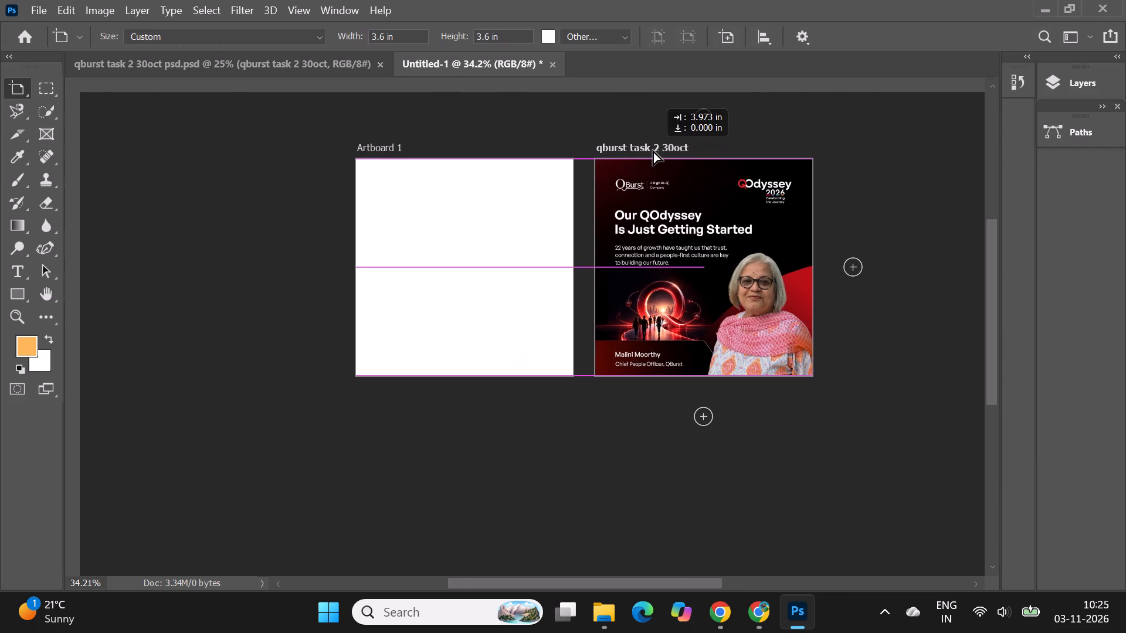
pyautogui.moveTo(653, 150); pyautogui.dragTo(653, 149)
pyautogui.keyDown('alt'); pyautogui.scroll(-4, 339, 207); pyautogui.keyUp('alt')
pyautogui.keyDown('alt'); pyautogui.scroll(2, 808, 216); pyautogui.keyUp('alt')
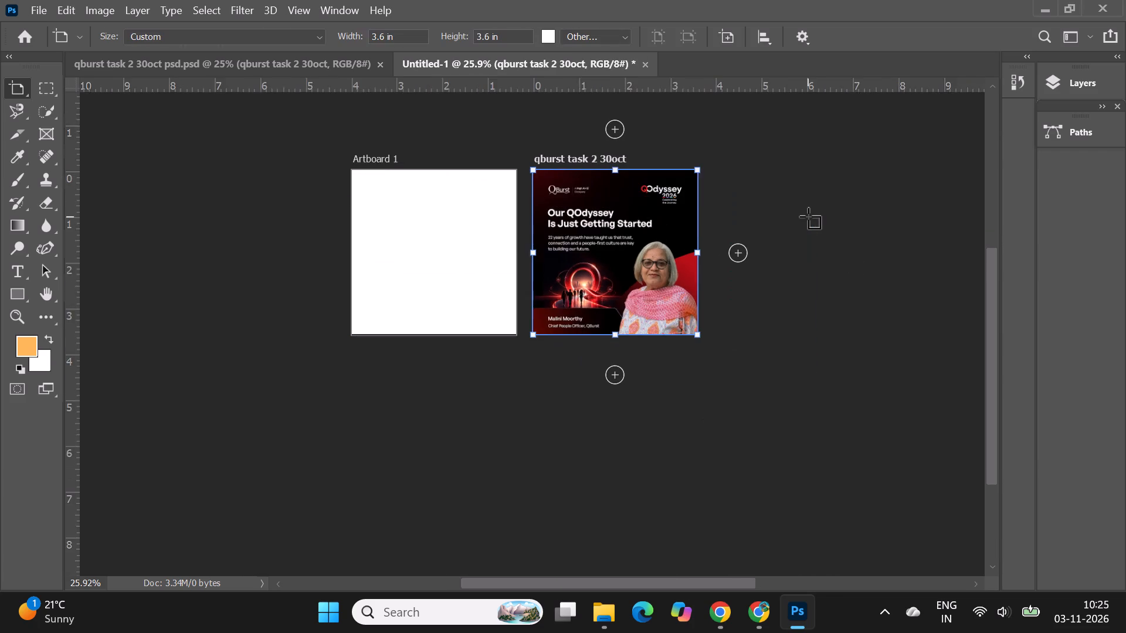
pyautogui.keyDown('alt'); pyautogui.scroll(2, 808, 216); pyautogui.keyUp('alt')
pyautogui.rightClick(26, 86)
pyautogui.click(73, 86)
pyautogui.click(320, 127)
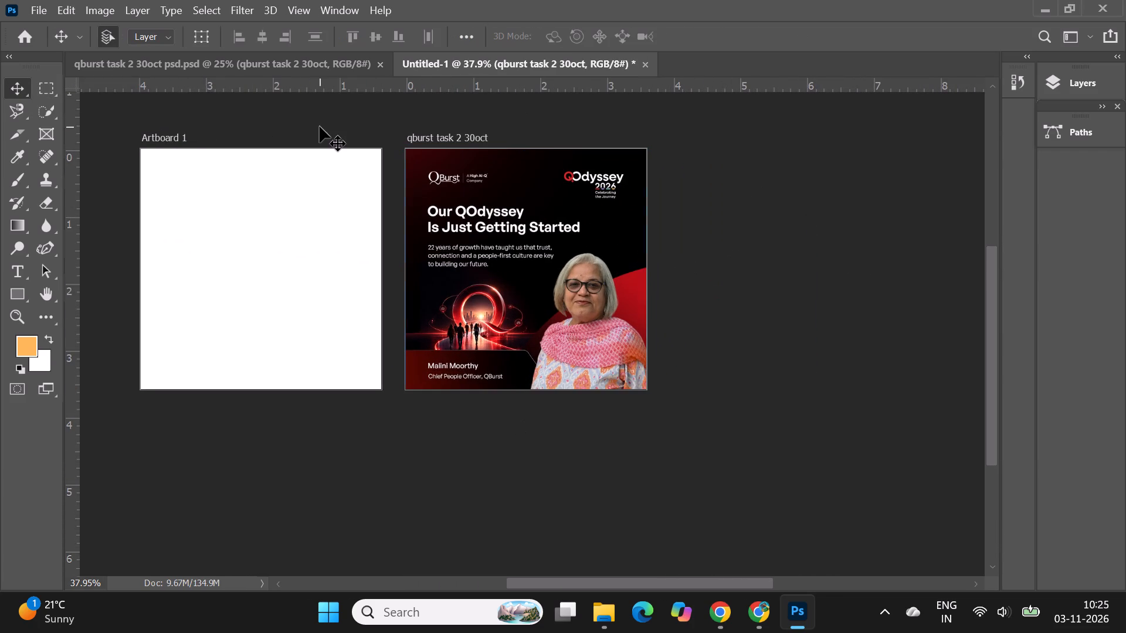
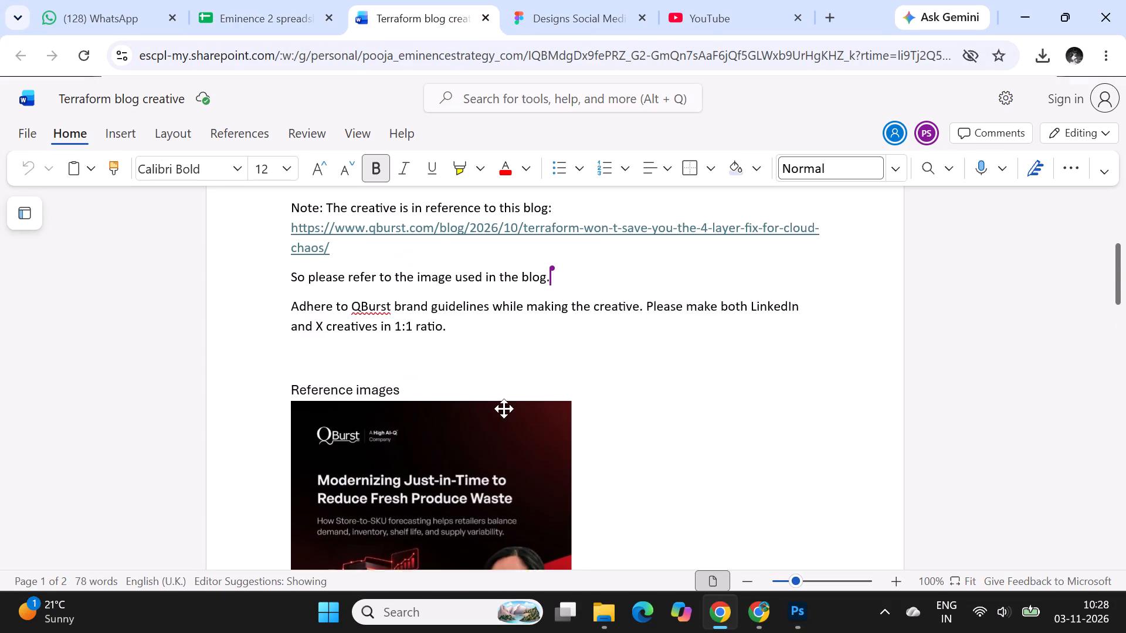
# Review the Terraform blog creative brief again, from the ratio and blog-reference notes back to the headline and subhead copy.
pyautogui.scroll(4, 428, 409)
pyautogui.scroll(-2, 428, 409)
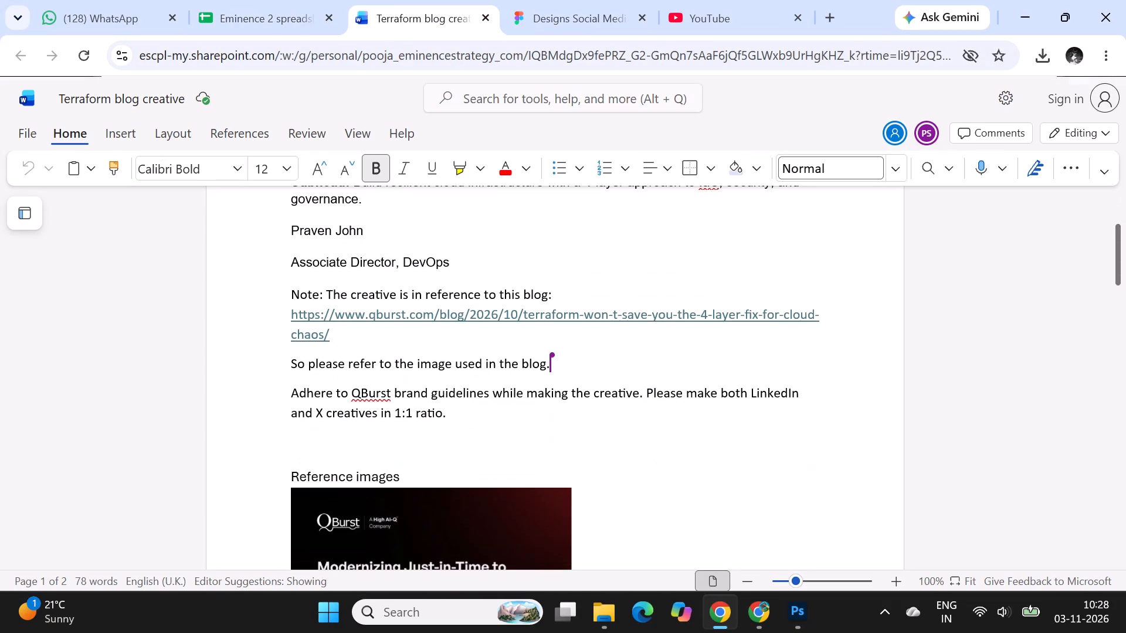
pyautogui.scroll(2, 428, 409)
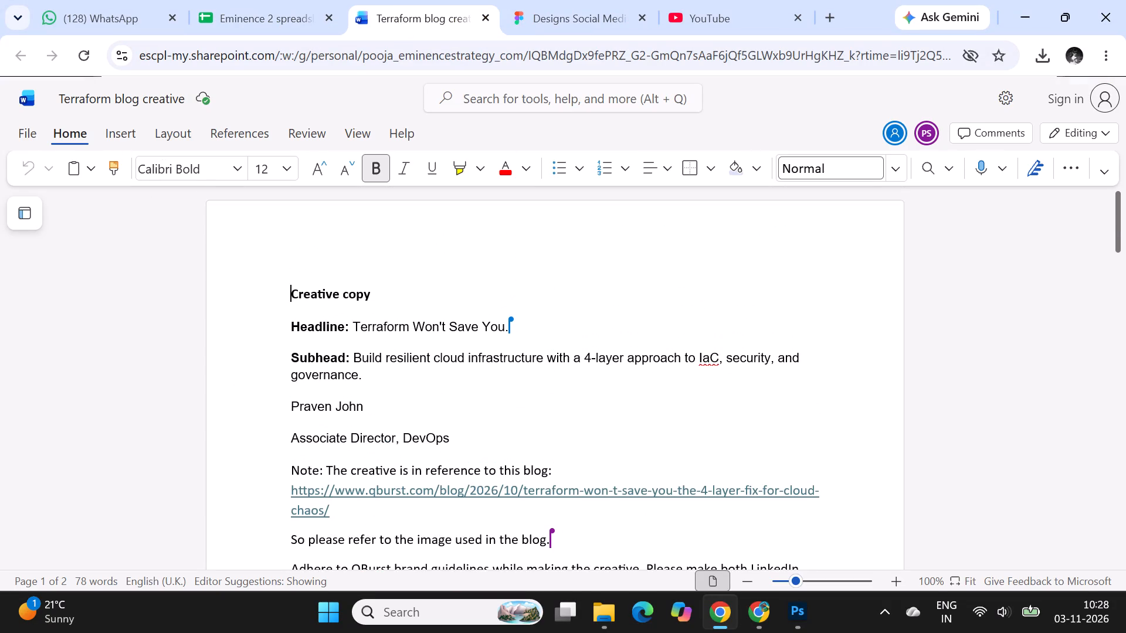
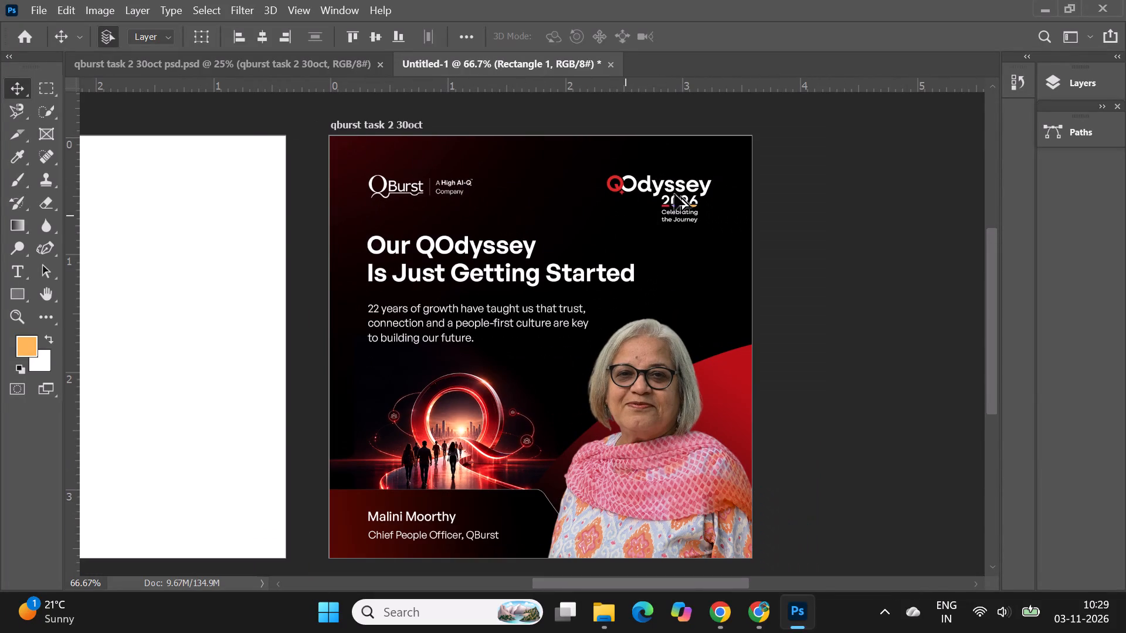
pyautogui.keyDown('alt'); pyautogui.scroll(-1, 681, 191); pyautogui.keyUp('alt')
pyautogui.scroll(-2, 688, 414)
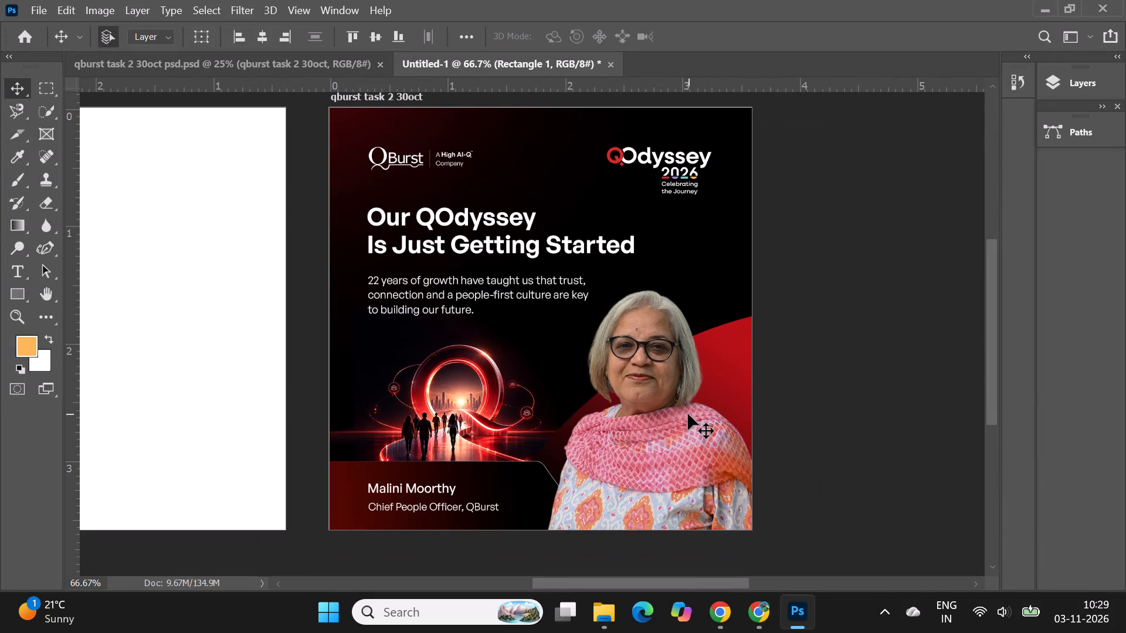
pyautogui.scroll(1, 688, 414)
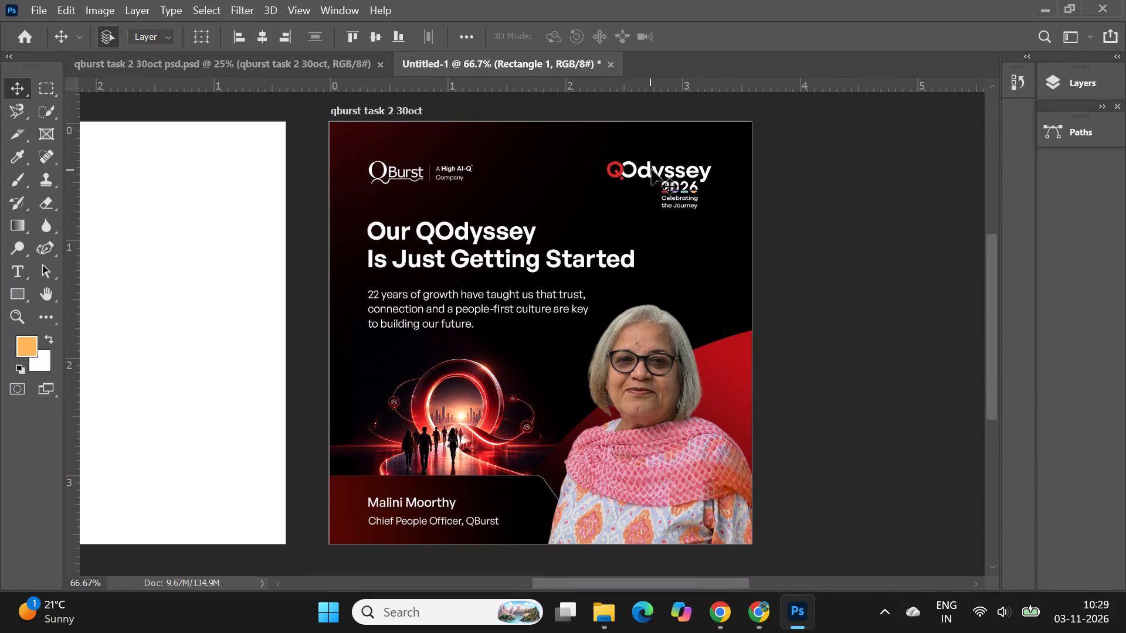
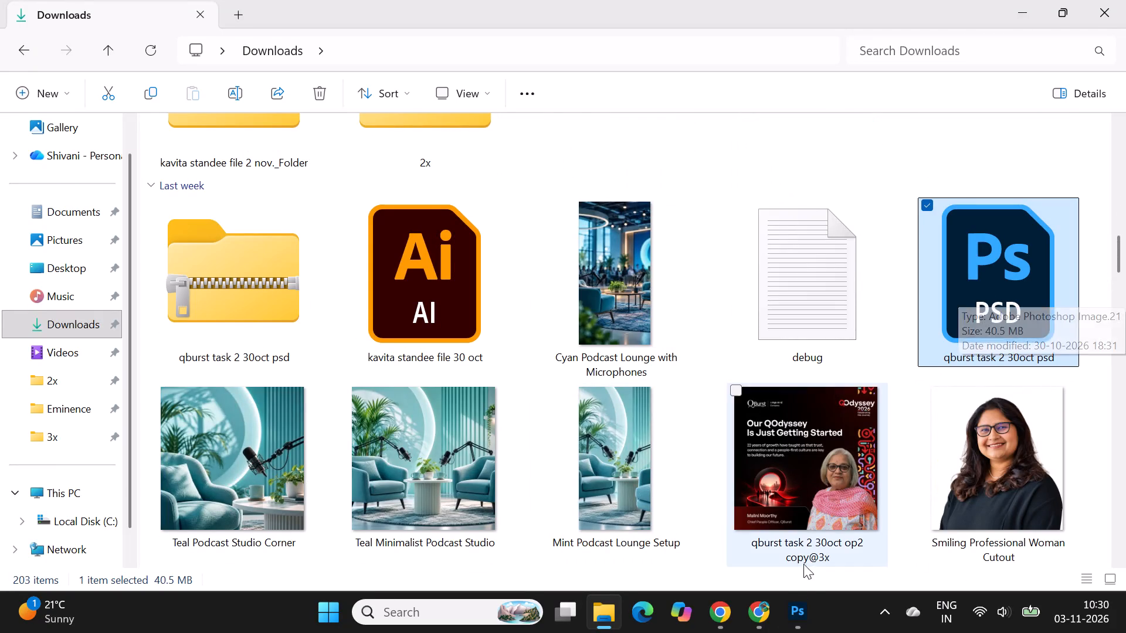
# Review the artboards in the earlier "qburst task 2 30oct psd" file and the pasted artboard in Untitled-1.
pyautogui.click(792, 621)
pyautogui.click(236, 70)
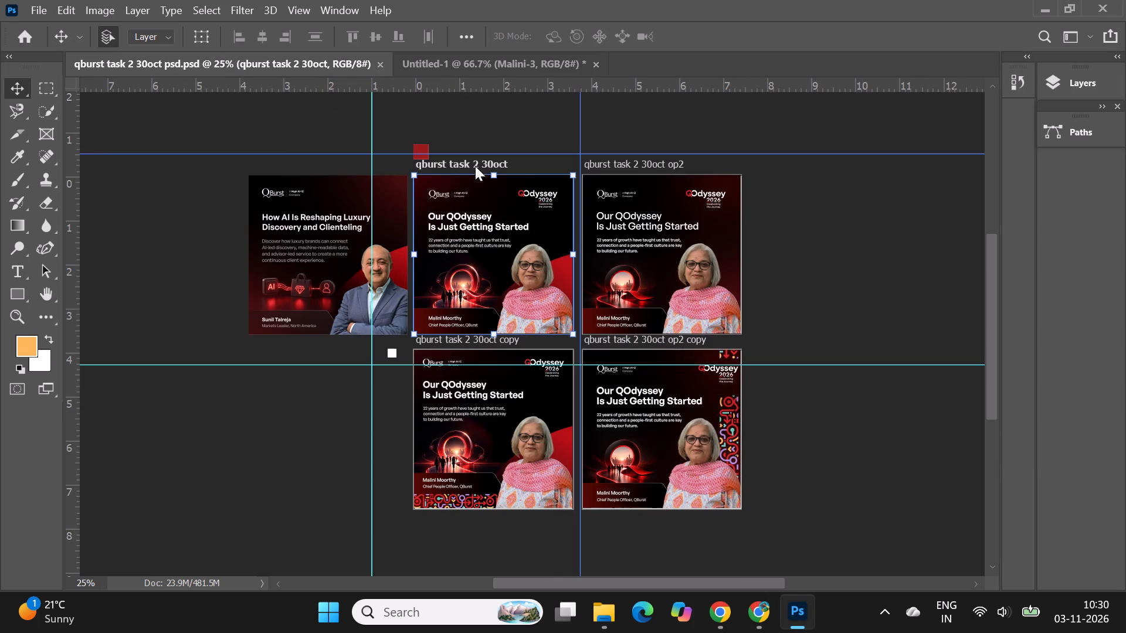
pyautogui.click(786, 439)
pyautogui.keyDown('alt'); pyautogui.scroll(2, 599, 267); pyautogui.keyUp('alt')
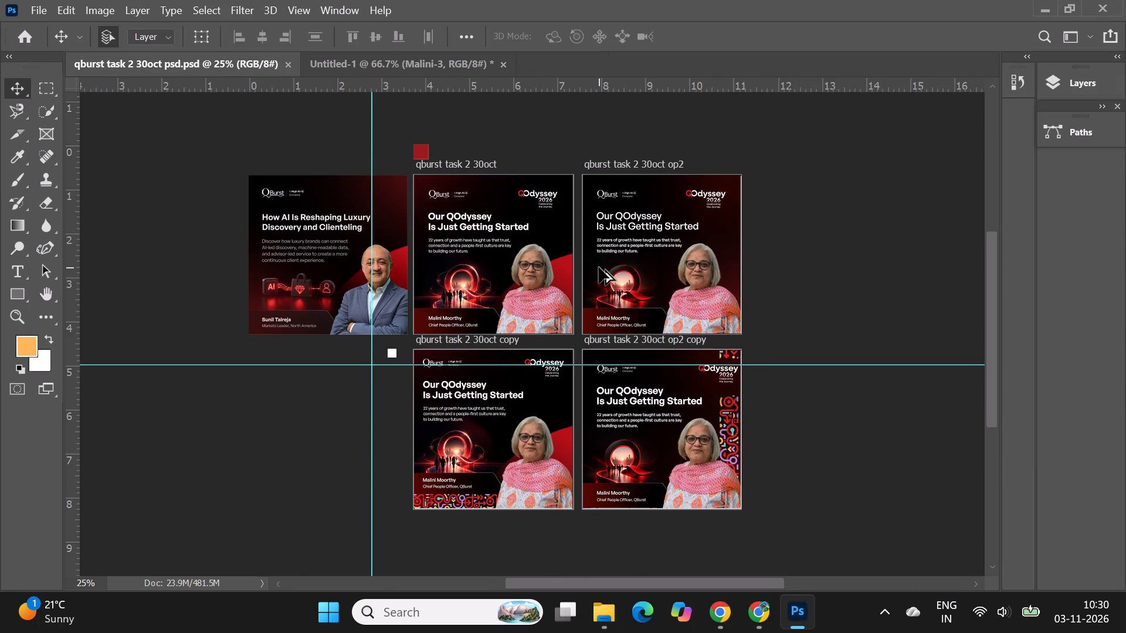
pyautogui.keyDown('alt'); pyautogui.scroll(1, 599, 267); pyautogui.keyUp('alt')
pyautogui.keyDown('alt'); pyautogui.scroll(-2, 578, 167); pyautogui.keyUp('alt')
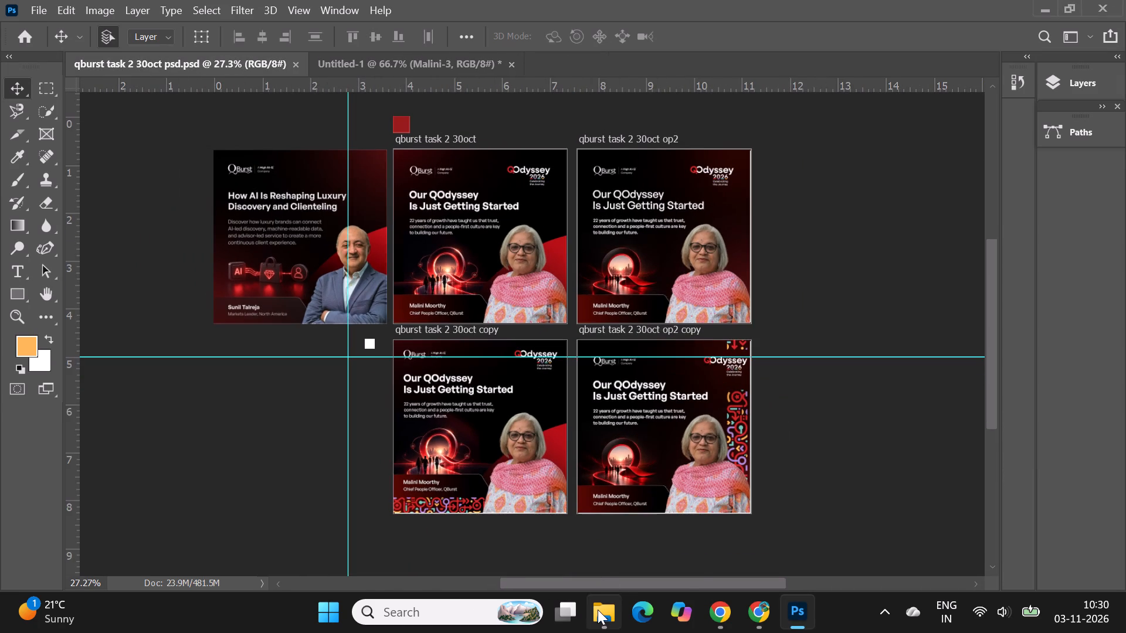
pyautogui.click(598, 610)
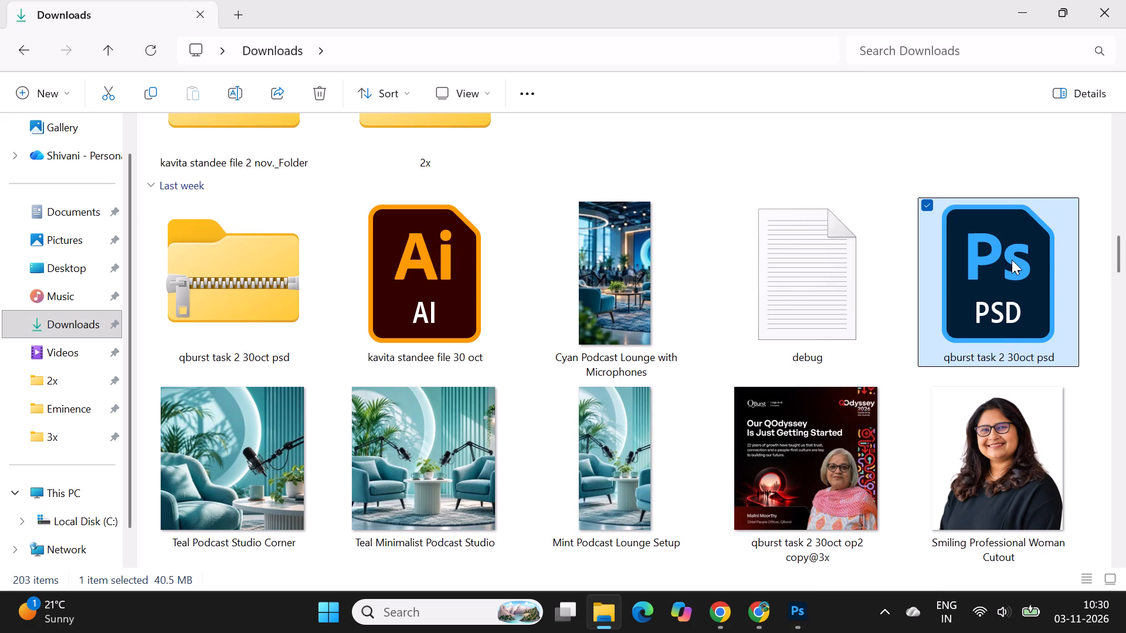
pyautogui.click(788, 615)
pyautogui.click(429, 64)
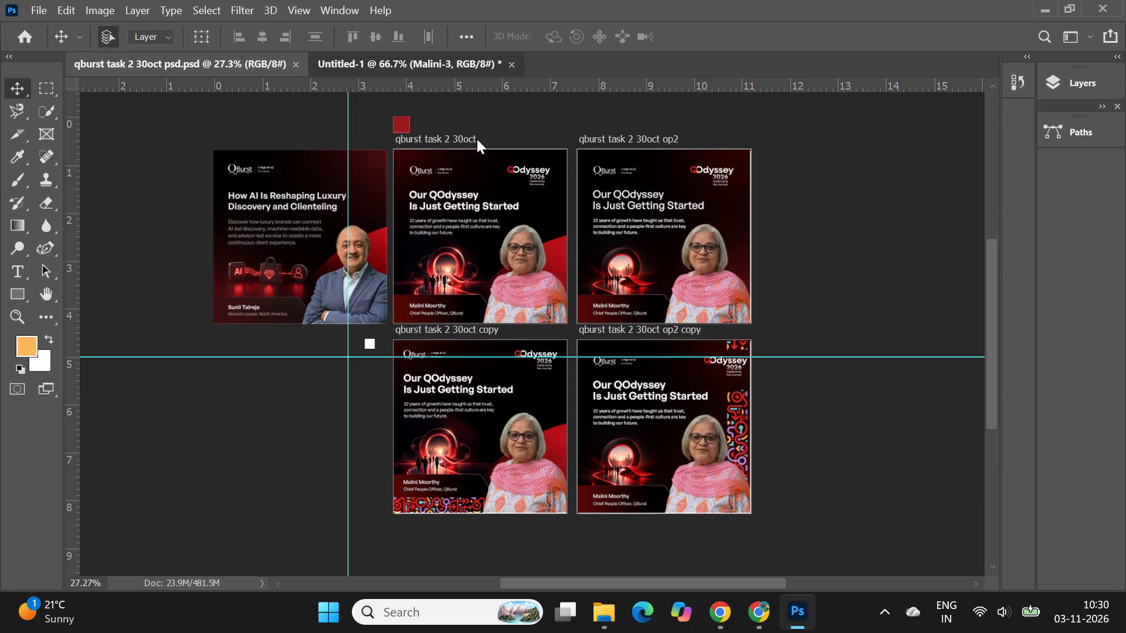
pyautogui.keyDown('alt'); pyautogui.scroll(-5, 562, 246); pyautogui.keyUp('alt')
pyautogui.keyDown('alt'); pyautogui.scroll(1, 419, 204); pyautogui.keyUp('alt')
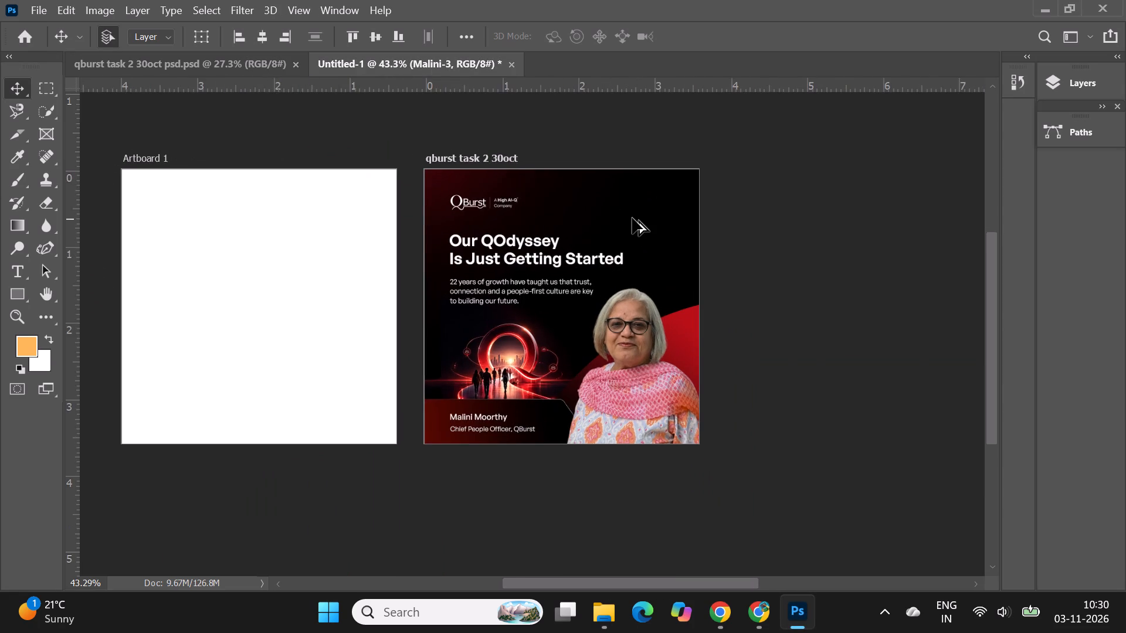
pyautogui.keyDown('alt'); pyautogui.scroll(2, 632, 218); pyautogui.keyUp('alt')
pyautogui.scroll(-2, 630, 218)
pyautogui.click(768, 252)
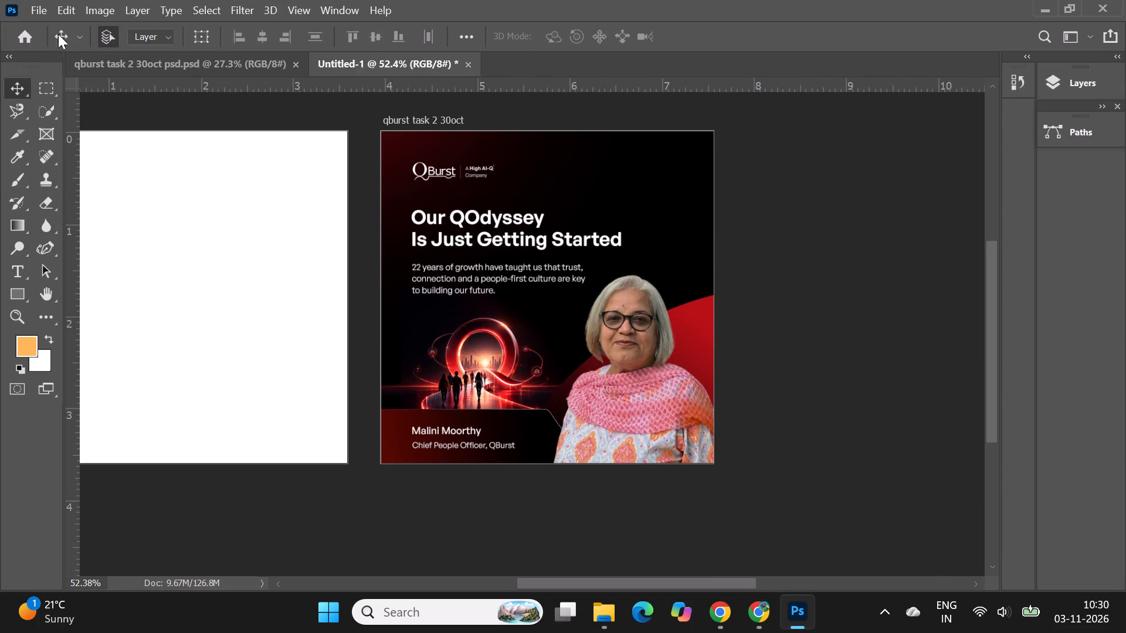
# Save the Untitled-1 document in Downloads as a layered Photoshop file named "qburst task old psd", with Maximize Compatibility on.
pyautogui.click(36, 6)
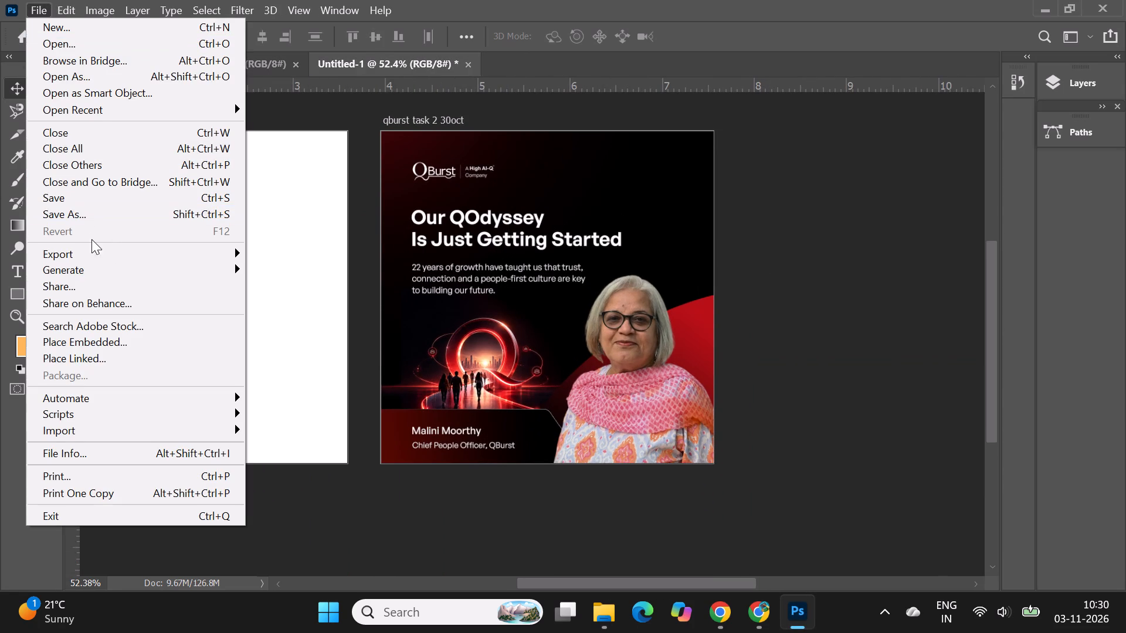
pyautogui.click(86, 217)
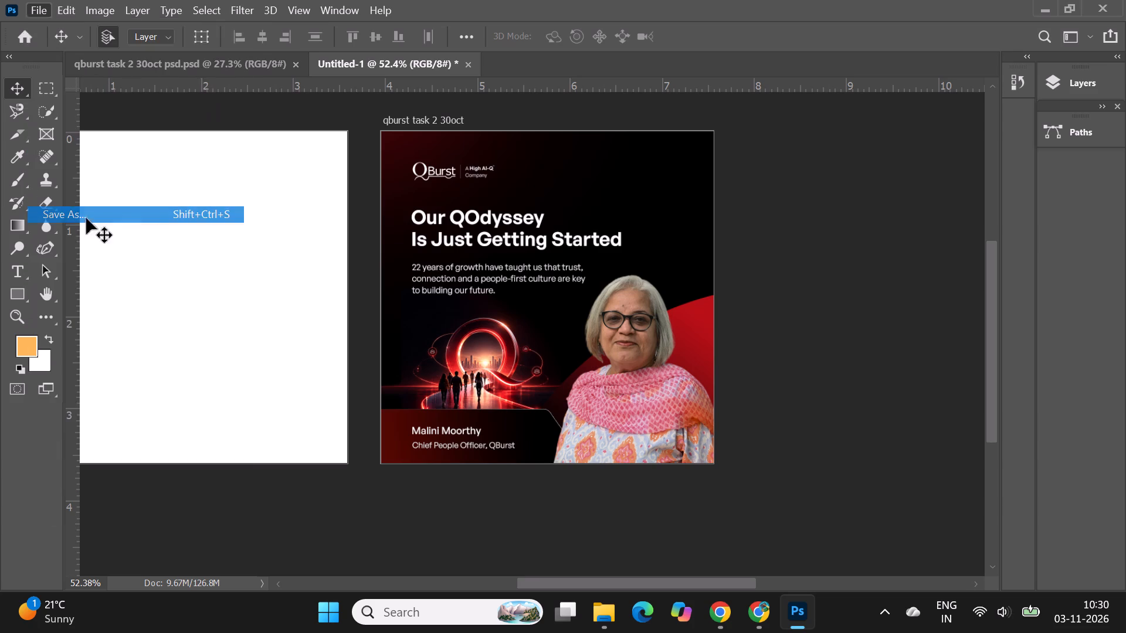
pyautogui.click(600, 436)
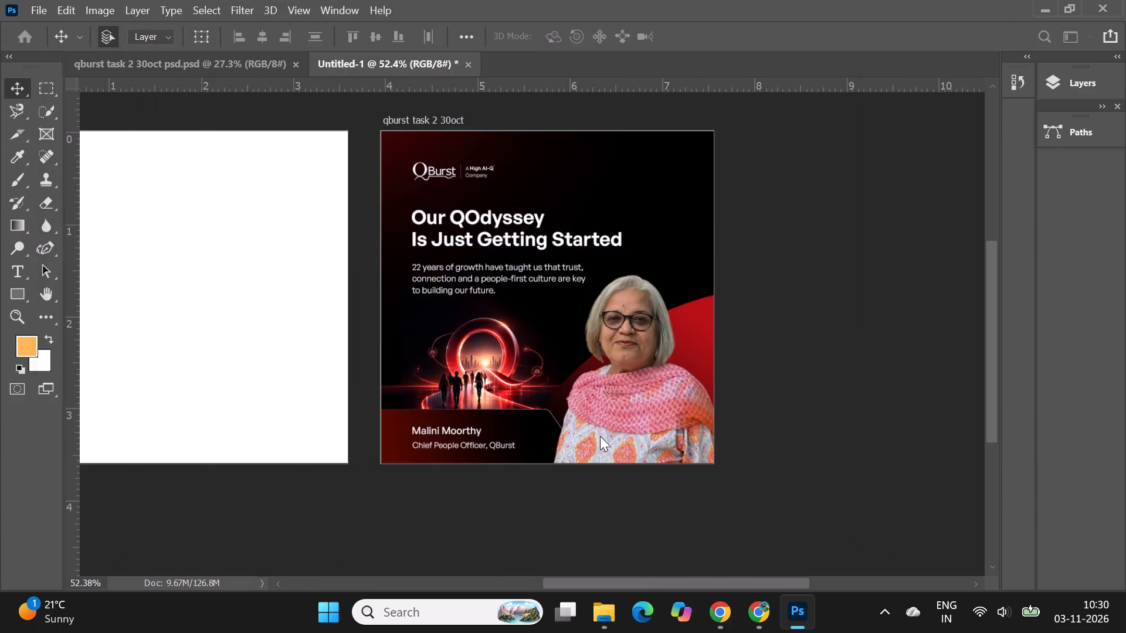
pyautogui.press('BackSpace')
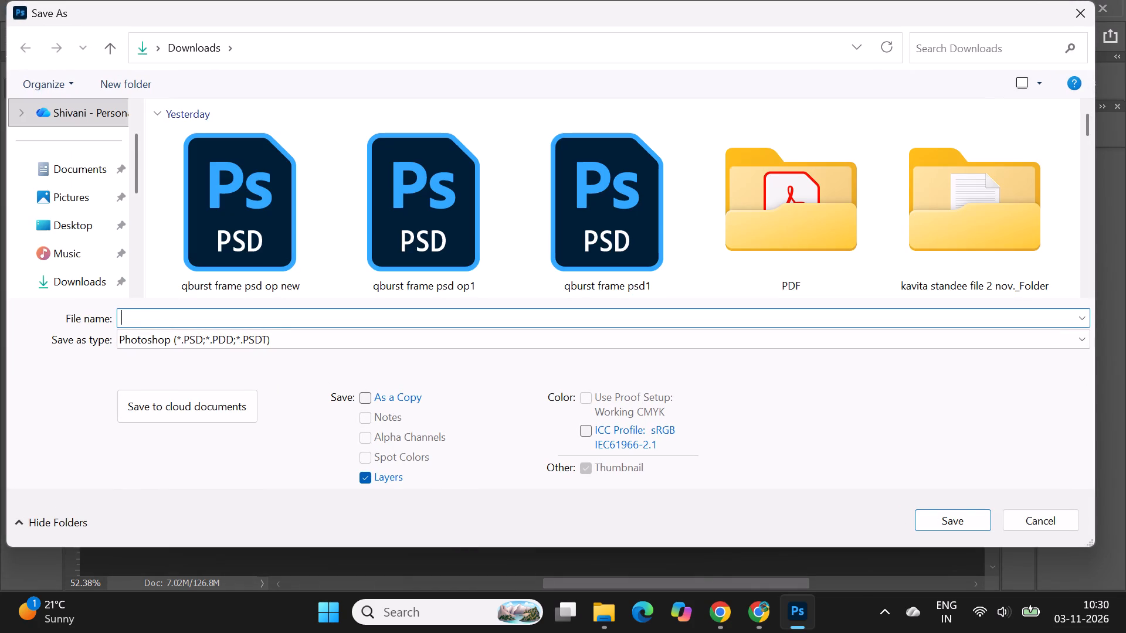
pyautogui.write('qburst task')
pyautogui.press('space')
pyautogui.write('old')
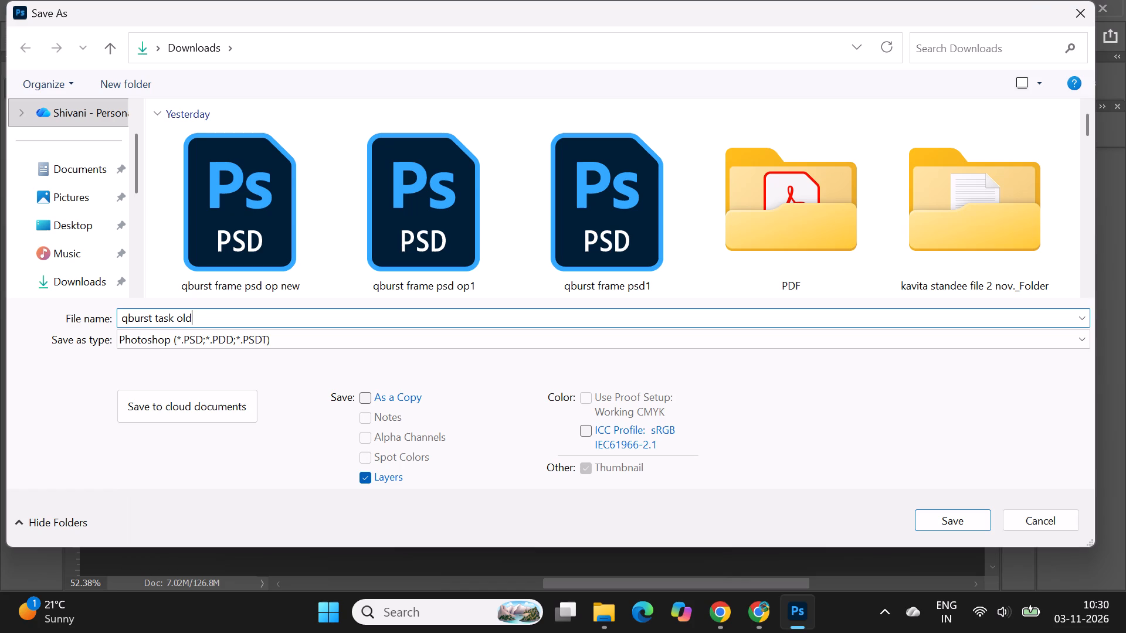
pyautogui.press('space')
pyautogui.write('psd')
pyautogui.scroll(-1, 72, 240)
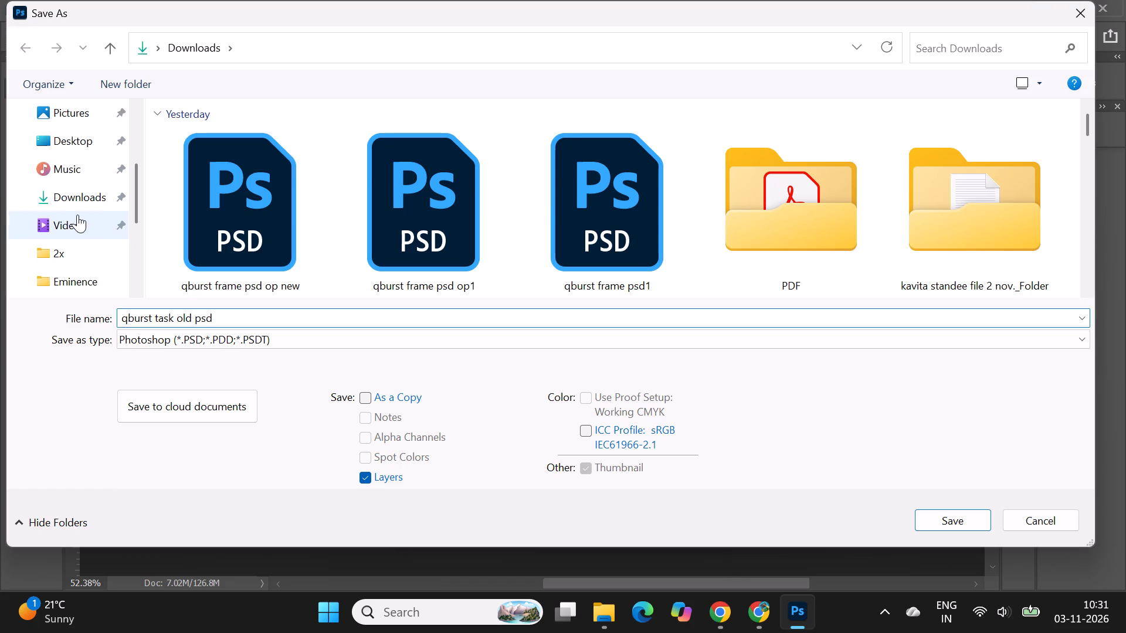
pyautogui.click(80, 196)
pyautogui.click(945, 520)
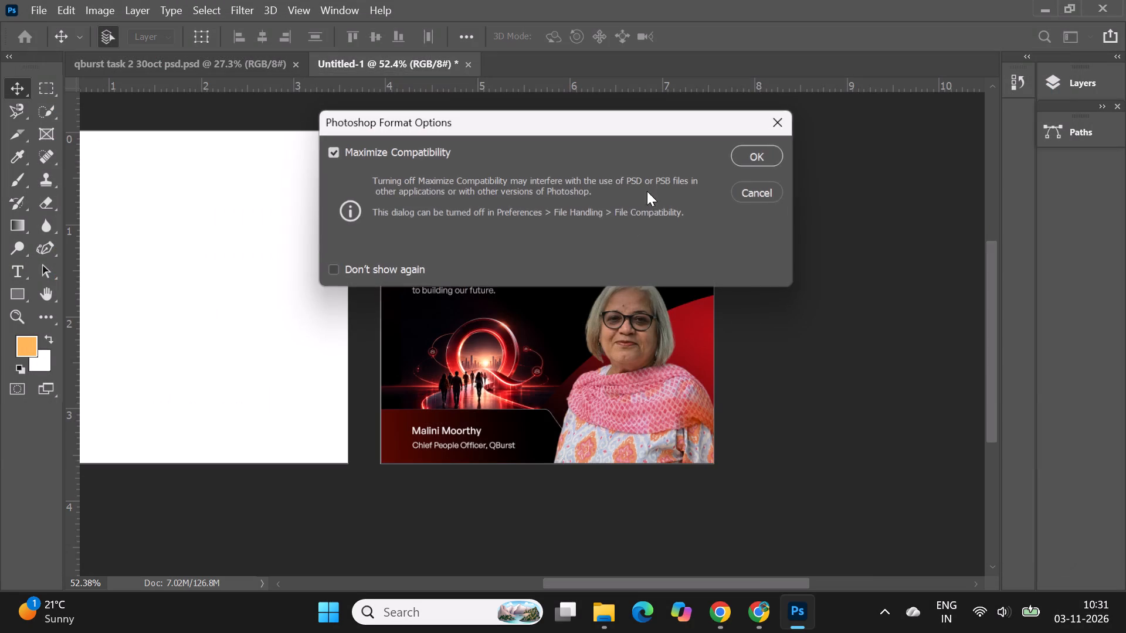
pyautogui.click(775, 151)
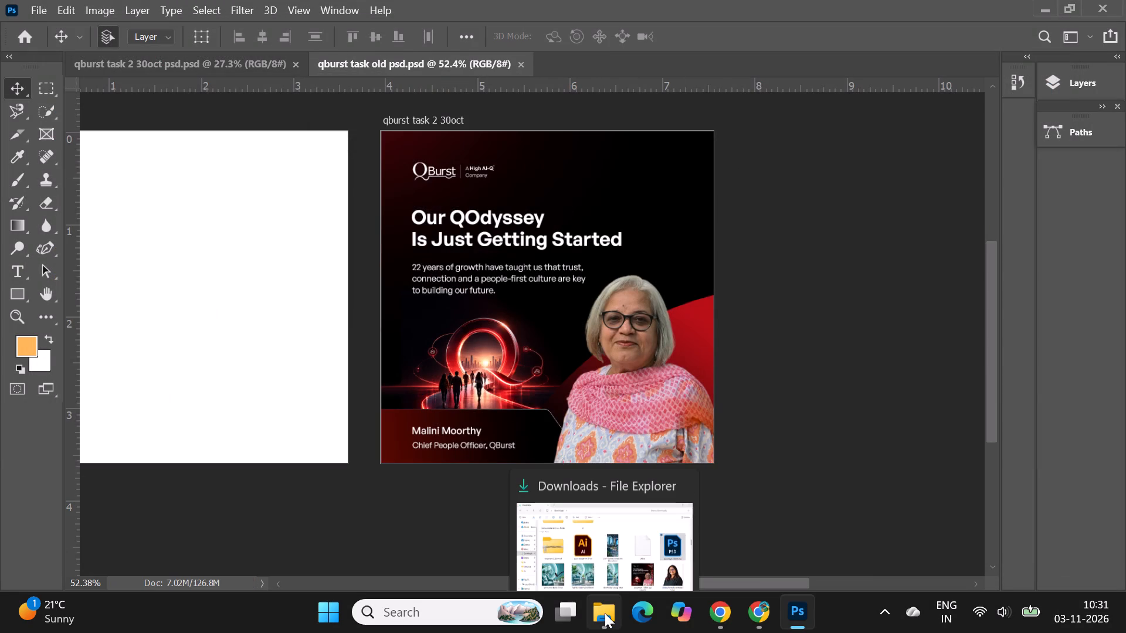
# Switch to the Downloads folder in File Explorer.
pyautogui.click(605, 613)
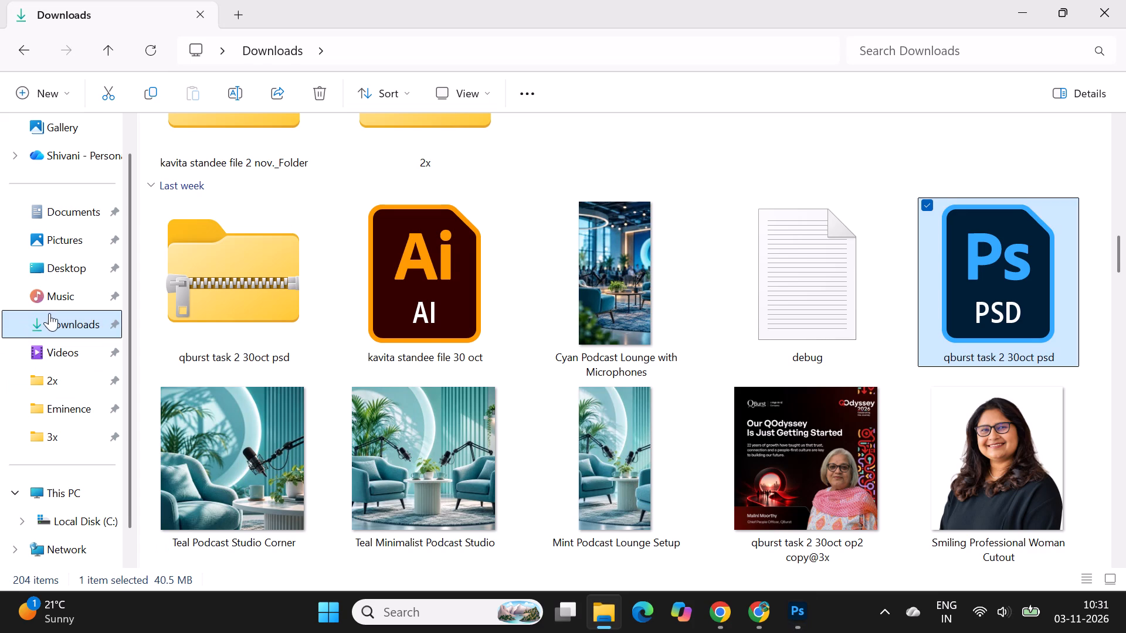
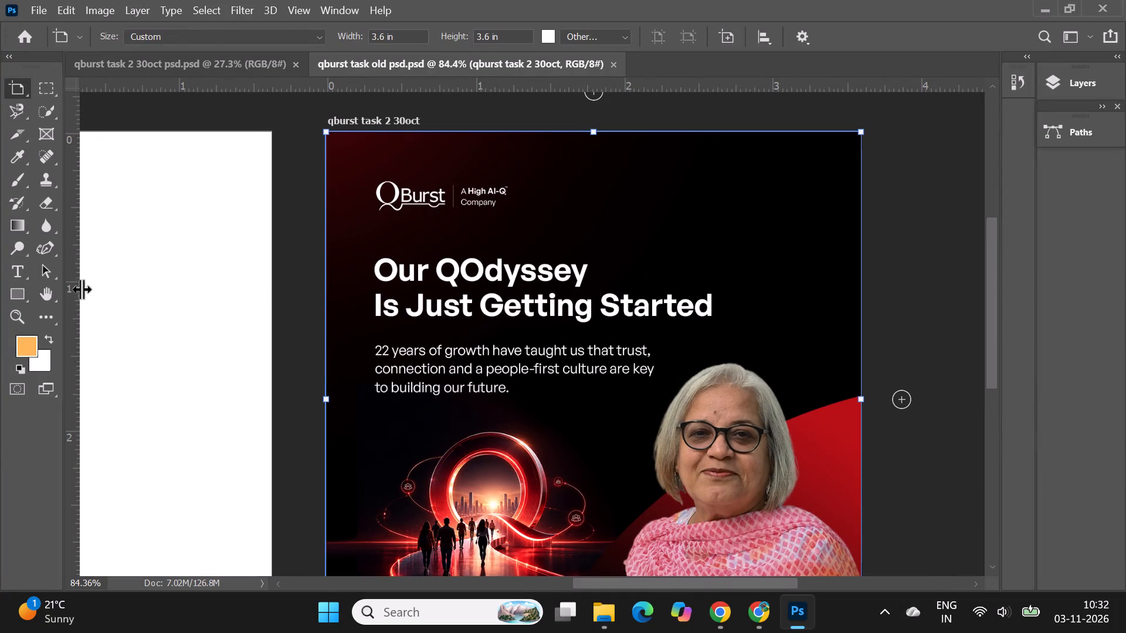
# Place a vertical guide on the artboard along the left edge of the QBurst logo and headline text.
pyautogui.moveTo(81, 288); pyautogui.dragTo(375, 301)
pyautogui.keyDown('alt'); pyautogui.scroll(3, 381, 219); pyautogui.keyUp('alt')
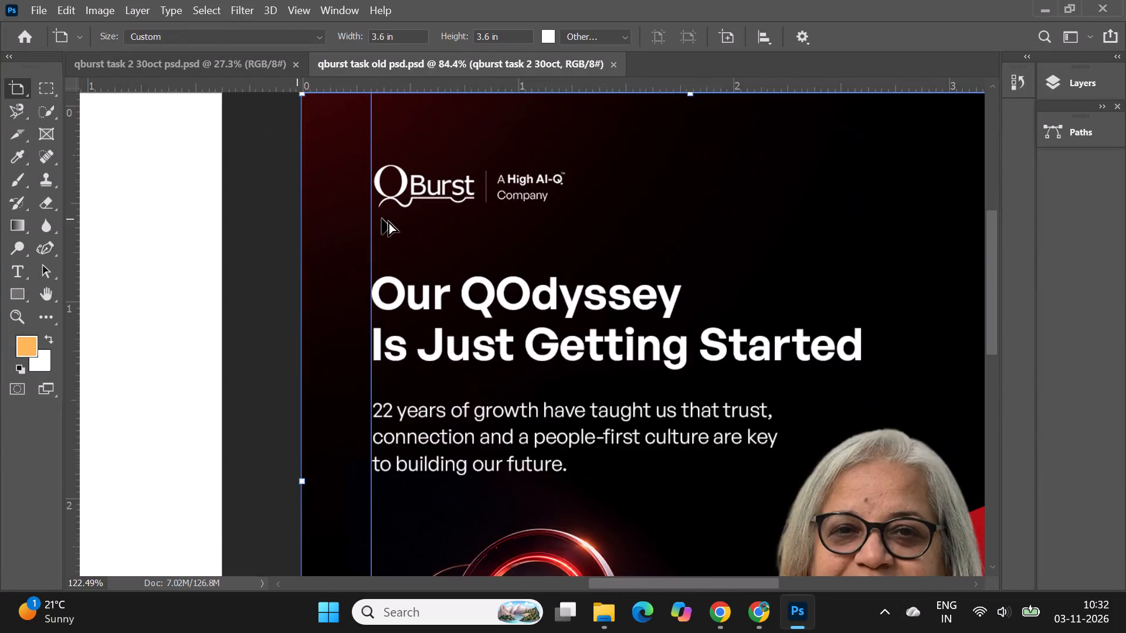
pyautogui.keyDown('alt'); pyautogui.scroll(8, 382, 219); pyautogui.keyUp('alt')
pyautogui.moveTo(364, 215); pyautogui.dragTo(368, 215)
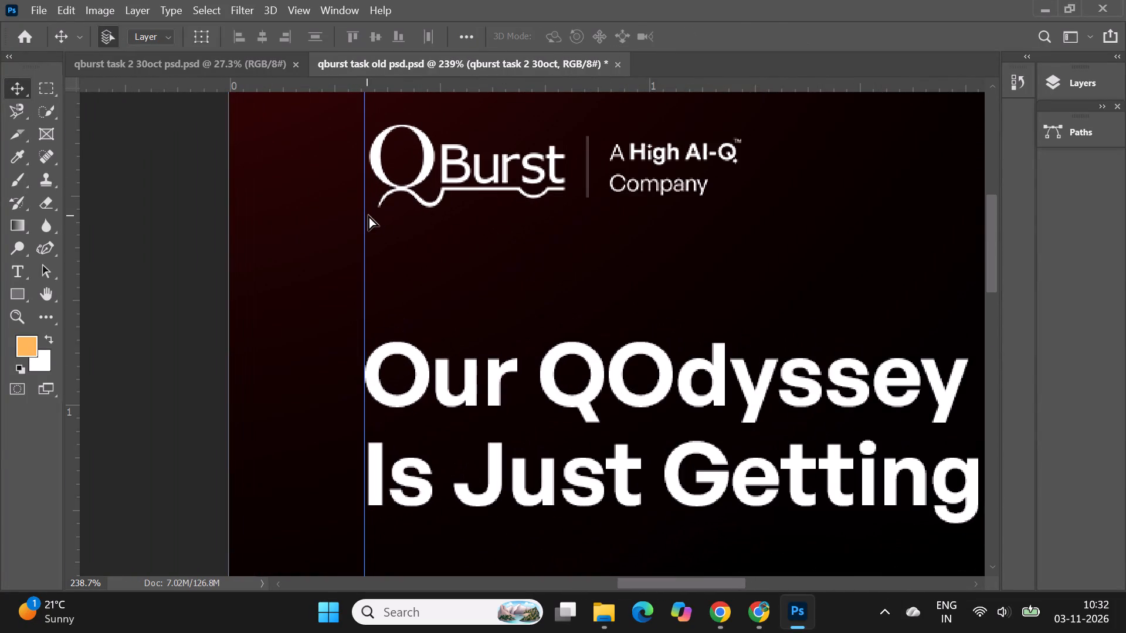
pyautogui.moveTo(368, 215); pyautogui.dragTo(375, 218)
pyautogui.keyDown('alt'); pyautogui.scroll(-11, 372, 277); pyautogui.keyUp('alt')
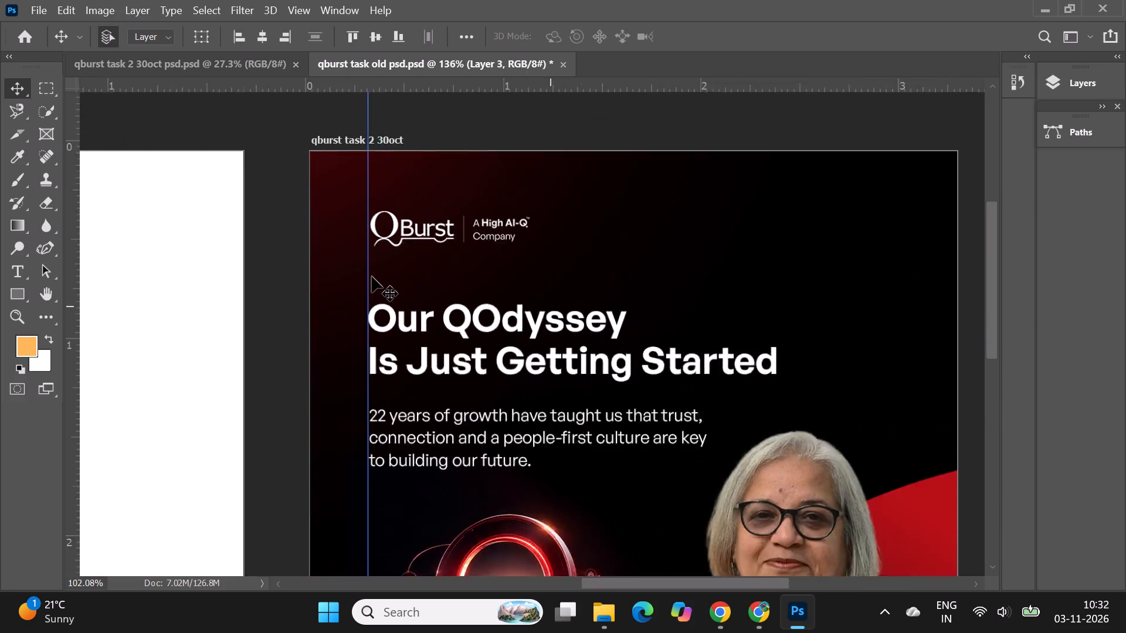
pyautogui.keyDown('alt'); pyautogui.scroll(-2, 372, 277); pyautogui.keyUp('alt')
pyautogui.keyDown('alt'); pyautogui.scroll(11, 367, 192); pyautogui.keyUp('alt')
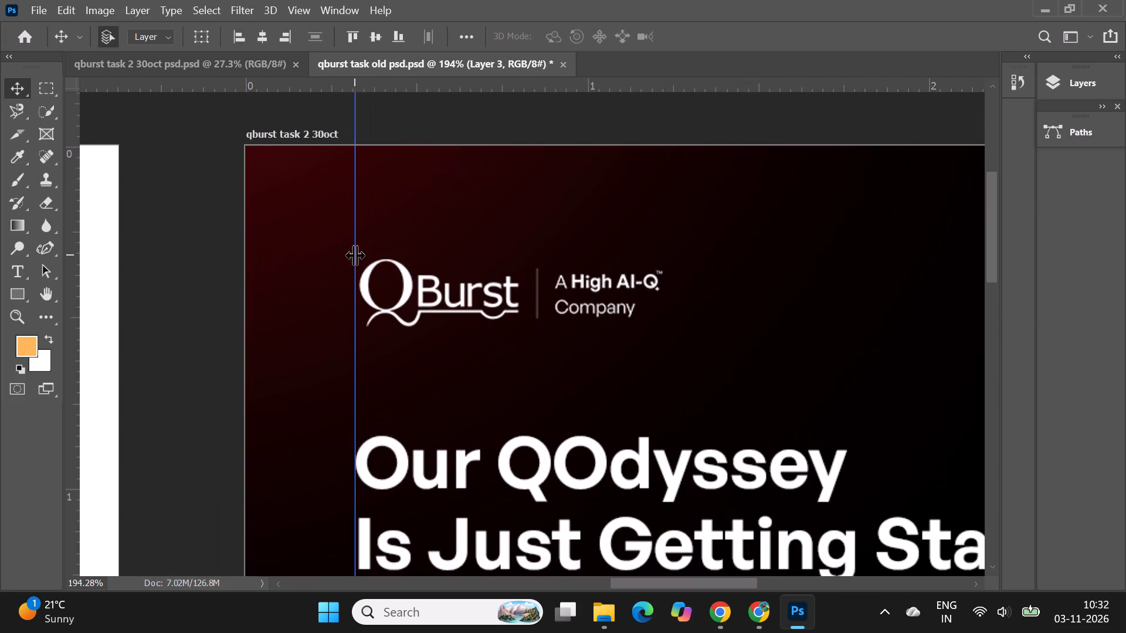
pyautogui.moveTo(354, 254); pyautogui.dragTo(360, 258)
pyautogui.keyDown('alt'); pyautogui.scroll(-8, 361, 219); pyautogui.keyUp('alt')
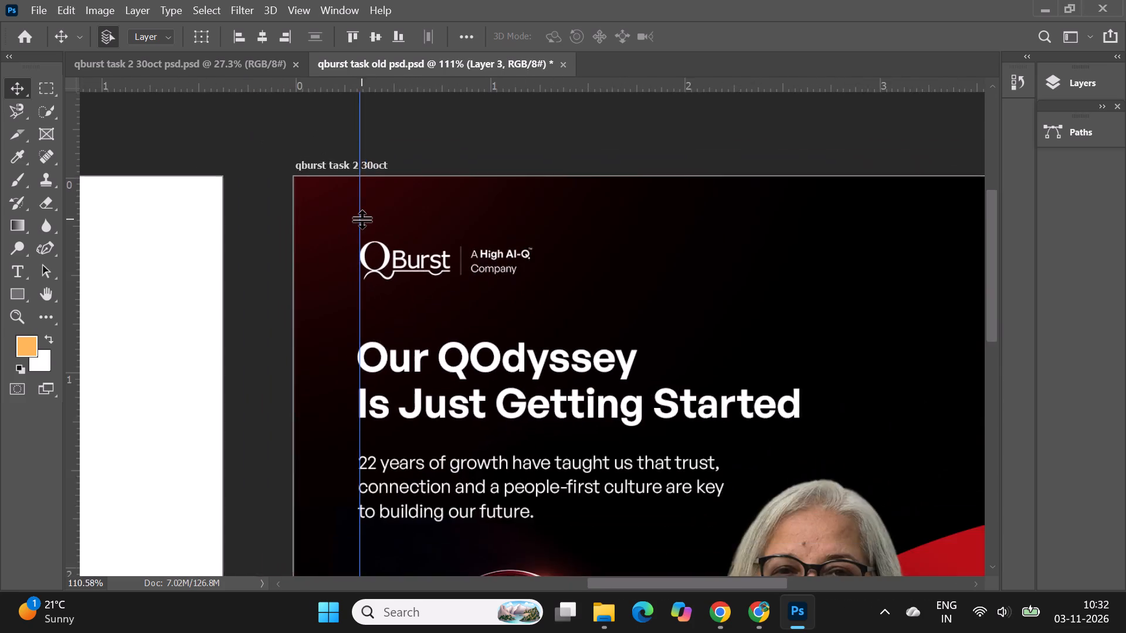
pyautogui.keyDown('alt'); pyautogui.scroll(-7, 361, 219); pyautogui.keyUp('alt')
pyautogui.scroll(-3, 361, 219)
pyautogui.keyDown('alt'); pyautogui.scroll(2, 443, 268); pyautogui.keyUp('alt')
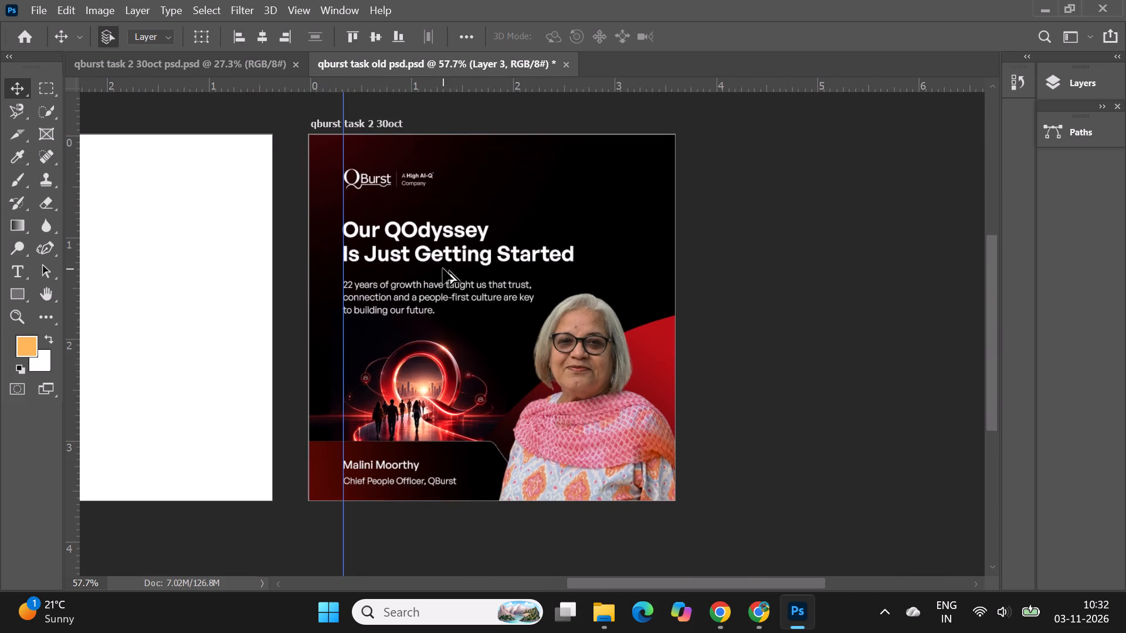
# Place a horizontal guide level with the top of the woman's head, at about 1.55 in.
pyautogui.click(585, 331)
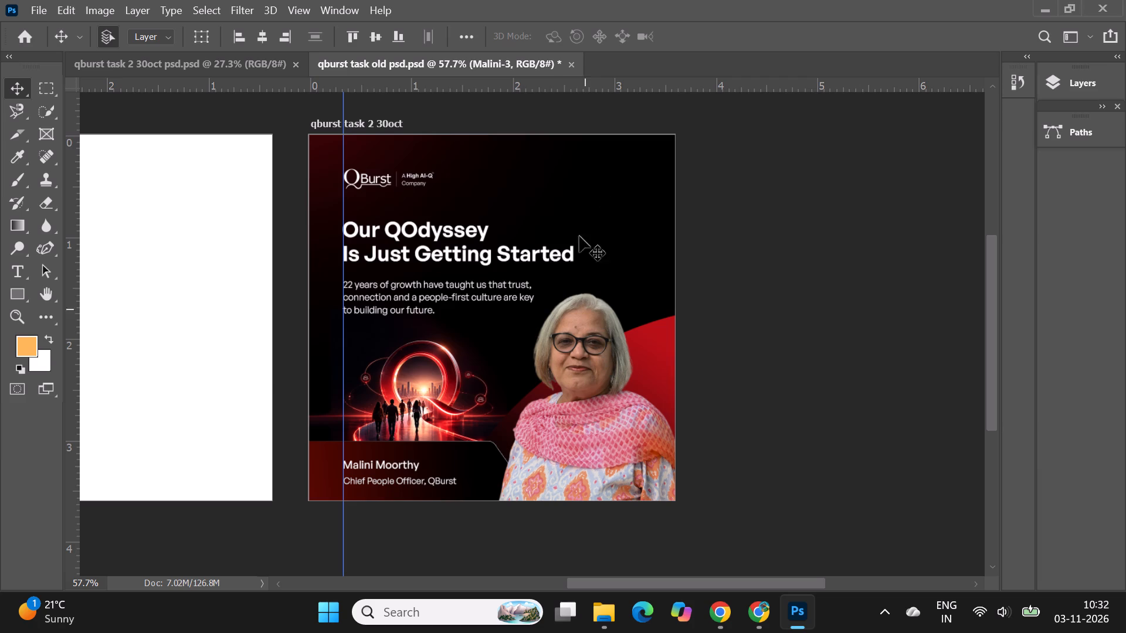
pyautogui.moveTo(585, 90); pyautogui.dragTo(596, 295)
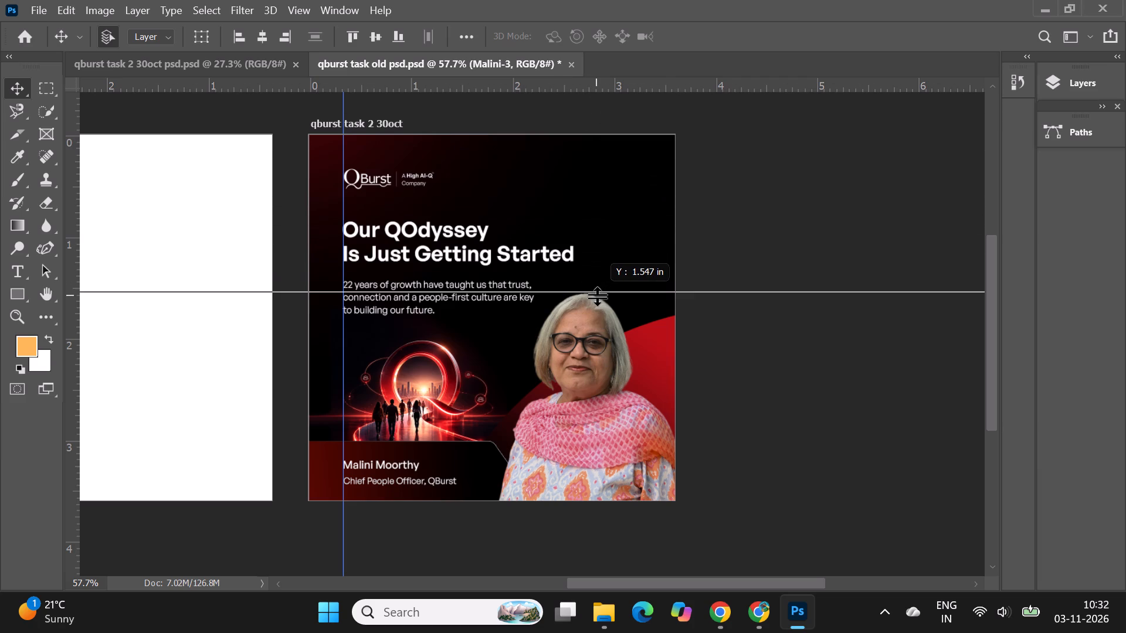
pyautogui.moveTo(596, 295); pyautogui.dragTo(599, 297)
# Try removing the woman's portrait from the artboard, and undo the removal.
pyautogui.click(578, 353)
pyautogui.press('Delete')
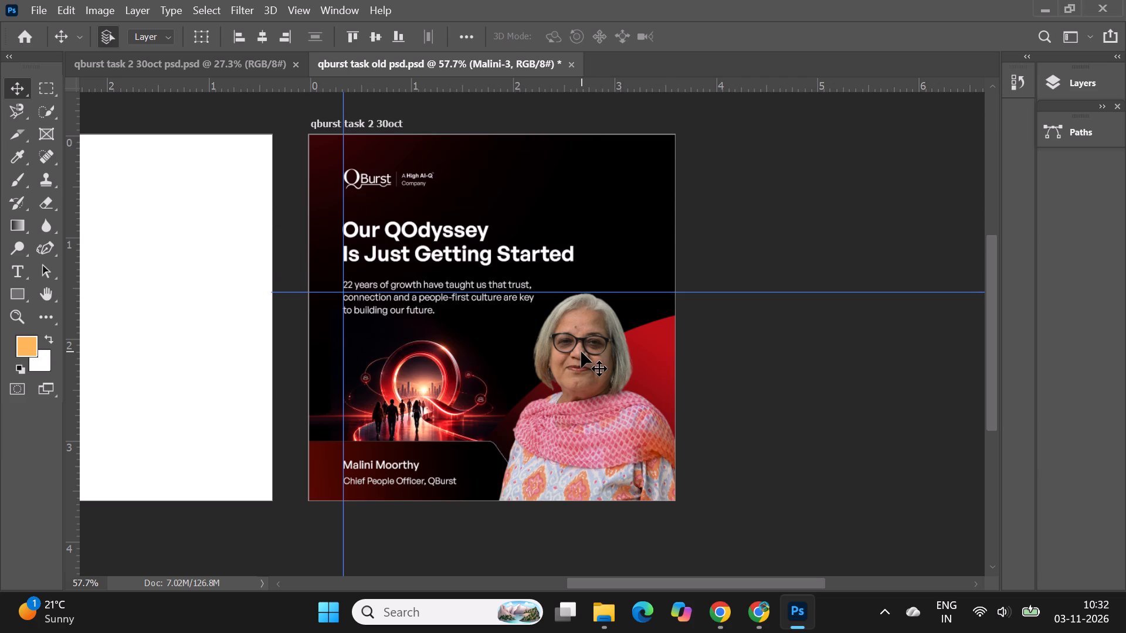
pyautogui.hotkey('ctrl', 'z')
# Place a second vertical guide at the portrait's left edge, where it meets the bottom of the artboard.
pyautogui.click(558, 454)
pyautogui.moveTo(67, 401); pyautogui.dragTo(434, 464)
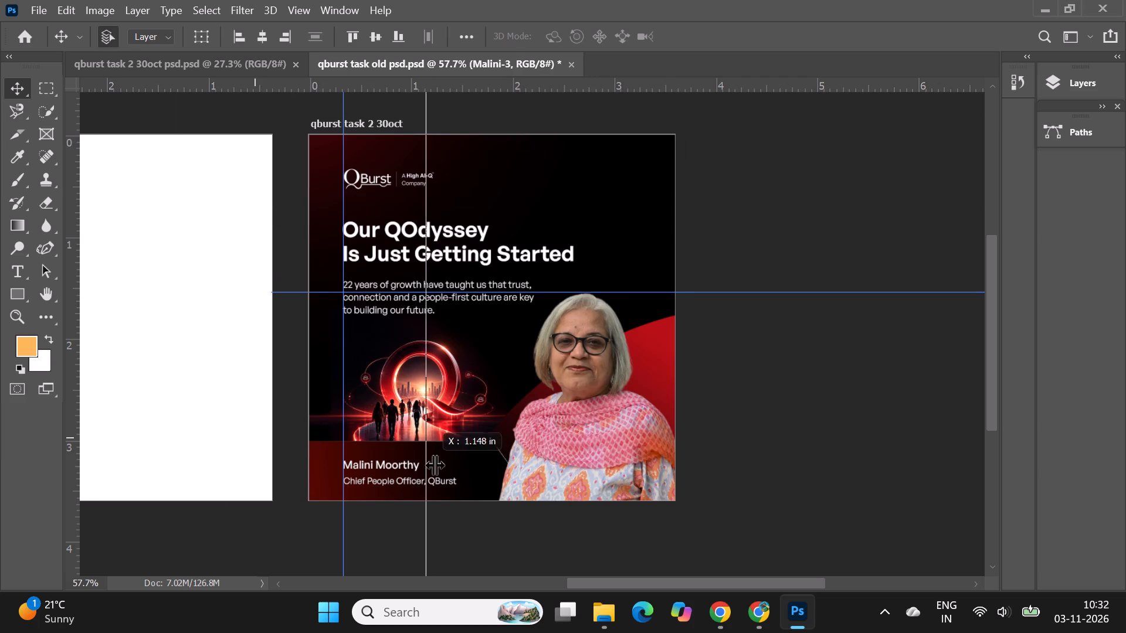
pyautogui.moveTo(434, 464); pyautogui.dragTo(500, 480)
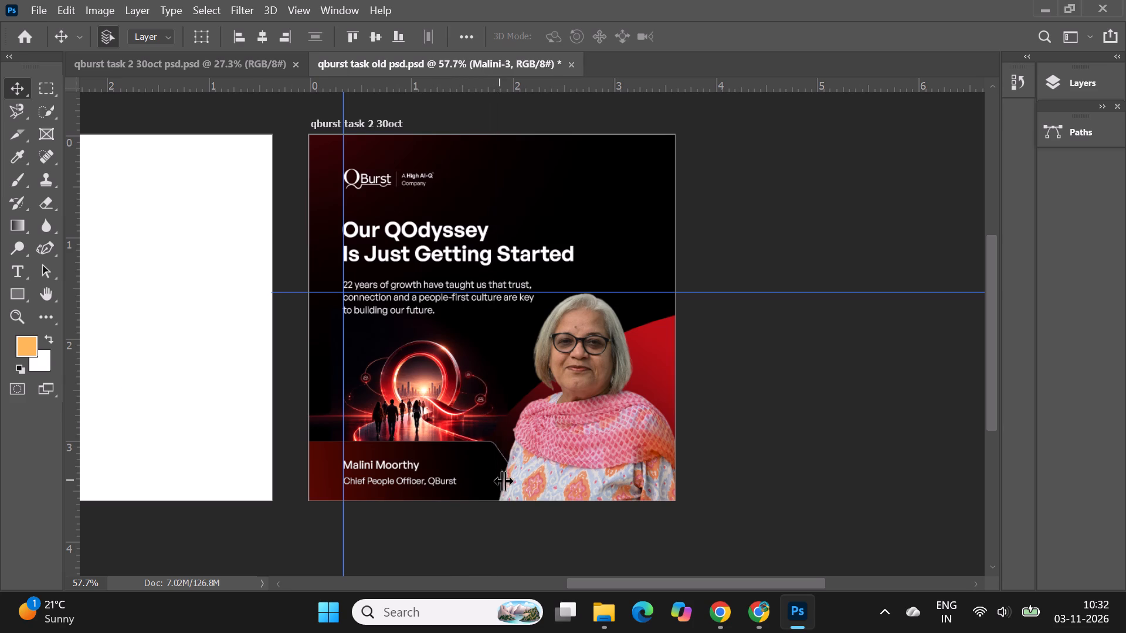
pyautogui.click(785, 479)
# Delete the woman's portrait and the glowing red Q illustration from the artboard.
pyautogui.click(645, 471)
pyautogui.press('Delete')
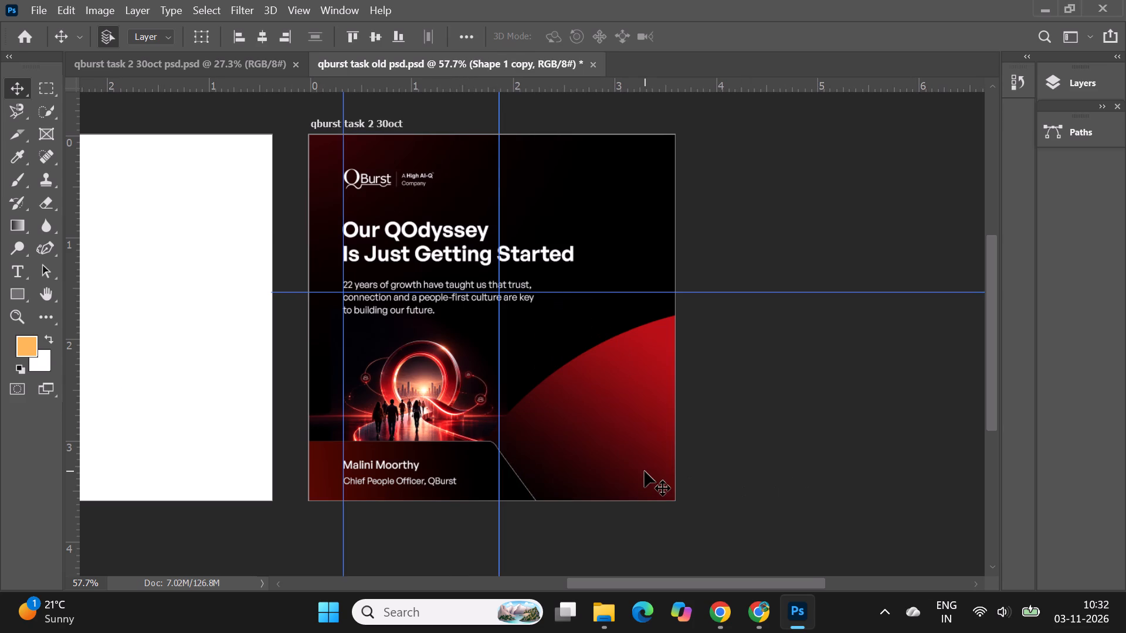
pyautogui.click(404, 412)
pyautogui.press('Delete')
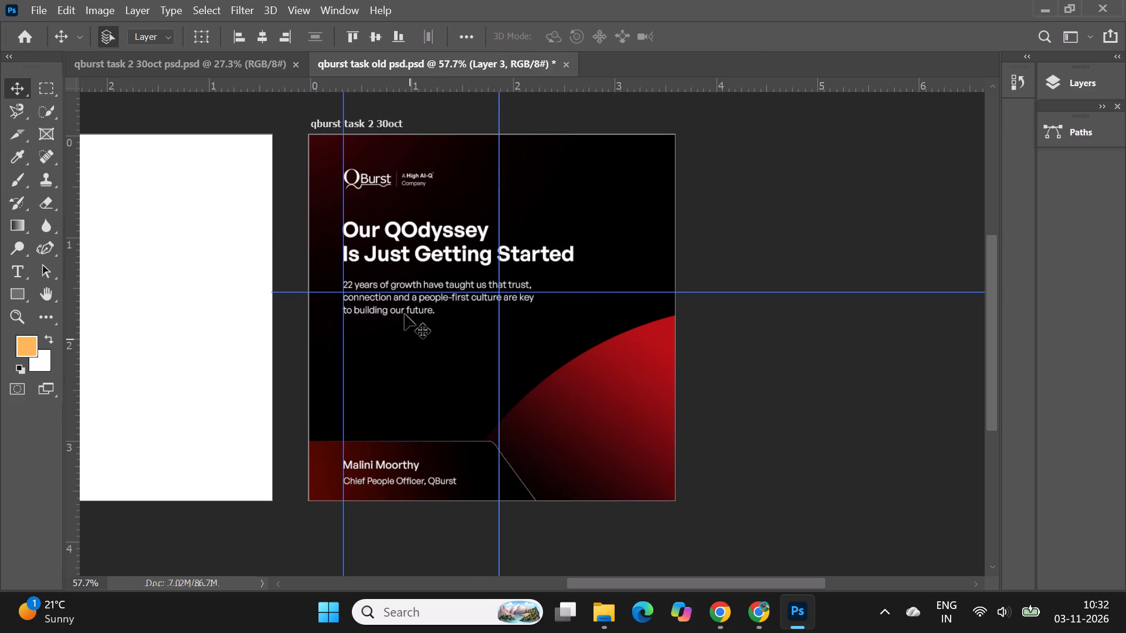
# Delete the blank white Artboard 1.
pyautogui.keyDown('alt'); pyautogui.scroll(2, 392, 192); pyautogui.keyUp('alt')
pyautogui.keyDown('alt'); pyautogui.scroll(2, 360, 139); pyautogui.keyUp('alt')
pyautogui.keyDown('alt'); pyautogui.scroll(-2, 578, 271); pyautogui.keyUp('alt')
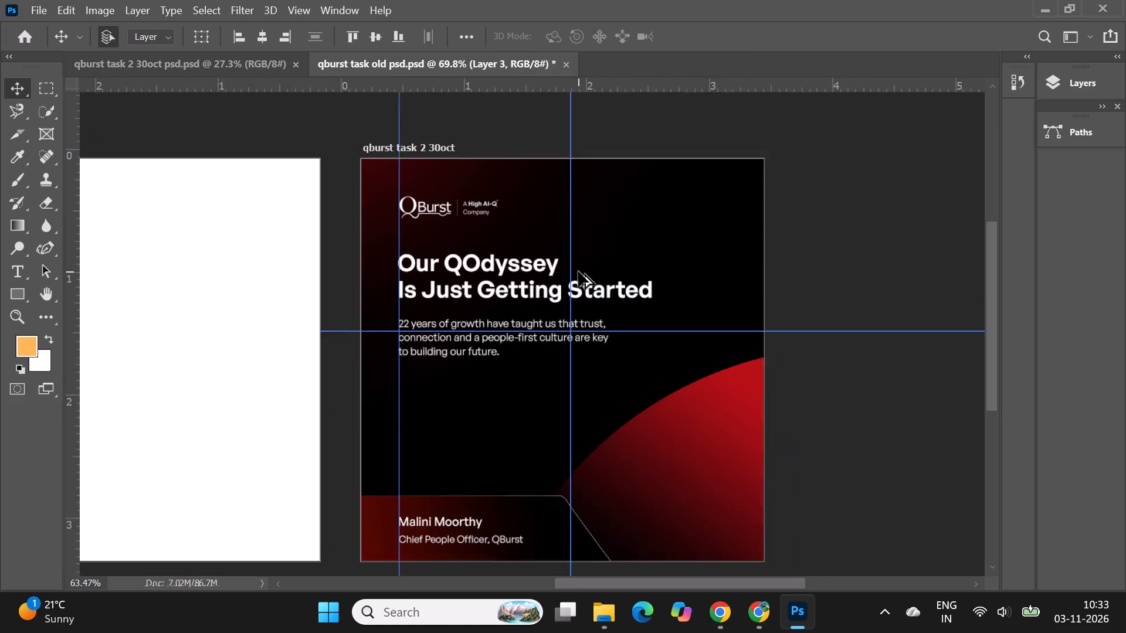
pyautogui.keyDown('alt'); pyautogui.scroll(-4, 578, 271); pyautogui.keyUp('alt')
pyautogui.click(121, 182)
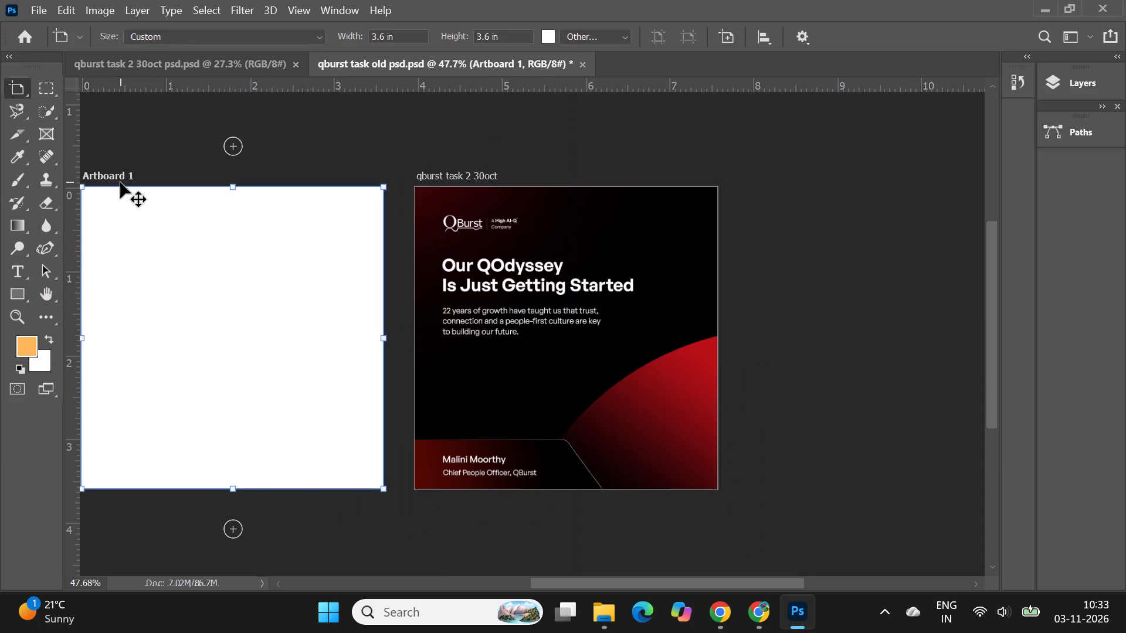
pyautogui.press('Delete')
# Rename the remaining artboard as "qburst task 3 nov".
pyautogui.keyDown('alt'); pyautogui.scroll(9, 413, 183); pyautogui.keyUp('alt')
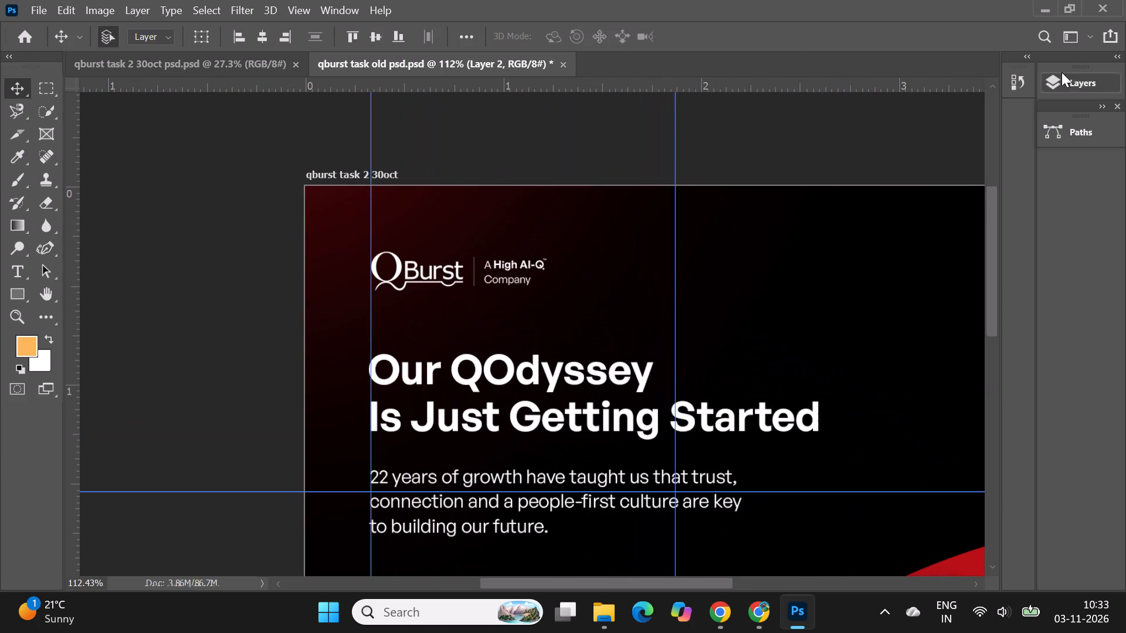
pyautogui.click(1064, 73)
pyautogui.doubleClick(916, 180)
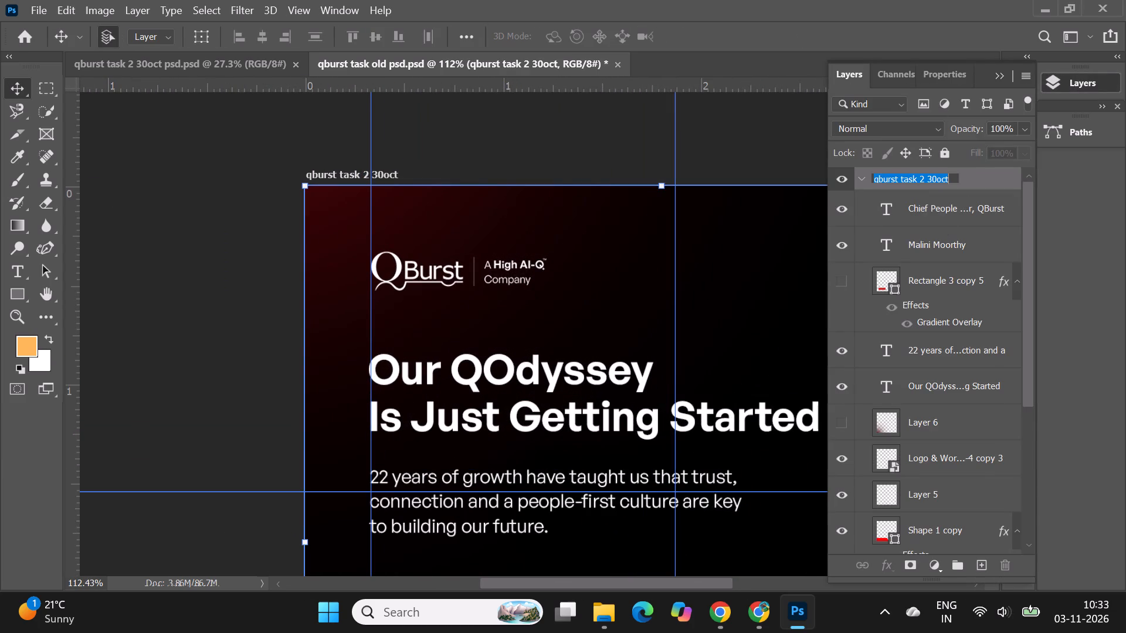
pyautogui.click(931, 177)
pyautogui.moveTo(922, 174); pyautogui.dragTo(935, 175)
pyautogui.press('BackSpace')
pyautogui.press('BackSpace')
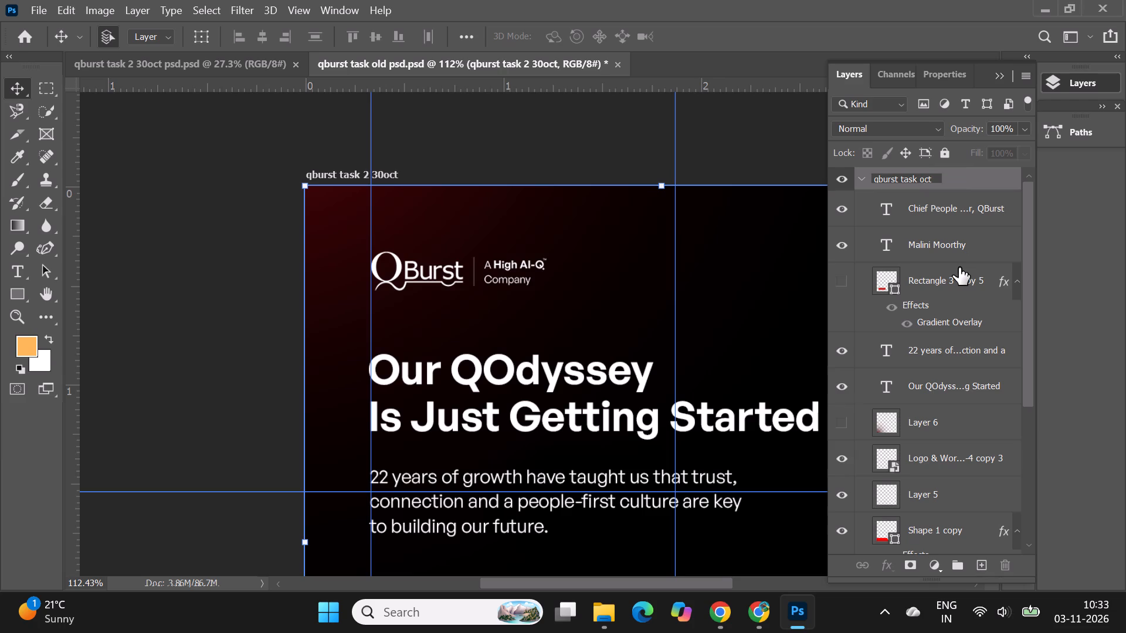
pyautogui.press('3')
pyautogui.press('space')
pyautogui.moveTo(925, 178); pyautogui.dragTo(940, 176)
pyautogui.press('BackSpace')
pyautogui.press('space')
pyautogui.write('nov')
pyautogui.press('Return')
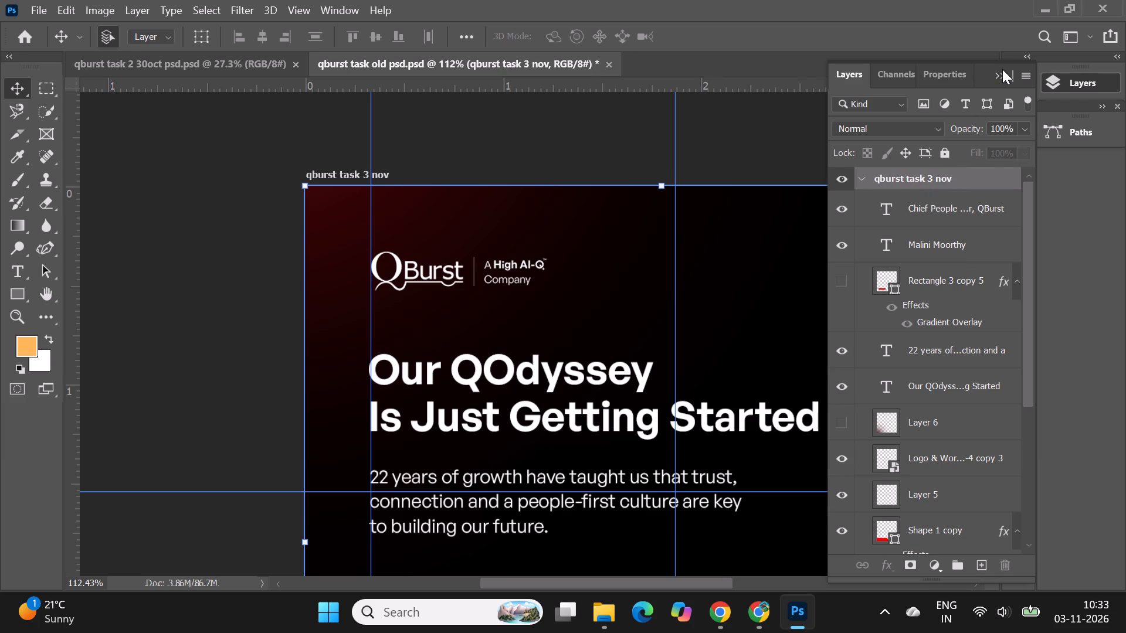
pyautogui.click(1002, 69)
pyautogui.click(1000, 77)
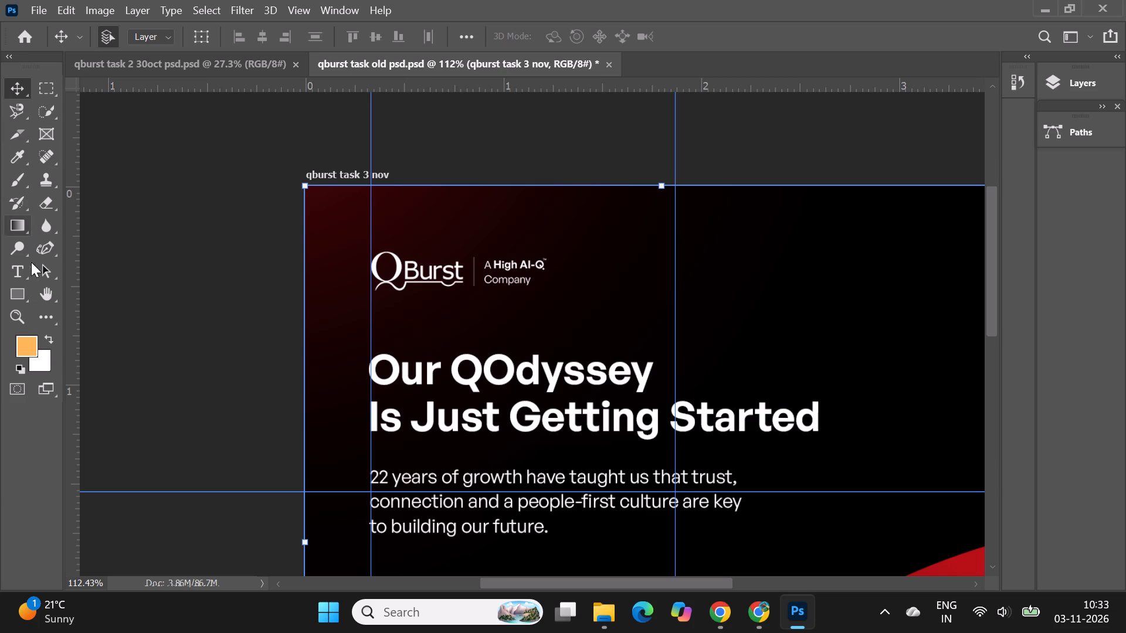
# Draw a rectangle of about 101 x 104 px from the artboard's top-left corner out to the first vertical guide.
pyautogui.click(17, 300)
pyautogui.scroll(1, 334, 244)
pyautogui.press('space')
pyautogui.press('space')
pyautogui.press('space')
pyautogui.scroll(2, 334, 244)
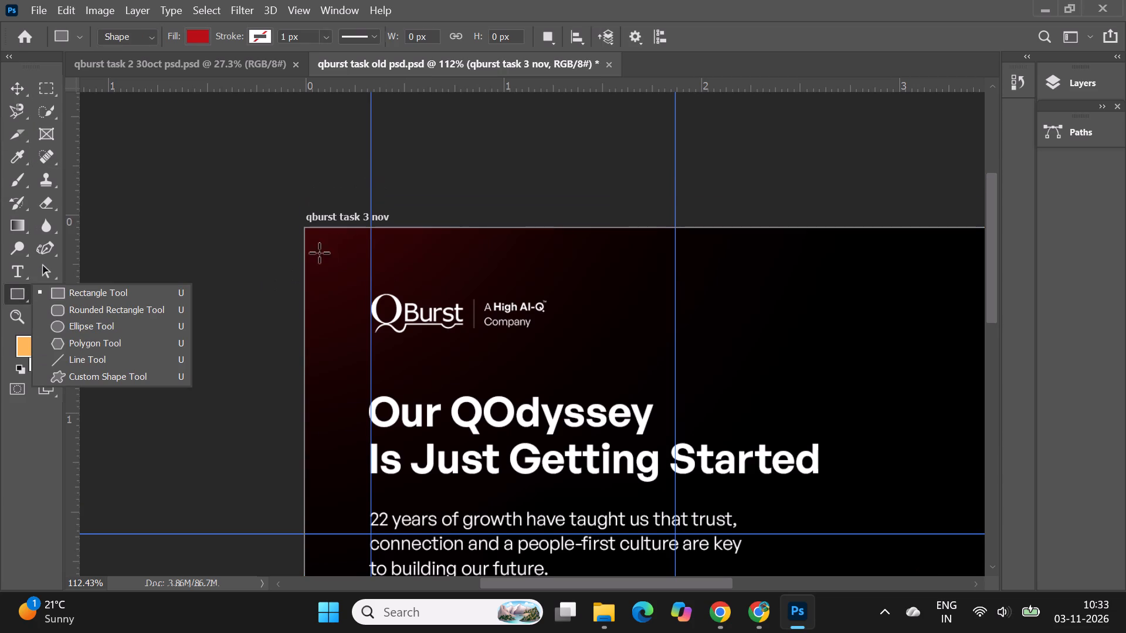
pyautogui.scroll(-2, 238, 275)
pyautogui.moveTo(306, 200); pyautogui.dragTo(361, 257)
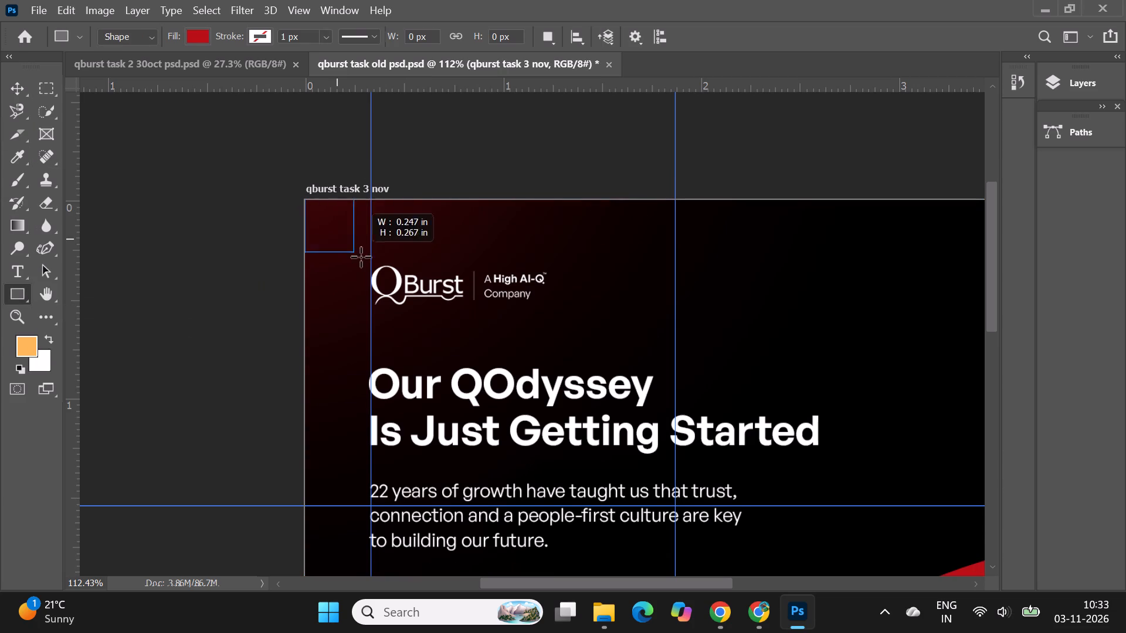
pyautogui.moveTo(361, 257); pyautogui.dragTo(372, 267)
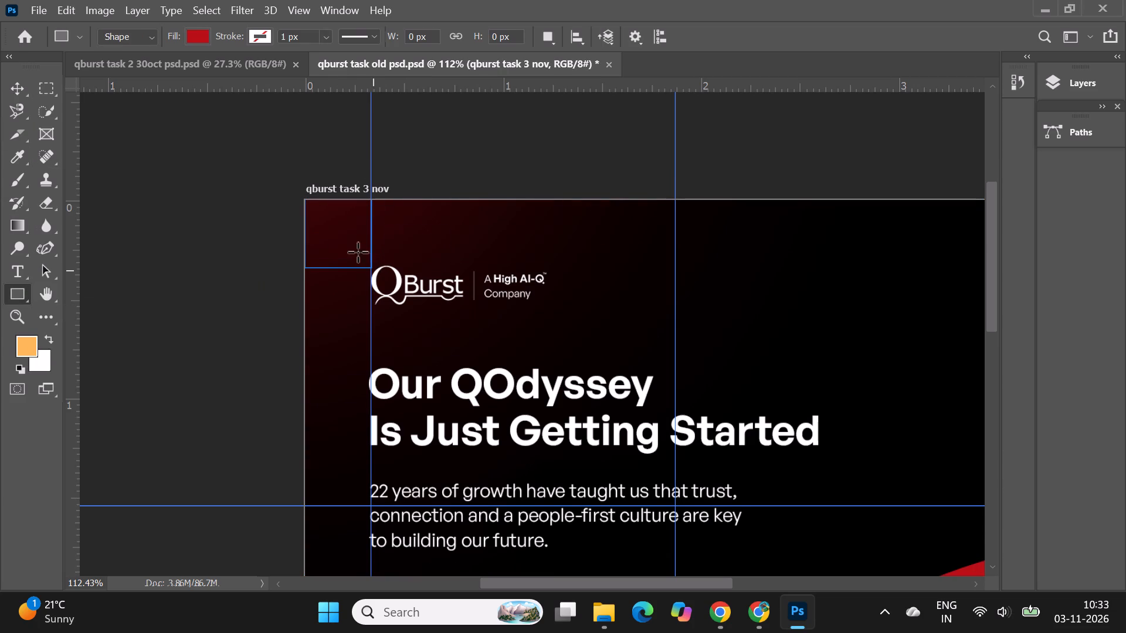
# Change the corner rectangle's fill to the recently used light orange and set its height to 101 px.
pyautogui.click(200, 34)
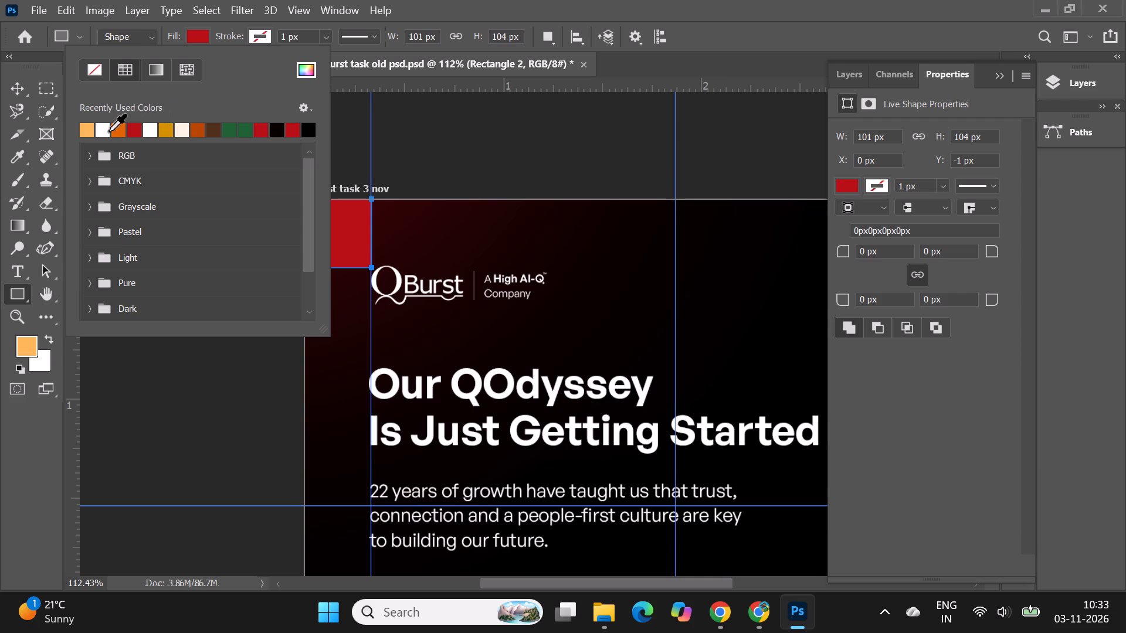
pyautogui.click(87, 132)
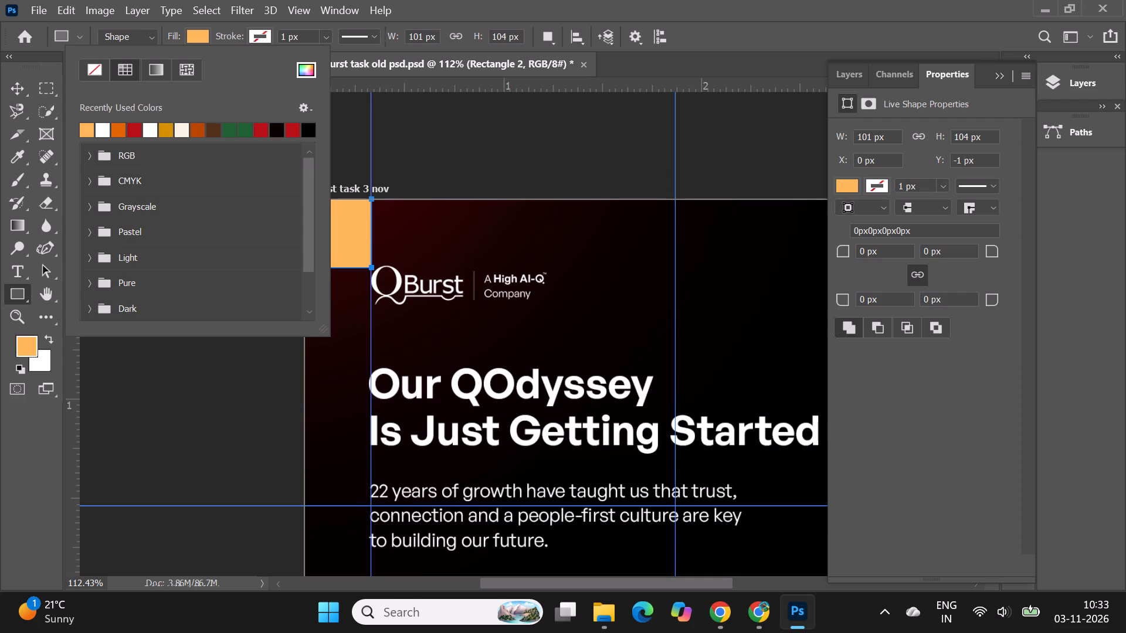
pyautogui.click(506, 39)
pyautogui.press('BackSpace')
pyautogui.press('1')
pyautogui.press('Return')
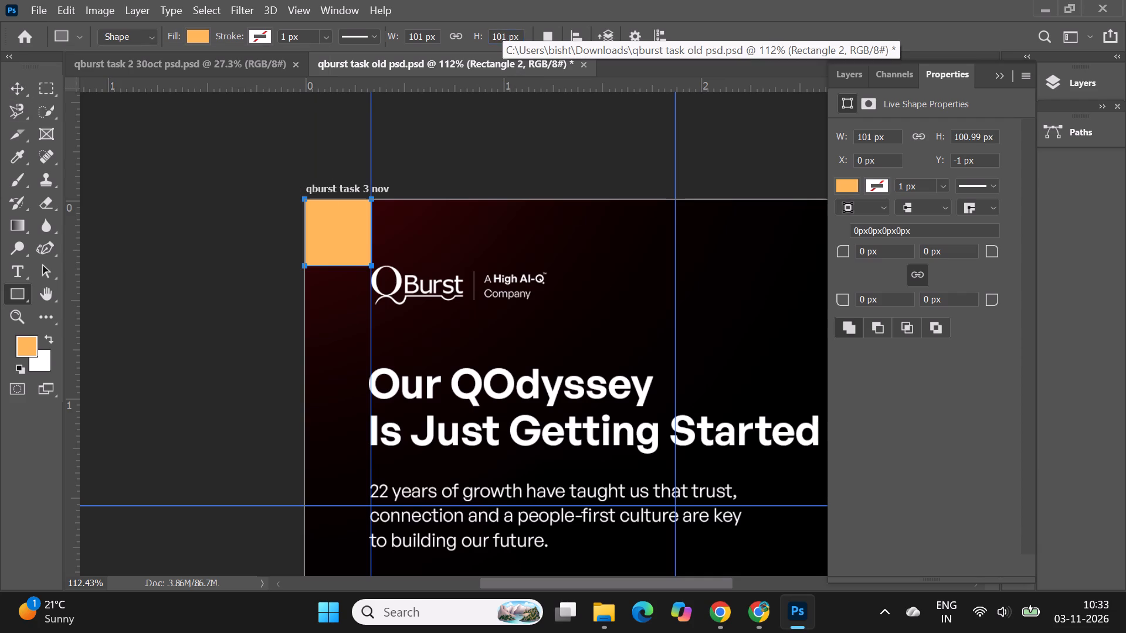
# Place a horizontal guide along the bottom edge of the orange corner square, just above the QBurst logo.
pyautogui.click(18, 94)
pyautogui.click(111, 195)
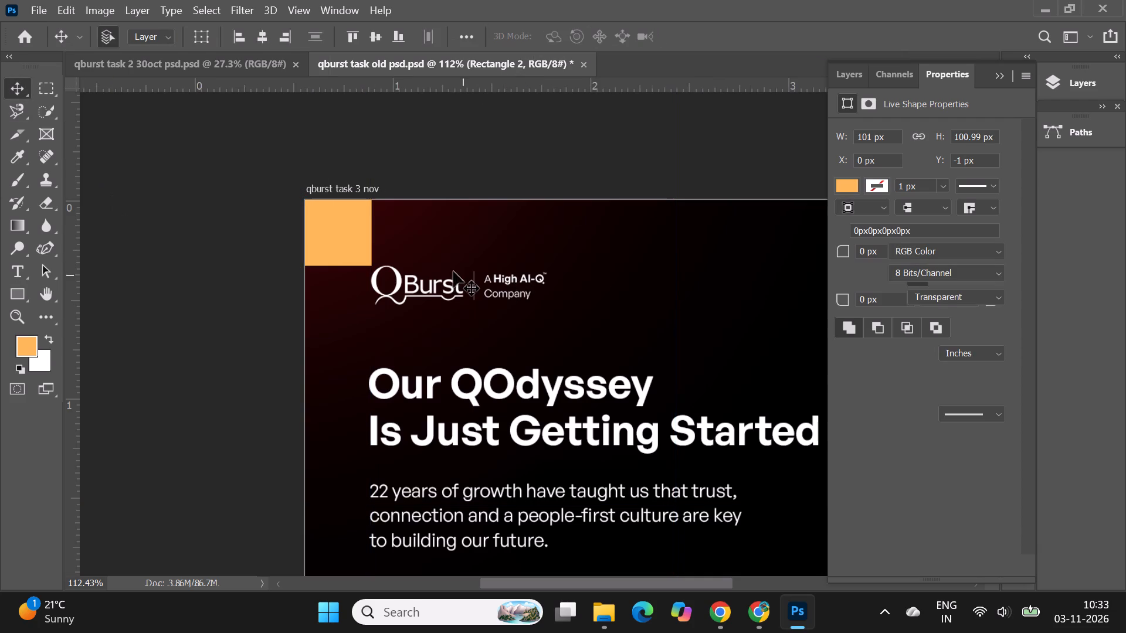
pyautogui.keyDown('alt'); pyautogui.scroll(2, 435, 271); pyautogui.keyUp('alt')
pyautogui.click(347, 243)
pyautogui.keyDown('alt'); pyautogui.scroll(3, 413, 281); pyautogui.keyUp('alt')
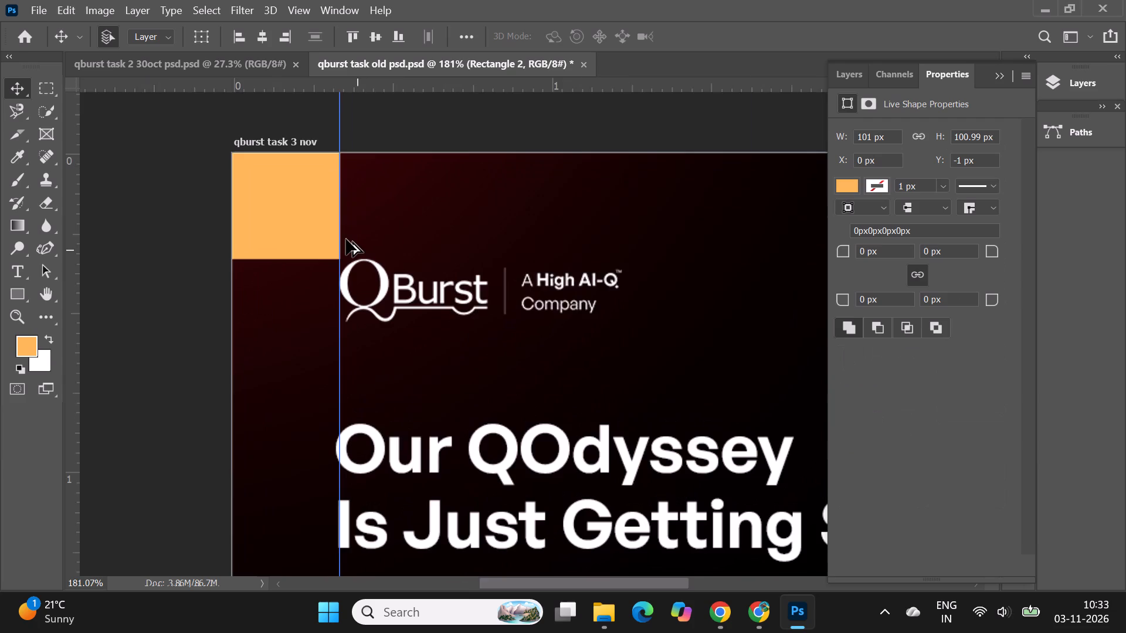
pyautogui.keyDown('alt'); pyautogui.scroll(2, 345, 238); pyautogui.keyUp('alt')
pyautogui.keyDown('alt'); pyautogui.scroll(2, 250, 206); pyautogui.keyUp('alt')
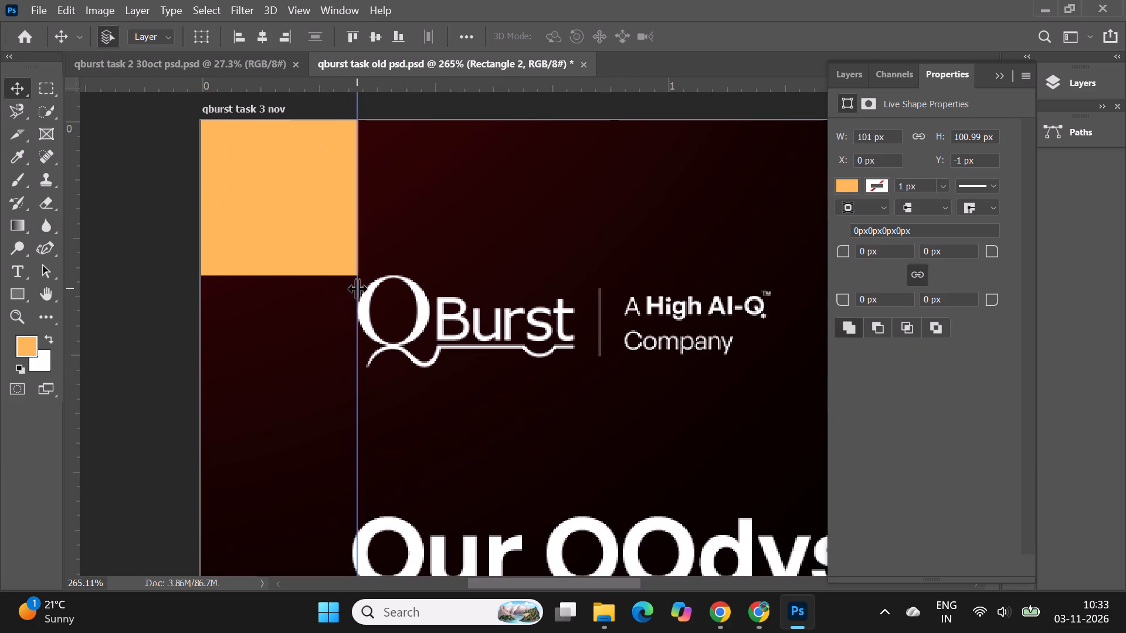
pyautogui.click(357, 288)
pyautogui.moveTo(394, 85); pyautogui.dragTo(394, 129)
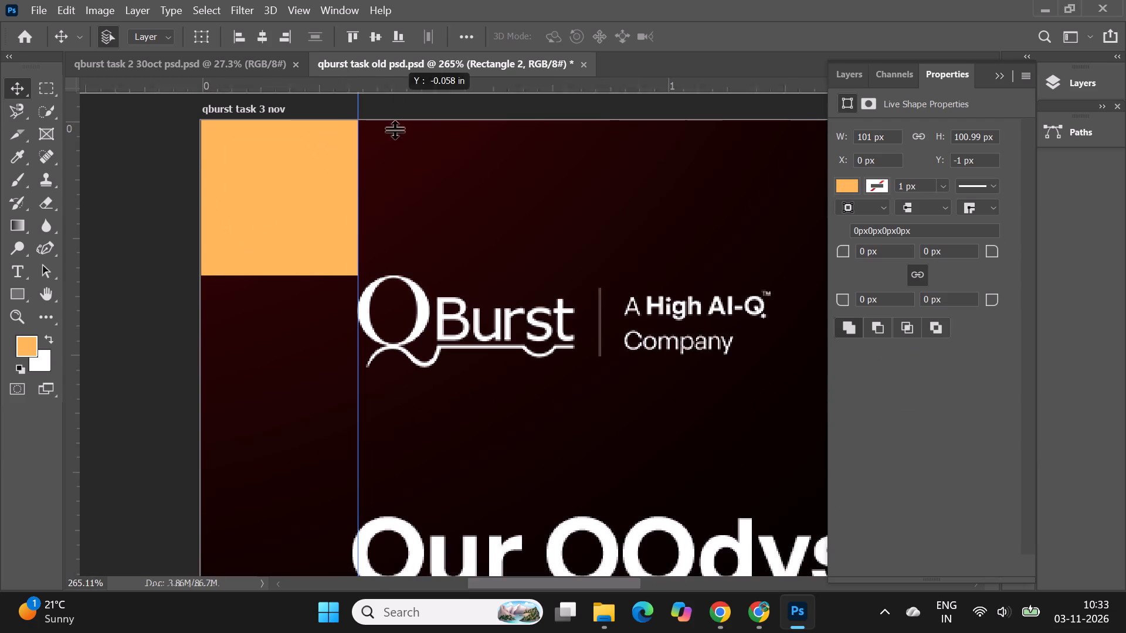
pyautogui.moveTo(394, 129); pyautogui.dragTo(401, 277)
pyautogui.keyDown('alt'); pyautogui.scroll(-9, 384, 184); pyautogui.keyUp('alt')
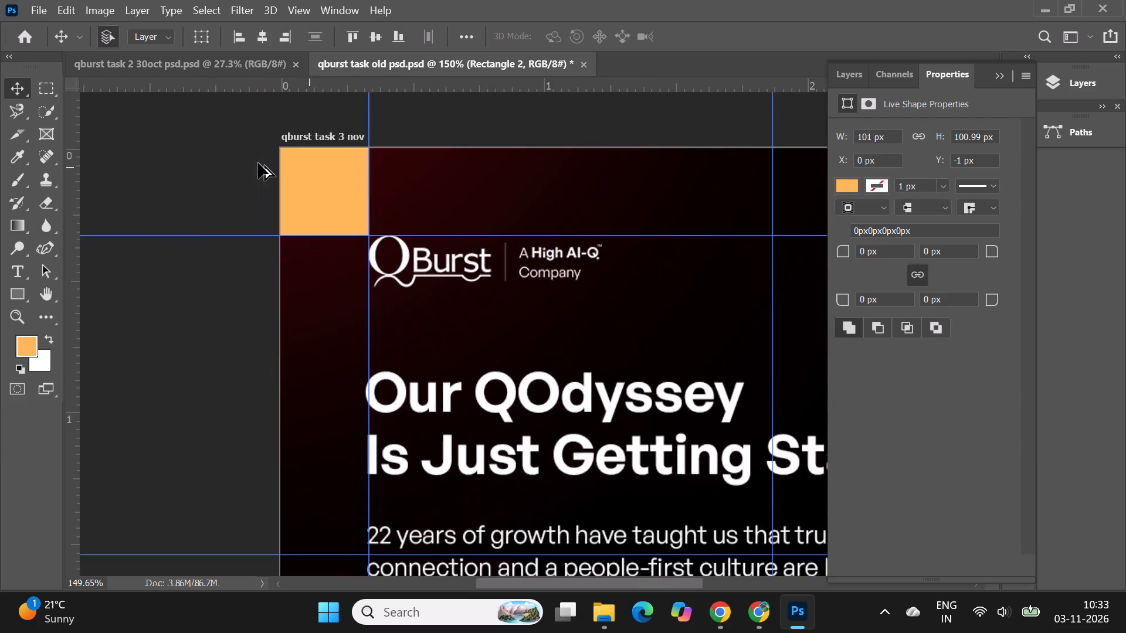
pyautogui.keyDown('alt'); pyautogui.scroll(-4, 258, 163); pyautogui.keyUp('alt')
pyautogui.click(996, 83)
pyautogui.click(818, 141)
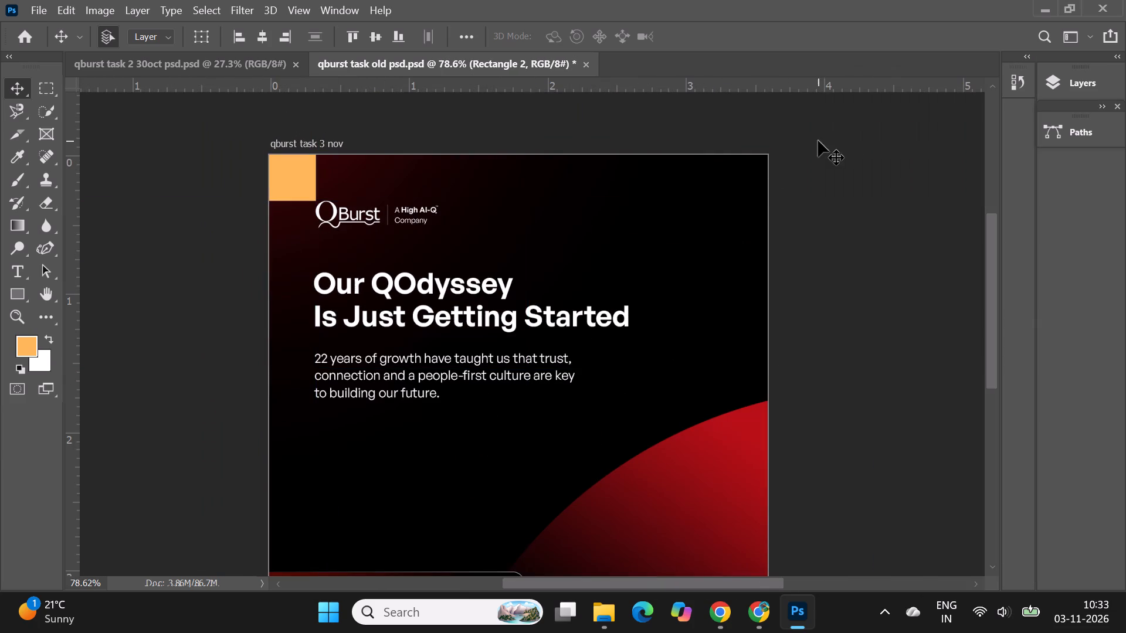
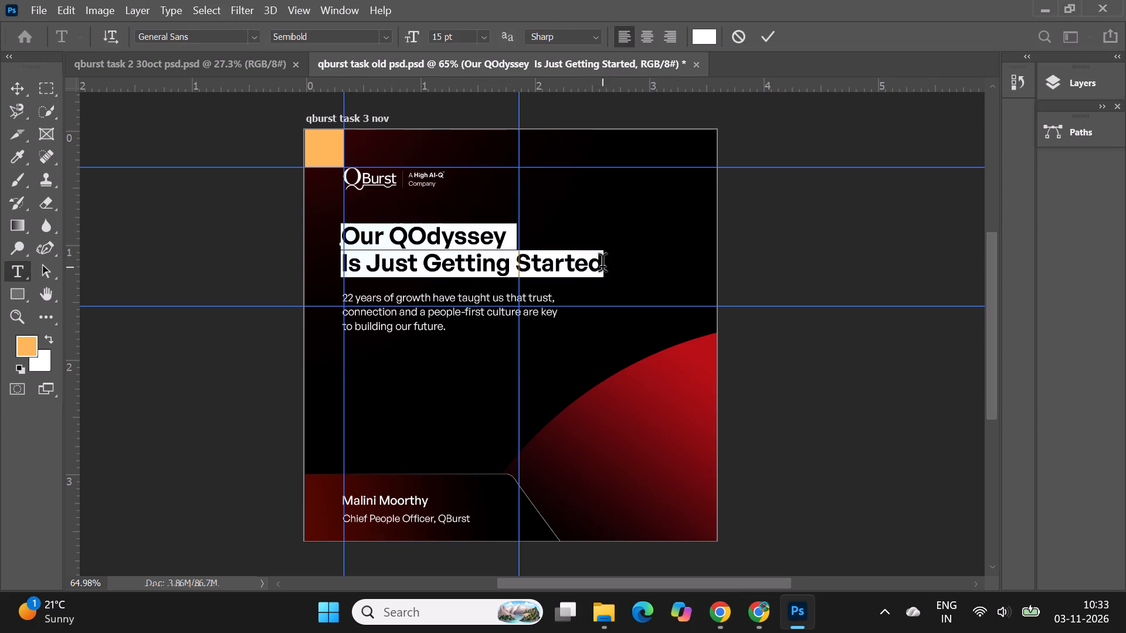
# Replace the headline with "Terraform Won't Save You." from the brief, breaking it into two lines after "Terraform".
pyautogui.moveTo(602, 266); pyautogui.dragTo(320, 224)
pyautogui.hotkey('ctrl', 'v')
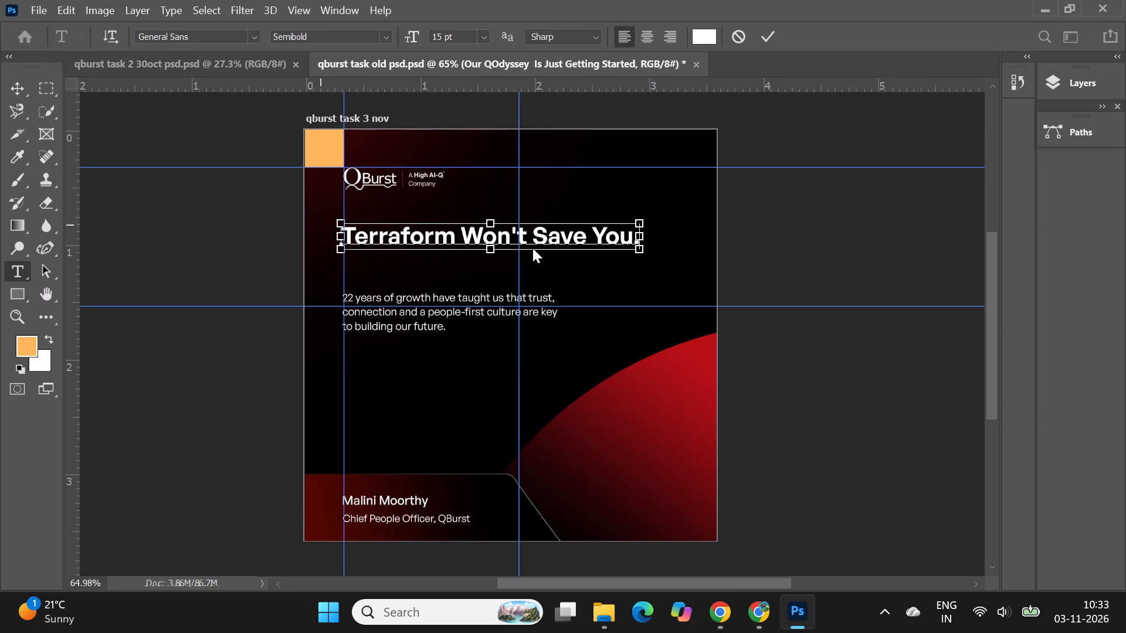
pyautogui.click(462, 237)
pyautogui.press('Return')
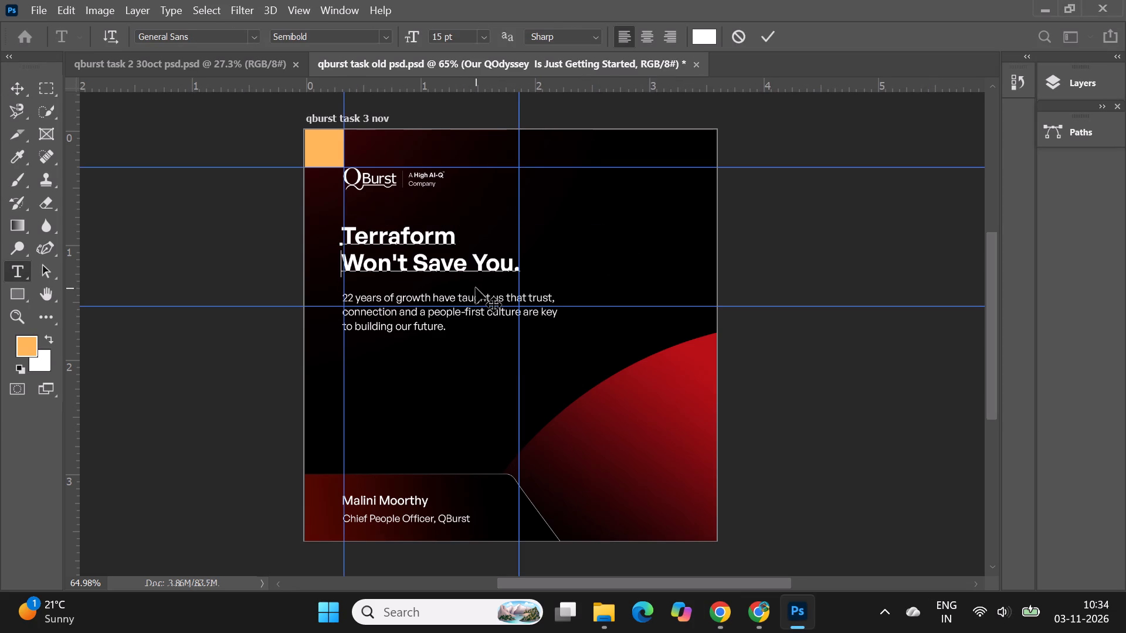
pyautogui.scroll(1, 476, 287)
pyautogui.click(769, 41)
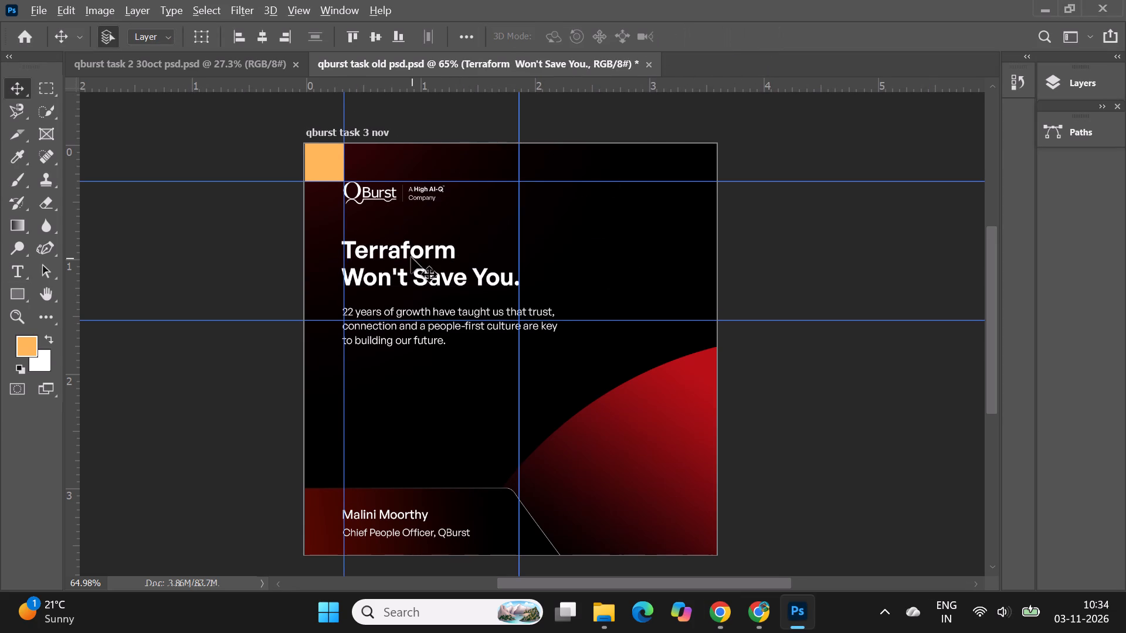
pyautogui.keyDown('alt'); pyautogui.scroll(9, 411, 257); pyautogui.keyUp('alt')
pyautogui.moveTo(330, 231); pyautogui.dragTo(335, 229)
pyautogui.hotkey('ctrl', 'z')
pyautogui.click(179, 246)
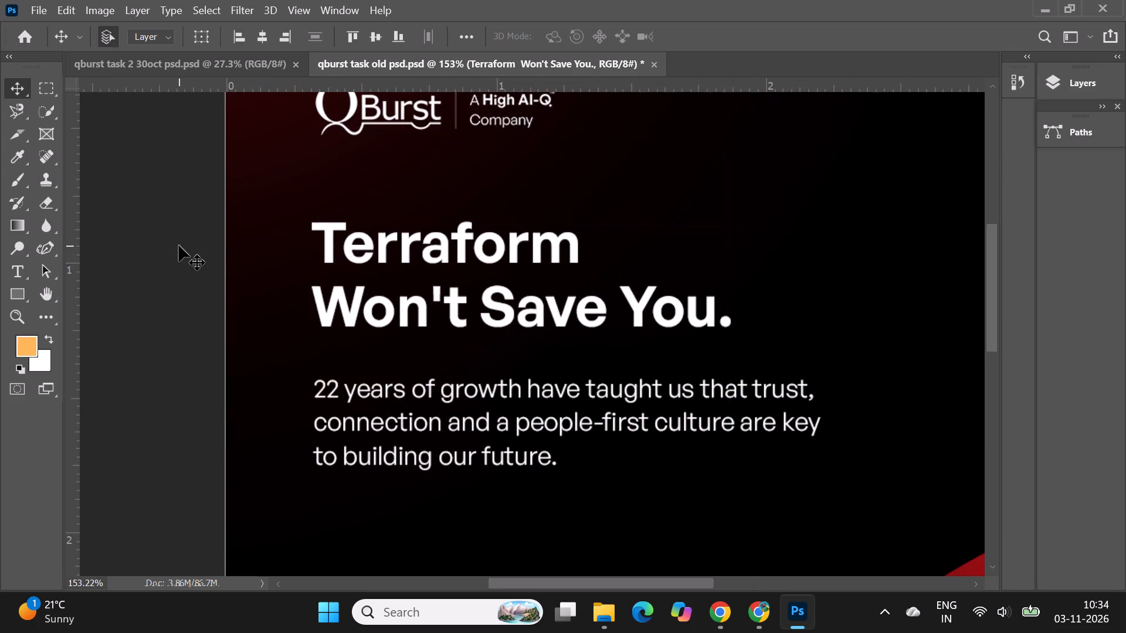
# Switch to File Explorer and preview the man's portrait PNG in the Downloads folder.
pyautogui.click(618, 611)
pyautogui.click(632, 239)
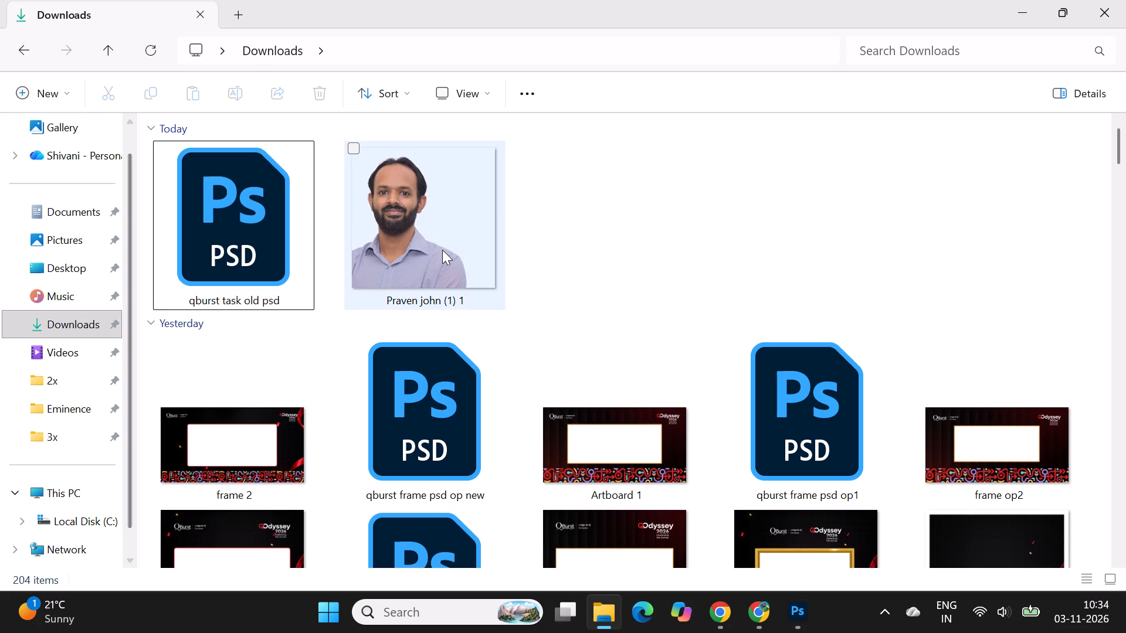
pyautogui.doubleClick(442, 250)
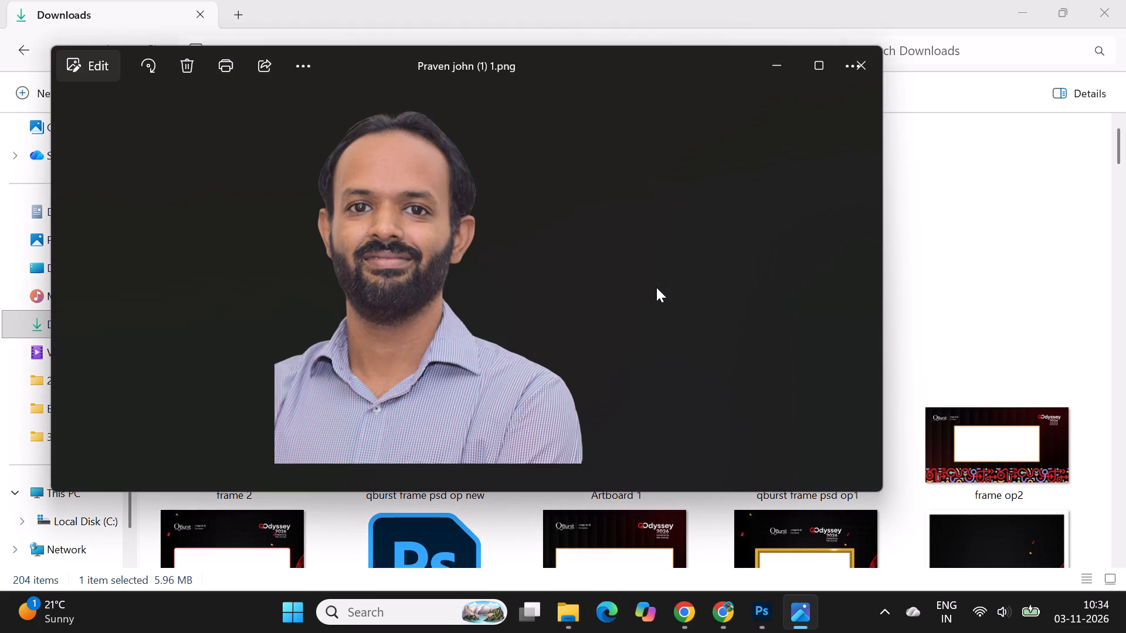
pyautogui.click(851, 66)
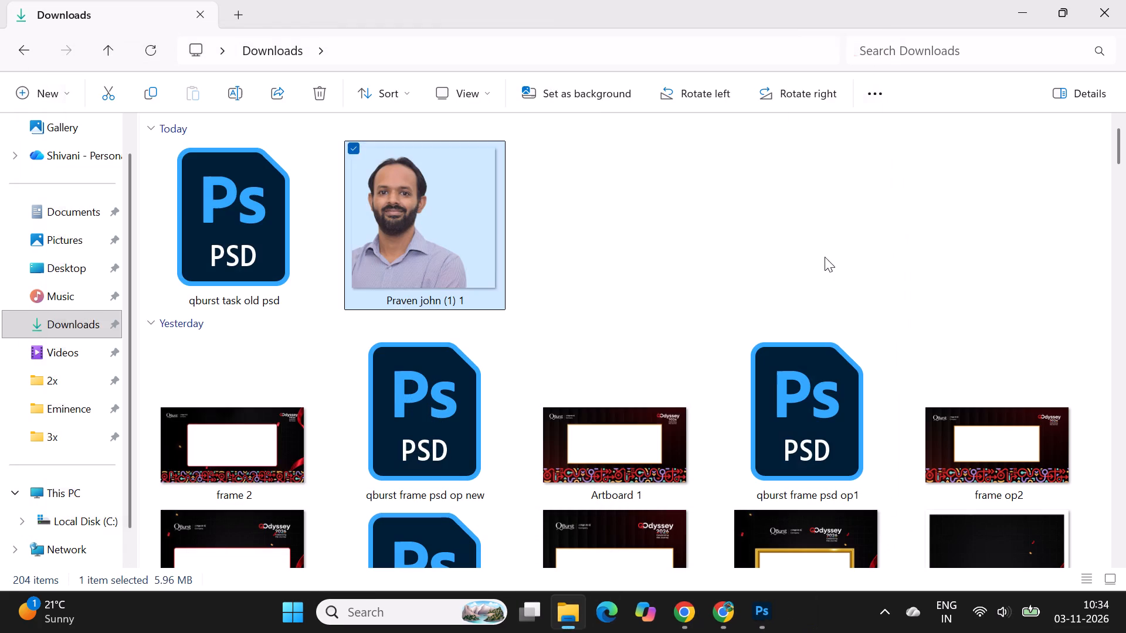
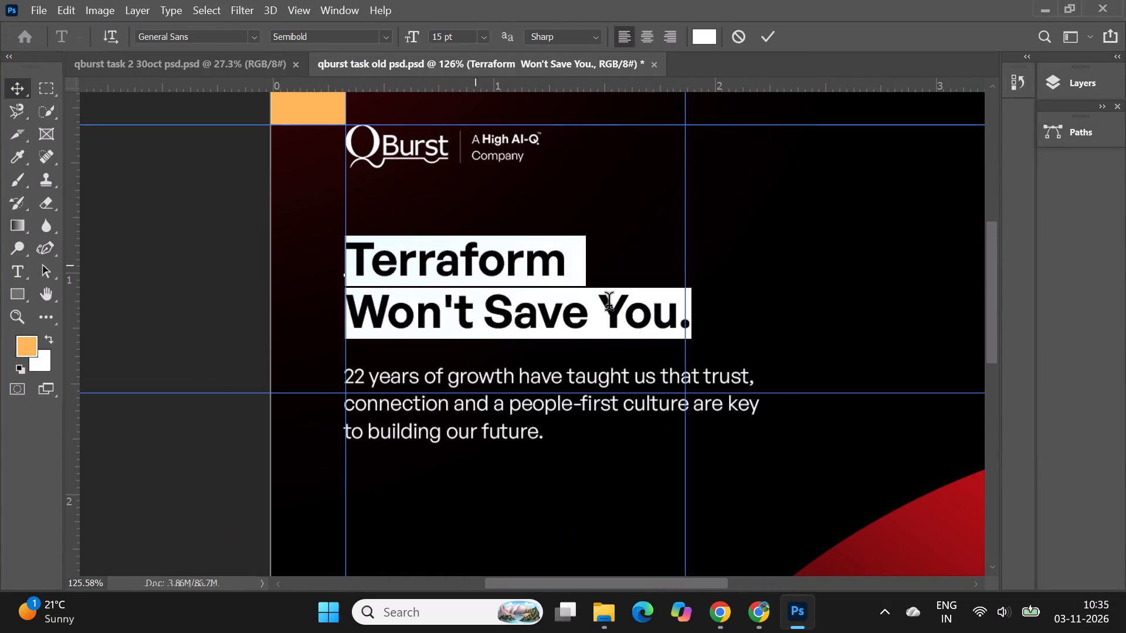
# Change the font weight of the whole "Terraform Won't Save You." headline to General Sans Medium.
pyautogui.moveTo(688, 323); pyautogui.dragTo(347, 255)
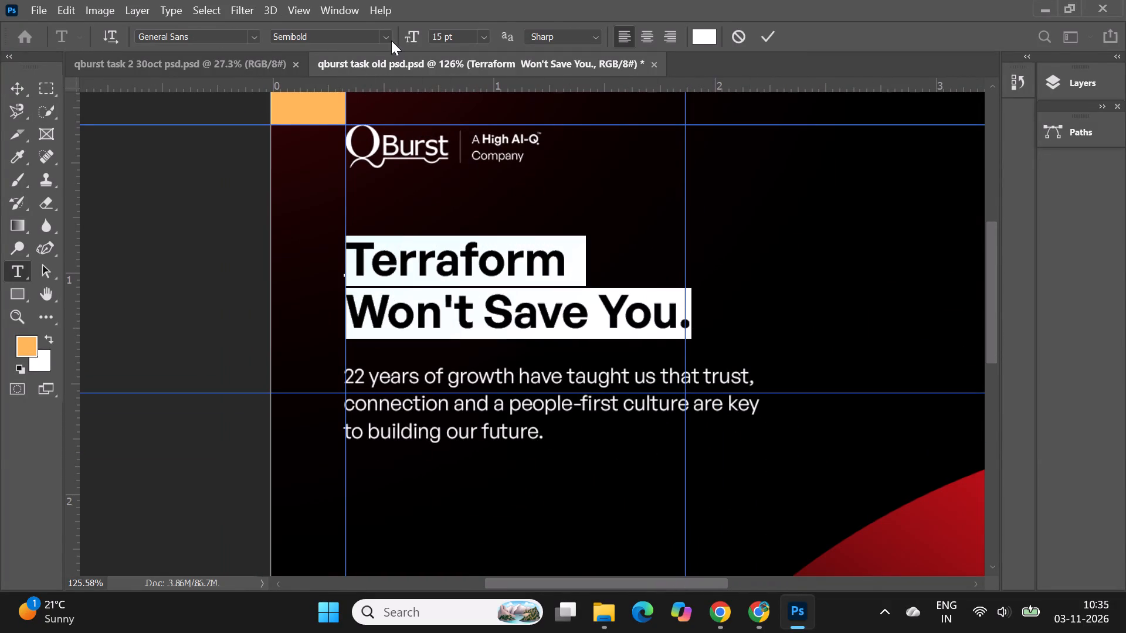
pyautogui.click(391, 40)
pyautogui.click(367, 92)
pyautogui.click(771, 33)
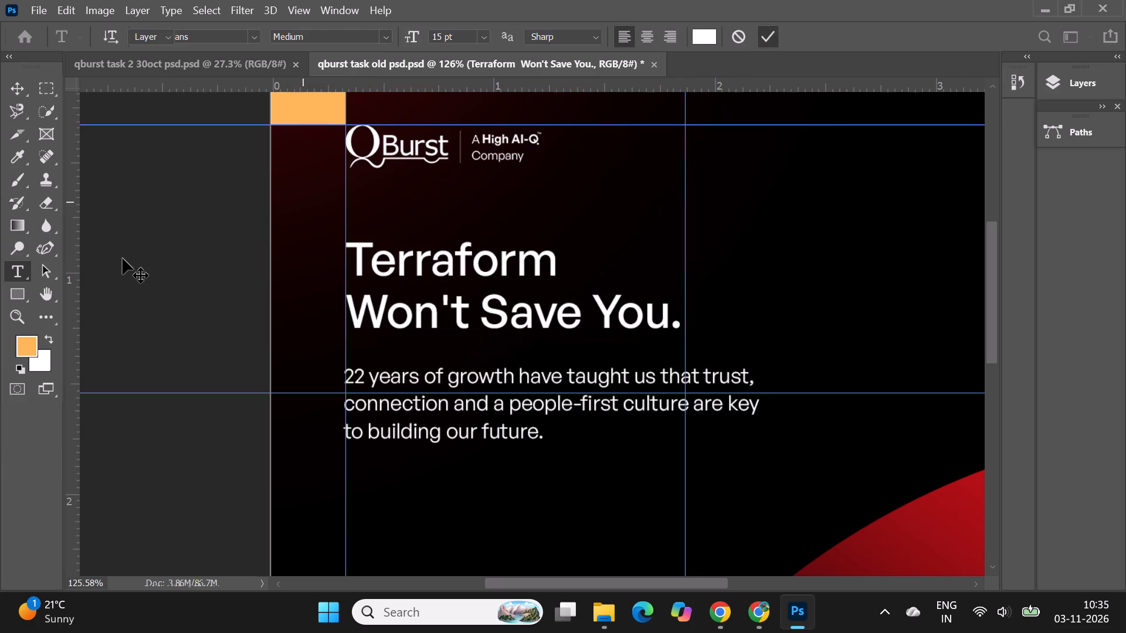
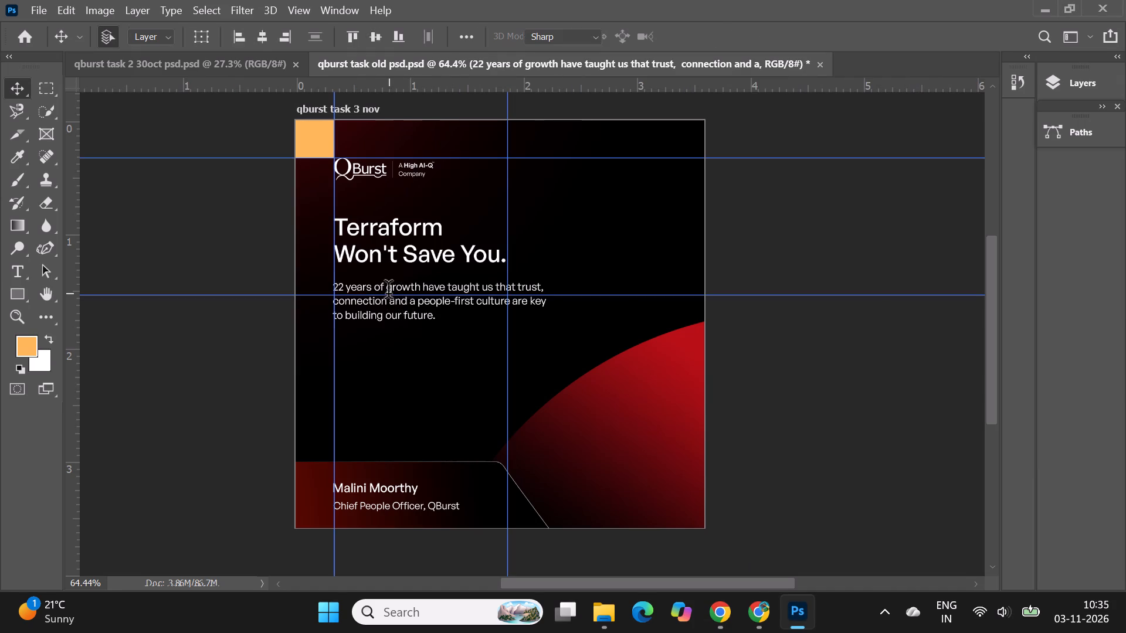
# Replace the subhead with "Build resilient cloud infrastructure with a 4-layer approach to IaC, security, and governance." on three lines, breaking before "a" and "governance".
pyautogui.hotkey('ctrl', 'v')
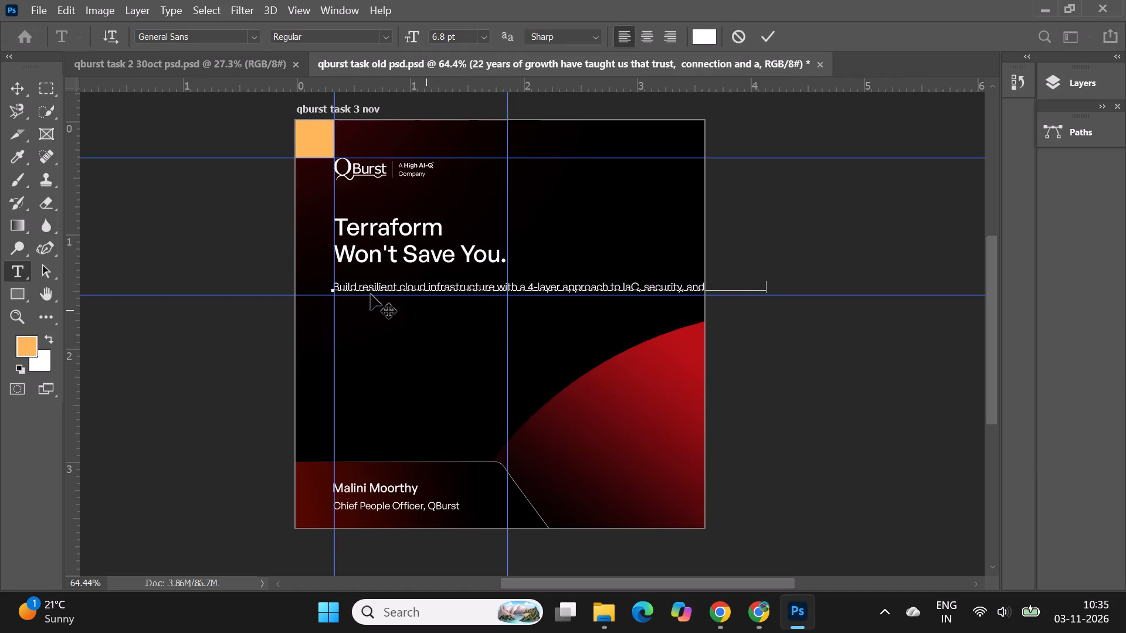
pyautogui.keyDown('alt'); pyautogui.scroll(4, 359, 289); pyautogui.keyUp('alt')
pyautogui.keyDown('alt'); pyautogui.scroll(1, 507, 285); pyautogui.keyUp('alt')
pyautogui.click(604, 288)
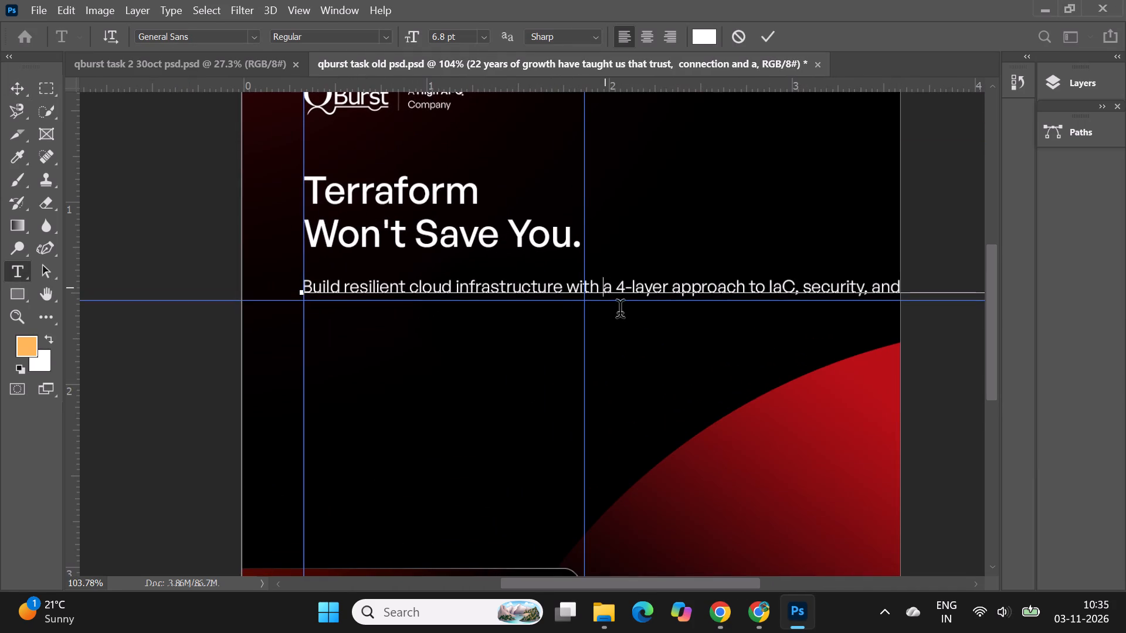
pyautogui.press('Return')
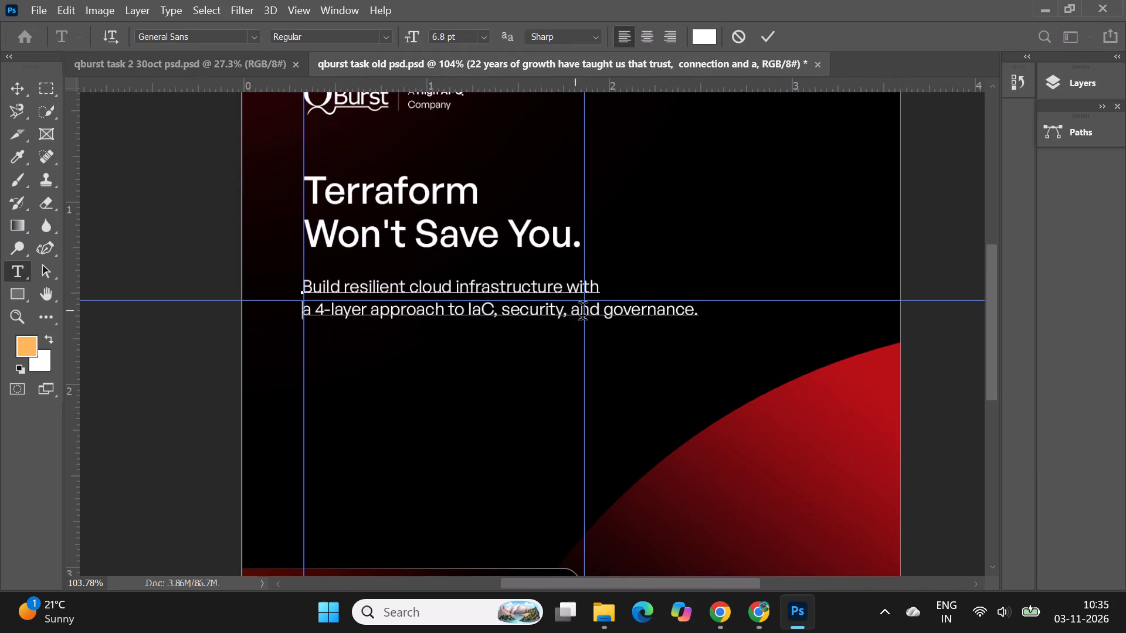
pyautogui.click(605, 313)
pyautogui.press('Return')
pyautogui.click(769, 33)
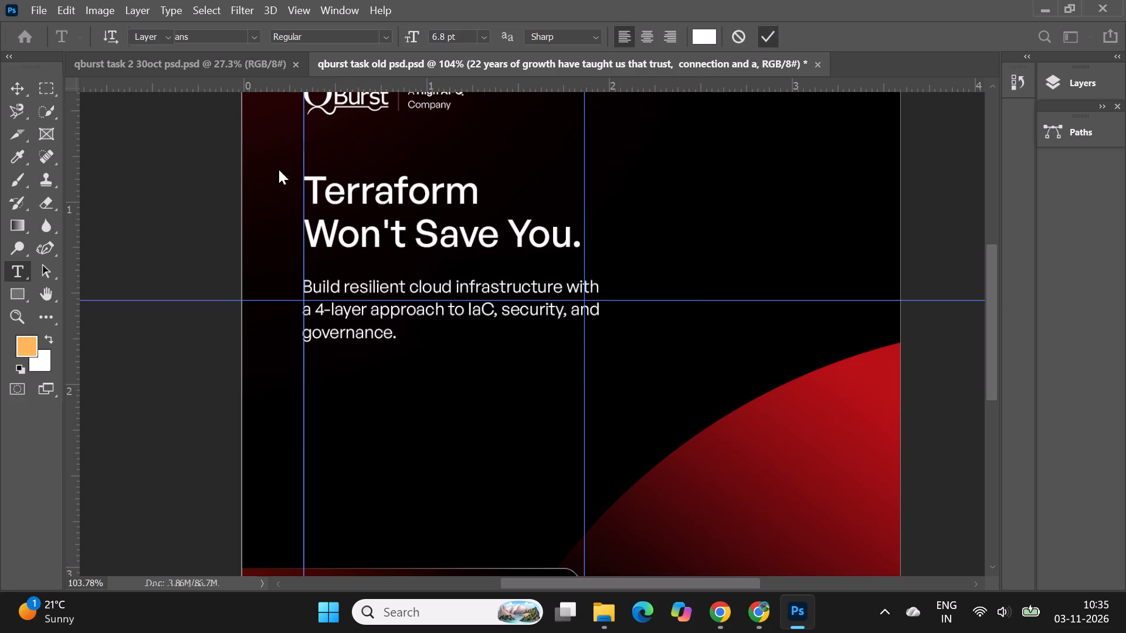
# Nudge the subhead text so its left edge lines up with the left vertical guide under the headline.
pyautogui.click(137, 186)
pyautogui.keyDown('alt'); pyautogui.scroll(-2, 137, 186); pyautogui.keyUp('alt')
pyautogui.keyDown('alt'); pyautogui.scroll(2, 207, 229); pyautogui.keyUp('alt')
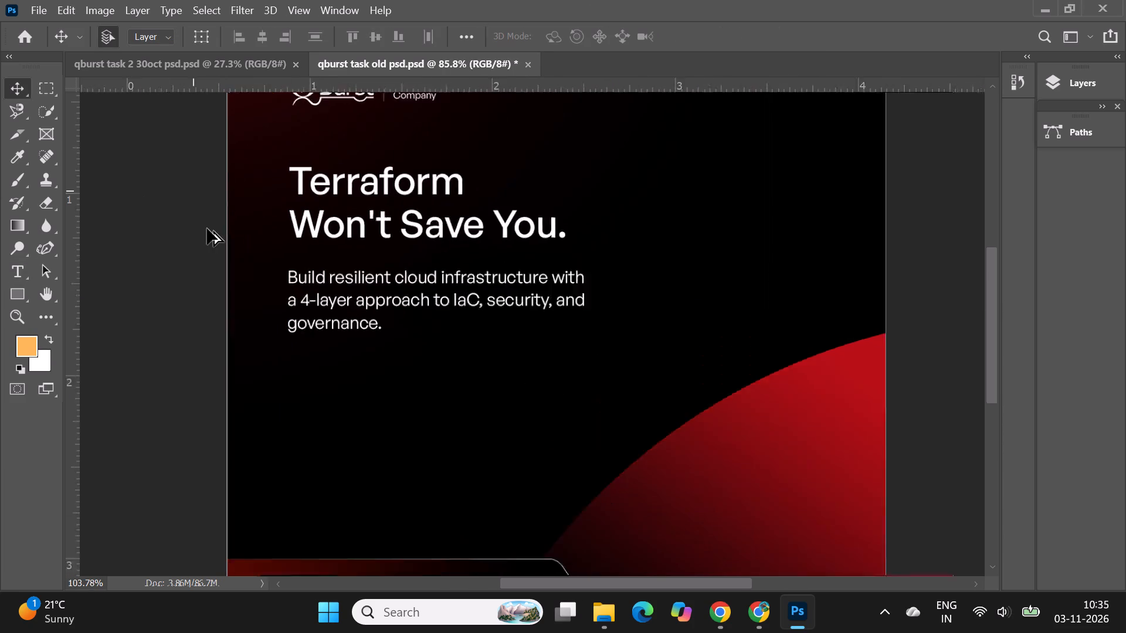
pyautogui.keyDown('alt'); pyautogui.scroll(7, 207, 229); pyautogui.keyUp('alt')
pyautogui.click(322, 290)
pyautogui.keyDown('alt'); pyautogui.scroll(6, 317, 291); pyautogui.keyUp('alt')
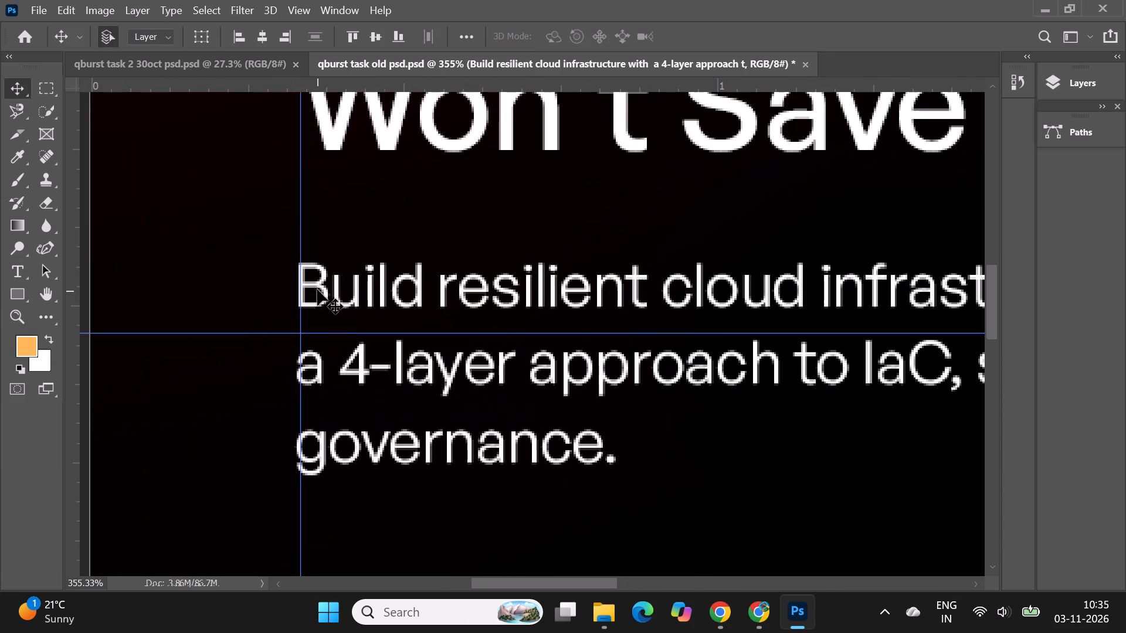
pyautogui.click(325, 292)
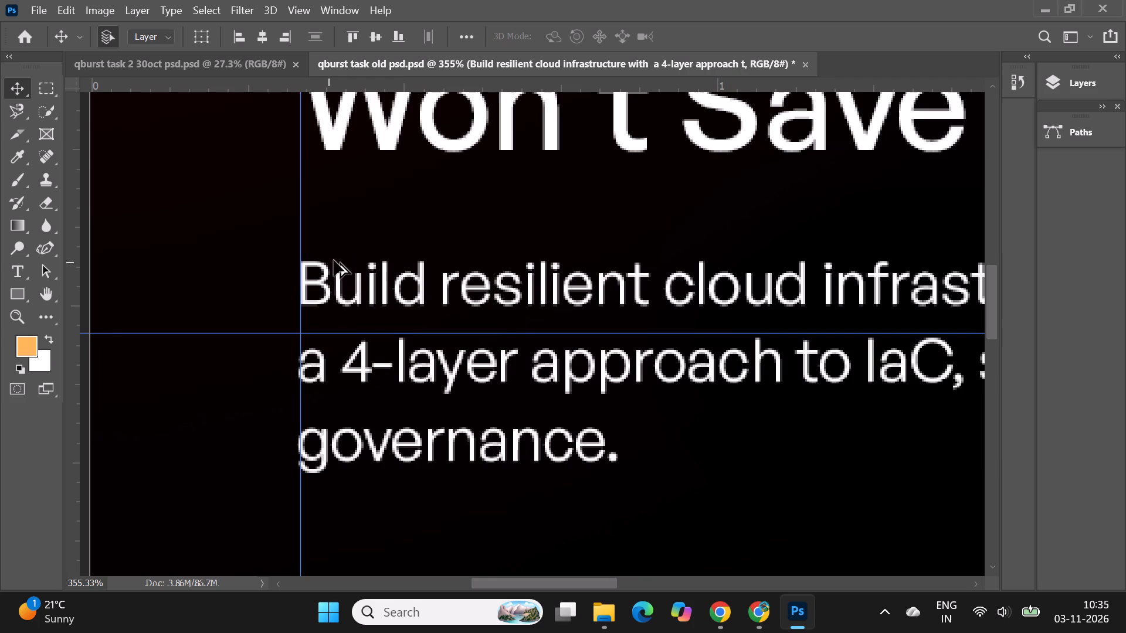
pyautogui.keyDown('alt'); pyautogui.scroll(-12, 334, 260); pyautogui.keyUp('alt')
pyautogui.click(133, 200)
pyautogui.keyDown('alt'); pyautogui.scroll(-5, 199, 208); pyautogui.keyUp('alt')
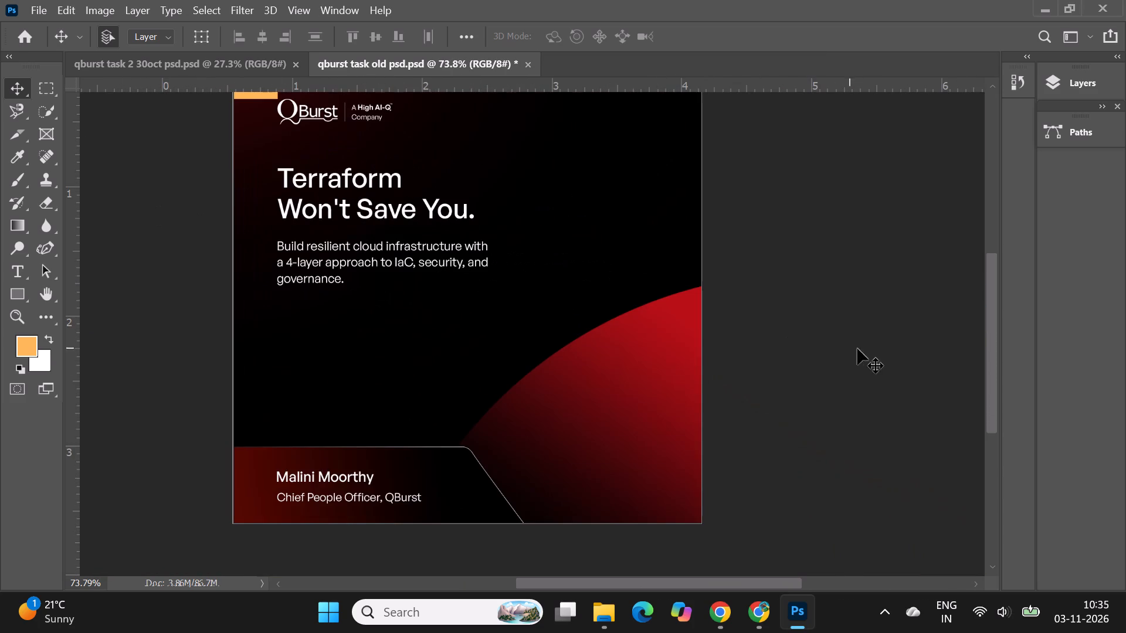
pyautogui.click(824, 378)
# Copy the speaker's name from the brief in Chrome and replace the old name in the Photoshop artboard's bottom banner with it.
pyautogui.click(718, 614)
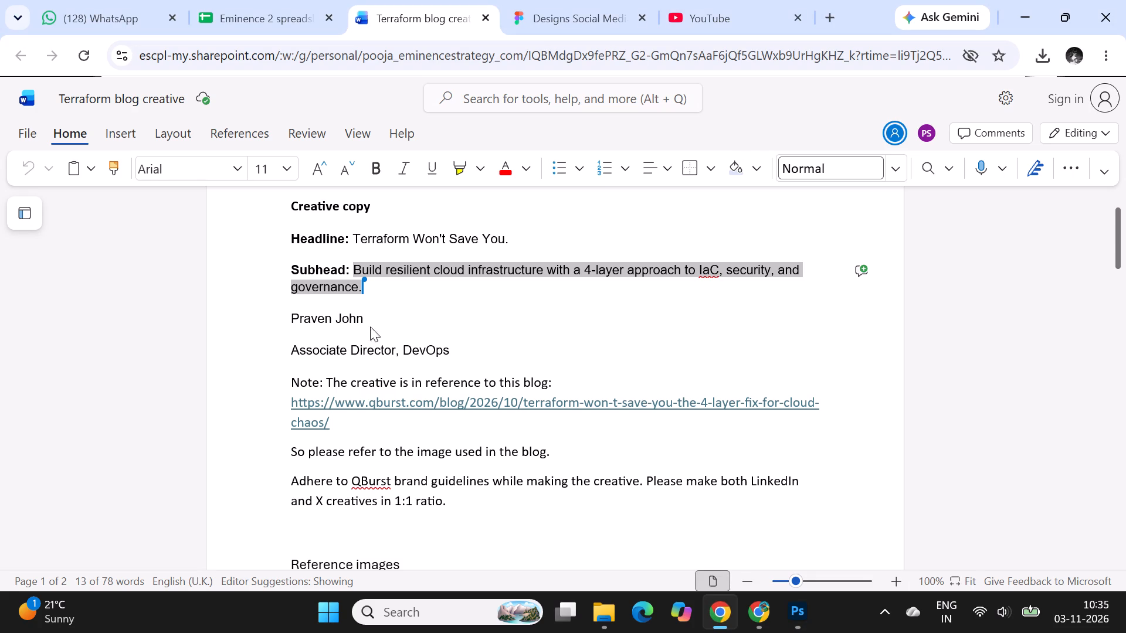
pyautogui.moveTo(361, 319); pyautogui.dragTo(287, 321)
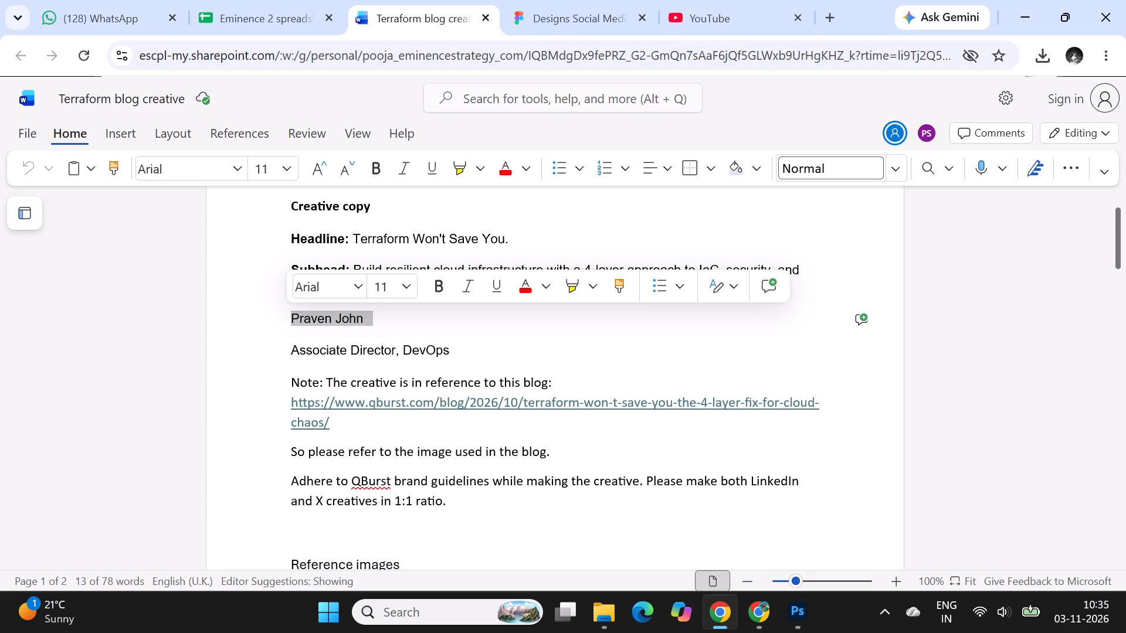
pyautogui.hotkey('ctrl', 'c')
pyautogui.click(797, 609)
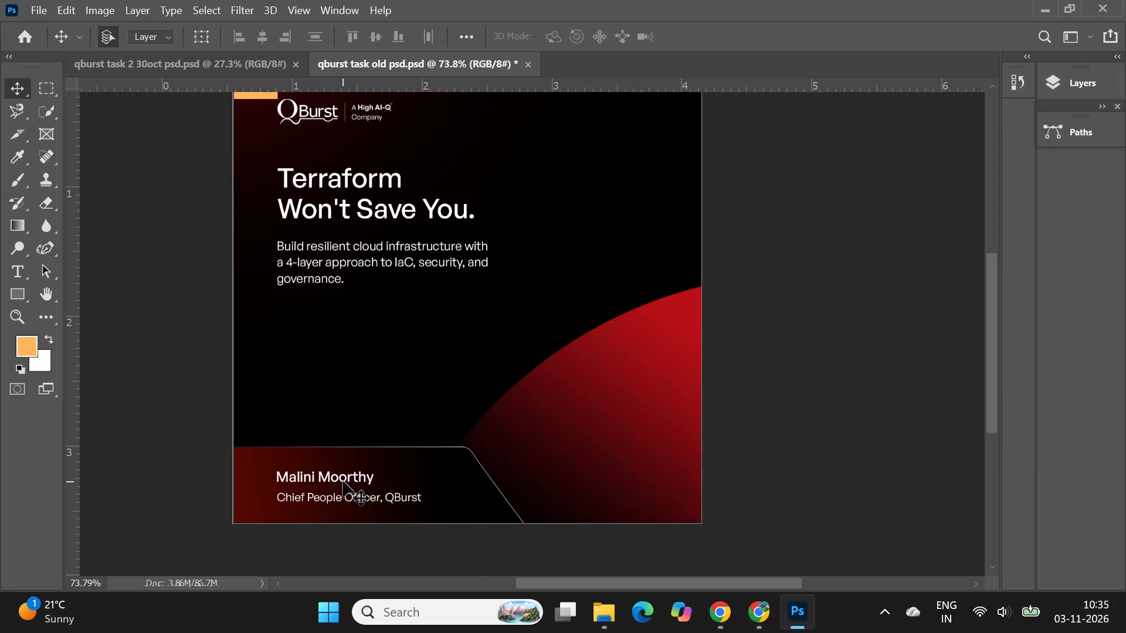
pyautogui.doubleClick(343, 481)
pyautogui.moveTo(374, 482); pyautogui.dragTo(277, 470)
pyautogui.hotkey('ctrl', 'v')
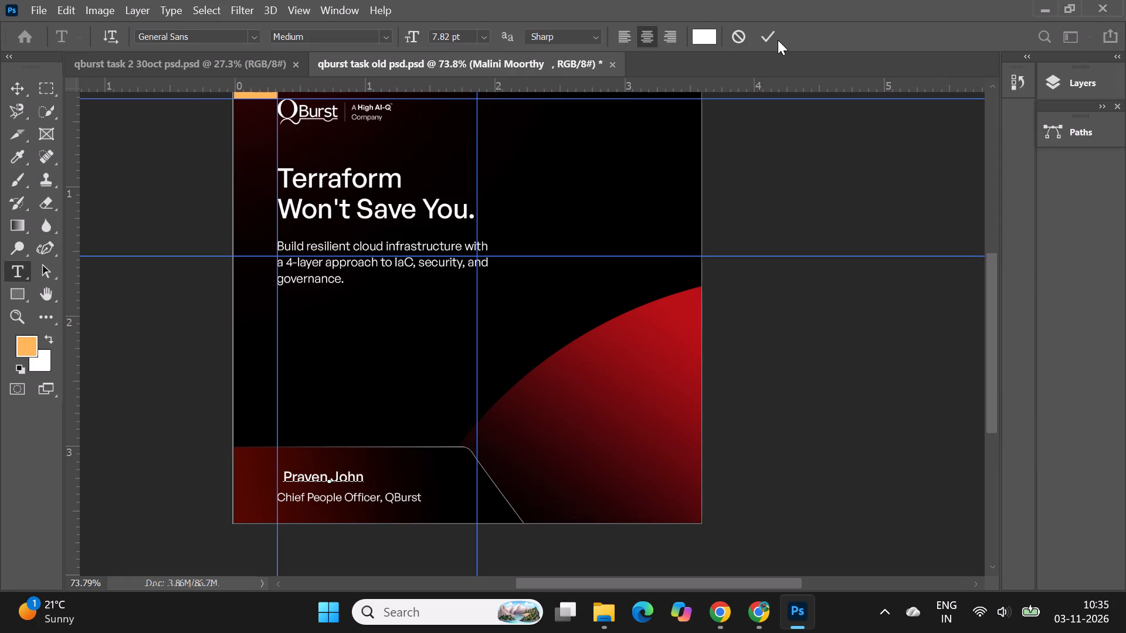
pyautogui.click(767, 36)
pyautogui.keyDown('alt'); pyautogui.scroll(8, 281, 469); pyautogui.keyUp('alt')
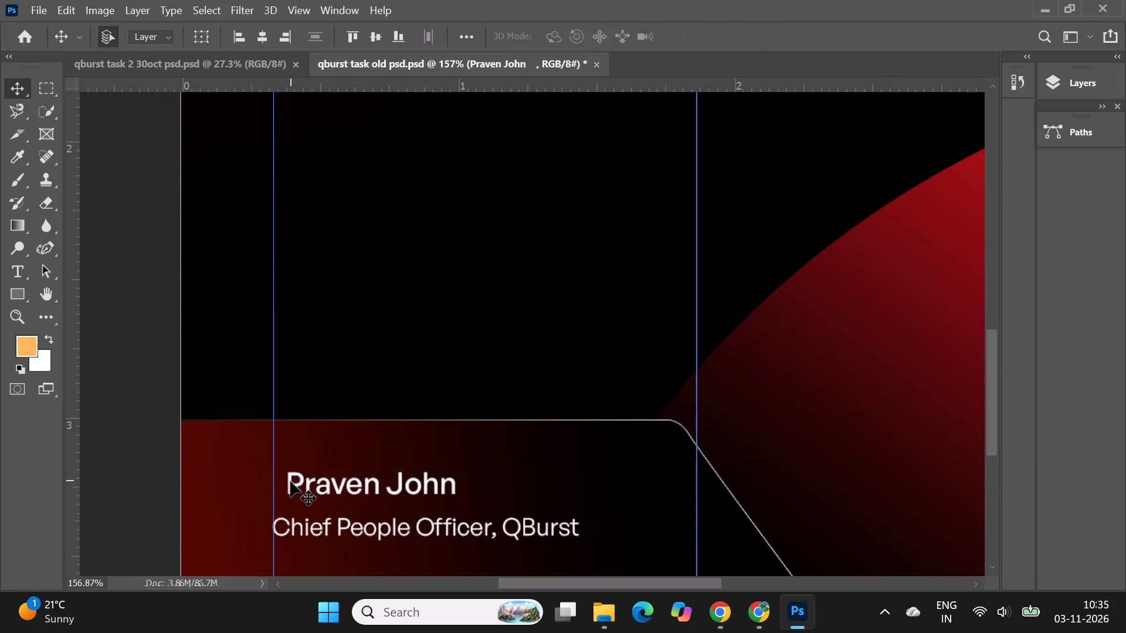
pyautogui.moveTo(291, 482); pyautogui.dragTo(278, 481)
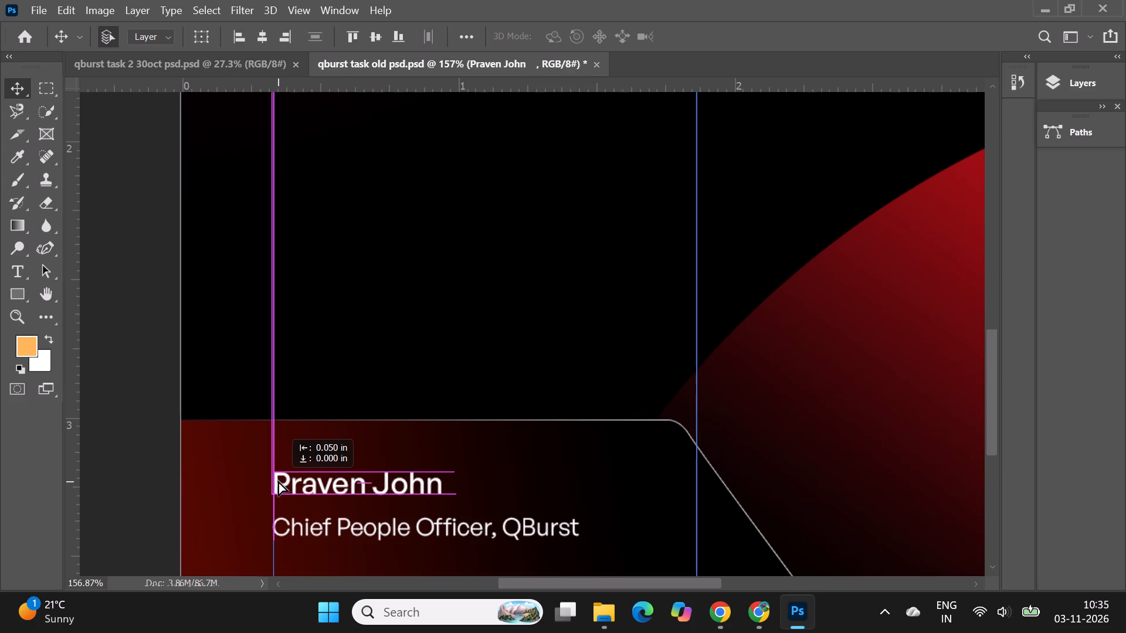
pyautogui.moveTo(278, 481); pyautogui.dragTo(279, 480)
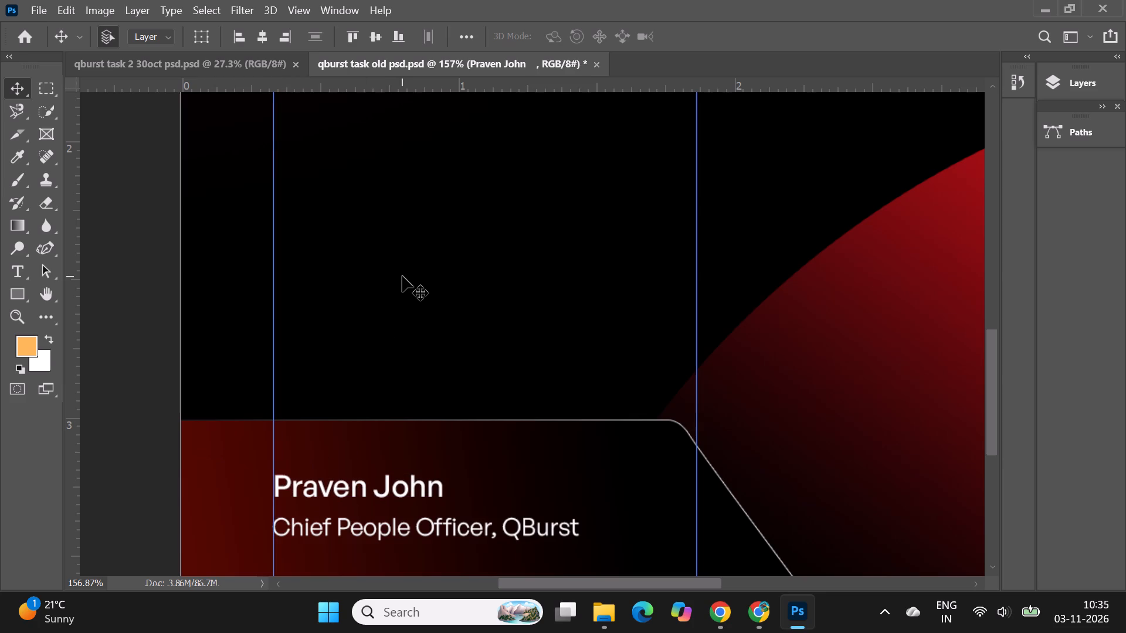
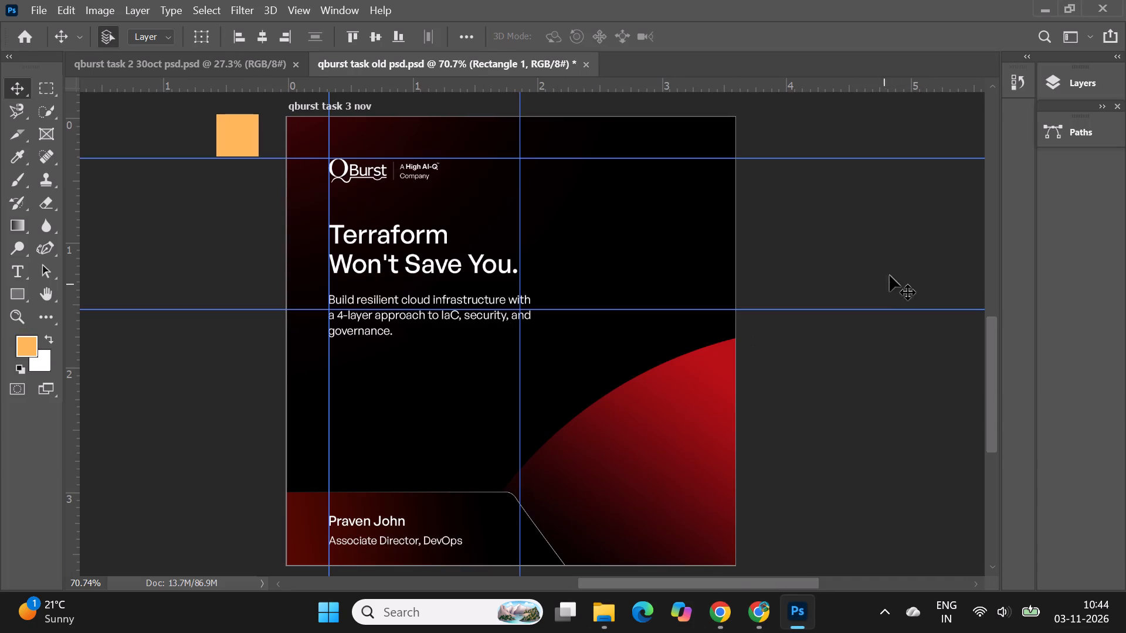
pyautogui.click(1068, 12)
pyautogui.moveTo(209, 224); pyautogui.dragTo(340, 307)
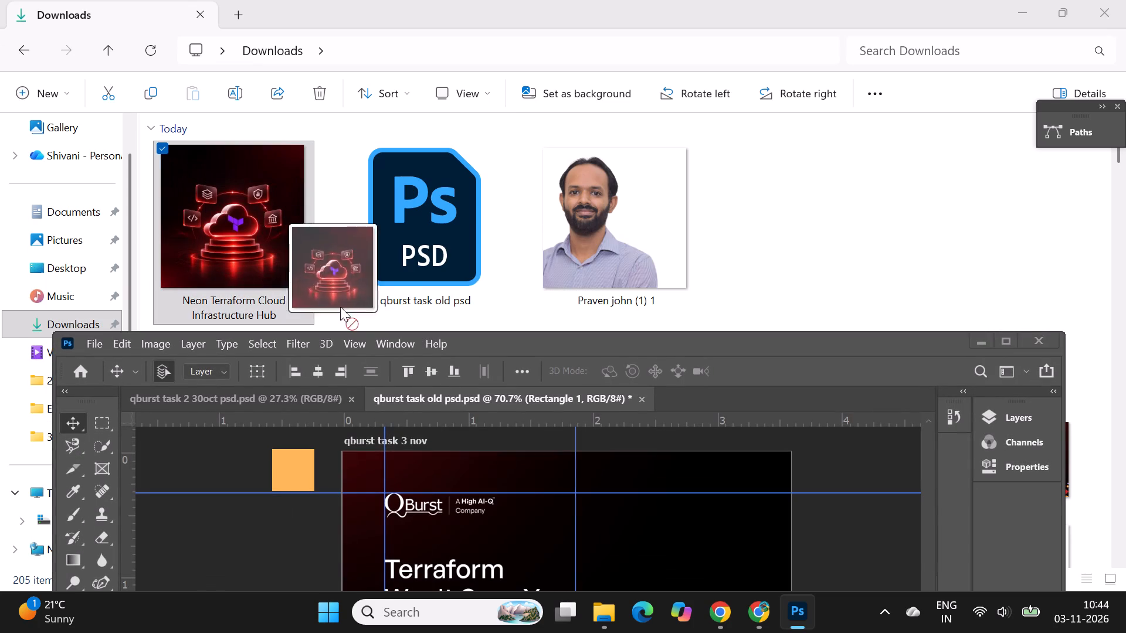
pyautogui.moveTo(340, 307); pyautogui.dragTo(503, 528)
pyautogui.click(1006, 338)
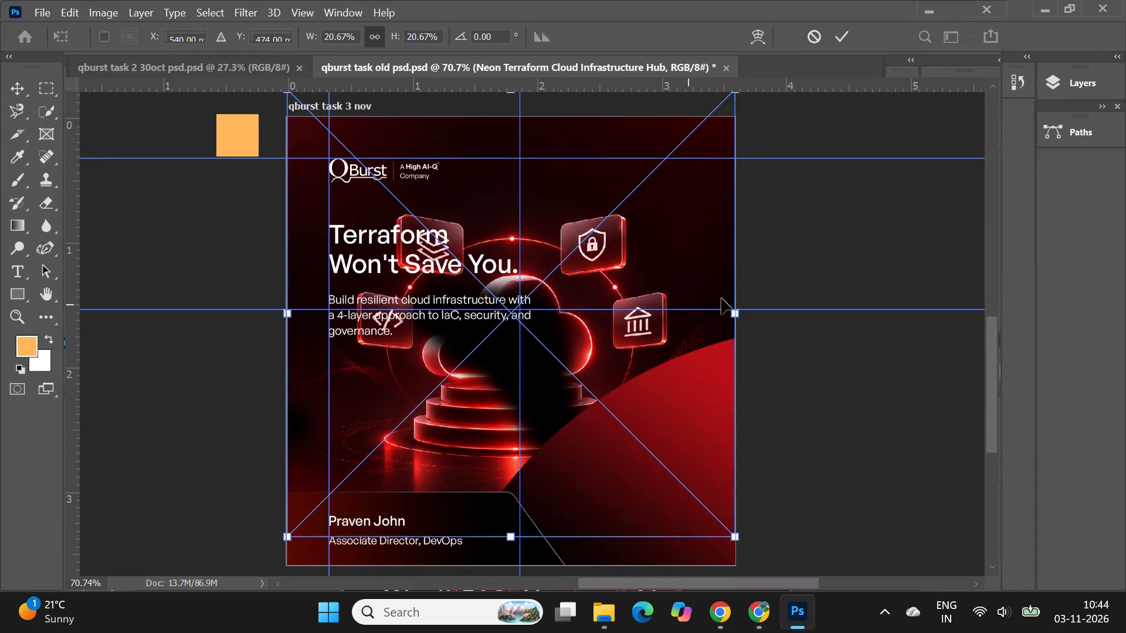
# Scale the placed cloud image to about 8.35% and position it between the body text and the speaker name band.
pyautogui.moveTo(738, 319); pyautogui.dragTo(527, 335)
pyautogui.moveTo(405, 370); pyautogui.dragTo(403, 409)
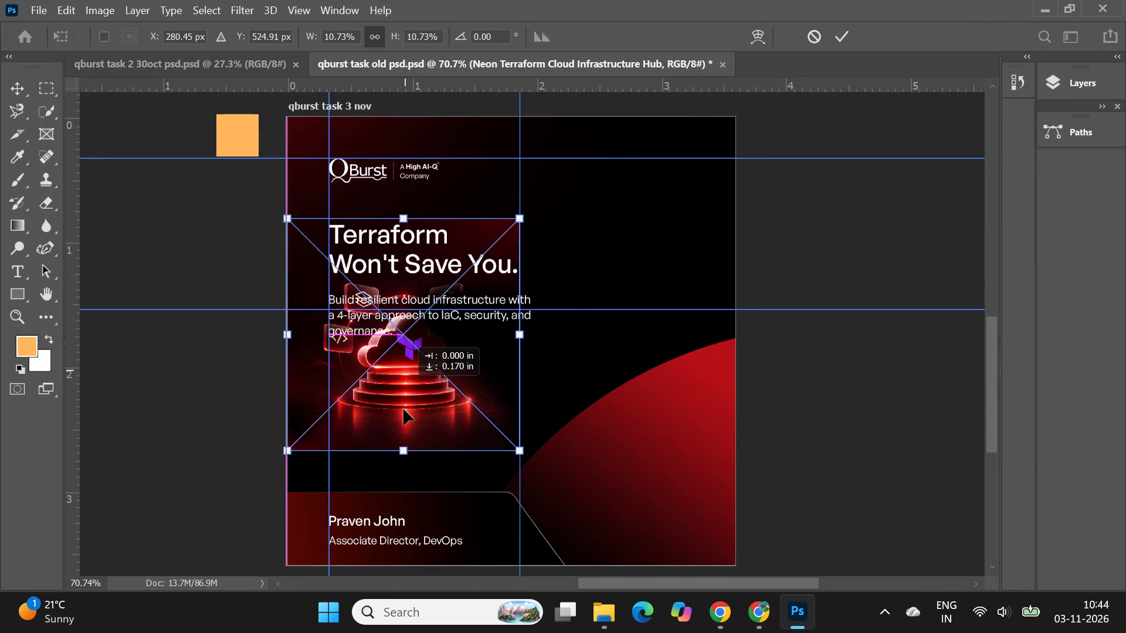
pyautogui.moveTo(403, 409); pyautogui.dragTo(403, 453)
pyautogui.scroll(-2, 403, 453)
pyautogui.moveTo(403, 257); pyautogui.dragTo(403, 268)
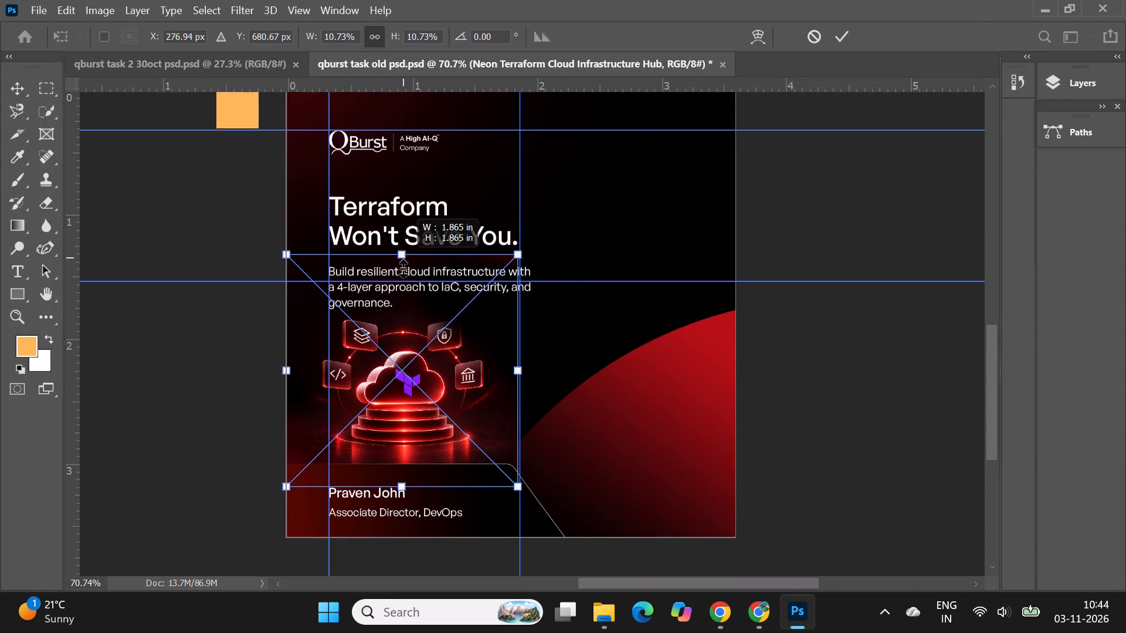
pyautogui.moveTo(403, 268); pyautogui.dragTo(403, 306)
pyautogui.moveTo(392, 403); pyautogui.dragTo(385, 404)
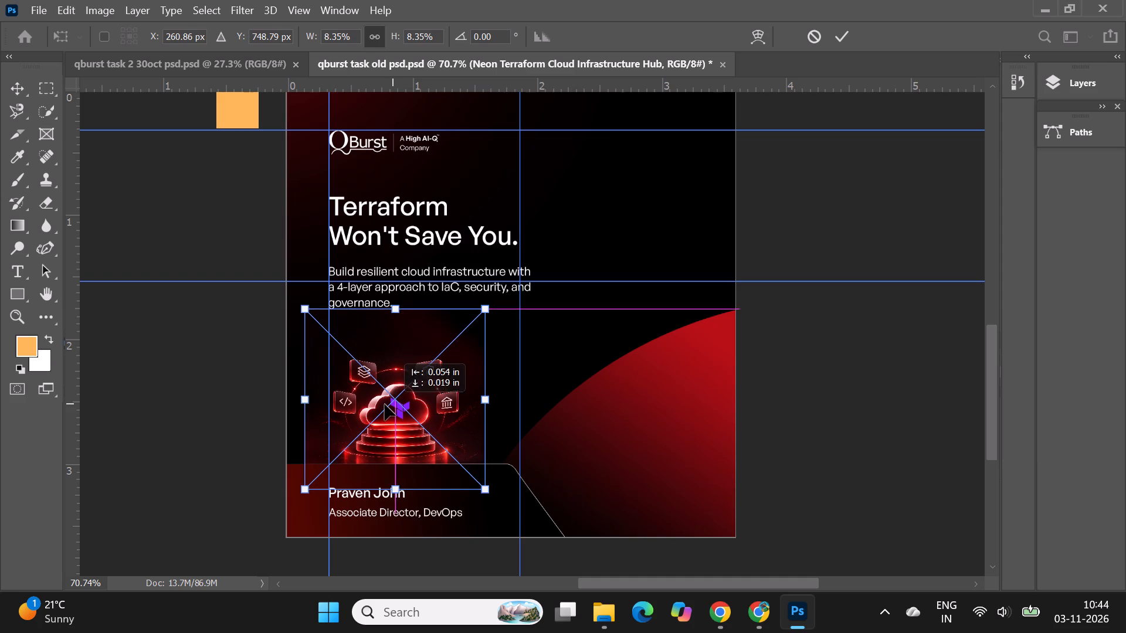
pyautogui.moveTo(385, 404); pyautogui.dragTo(384, 404)
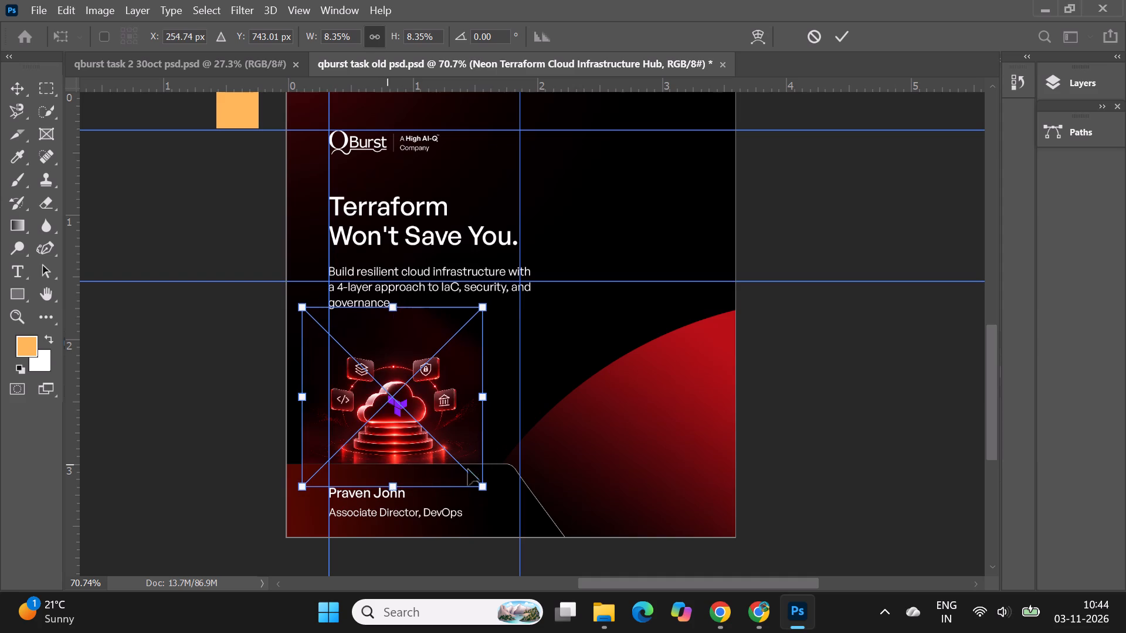
pyautogui.click(833, 37)
pyautogui.click(876, 424)
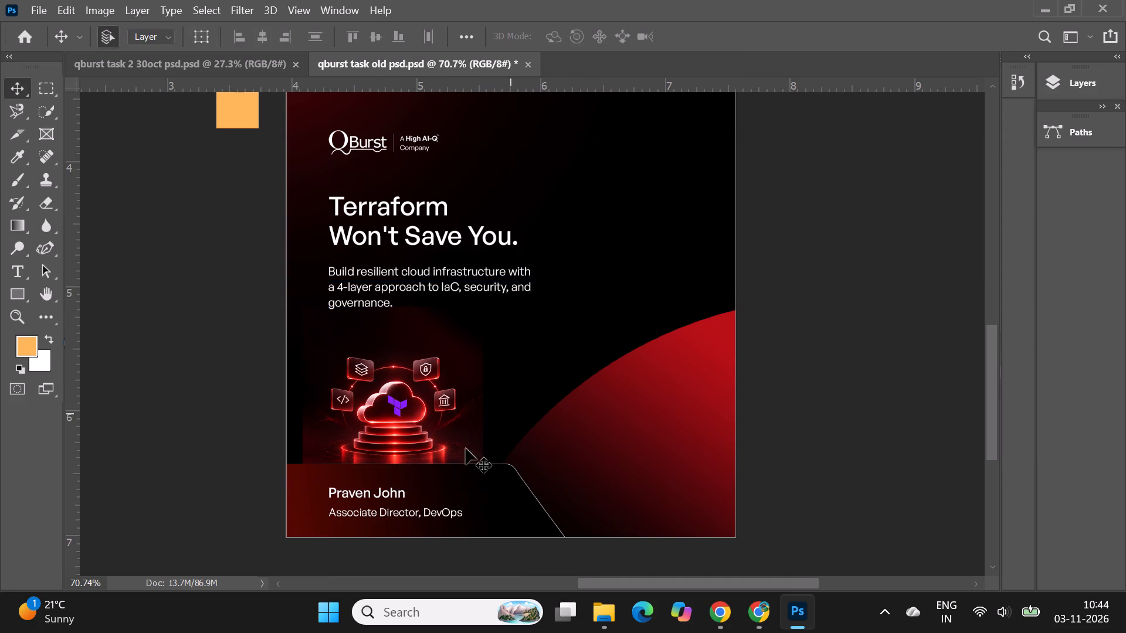
# Enlarge the cloud image to about 8.58% and shift it to about X 261 px, Y 749 px, above the speaker band.
pyautogui.keyDown('alt'); pyautogui.scroll(4, 430, 466); pyautogui.keyUp('alt')
pyautogui.click(396, 420)
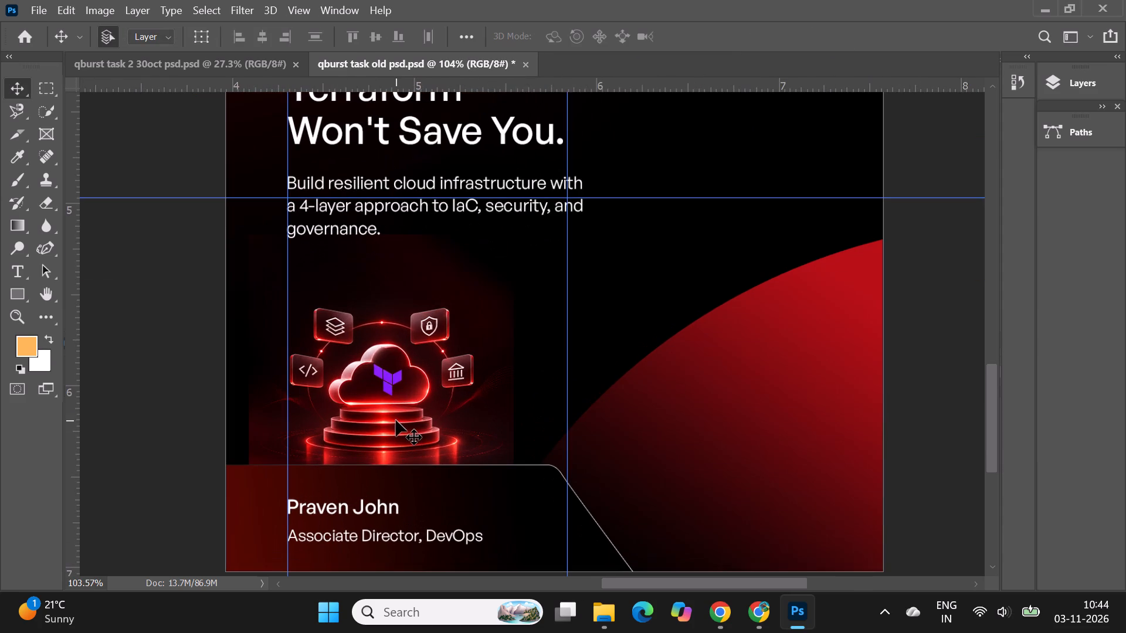
pyautogui.click(391, 413)
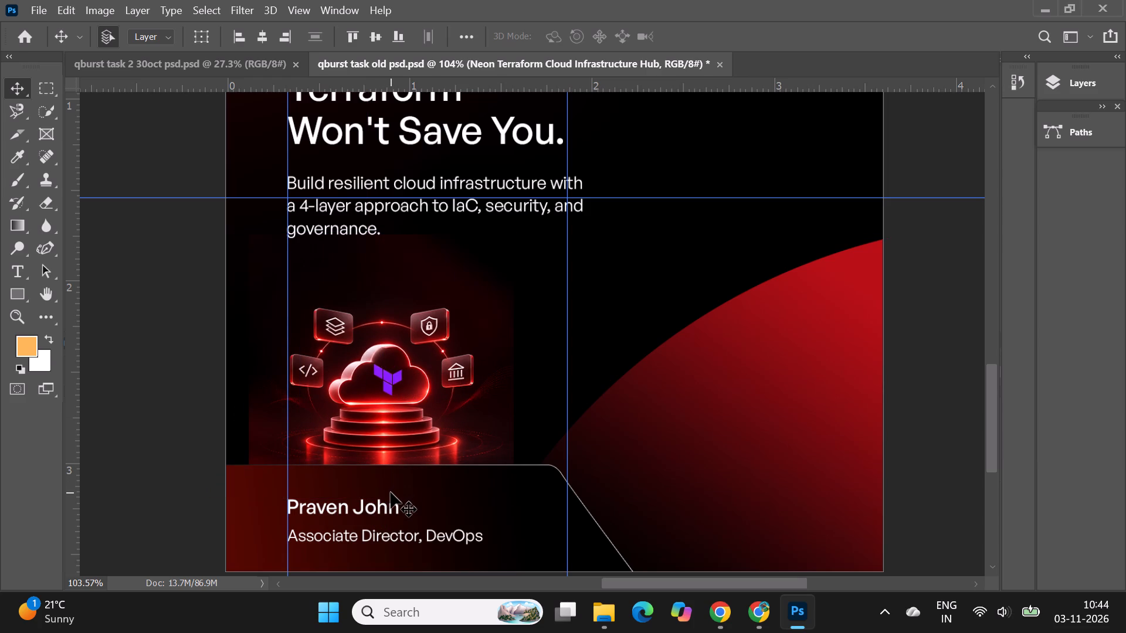
pyautogui.click(256, 437)
pyautogui.hotkey('ctrl', 't')
pyautogui.moveTo(249, 496); pyautogui.dragTo(217, 518)
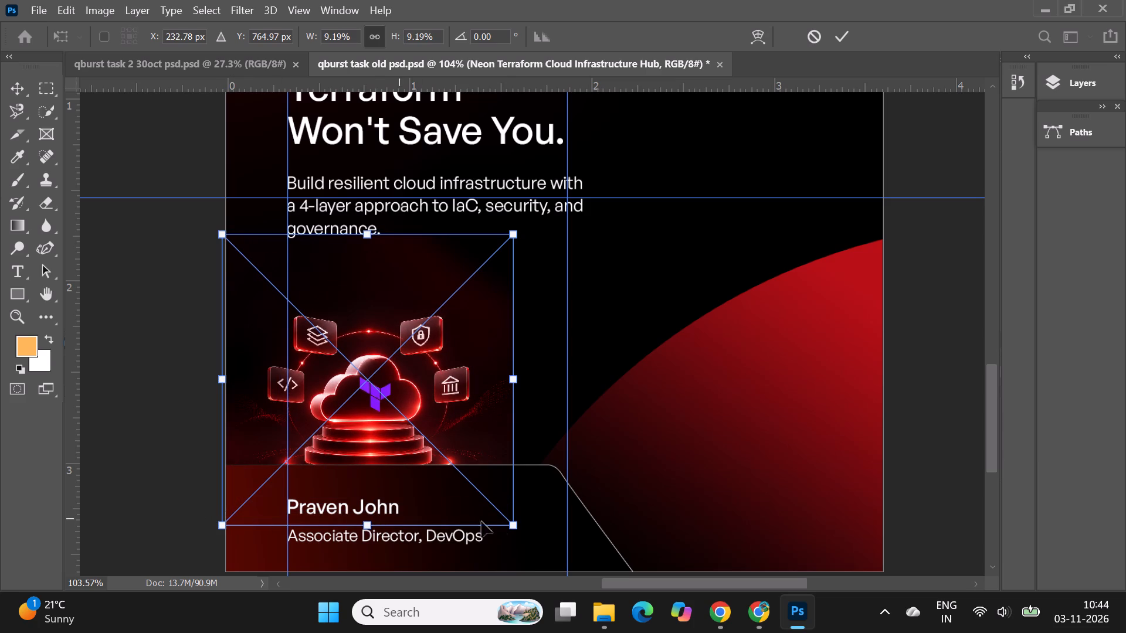
pyautogui.moveTo(515, 526); pyautogui.dragTo(496, 510)
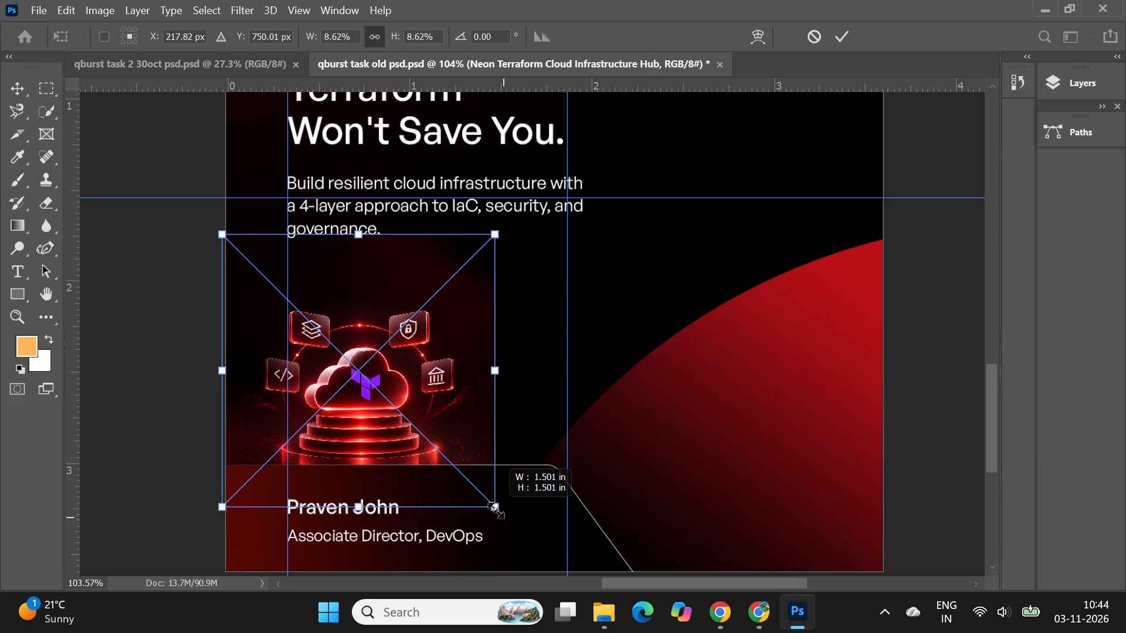
pyautogui.moveTo(496, 510); pyautogui.dragTo(507, 520)
pyautogui.moveTo(394, 414); pyautogui.dragTo(399, 414)
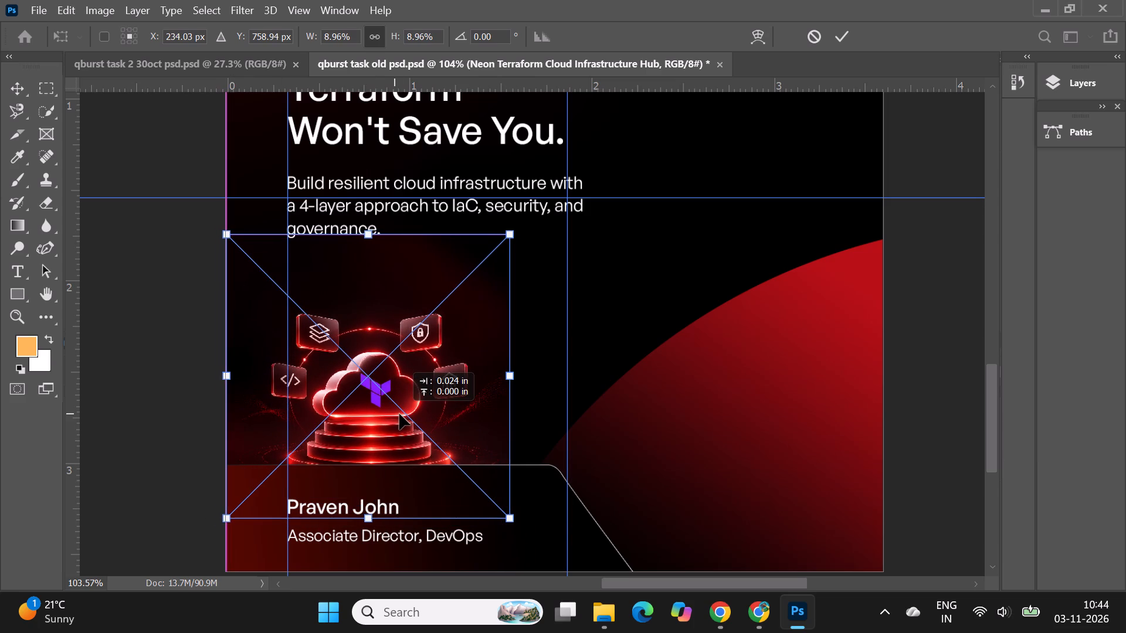
pyautogui.moveTo(399, 414); pyautogui.dragTo(421, 414)
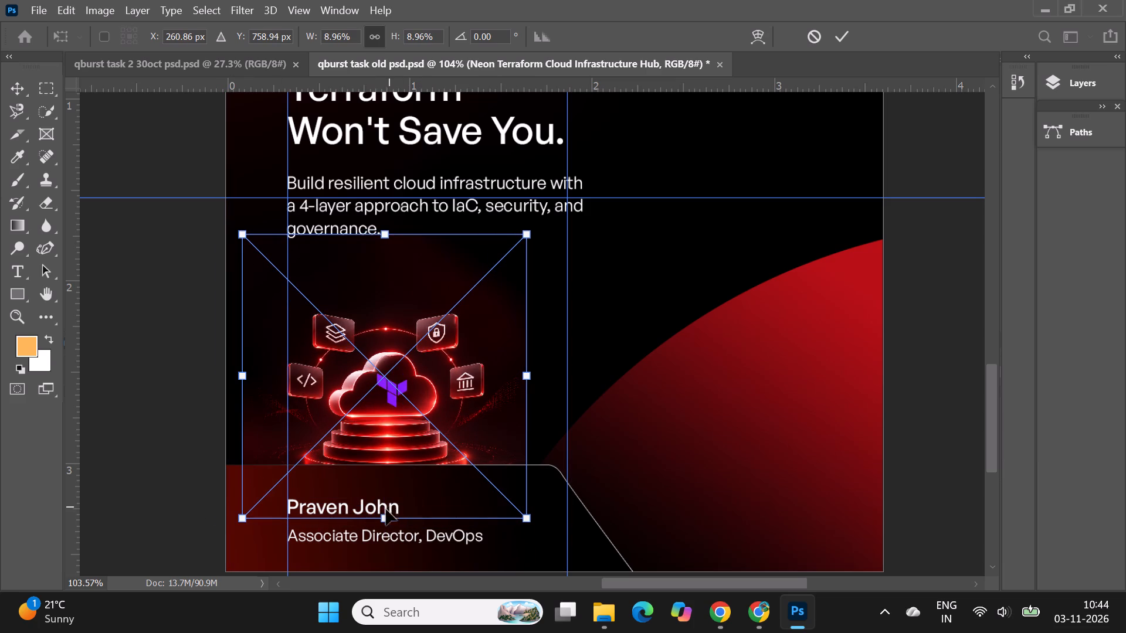
pyautogui.moveTo(386, 513); pyautogui.dragTo(384, 499)
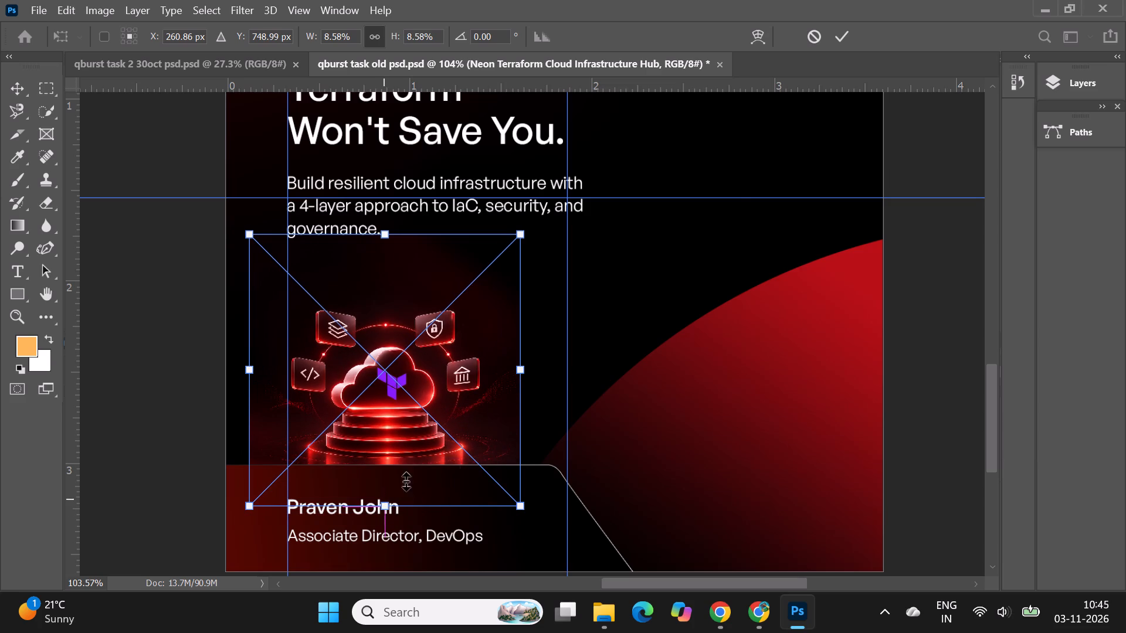
pyautogui.click(841, 36)
pyautogui.click(927, 407)
# Check what Layer 4 contributes around the cloud image by switching its visibility off and on.
pyautogui.click(351, 358)
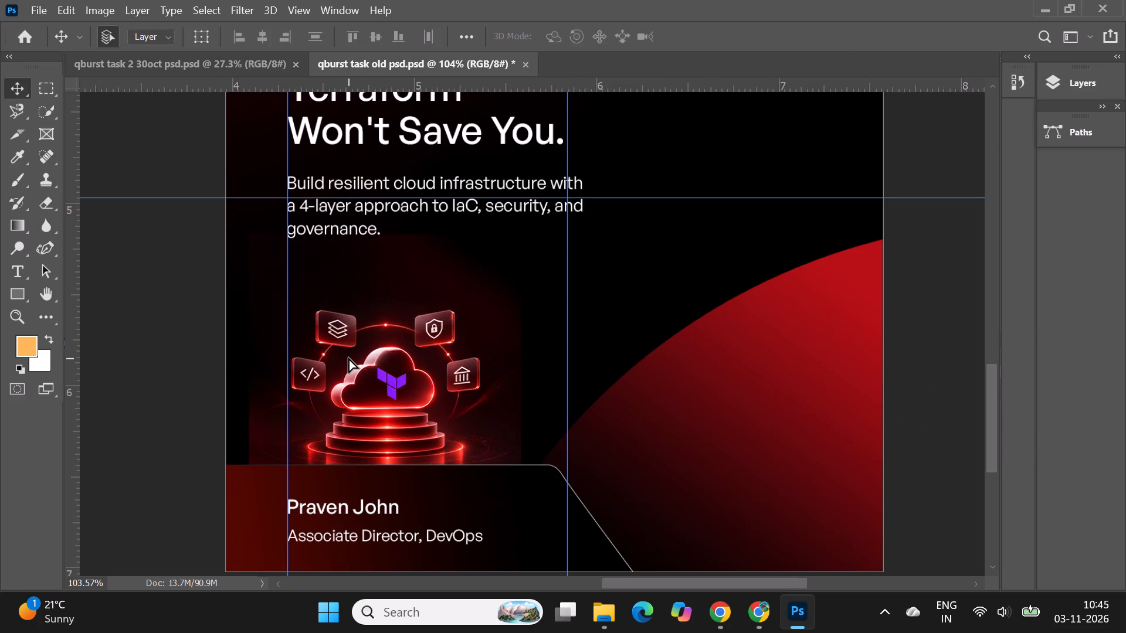
pyautogui.keyDown('alt'); pyautogui.scroll(-6, 408, 353); pyautogui.keyUp('alt')
pyautogui.click(825, 428)
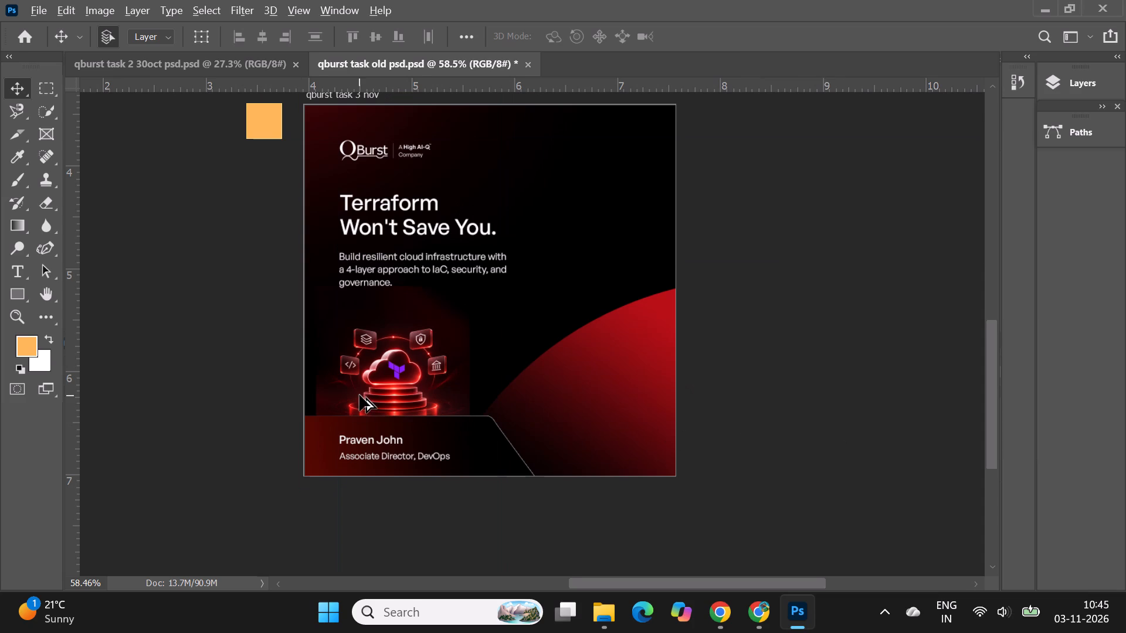
pyautogui.keyDown('alt'); pyautogui.scroll(2, 359, 395); pyautogui.keyUp('alt')
pyautogui.click(1047, 83)
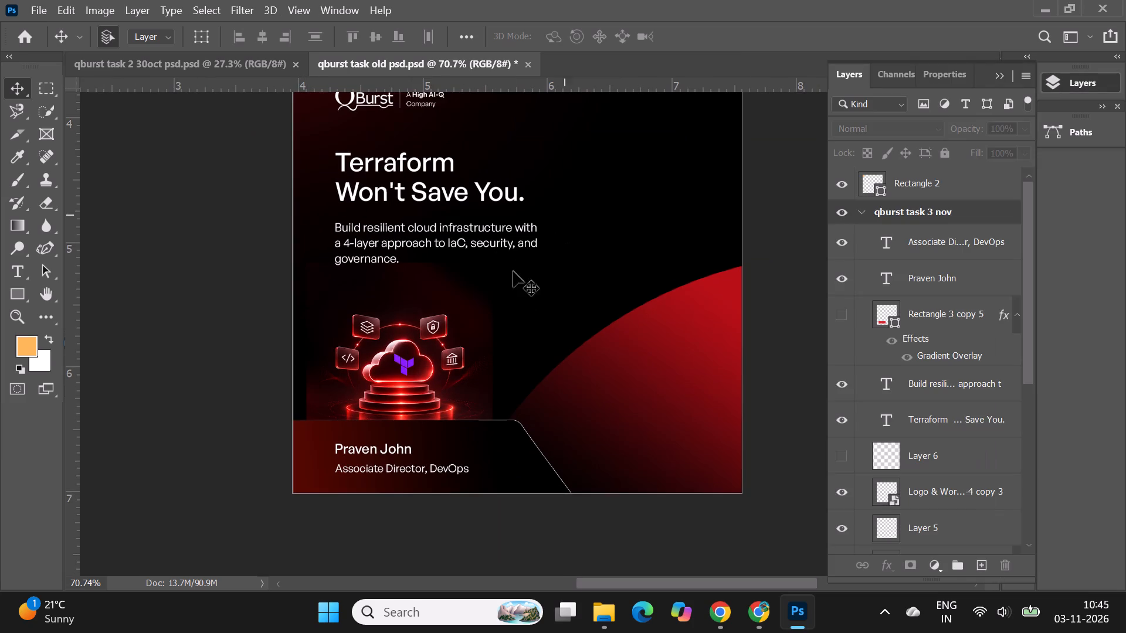
pyautogui.click(514, 293)
pyautogui.scroll(-2, 958, 471)
pyautogui.click(844, 465)
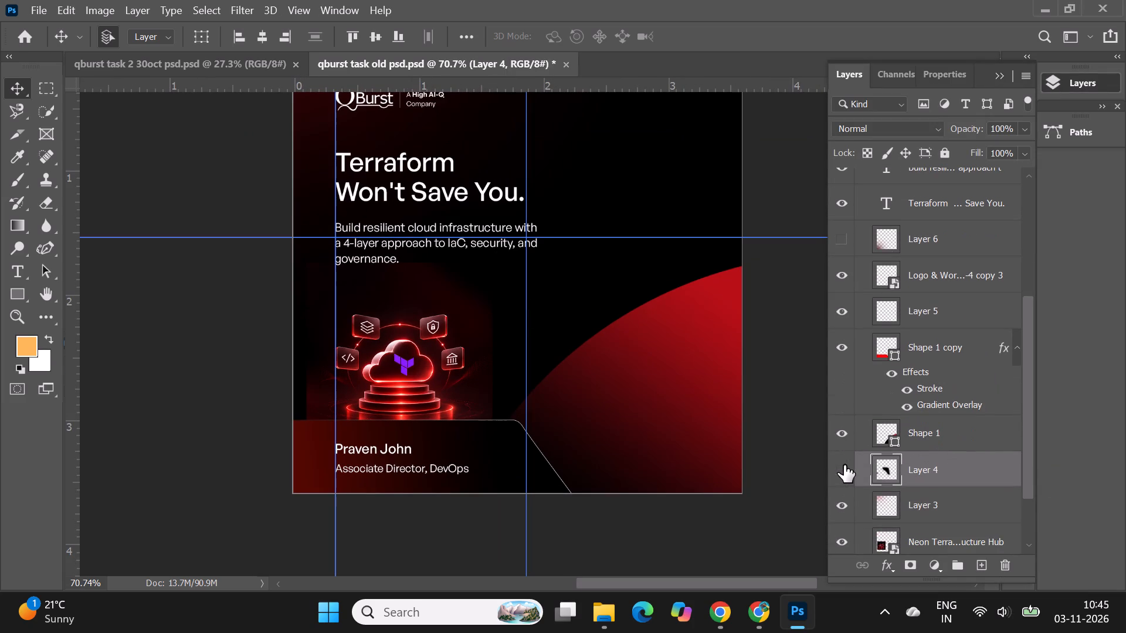
pyautogui.click(844, 465)
pyautogui.click(844, 465)
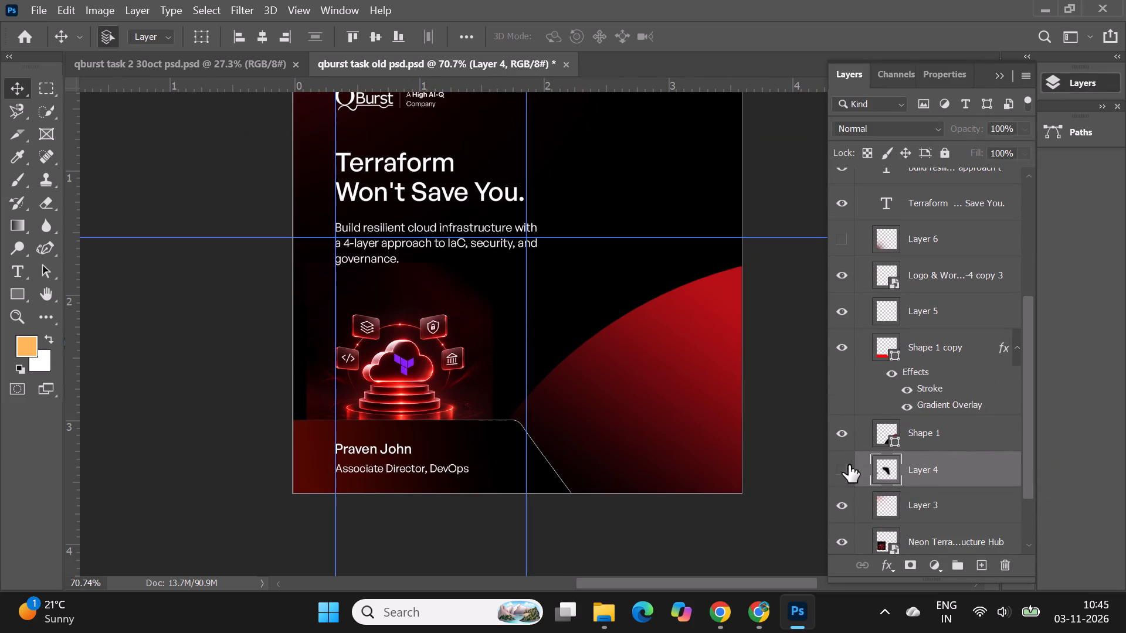
pyautogui.click(843, 469)
# On Layer 4, paint along the cloud image's top edge with a soft 114 px brush in black sampled from the artboard background.
pyautogui.click(928, 473)
pyautogui.click(19, 179)
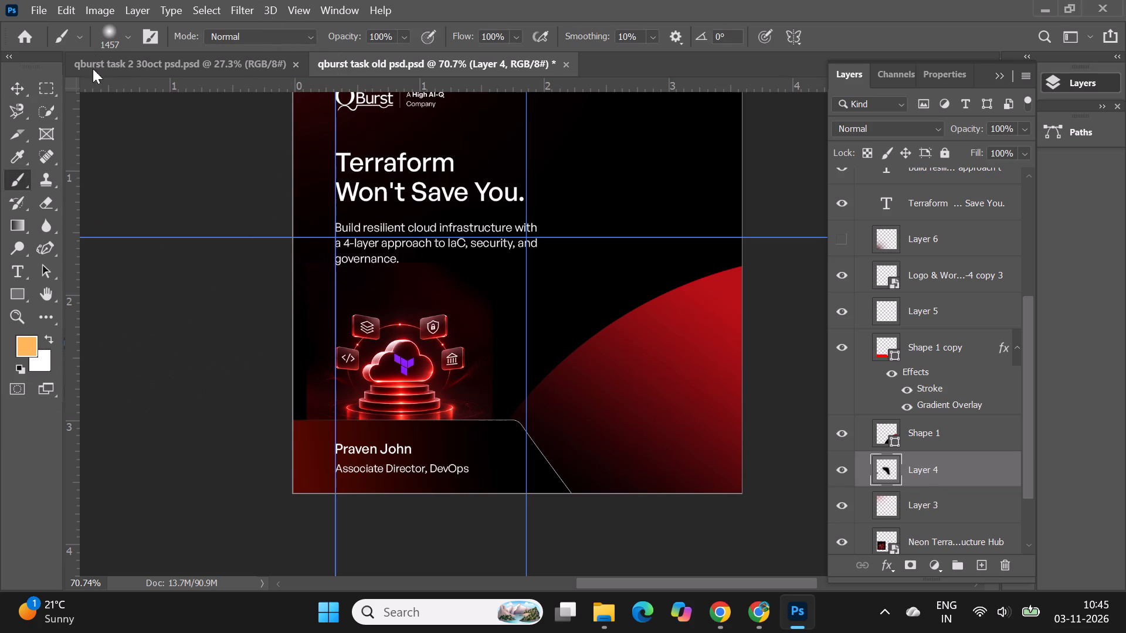
pyautogui.click(123, 39)
pyautogui.click(159, 89)
pyautogui.moveTo(476, 281); pyautogui.dragTo(429, 266)
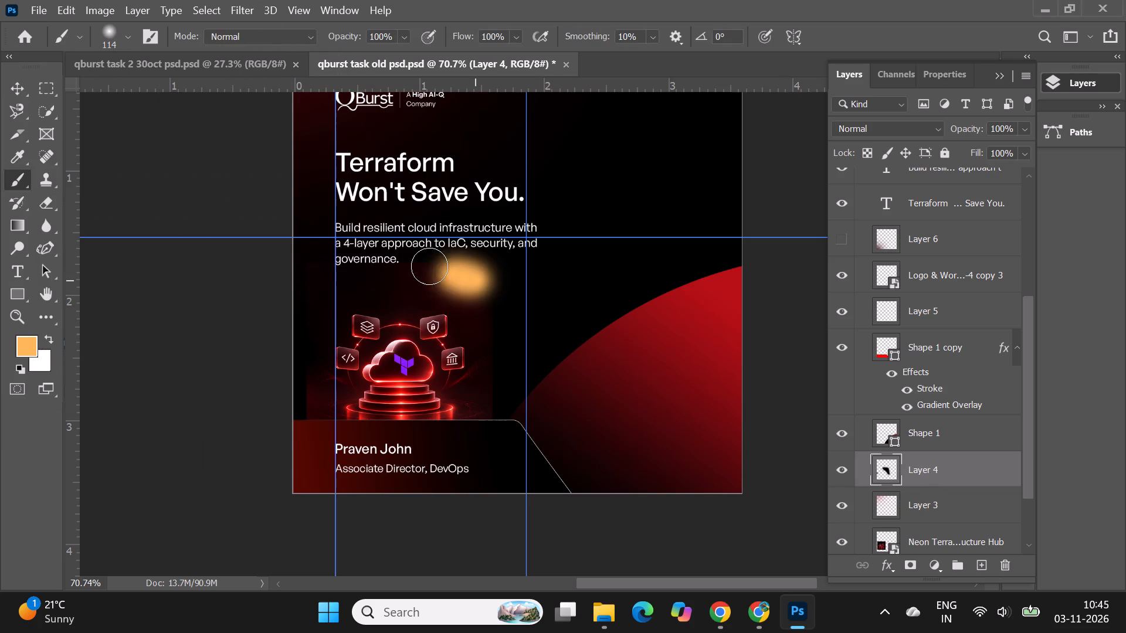
pyautogui.moveTo(429, 266); pyautogui.dragTo(405, 260)
pyautogui.hotkey('ctrl', 'z')
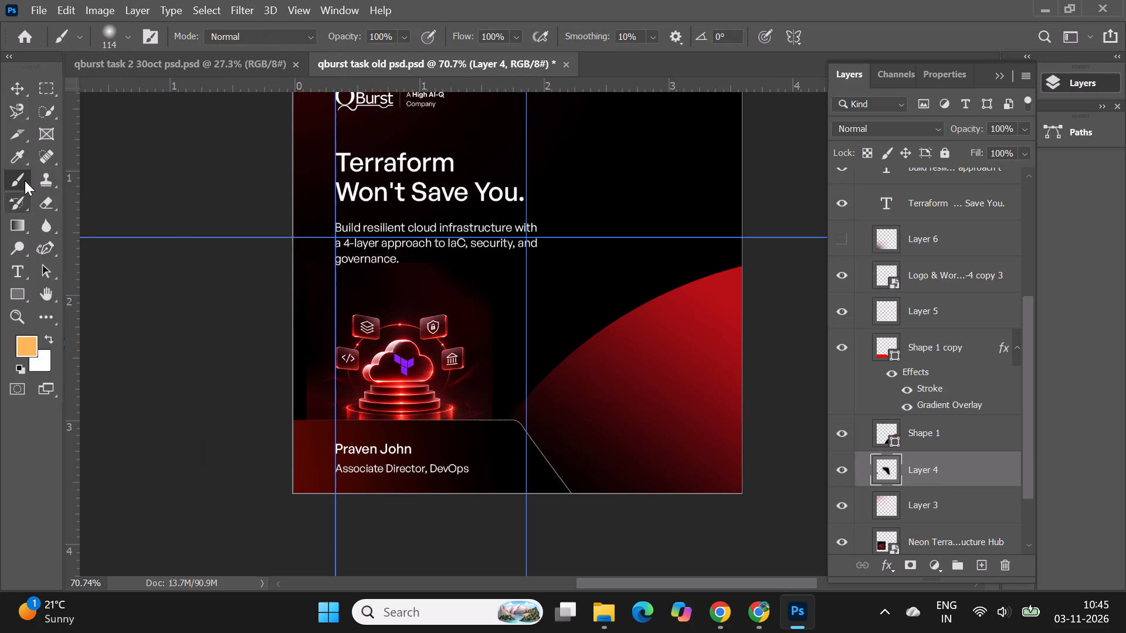
pyautogui.click(20, 154)
pyautogui.click(598, 194)
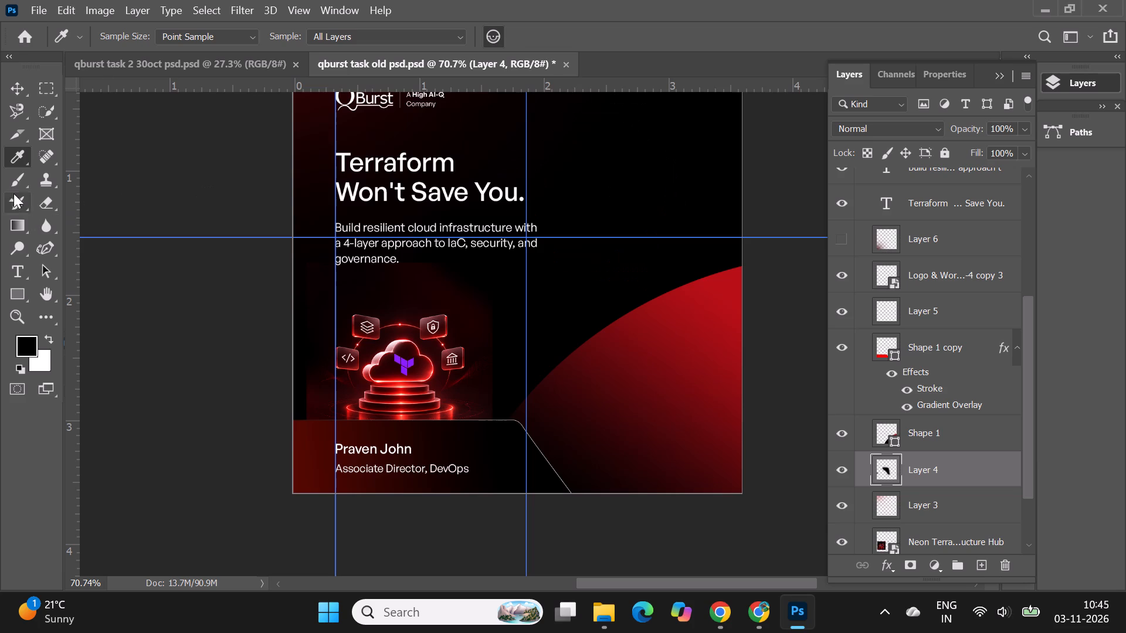
pyautogui.click(17, 183)
pyautogui.moveTo(456, 275); pyautogui.dragTo(311, 314)
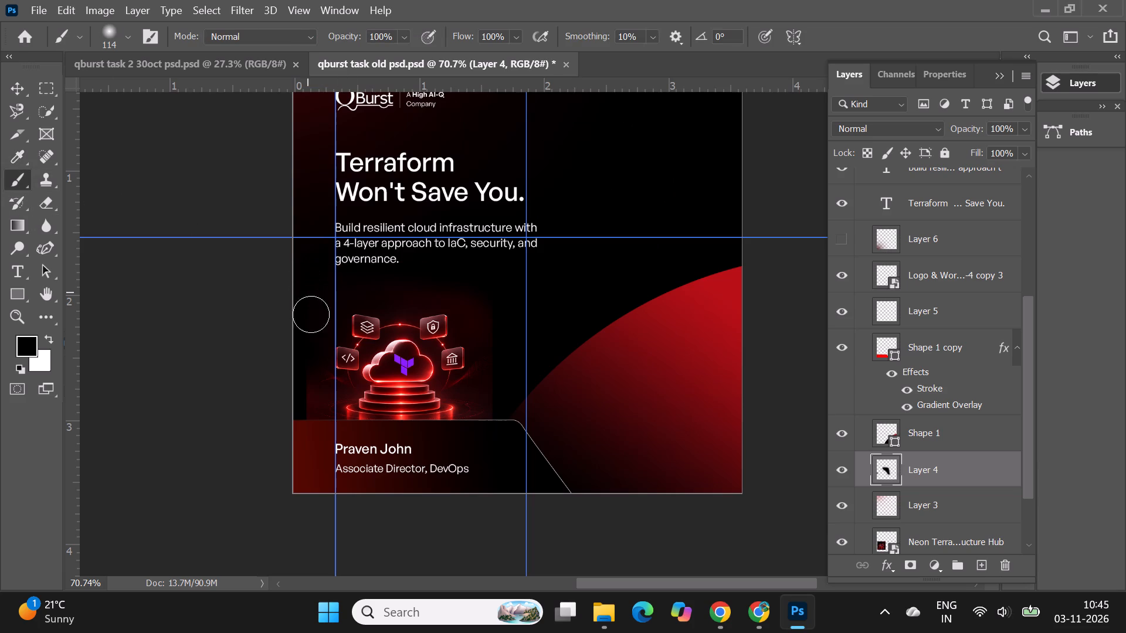
pyautogui.moveTo(311, 314); pyautogui.dragTo(273, 374)
# Extend the black painting on Layer 4 down the cloud image's right edge to the speaker name band.
pyautogui.keyDown('alt'); pyautogui.scroll(5, 361, 262); pyautogui.keyUp('alt')
pyautogui.keyDown('alt'); pyautogui.scroll(3, 443, 274); pyautogui.keyUp('alt')
pyautogui.moveTo(403, 288); pyautogui.dragTo(622, 370)
pyautogui.keyDown('alt'); pyautogui.scroll(-3, 547, 242); pyautogui.keyUp('alt')
pyautogui.moveTo(586, 331); pyautogui.dragTo(608, 382)
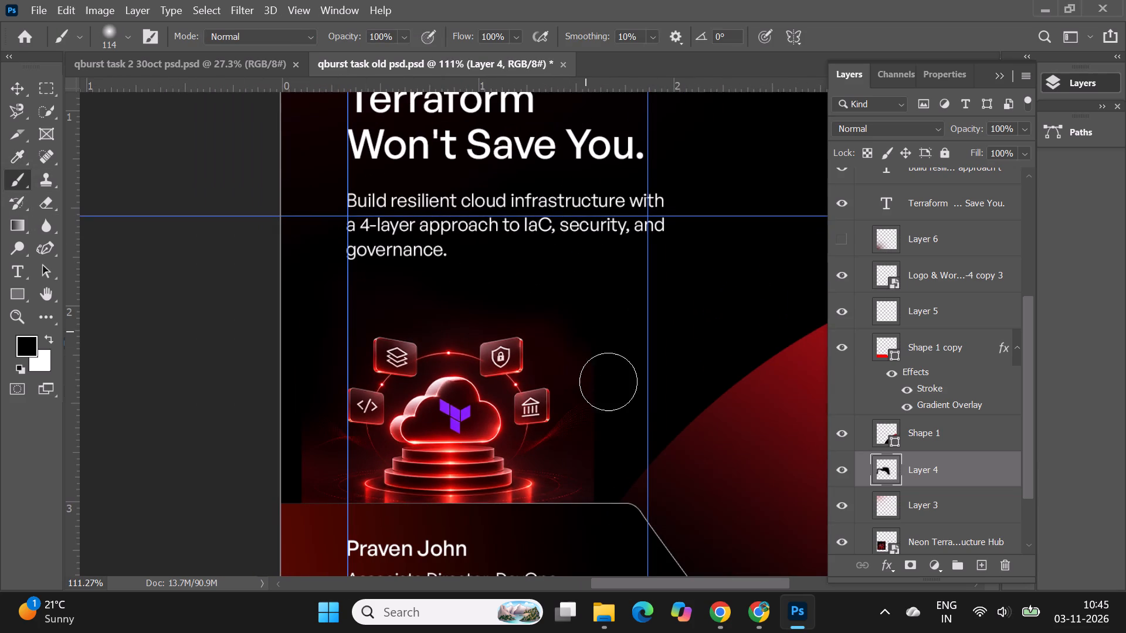
pyautogui.moveTo(608, 382); pyautogui.dragTo(627, 474)
pyautogui.moveTo(627, 474); pyautogui.dragTo(640, 351)
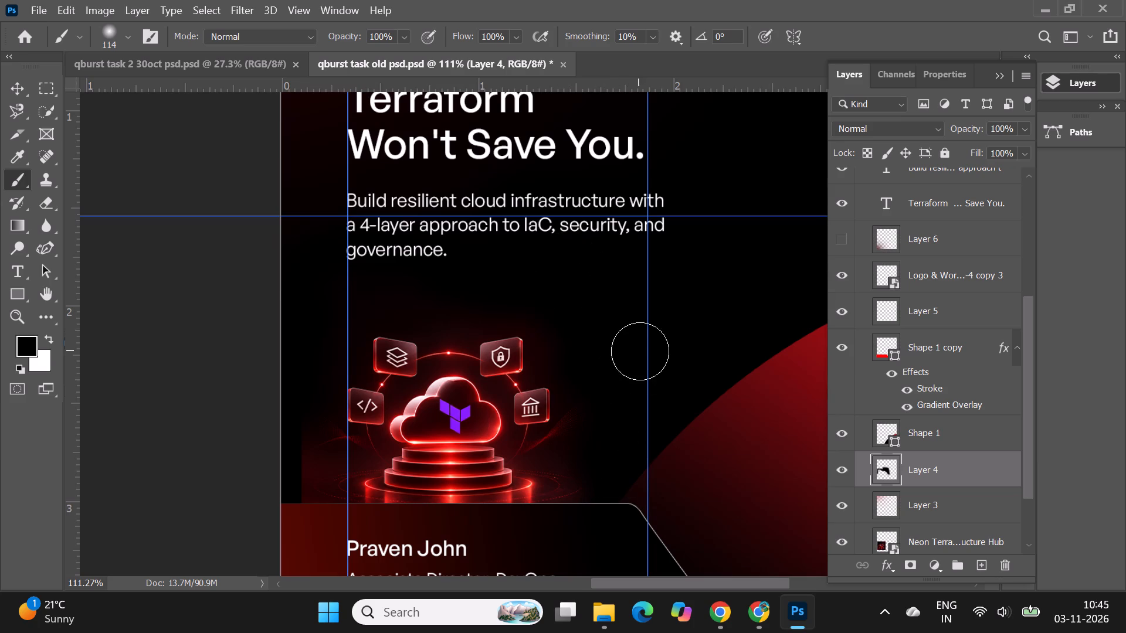
pyautogui.keyDown('alt'); pyautogui.scroll(-4, 251, 268); pyautogui.keyUp('alt')
pyautogui.keyDown('alt'); pyautogui.scroll(-2, 728, 364); pyautogui.keyUp('alt')
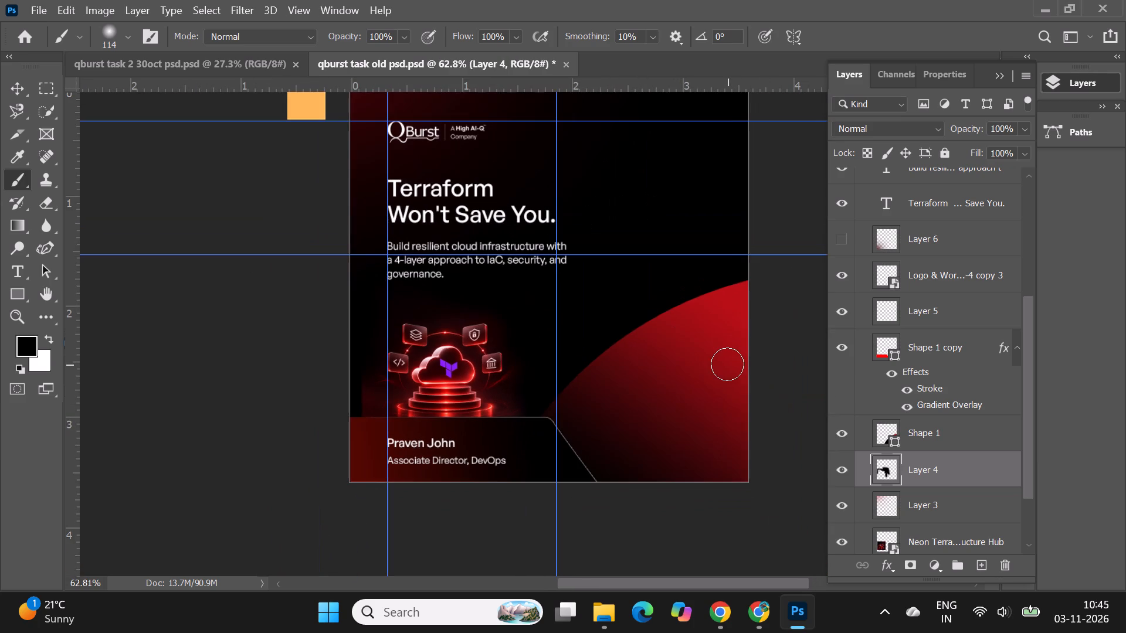
pyautogui.keyDown('alt'); pyautogui.scroll(5, 400, 384); pyautogui.keyUp('alt')
pyautogui.keyDown('alt'); pyautogui.scroll(5, 694, 379); pyautogui.keyUp('alt')
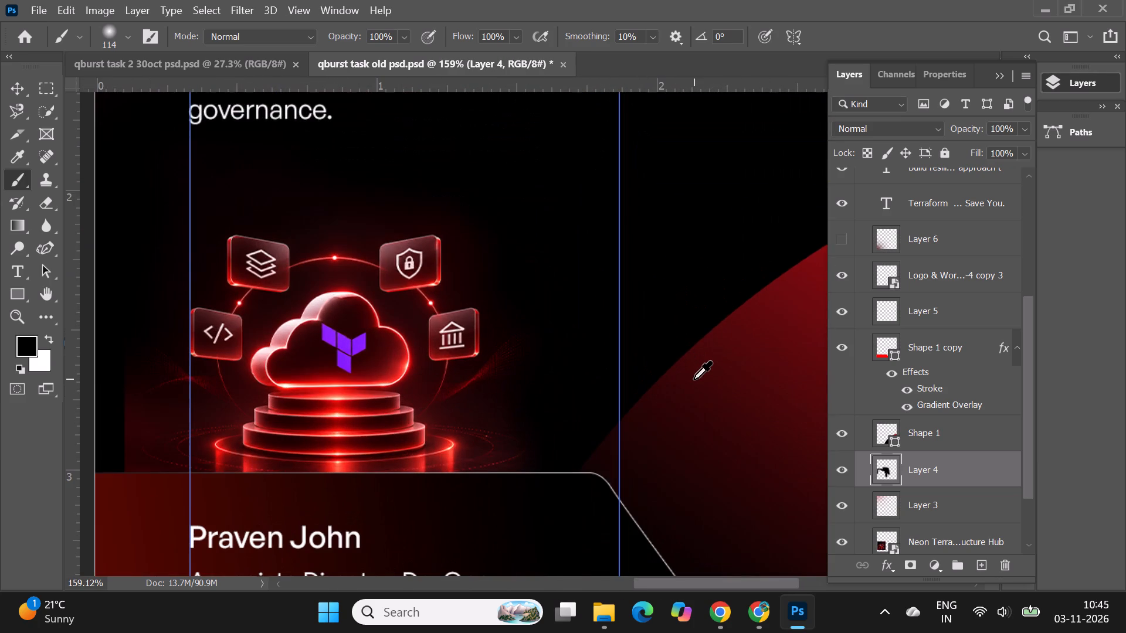
pyautogui.moveTo(554, 493); pyautogui.dragTo(560, 506)
pyautogui.moveTo(560, 506); pyautogui.dragTo(577, 396)
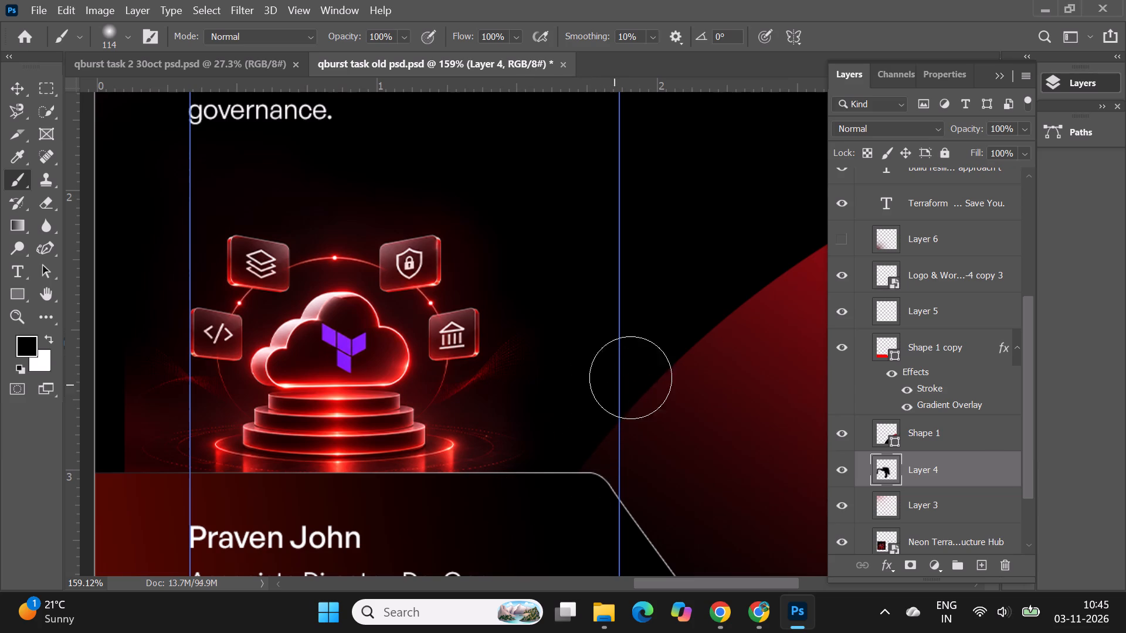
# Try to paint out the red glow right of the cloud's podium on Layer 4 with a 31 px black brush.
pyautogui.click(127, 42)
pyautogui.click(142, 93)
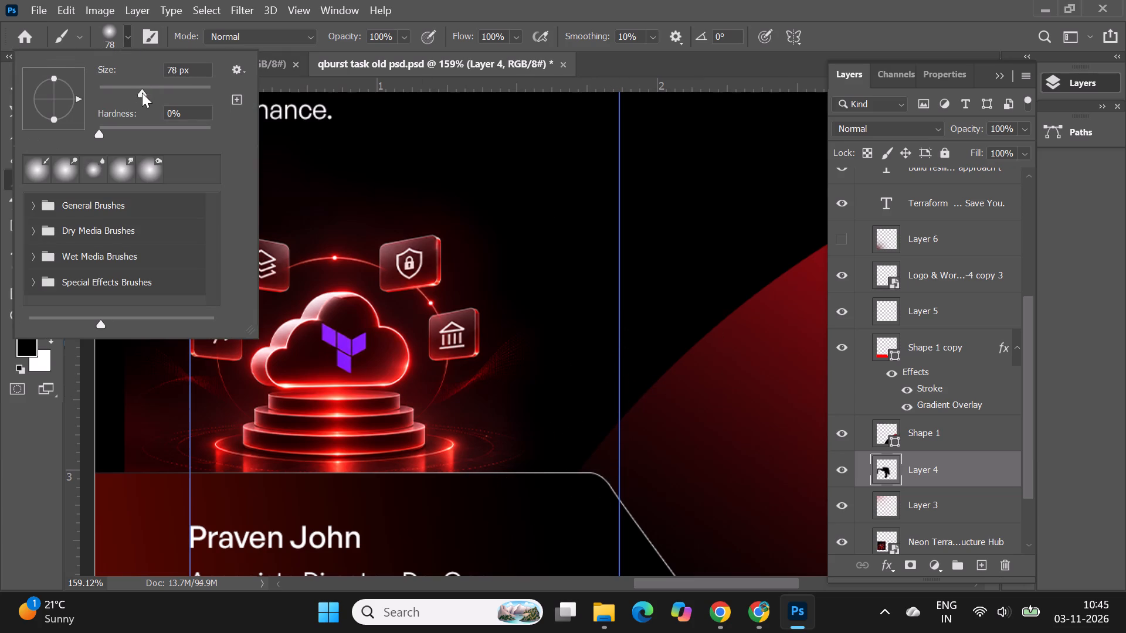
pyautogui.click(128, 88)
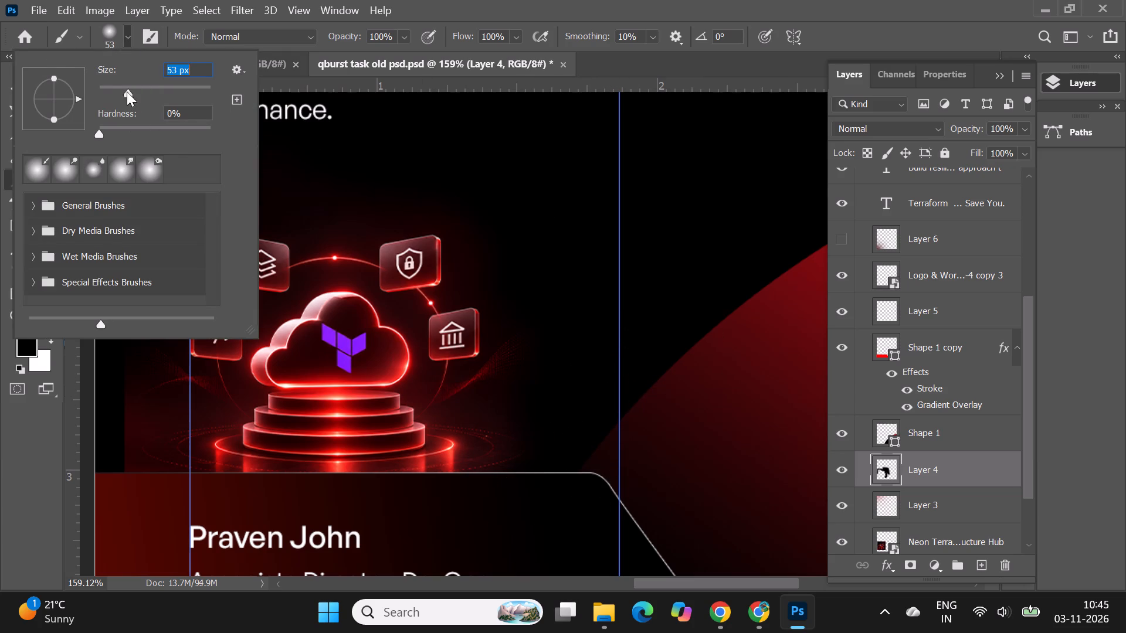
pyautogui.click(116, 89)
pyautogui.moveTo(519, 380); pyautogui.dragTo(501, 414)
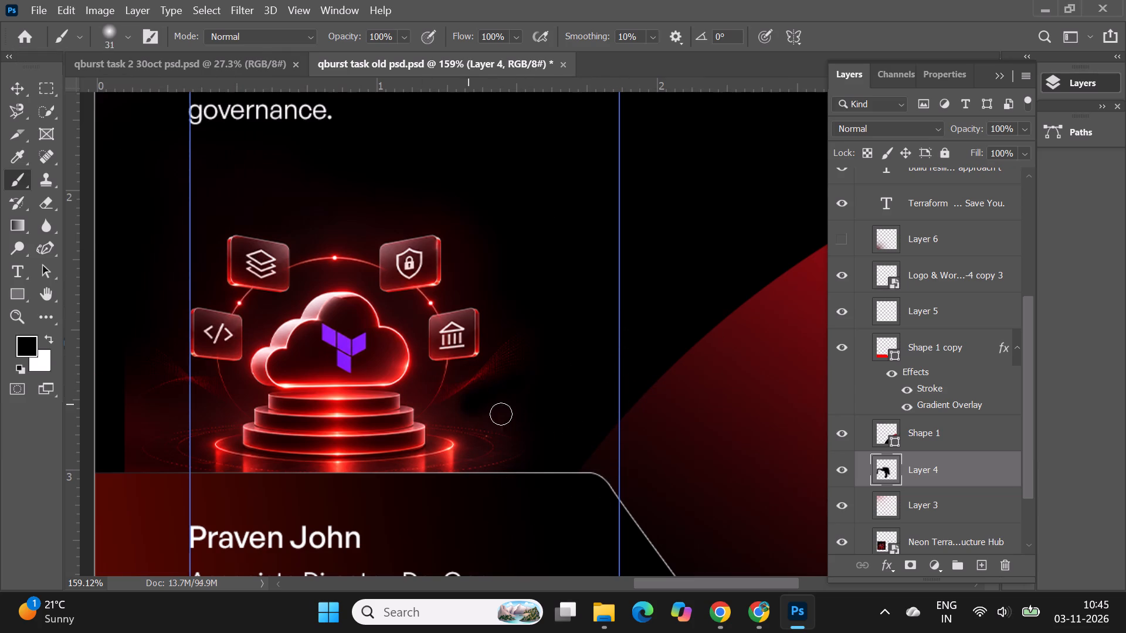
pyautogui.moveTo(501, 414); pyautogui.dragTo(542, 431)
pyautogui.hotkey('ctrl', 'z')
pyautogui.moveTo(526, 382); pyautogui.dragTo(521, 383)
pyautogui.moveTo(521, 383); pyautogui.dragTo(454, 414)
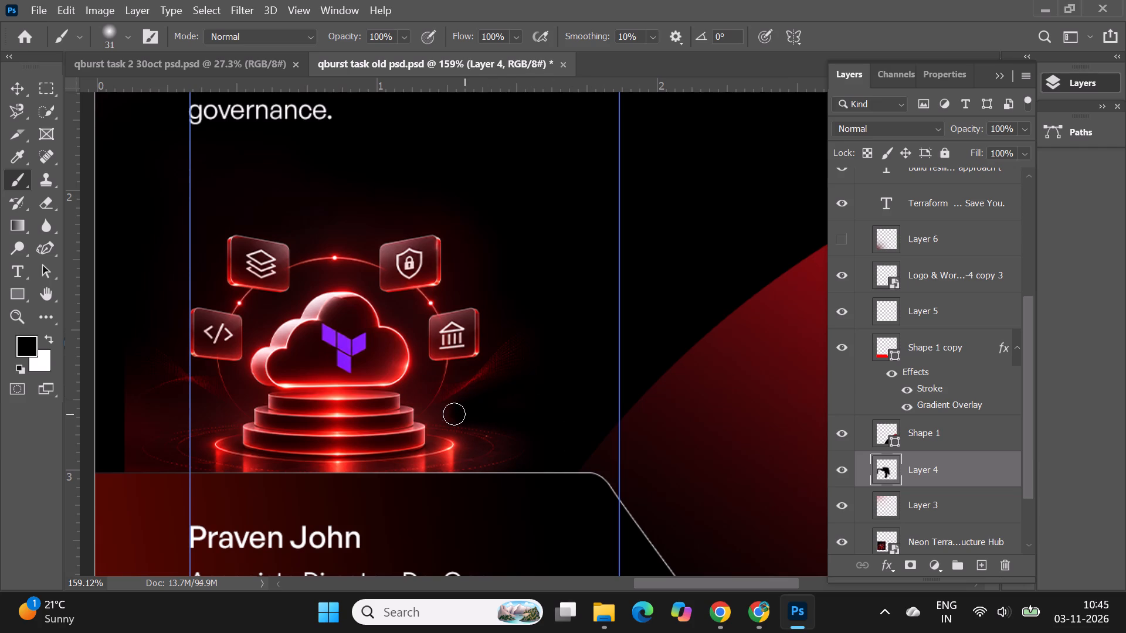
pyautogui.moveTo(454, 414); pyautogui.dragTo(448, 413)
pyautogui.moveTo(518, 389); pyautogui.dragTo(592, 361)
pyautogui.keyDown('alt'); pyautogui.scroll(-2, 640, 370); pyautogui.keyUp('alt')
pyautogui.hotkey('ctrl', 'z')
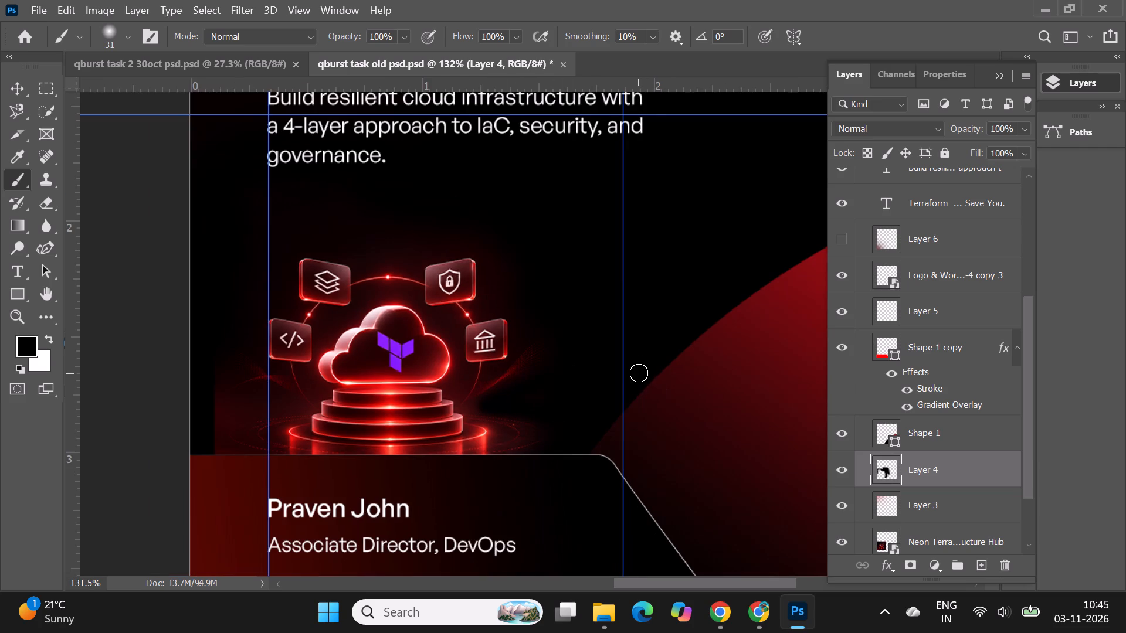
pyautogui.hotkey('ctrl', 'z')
# Select the "Neon Terraform Cloud Infrastructure Hub" image layer on the artboard.
pyautogui.click(21, 89)
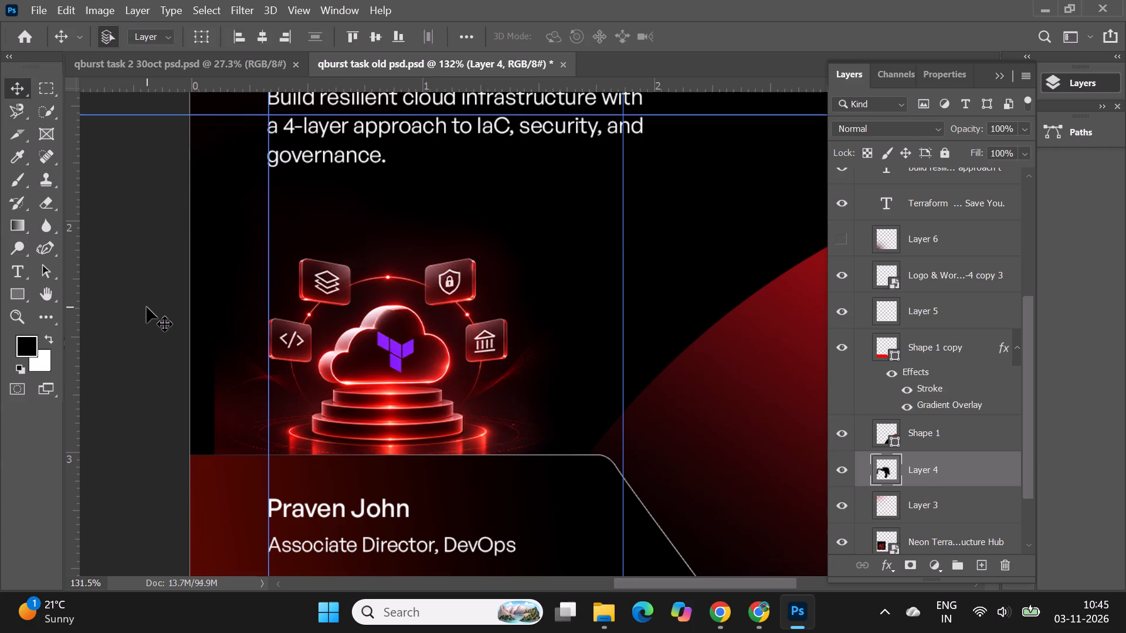
pyautogui.click(147, 307)
pyautogui.keyDown('alt'); pyautogui.scroll(-3, 540, 388); pyautogui.keyUp('alt')
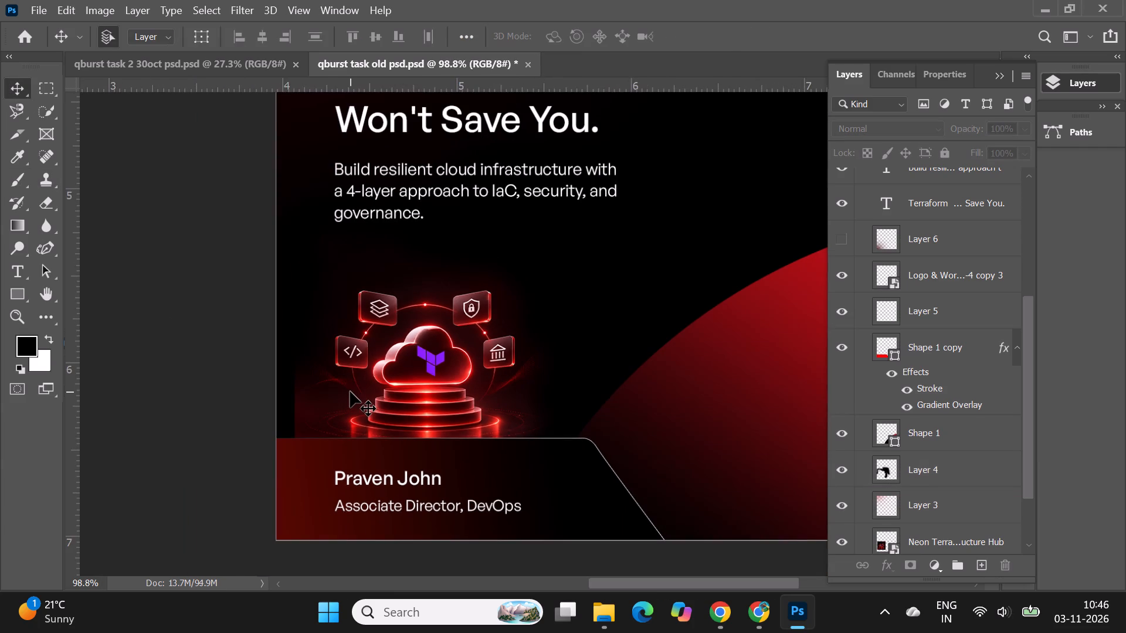
pyautogui.click(350, 392)
pyautogui.rightClick(381, 390)
pyautogui.click(425, 420)
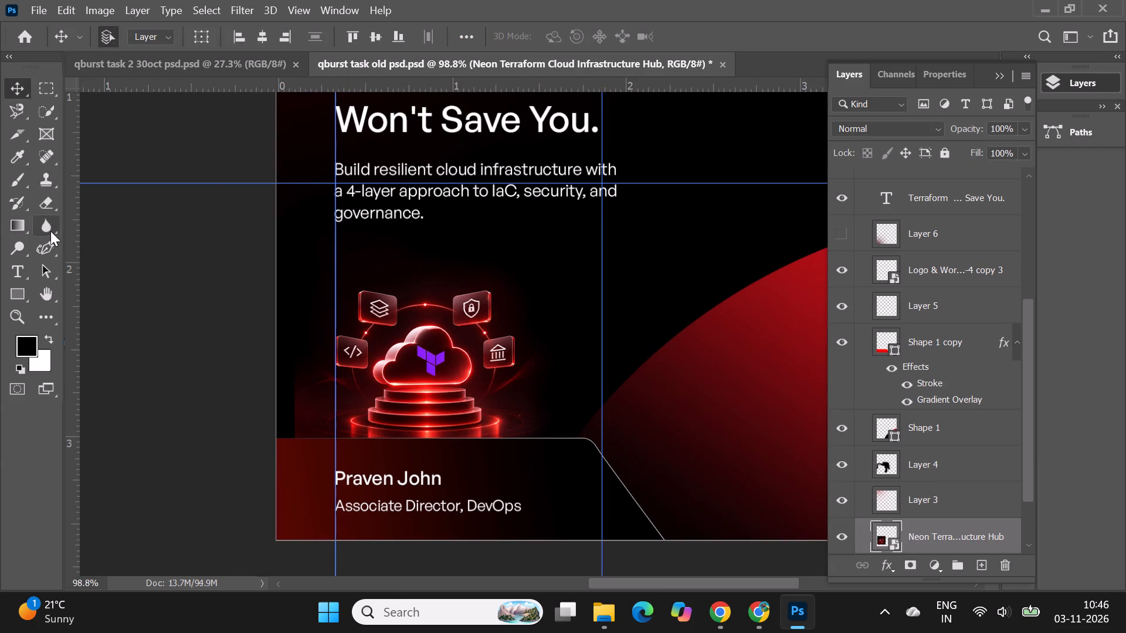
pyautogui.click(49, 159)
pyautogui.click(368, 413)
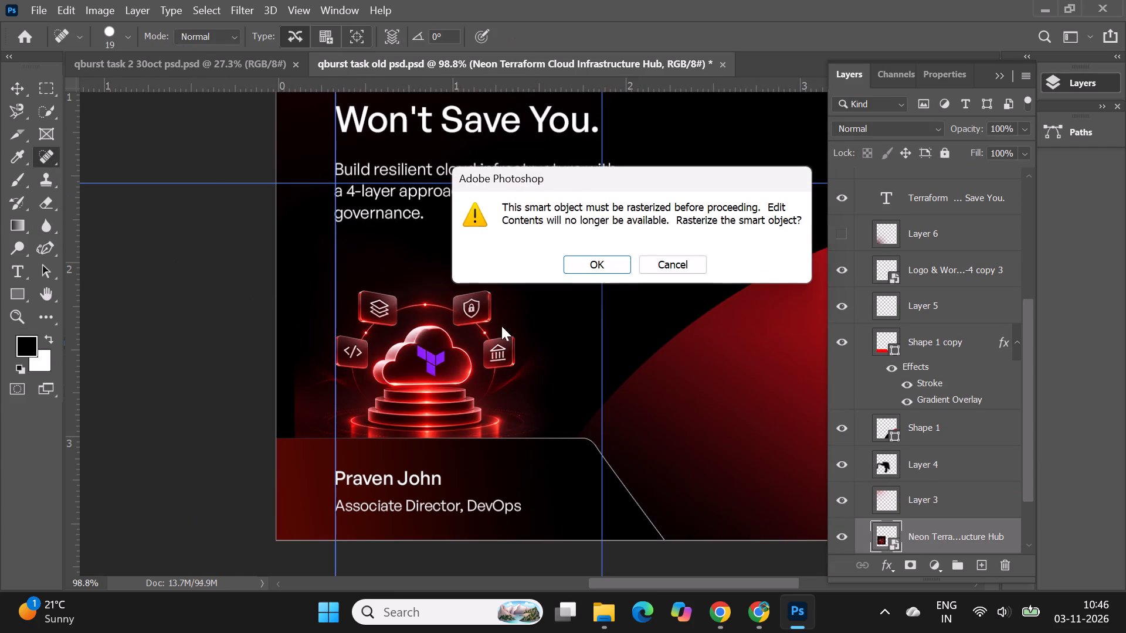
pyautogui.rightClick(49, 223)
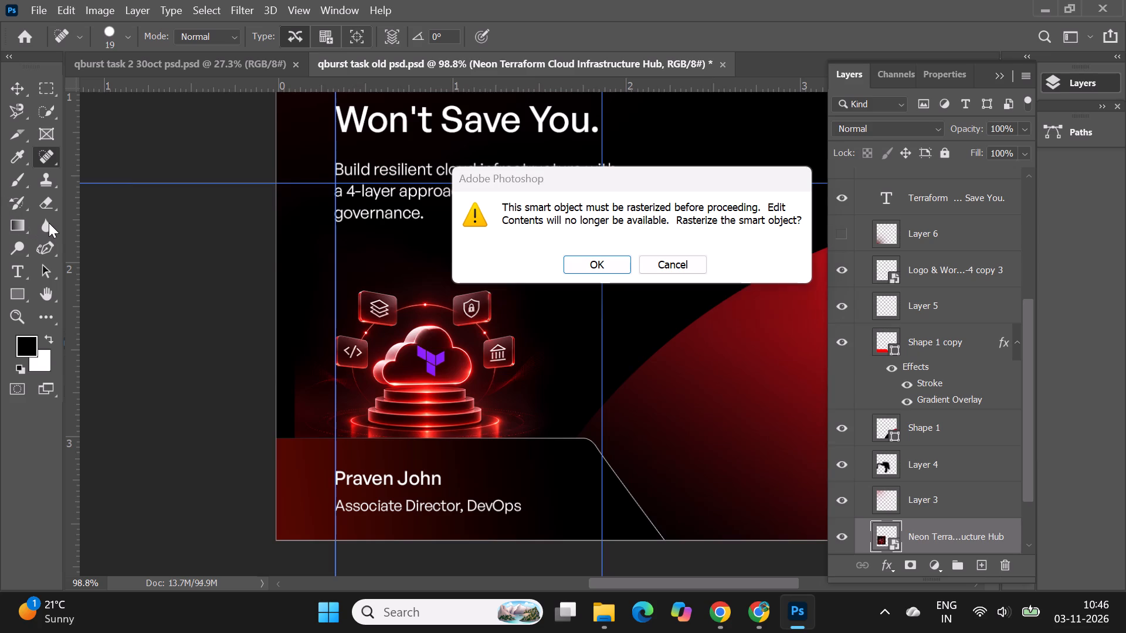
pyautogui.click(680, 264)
# Rasterize the cloud image smart object for editing with the Smudge tool.
pyautogui.rightClick(43, 250)
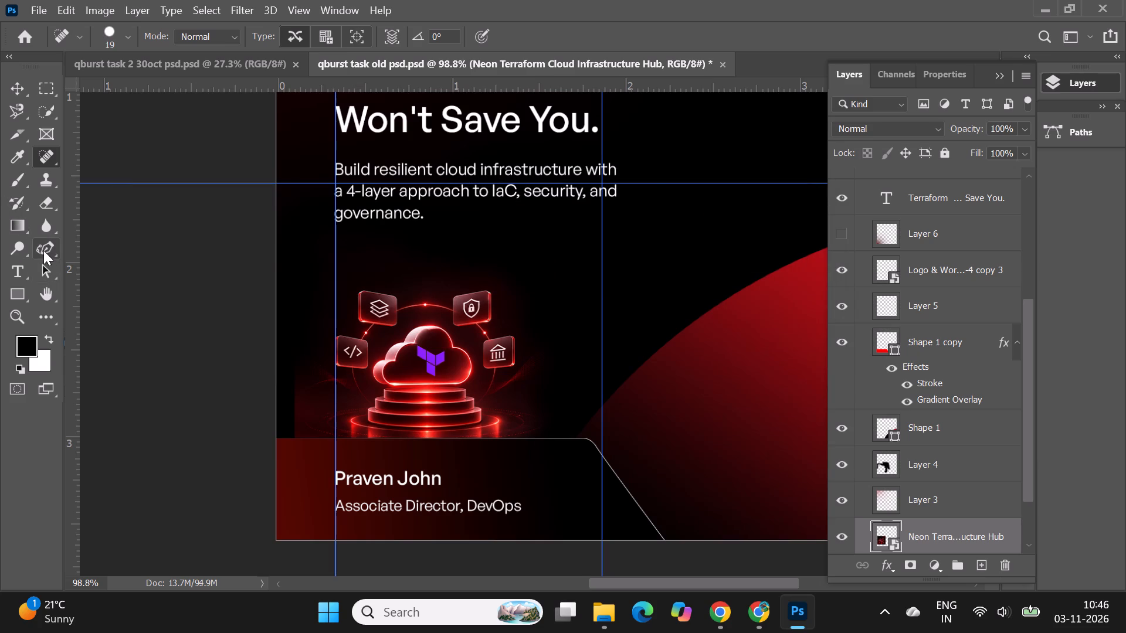
pyautogui.rightClick(41, 223)
pyautogui.click(118, 256)
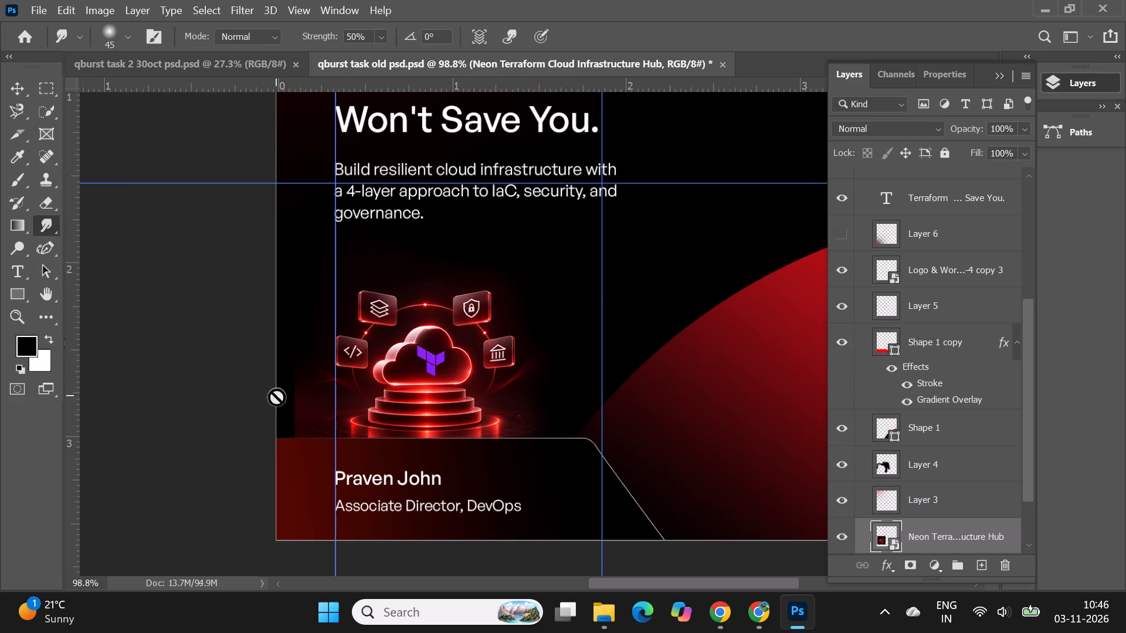
pyautogui.click(303, 401)
pyautogui.click(569, 264)
# Smudge the cloud image's hard lower-left edge outward to the artboard's left edge with a 45 px brush at 50% strength.
pyautogui.moveTo(295, 401); pyautogui.dragTo(254, 401)
pyautogui.moveTo(296, 413); pyautogui.dragTo(247, 413)
pyautogui.moveTo(288, 423); pyautogui.dragTo(245, 423)
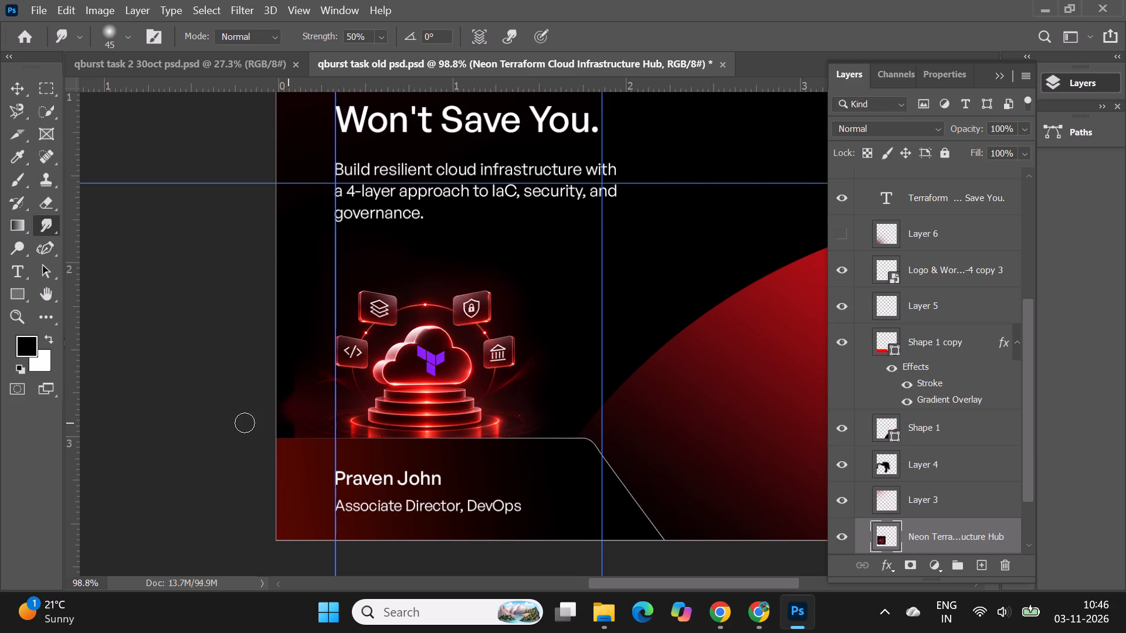
pyautogui.moveTo(245, 423); pyautogui.dragTo(242, 423)
pyautogui.moveTo(297, 434); pyautogui.dragTo(239, 435)
pyautogui.moveTo(285, 427); pyautogui.dragTo(222, 427)
pyautogui.moveTo(283, 423); pyautogui.dragTo(250, 423)
pyautogui.moveTo(278, 417); pyautogui.dragTo(239, 417)
pyautogui.moveTo(287, 430); pyautogui.dragTo(238, 428)
pyautogui.moveTo(277, 432); pyautogui.dragTo(248, 432)
pyautogui.moveTo(287, 400); pyautogui.dragTo(226, 399)
pyautogui.moveTo(288, 413); pyautogui.dragTo(235, 408)
pyautogui.moveTo(274, 429); pyautogui.dragTo(226, 430)
pyautogui.moveTo(283, 438); pyautogui.dragTo(229, 438)
pyautogui.moveTo(269, 422); pyautogui.dragTo(225, 422)
# Smudge the red glow left of the podium further past the artboard's left edge, working slightly higher and down to the name band.
pyautogui.moveTo(287, 396); pyautogui.dragTo(213, 393)
pyautogui.moveTo(283, 416); pyautogui.dragTo(213, 408)
pyautogui.moveTo(286, 424); pyautogui.dragTo(222, 423)
pyautogui.moveTo(289, 438); pyautogui.dragTo(219, 440)
pyautogui.moveTo(289, 394); pyautogui.dragTo(225, 388)
pyautogui.moveTo(277, 414); pyautogui.dragTo(223, 414)
pyautogui.moveTo(276, 431); pyautogui.dragTo(210, 431)
pyautogui.moveTo(253, 426); pyautogui.dragTo(199, 418)
pyautogui.moveTo(266, 414); pyautogui.dragTo(266, 414)
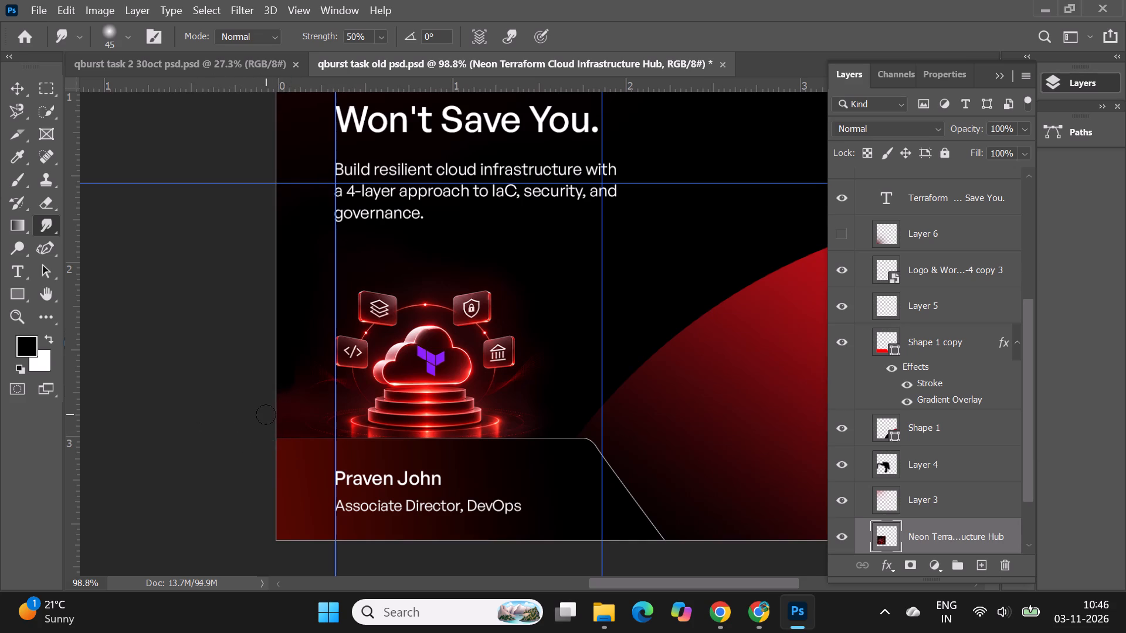
pyautogui.moveTo(266, 414); pyautogui.dragTo(215, 413)
pyautogui.moveTo(296, 386); pyautogui.dragTo(178, 379)
pyautogui.moveTo(289, 399); pyautogui.dragTo(212, 404)
pyautogui.moveTo(292, 382); pyautogui.dragTo(122, 380)
pyautogui.keyDown('alt'); pyautogui.scroll(3, 464, 430); pyautogui.keyUp('alt')
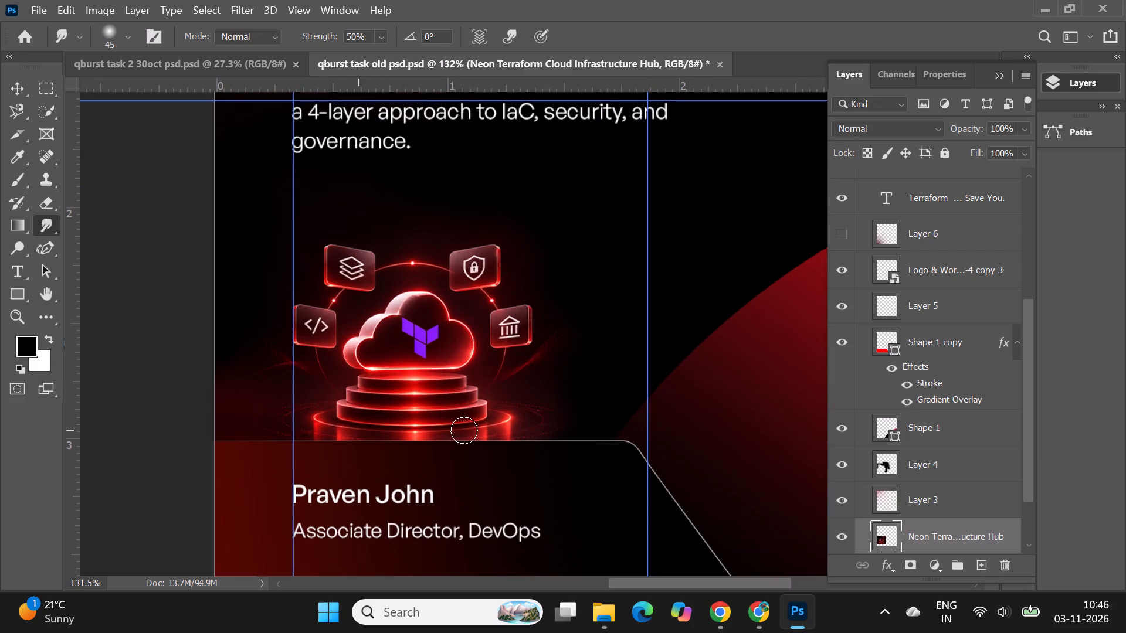
# Smudge the red glow left of the podium, along the name band's top edge, past the artboard's left edge.
pyautogui.moveTo(235, 419); pyautogui.dragTo(151, 418)
pyautogui.moveTo(232, 444); pyautogui.dragTo(94, 457)
pyautogui.click(25, 91)
pyautogui.click(96, 290)
pyautogui.keyDown('alt'); pyautogui.scroll(-6, 374, 429); pyautogui.keyUp('alt')
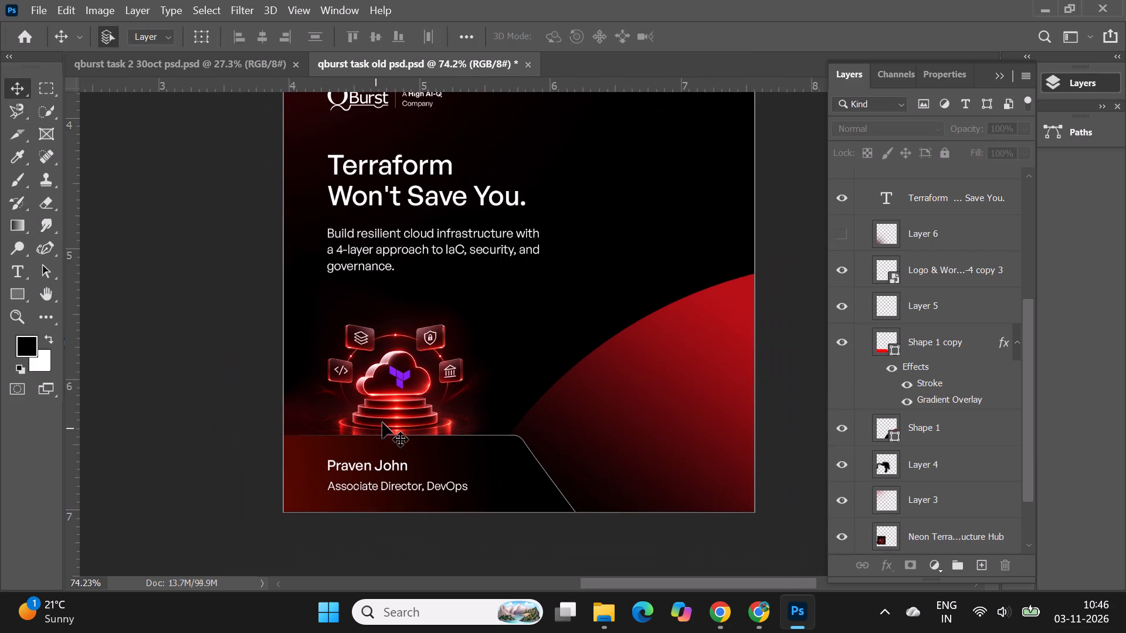
# Brush black on Layer 4 over the glow left of the cloud podium at the artboard's left edge, using a 31 px brush.
pyautogui.click(415, 374)
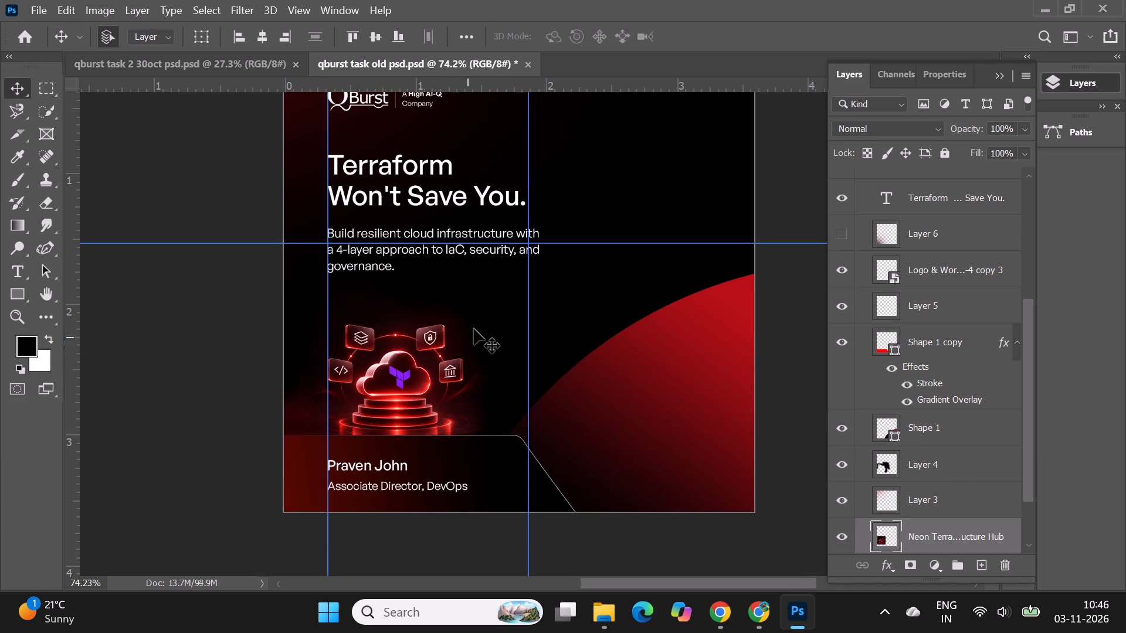
pyautogui.click(474, 316)
pyautogui.click(923, 466)
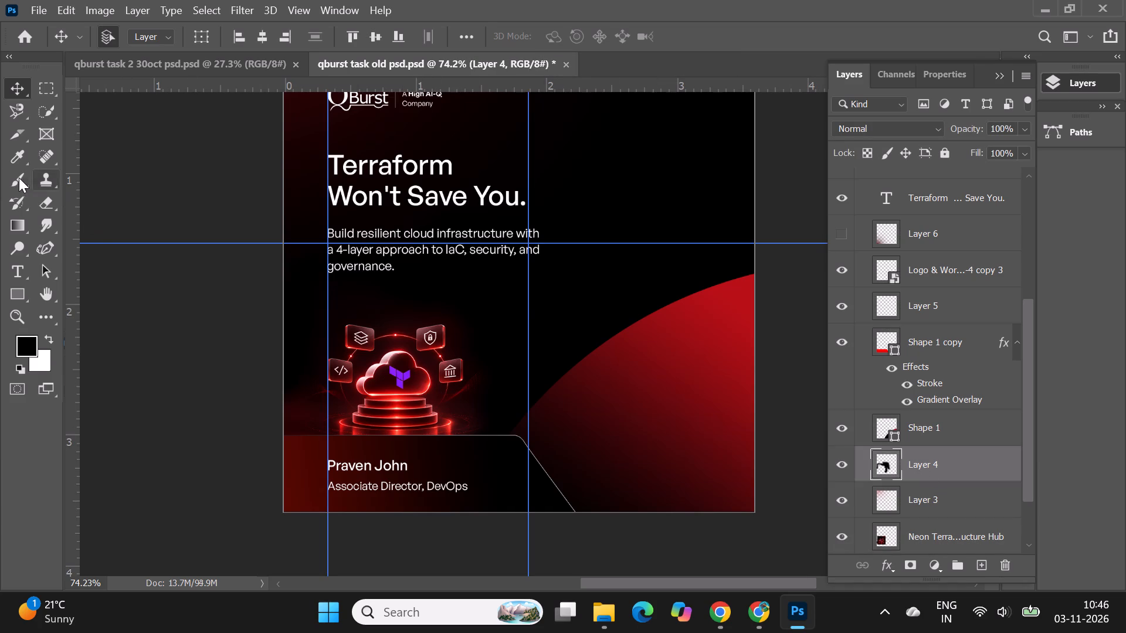
pyautogui.click(18, 178)
pyautogui.click(302, 382)
pyautogui.moveTo(286, 392); pyautogui.dragTo(265, 392)
pyautogui.keyDown('alt'); pyautogui.scroll(1, 456, 357); pyautogui.keyUp('alt')
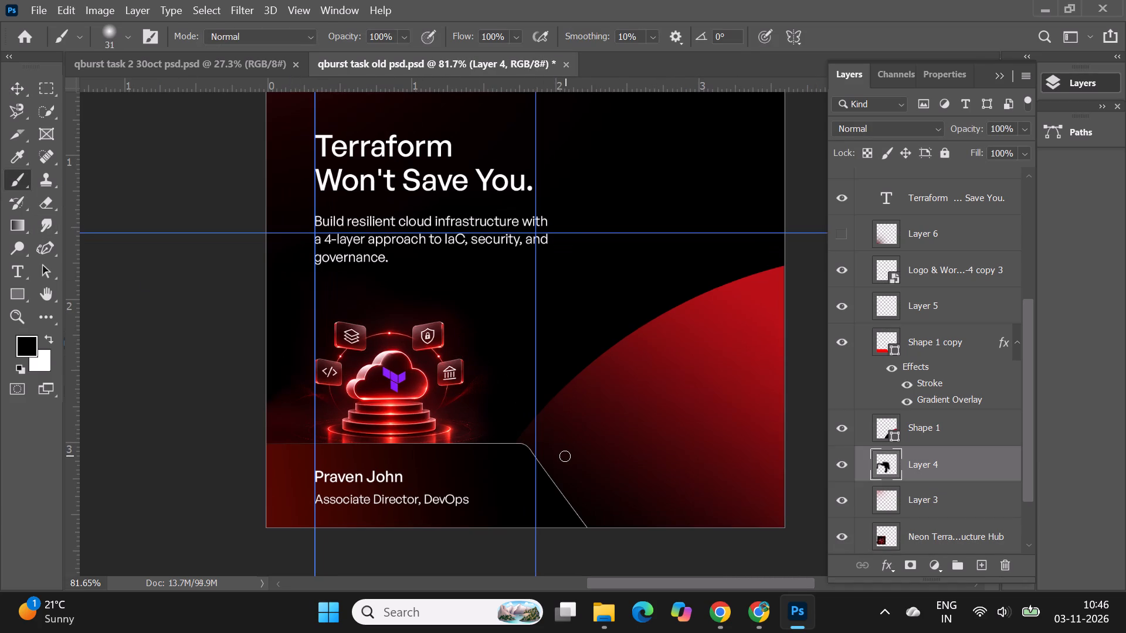
pyautogui.click(19, 86)
pyautogui.click(188, 372)
# Scale up the "Terraform Won't Save You." headline to about 109% so its width matches the body text below.
pyautogui.keyDown('alt'); pyautogui.scroll(-3, 285, 298); pyautogui.keyUp('alt')
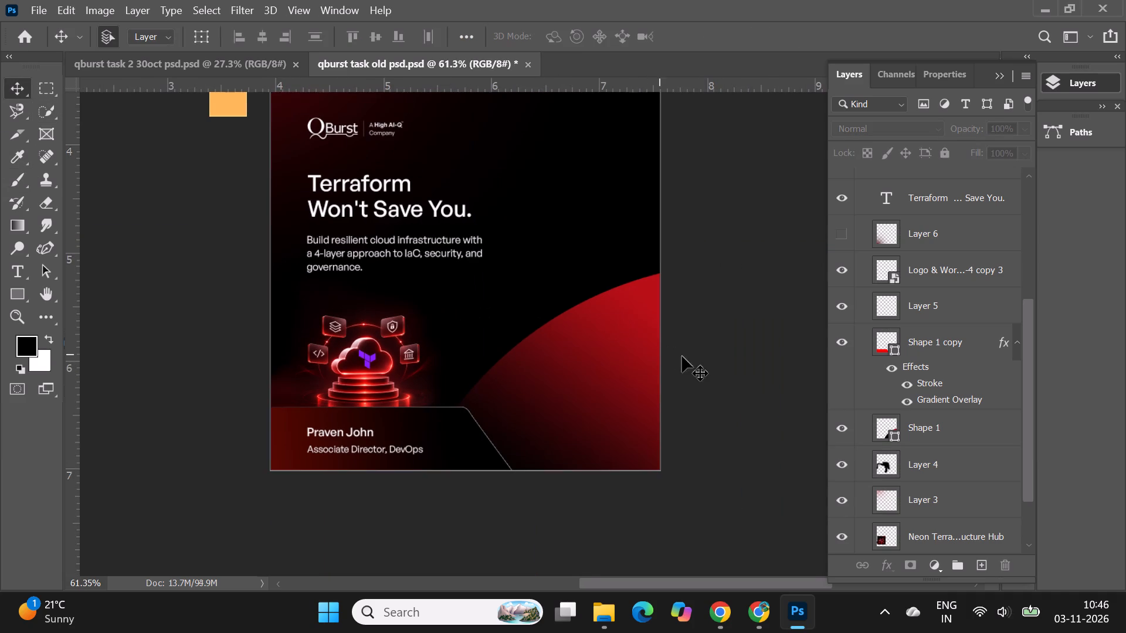
pyautogui.scroll(1, 683, 356)
pyautogui.click(747, 353)
pyautogui.scroll(2, 747, 353)
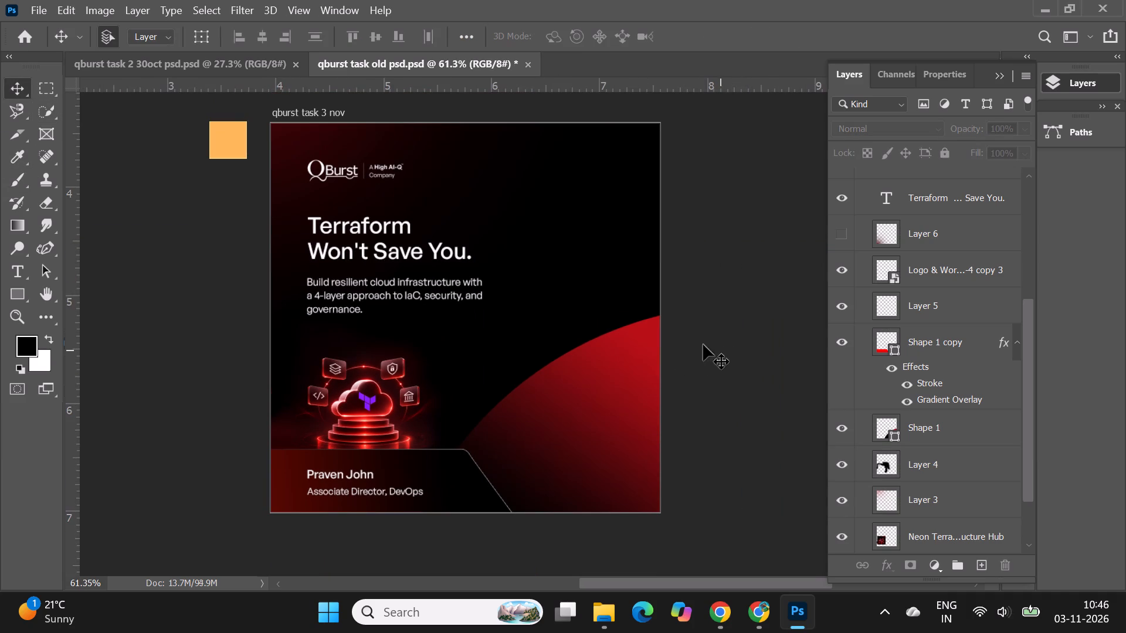
pyautogui.click(367, 223)
pyautogui.keyDown('alt'); pyautogui.scroll(1, 367, 223); pyautogui.keyUp('alt')
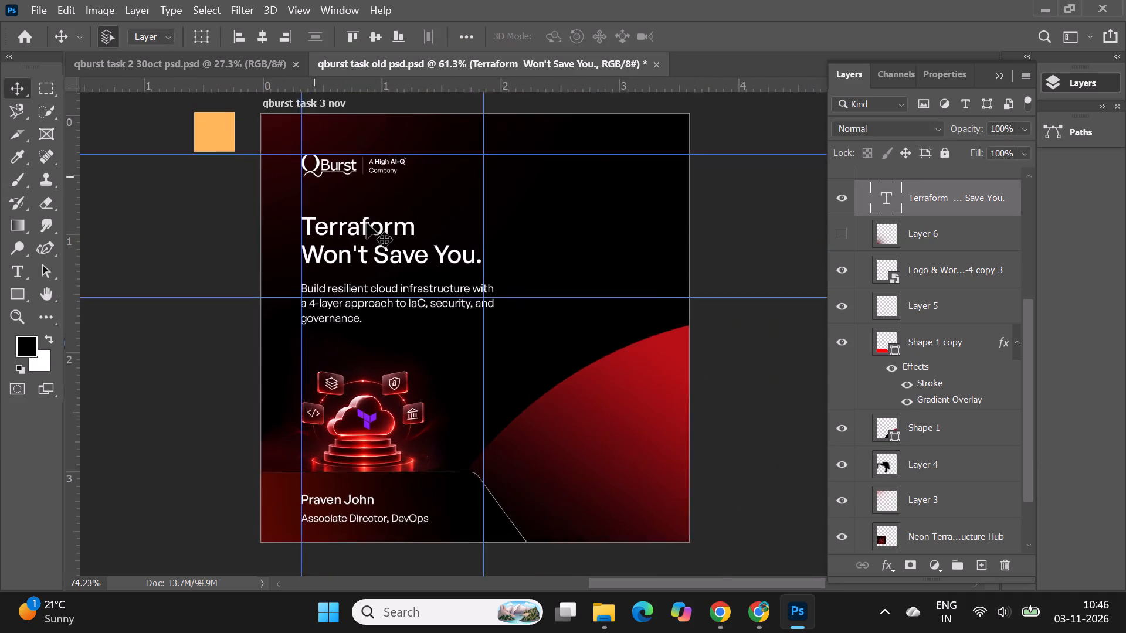
pyautogui.keyDown('alt'); pyautogui.scroll(4, 367, 223); pyautogui.keyUp('alt')
pyautogui.click(362, 223)
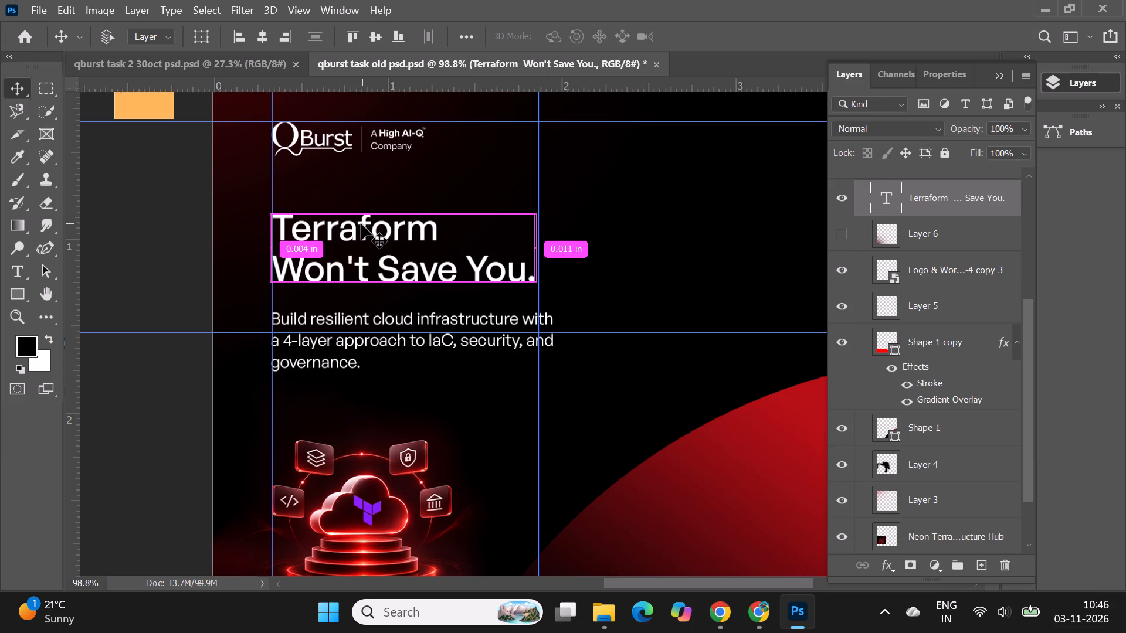
pyautogui.hotkey('ctrl', 't')
pyautogui.moveTo(537, 292); pyautogui.dragTo(563, 301)
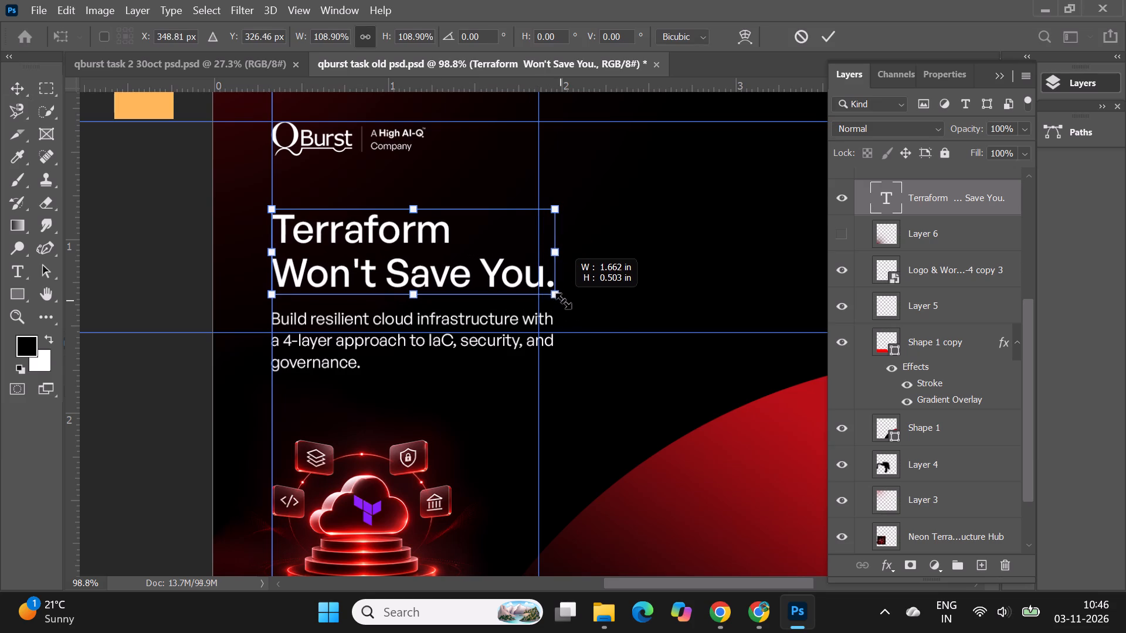
pyautogui.moveTo(563, 301); pyautogui.dragTo(555, 297)
pyautogui.click(823, 34)
# Move the "Build resilient cloud infrastructure" body text slightly down to widen the gap below the headline.
pyautogui.click(1001, 77)
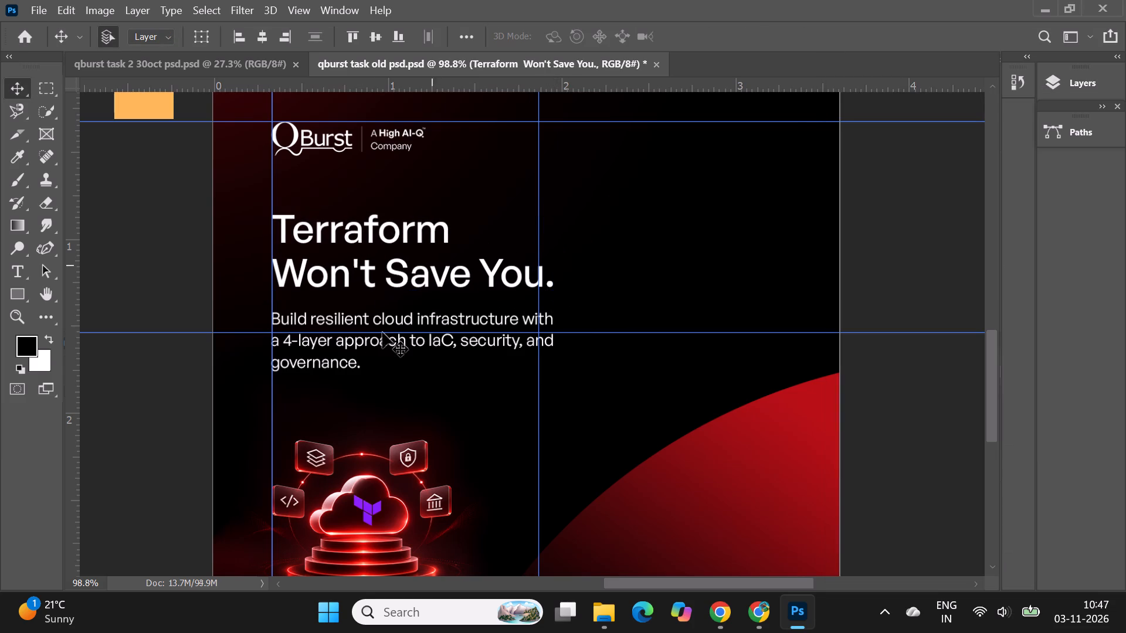
pyautogui.moveTo(344, 345); pyautogui.dragTo(344, 353)
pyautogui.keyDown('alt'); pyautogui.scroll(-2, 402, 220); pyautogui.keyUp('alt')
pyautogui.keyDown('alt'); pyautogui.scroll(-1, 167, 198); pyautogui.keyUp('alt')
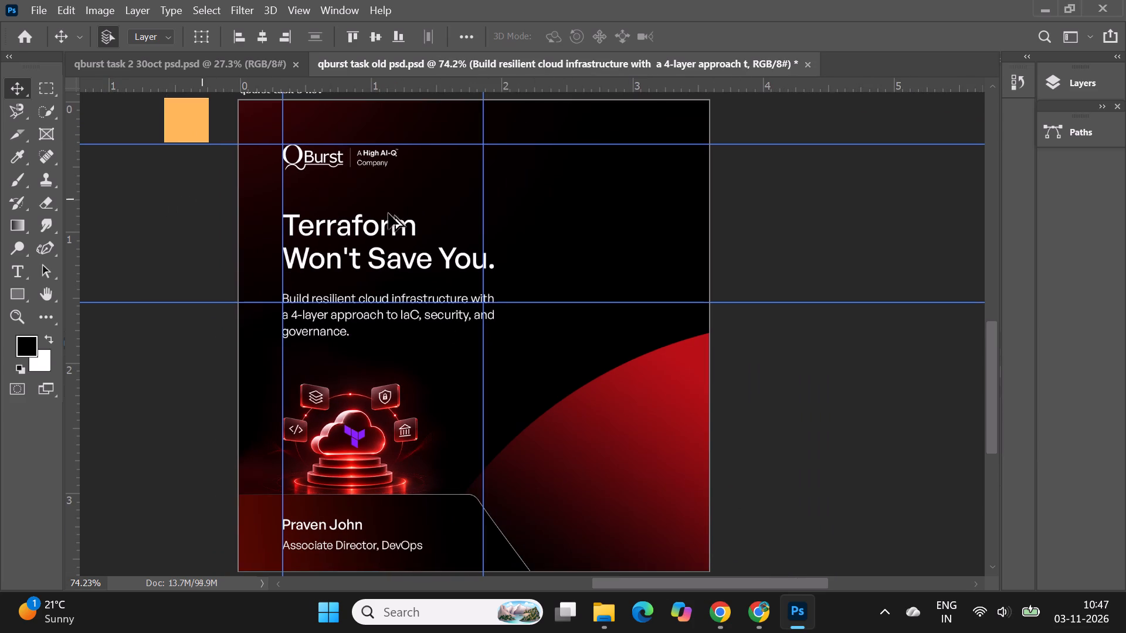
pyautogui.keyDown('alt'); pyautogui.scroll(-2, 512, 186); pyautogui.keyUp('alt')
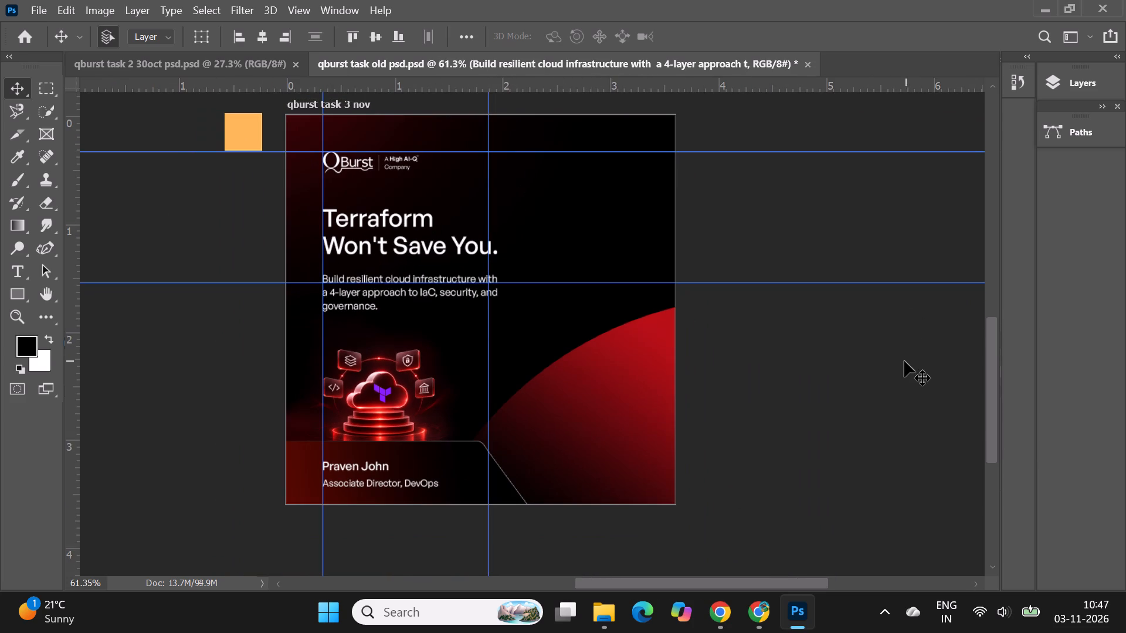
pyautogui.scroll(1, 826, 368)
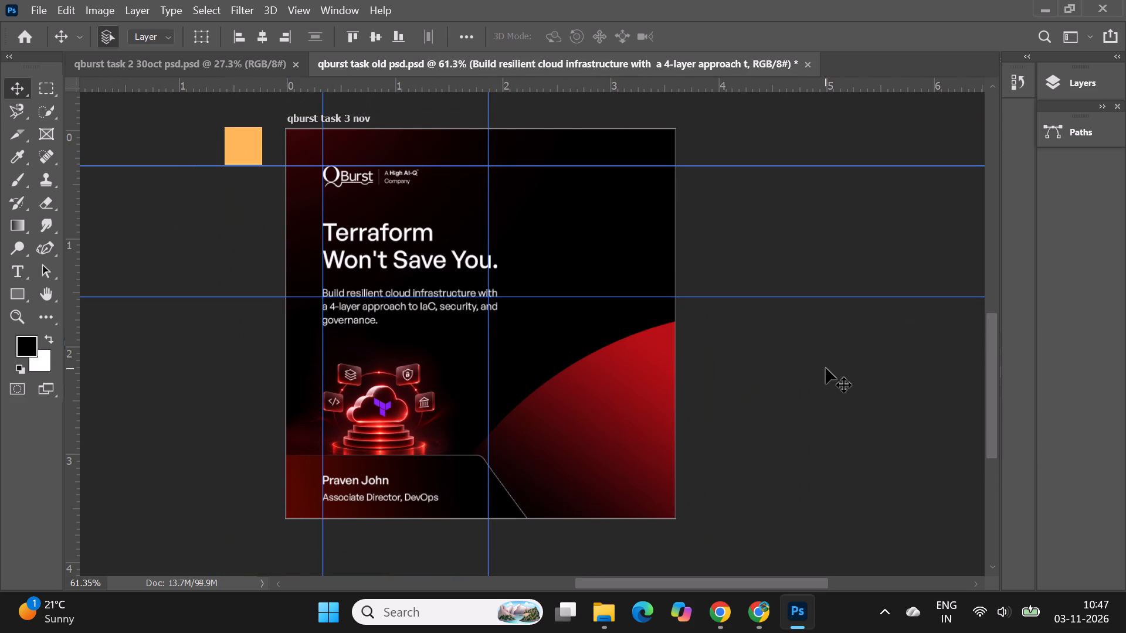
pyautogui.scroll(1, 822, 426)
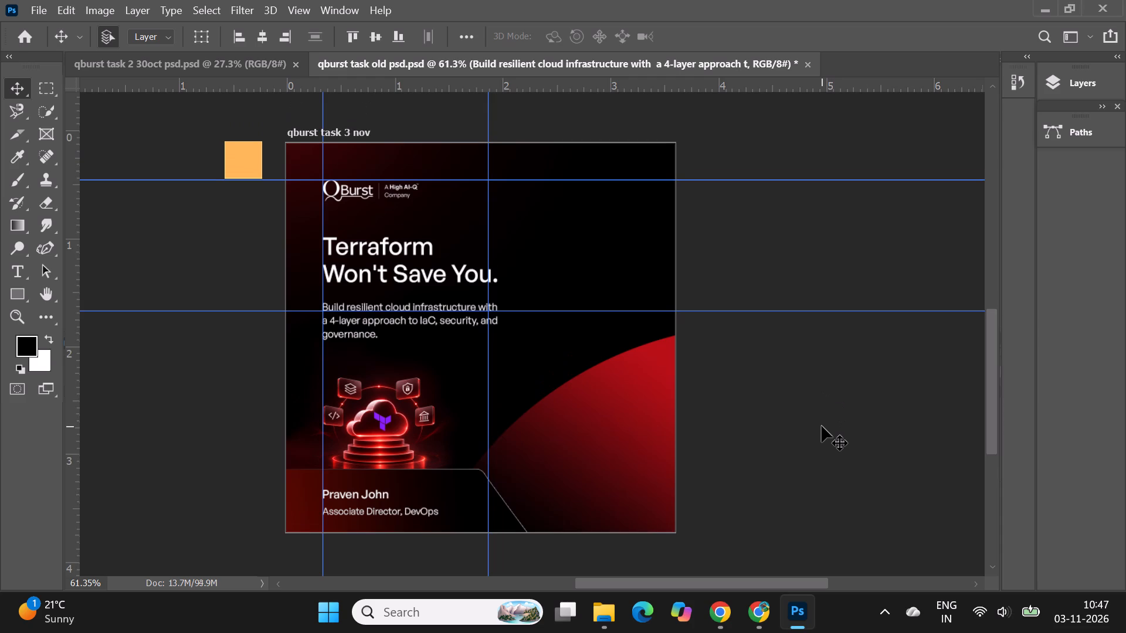
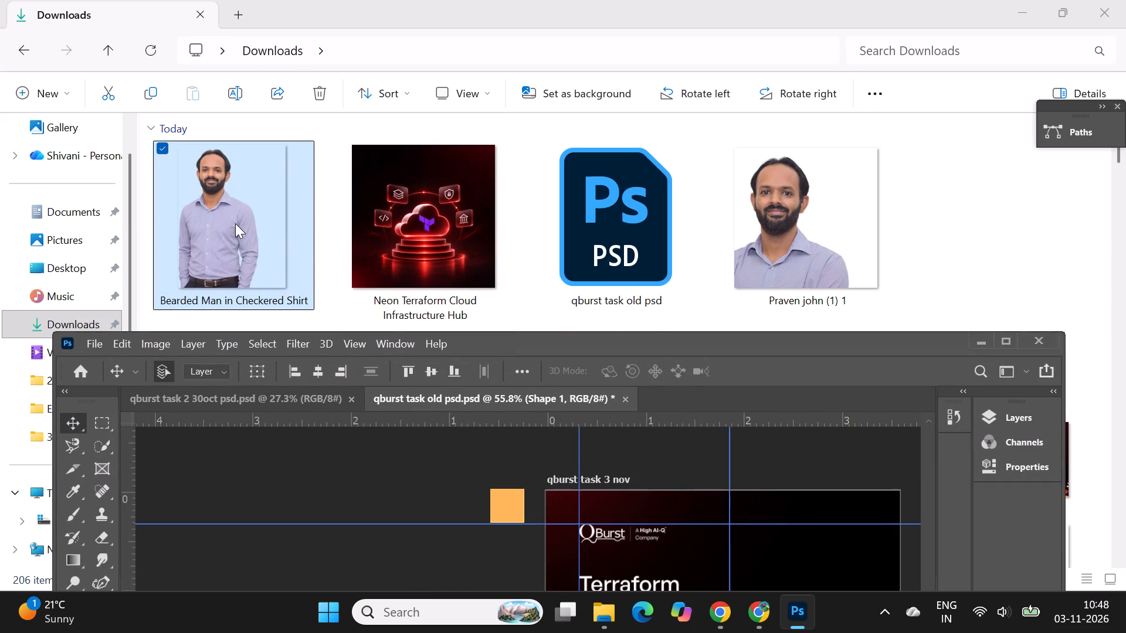
# Place the Bearded Man in Checkered Shirt image from Downloads in the artboard's lower-right corner, scaled to about 17.57%.
pyautogui.moveTo(235, 223); pyautogui.dragTo(759, 527)
pyautogui.click(1005, 346)
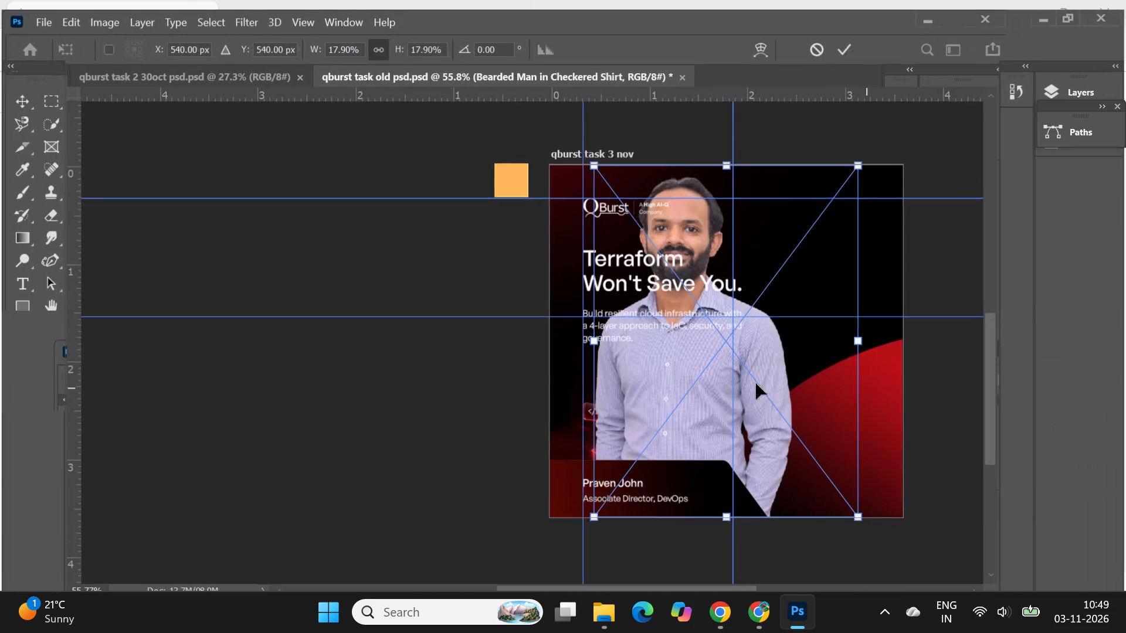
pyautogui.moveTo(742, 373); pyautogui.dragTo(863, 457)
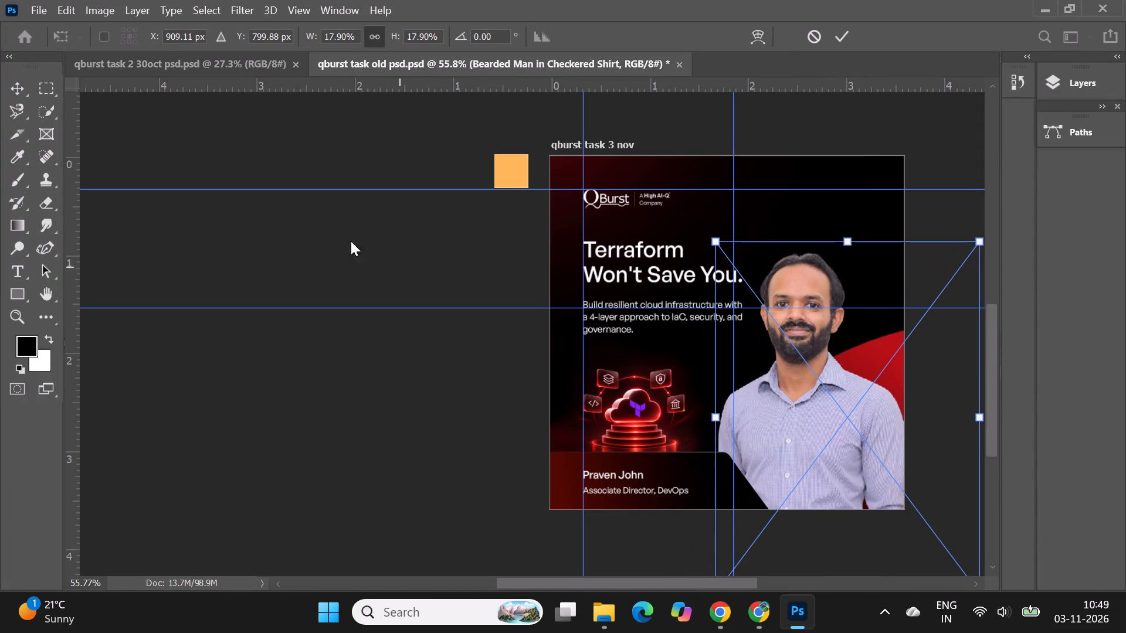
pyautogui.keyDown('alt'); pyautogui.scroll(-3, 335, 219); pyautogui.keyUp('alt')
pyautogui.keyDown('alt'); pyautogui.scroll(6, 752, 403); pyautogui.keyUp('alt')
pyautogui.moveTo(675, 339); pyautogui.dragTo(675, 377)
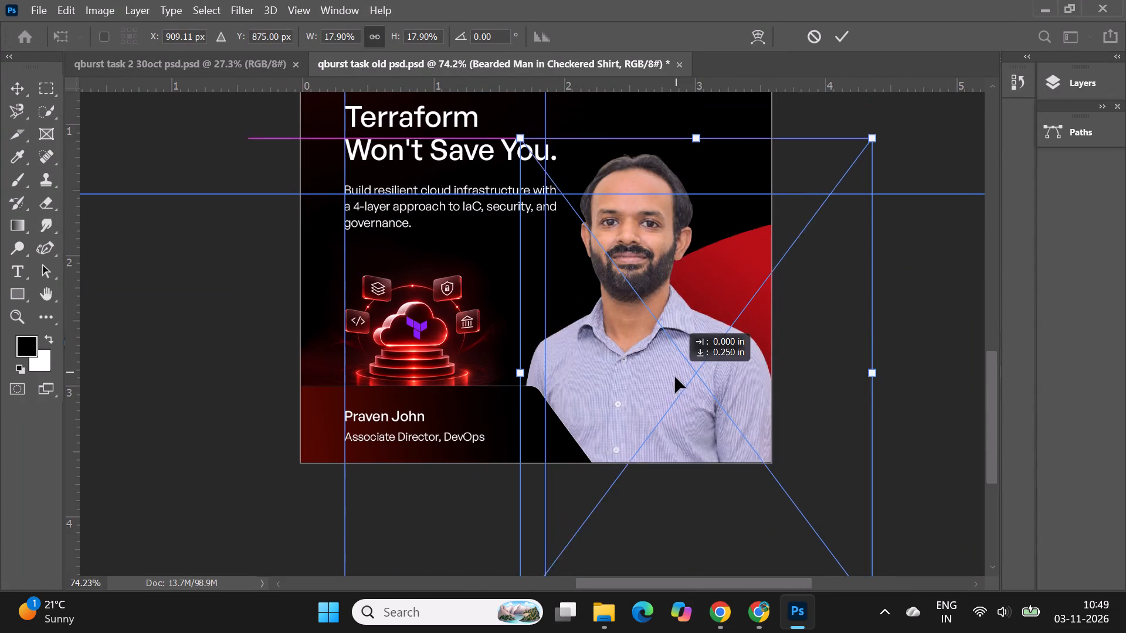
pyautogui.moveTo(675, 377); pyautogui.dragTo(671, 411)
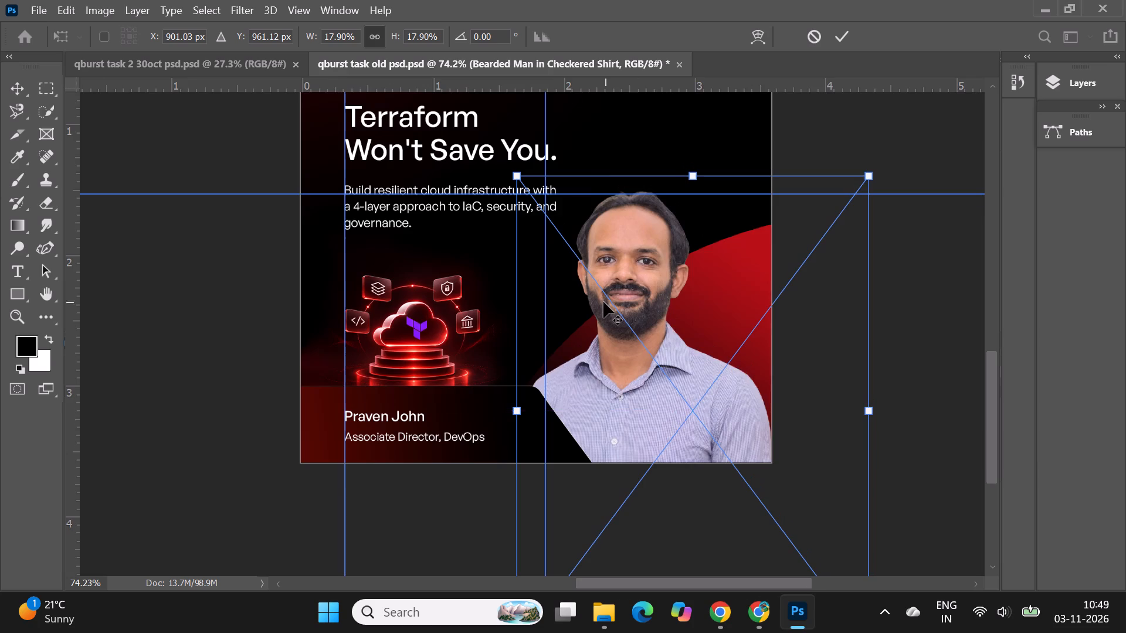
pyautogui.keyDown('alt'); pyautogui.scroll(-3, 603, 302); pyautogui.keyUp('alt')
pyautogui.moveTo(672, 560); pyautogui.dragTo(672, 553)
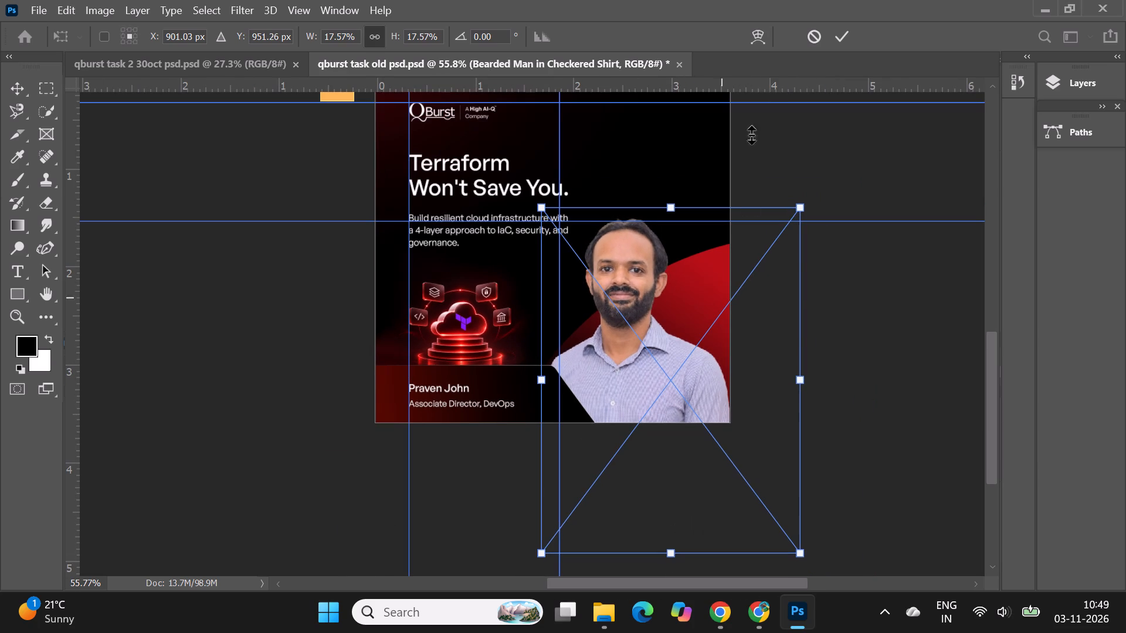
pyautogui.click(839, 43)
# Move the Bearded Man in Checkered Shirt layer above Shape 1 copy and below Layer 5, so the portrait overlaps the name band.
pyautogui.click(1077, 86)
pyautogui.rightClick(634, 253)
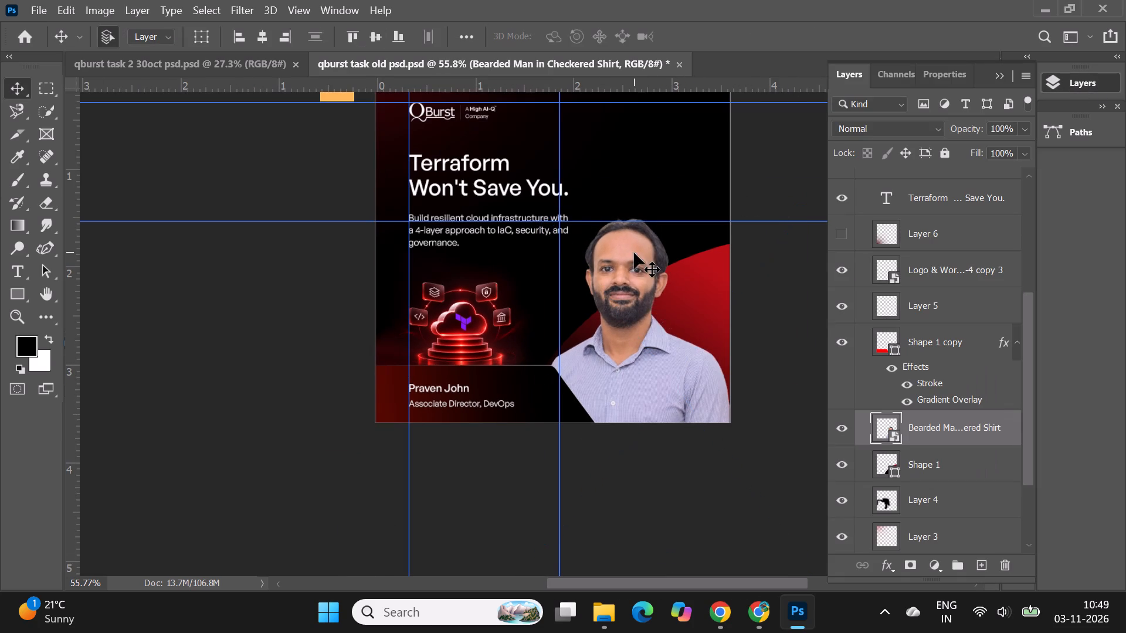
pyautogui.click(670, 283)
pyautogui.moveTo(919, 429); pyautogui.dragTo(915, 311)
pyautogui.scroll(4, 932, 393)
pyautogui.click(769, 355)
# Shift the speaker portrait about 0.15 in right and slightly down, towards the artboard's right edge.
pyautogui.click(619, 369)
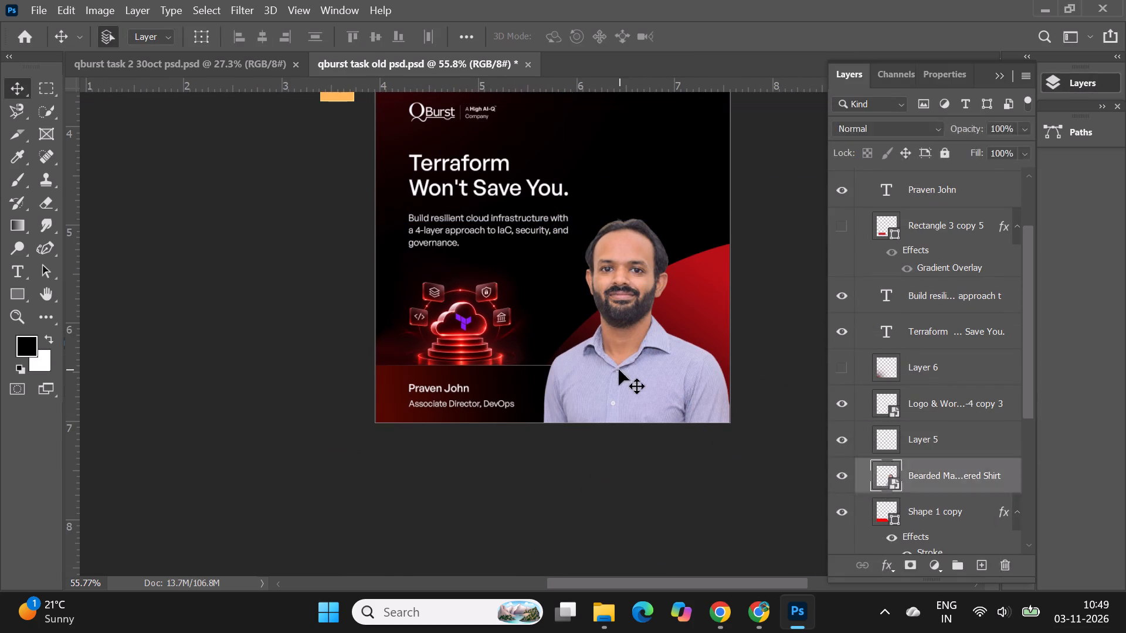
pyautogui.moveTo(639, 370); pyautogui.dragTo(639, 375)
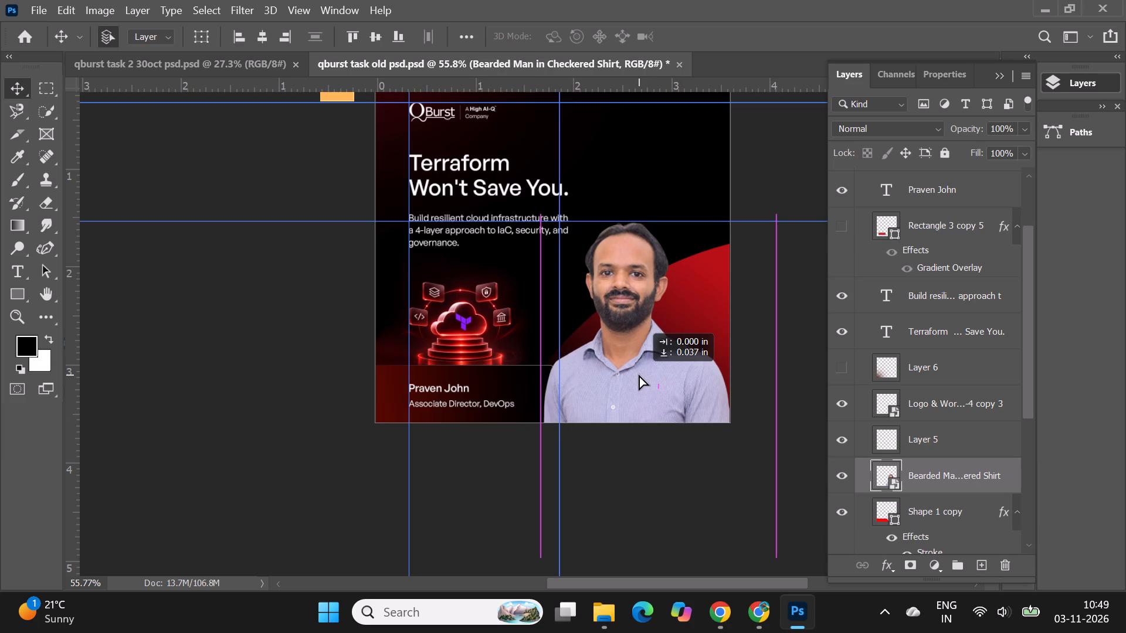
pyautogui.moveTo(639, 375); pyautogui.dragTo(652, 372)
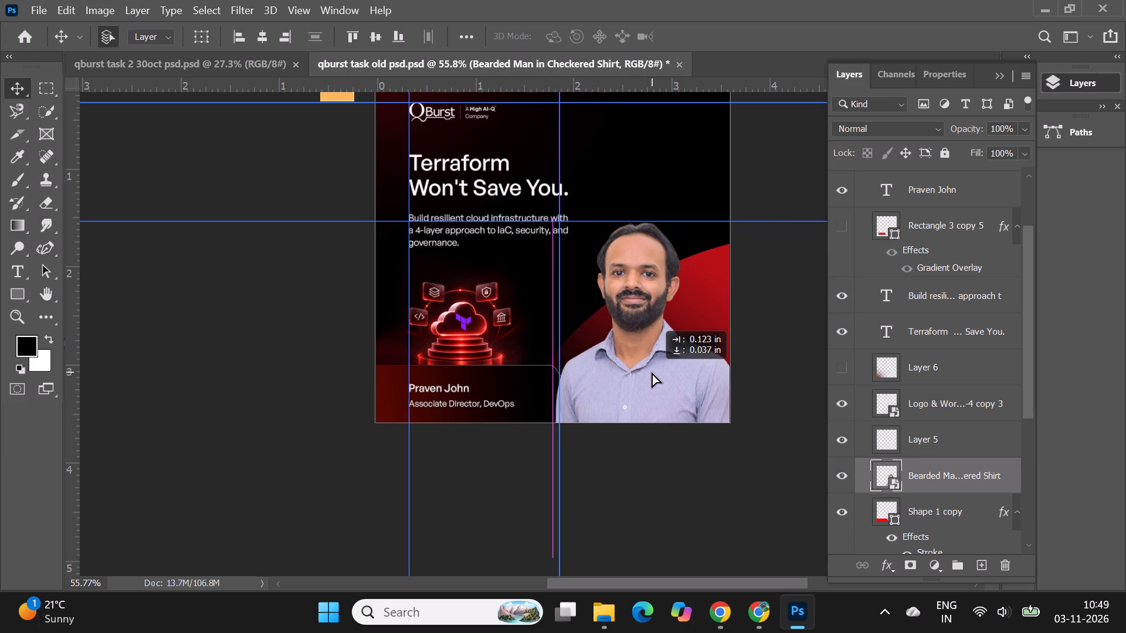
pyautogui.moveTo(652, 372); pyautogui.dragTo(656, 377)
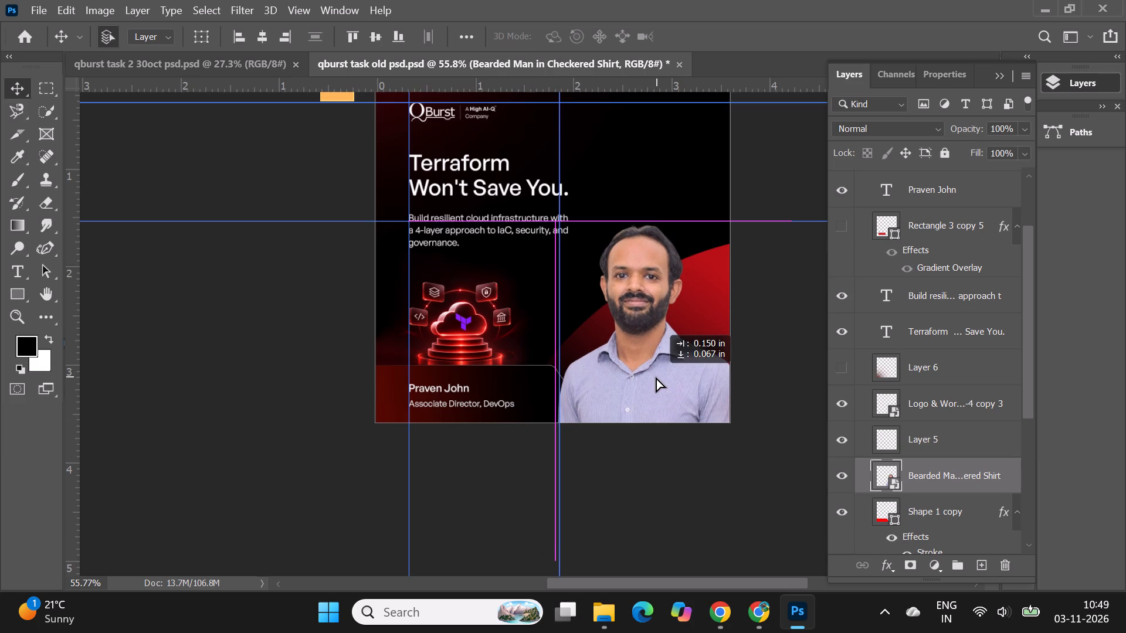
pyautogui.moveTo(656, 377); pyautogui.dragTo(654, 372)
pyautogui.keyDown('alt'); pyautogui.scroll(-2, 434, 357); pyautogui.keyUp('alt')
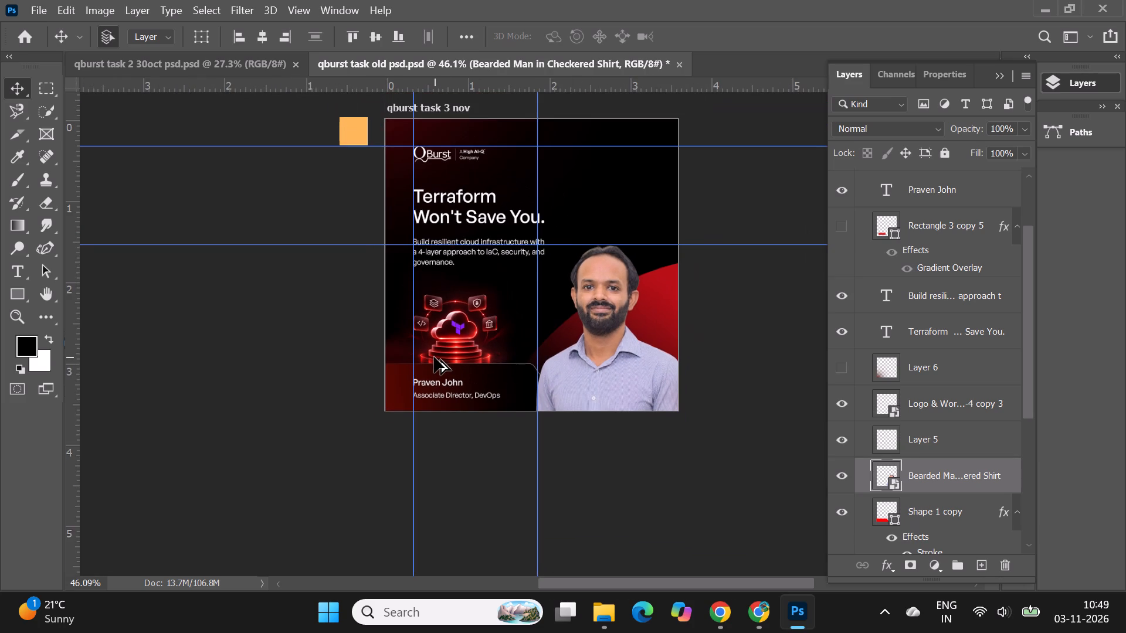
pyautogui.click(277, 366)
pyautogui.keyDown('alt'); pyautogui.scroll(2, 740, 289); pyautogui.keyUp('alt')
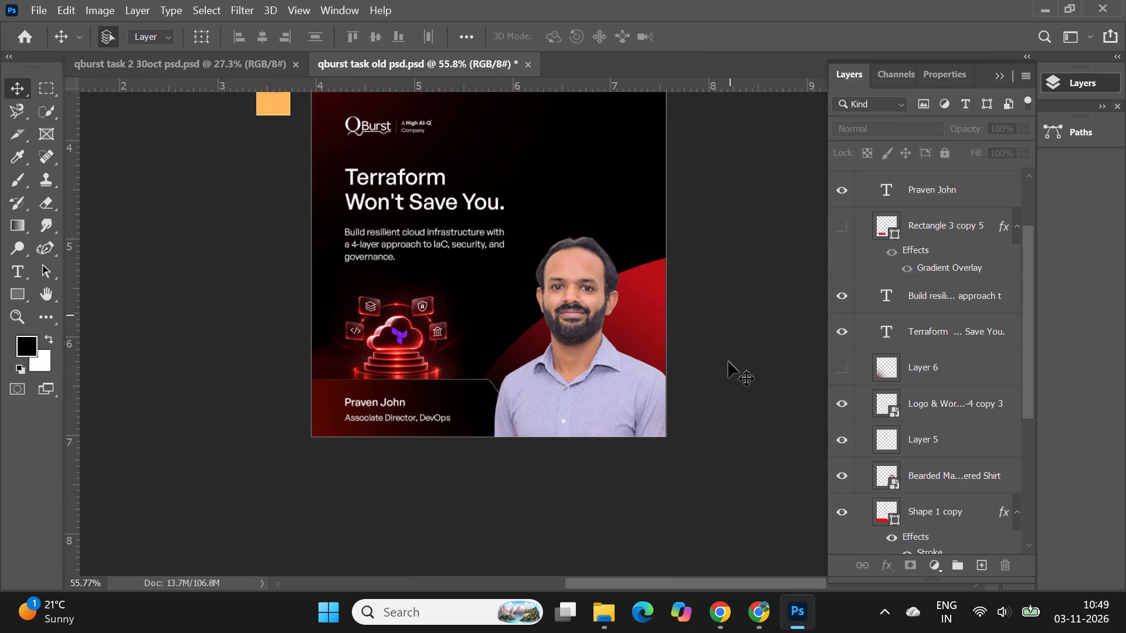
pyautogui.scroll(3, 728, 364)
pyautogui.click(999, 80)
pyautogui.click(818, 278)
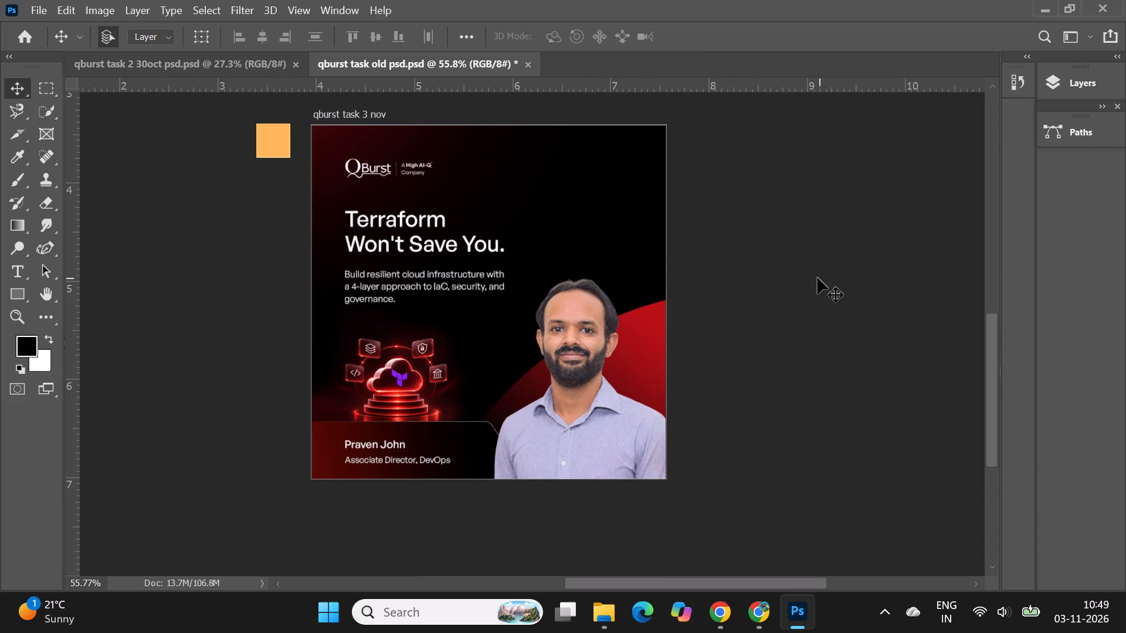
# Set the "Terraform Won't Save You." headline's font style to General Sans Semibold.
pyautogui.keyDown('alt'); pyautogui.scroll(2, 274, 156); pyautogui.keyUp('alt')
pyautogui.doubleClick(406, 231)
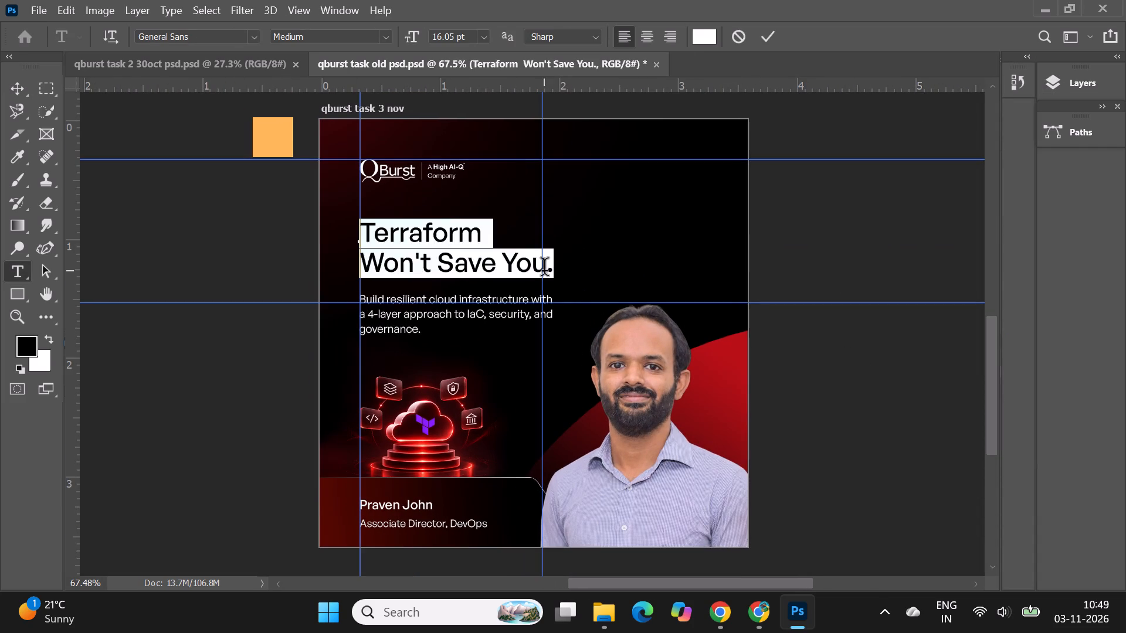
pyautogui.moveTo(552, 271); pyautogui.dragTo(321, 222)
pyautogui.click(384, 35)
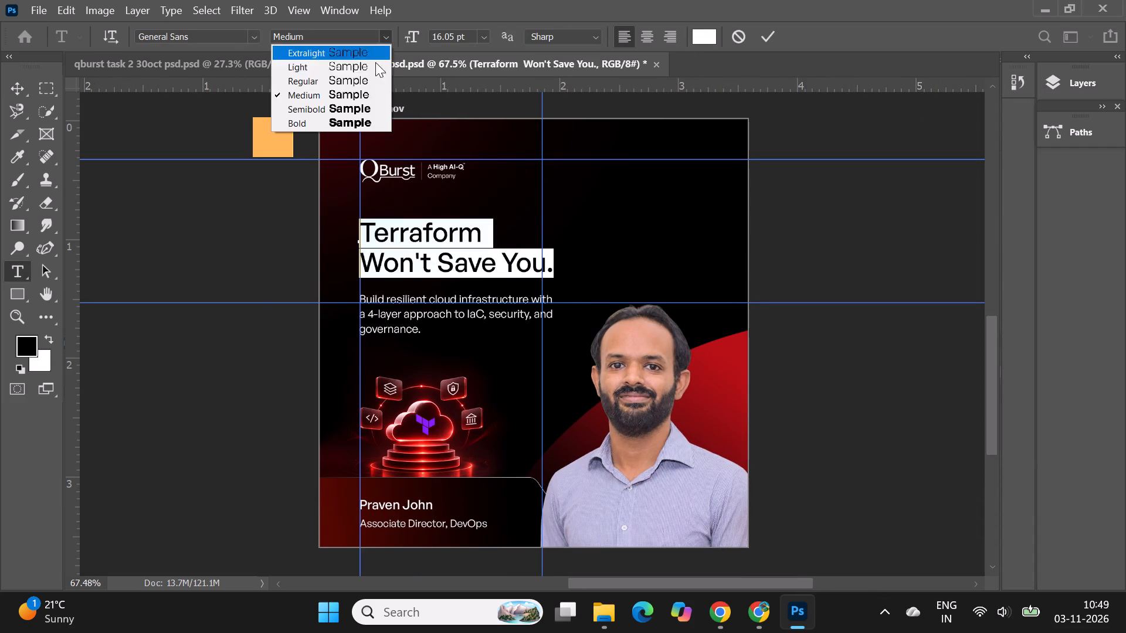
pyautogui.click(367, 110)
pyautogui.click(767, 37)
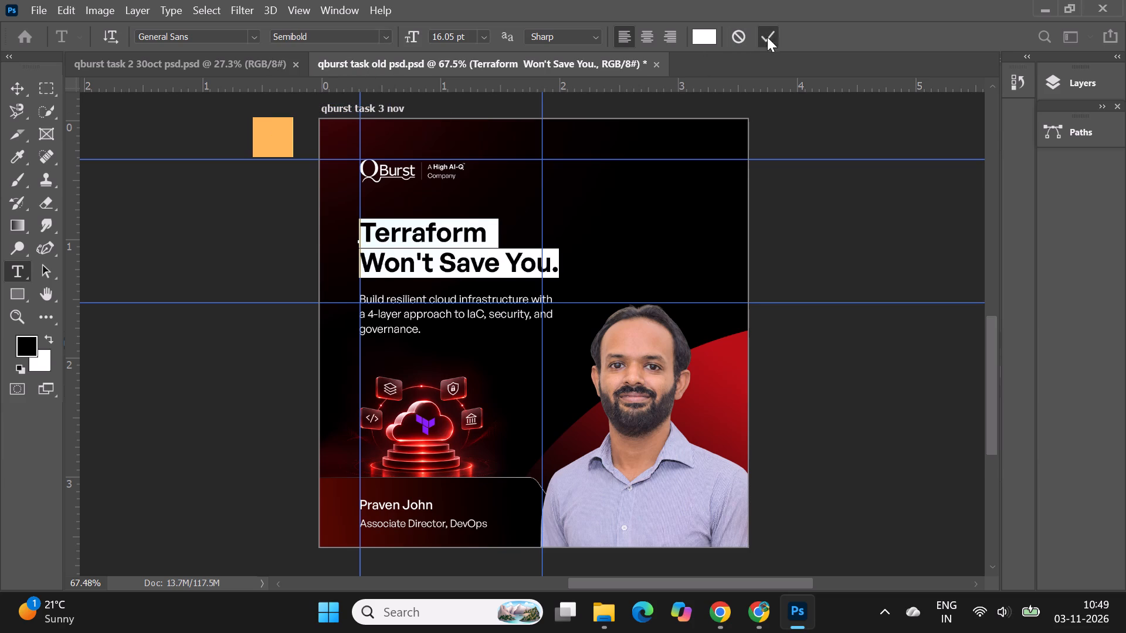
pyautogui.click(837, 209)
# Examine the Semibold headline against the body text and portrait at several zoom levels.
pyautogui.keyDown('alt'); pyautogui.scroll(-1, 551, 161); pyautogui.keyUp('alt')
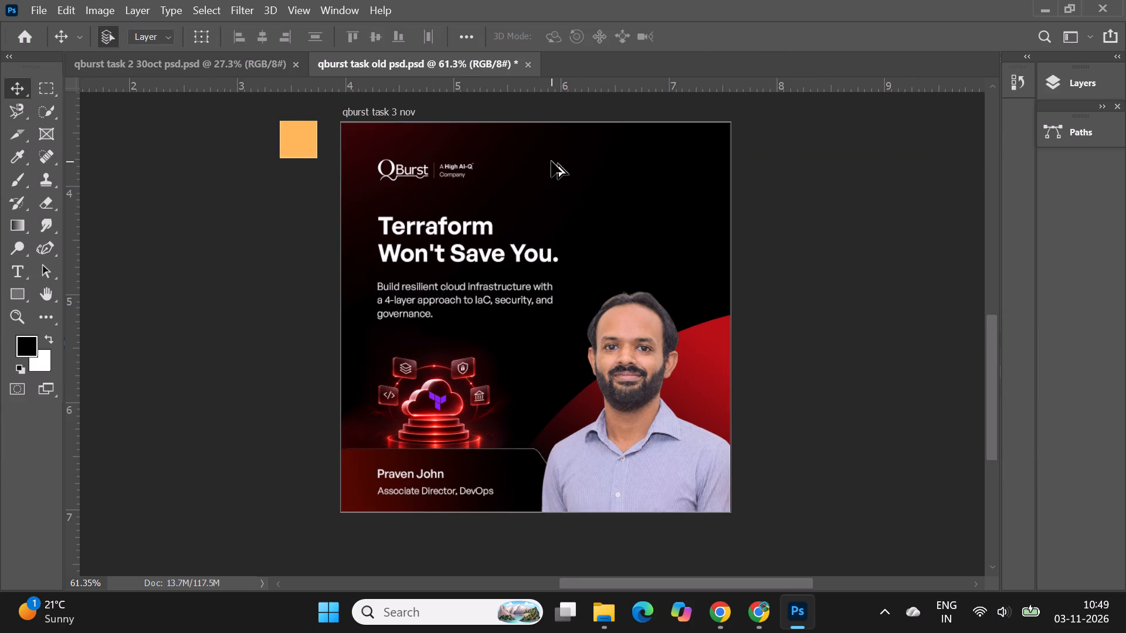
pyautogui.keyDown('alt'); pyautogui.scroll(-1, 551, 161); pyautogui.keyUp('alt')
pyautogui.click(282, 291)
pyautogui.keyDown('alt'); pyautogui.scroll(1, 434, 206); pyautogui.keyUp('alt')
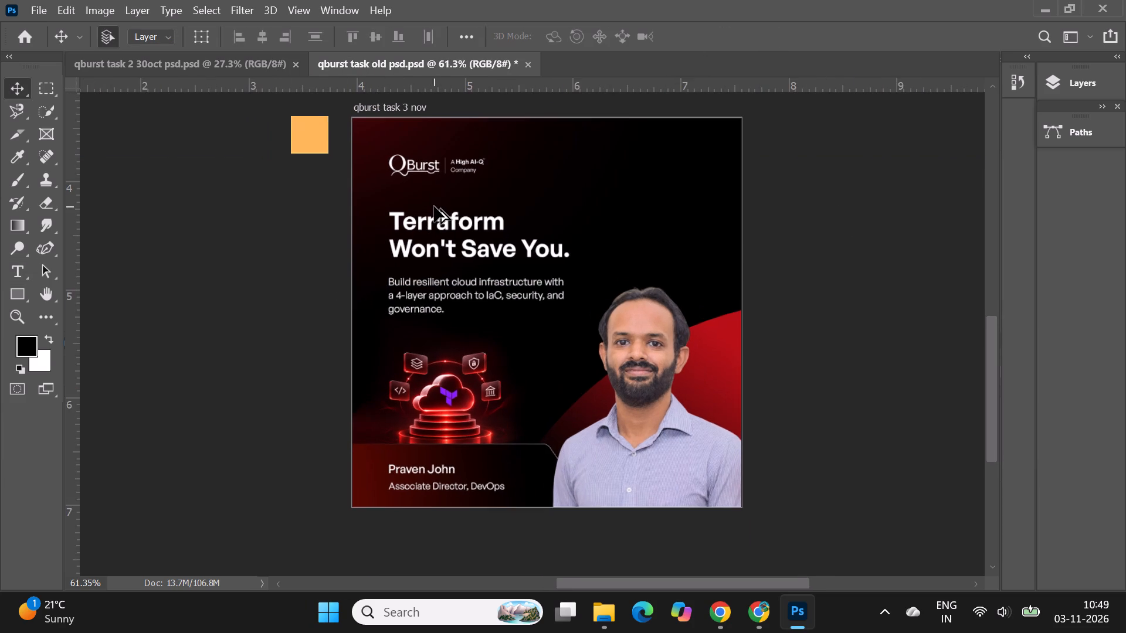
pyautogui.keyDown('alt'); pyautogui.scroll(1, 434, 206); pyautogui.keyUp('alt')
pyautogui.keyDown('alt'); pyautogui.scroll(-2, 433, 206); pyautogui.keyUp('alt')
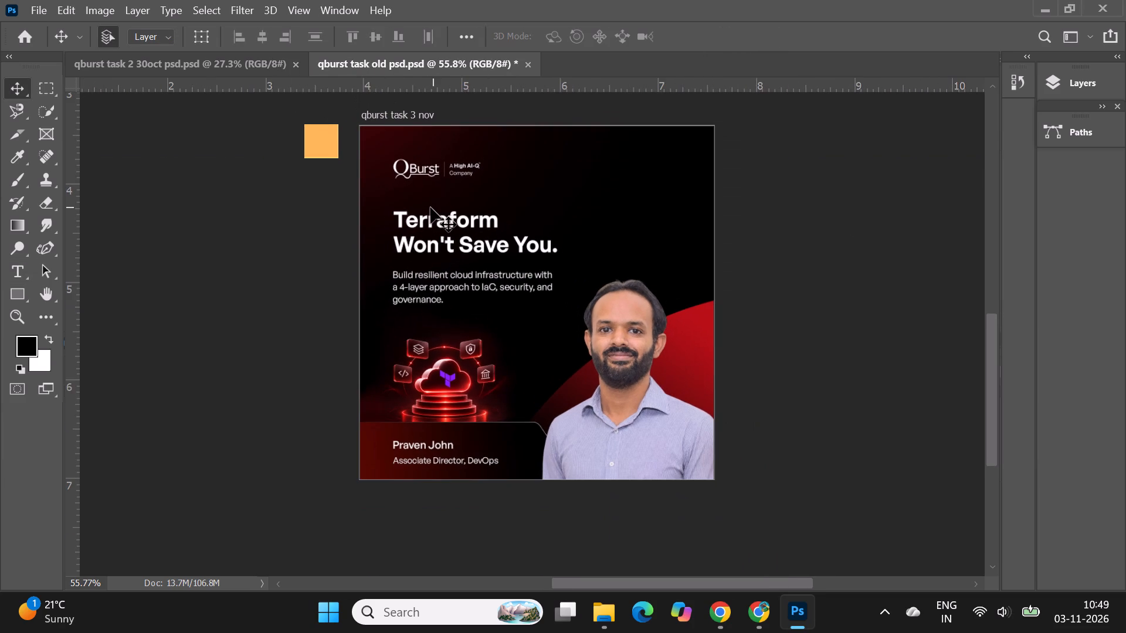
pyautogui.scroll(-1, 222, 276)
pyautogui.click(222, 276)
pyautogui.scroll(1, 222, 276)
pyautogui.keyDown('alt'); pyautogui.scroll(3, 445, 216); pyautogui.keyUp('alt')
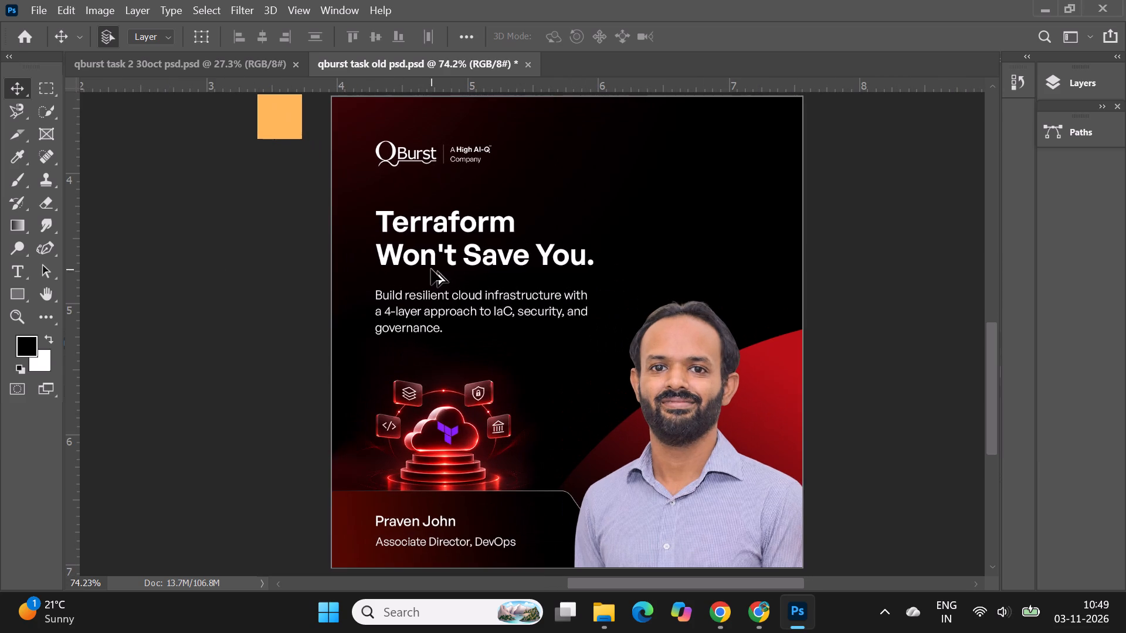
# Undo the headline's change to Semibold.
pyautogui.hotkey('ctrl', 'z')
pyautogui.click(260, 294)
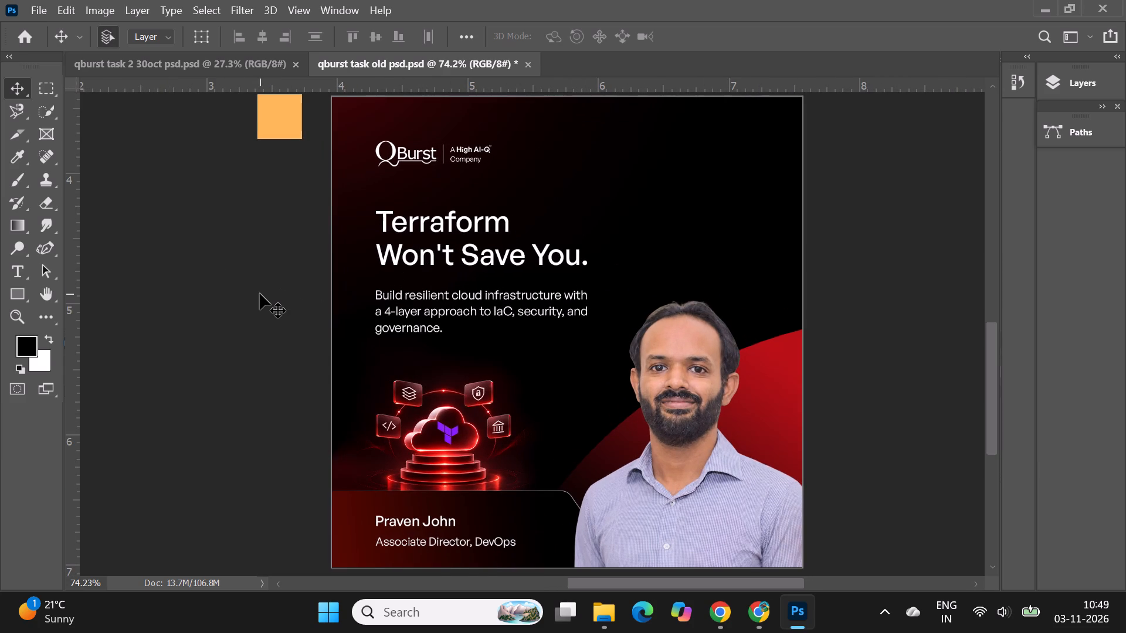
# Review the overall artboard composition, checking the headline, cloud graphic, name band and portrait at several zoom levels.
pyautogui.scroll(2, 260, 294)
pyautogui.scroll(-1, 263, 264)
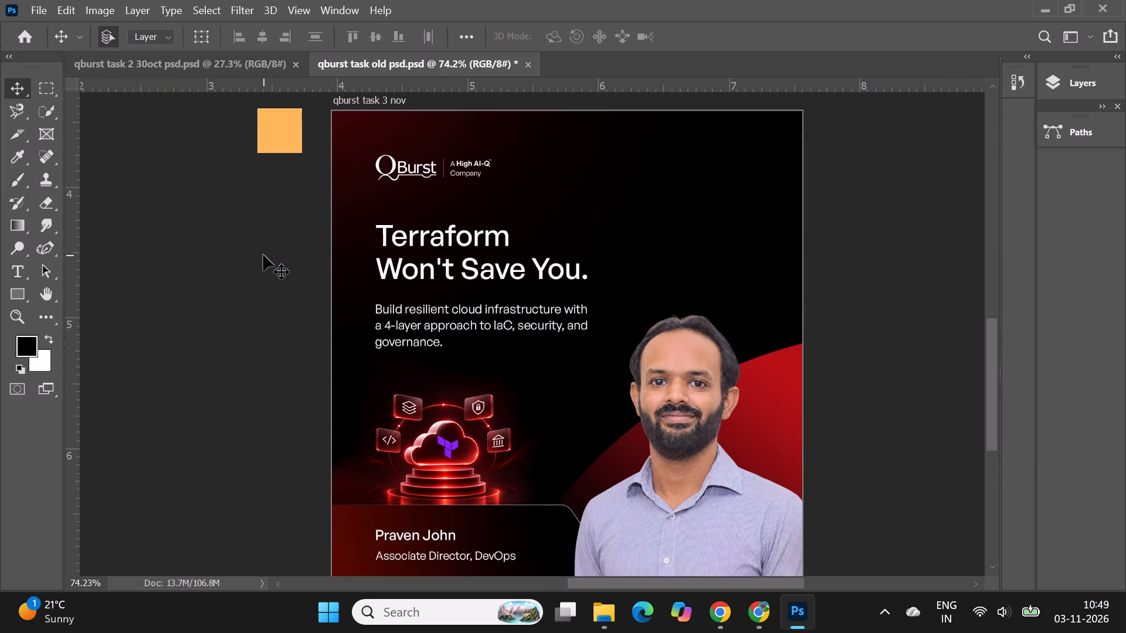
pyautogui.scroll(1, 263, 255)
pyautogui.scroll(-1, 263, 255)
pyautogui.keyDown('alt'); pyautogui.scroll(-4, 270, 232); pyautogui.keyUp('alt')
pyautogui.keyDown('alt'); pyautogui.scroll(3, 433, 244); pyautogui.keyUp('alt')
pyautogui.keyDown('alt'); pyautogui.scroll(-1, 659, 212); pyautogui.keyUp('alt')
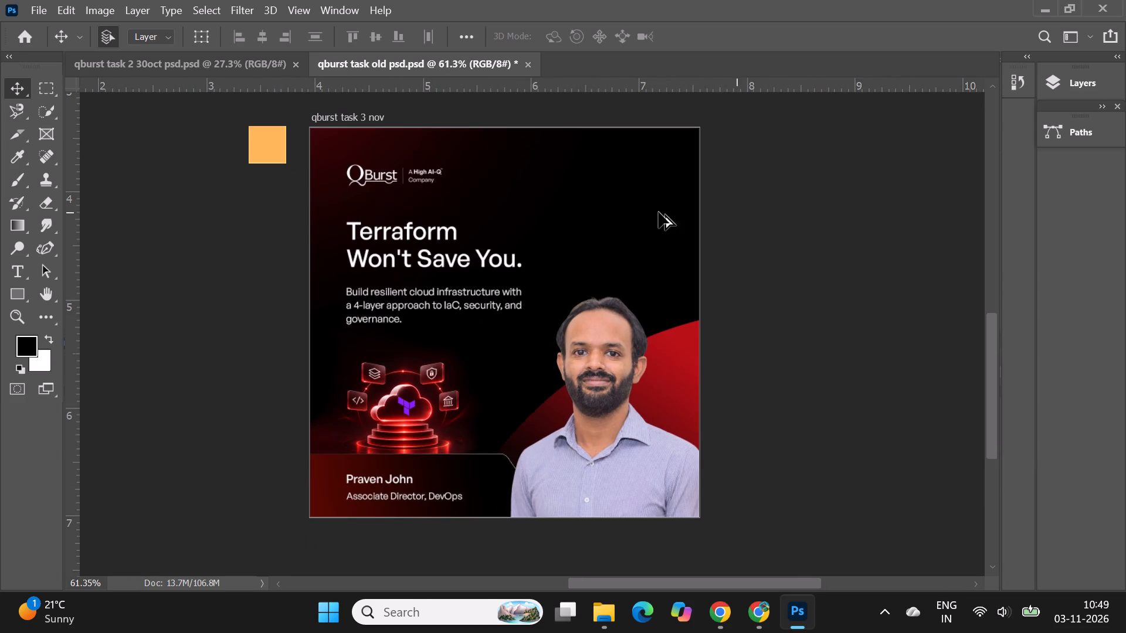
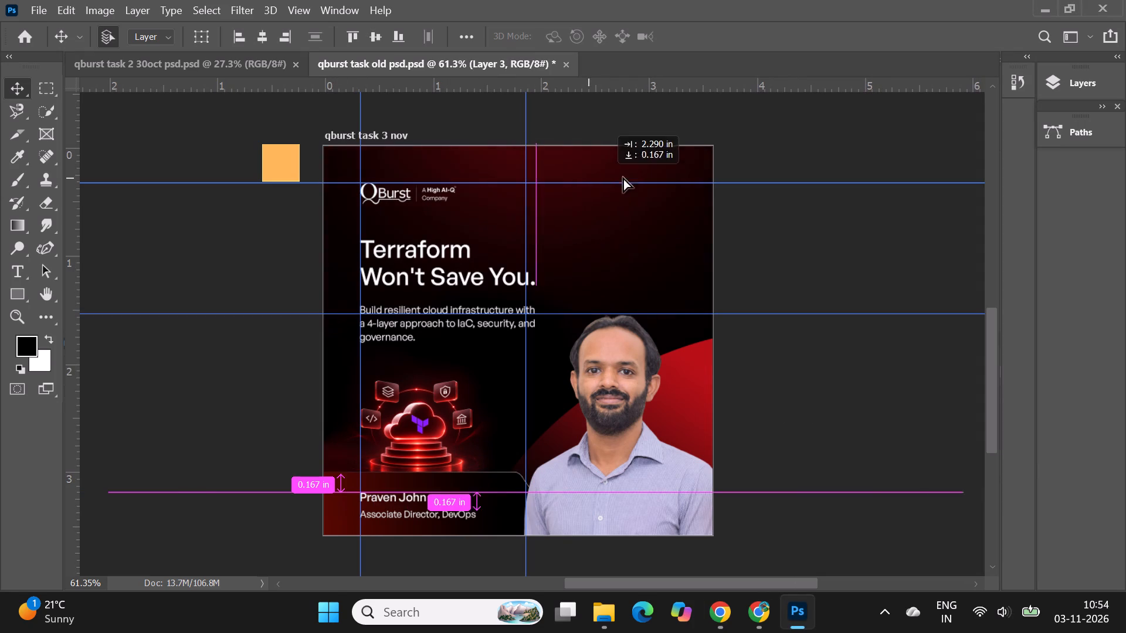
pyautogui.moveTo(623, 177); pyautogui.dragTo(725, 177)
pyautogui.click(867, 225)
pyautogui.click(684, 161)
pyautogui.click(635, 186)
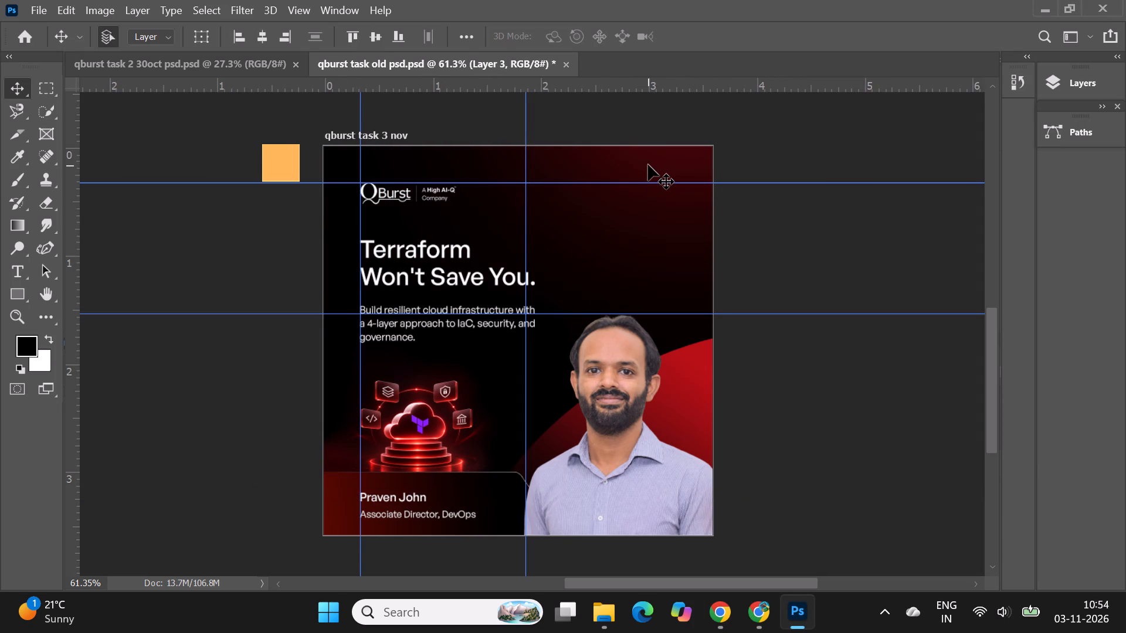
# Undo the last glow adjustment and reposition the red glow slightly further toward the artboard's right edge.
pyautogui.hotkey('ctrl', 'z')
pyautogui.click(795, 261)
pyautogui.click(662, 172)
pyautogui.moveTo(652, 166); pyautogui.dragTo(686, 164)
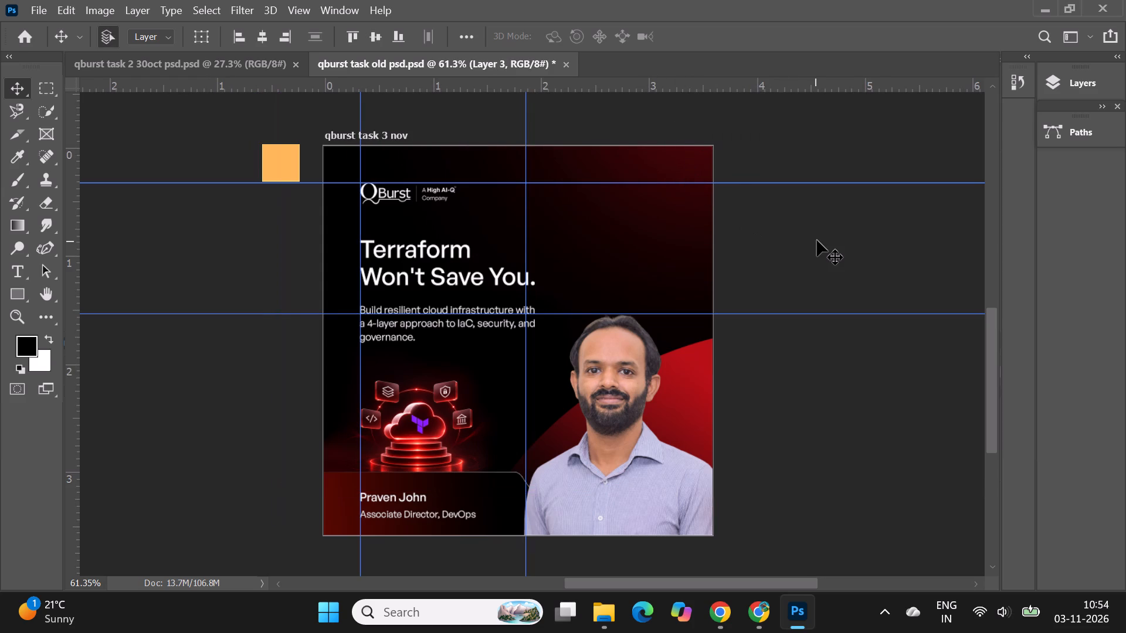
pyautogui.click(817, 240)
pyautogui.keyDown('alt'); pyautogui.scroll(1, 620, 505); pyautogui.keyUp('alt')
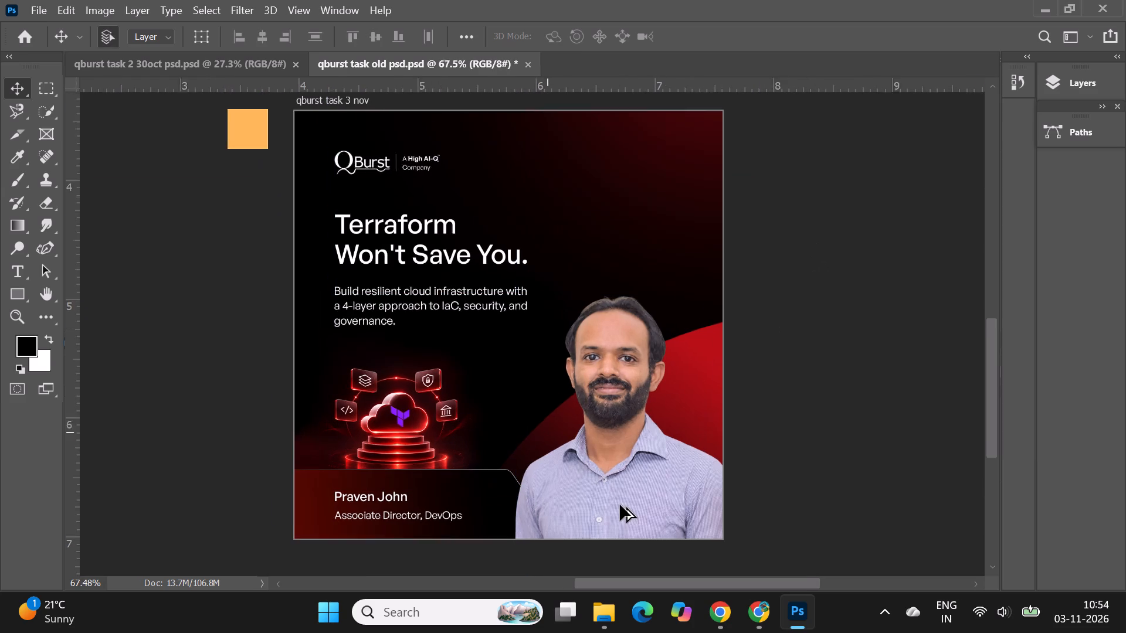
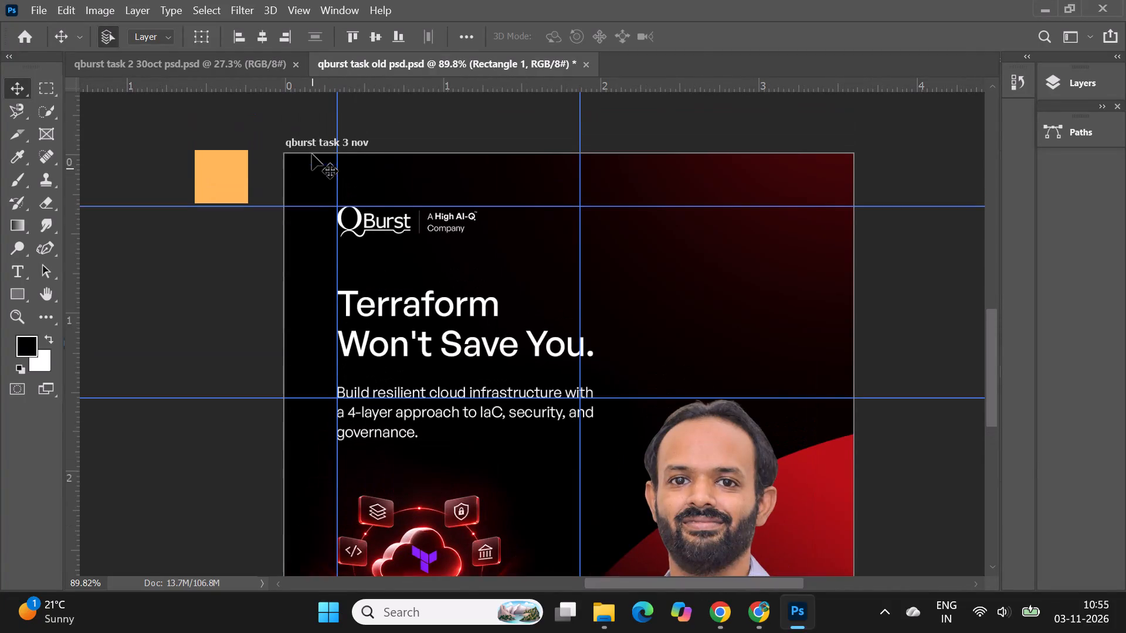
# Move the orange spacing square into the upper-left corner of the "qburst task 3 nov" artboard, flush with its top and left edges.
pyautogui.keyDown('alt'); pyautogui.scroll(6, 249, 141); pyautogui.keyUp('alt')
pyautogui.click(186, 223)
pyautogui.moveTo(196, 204); pyautogui.dragTo(349, 219)
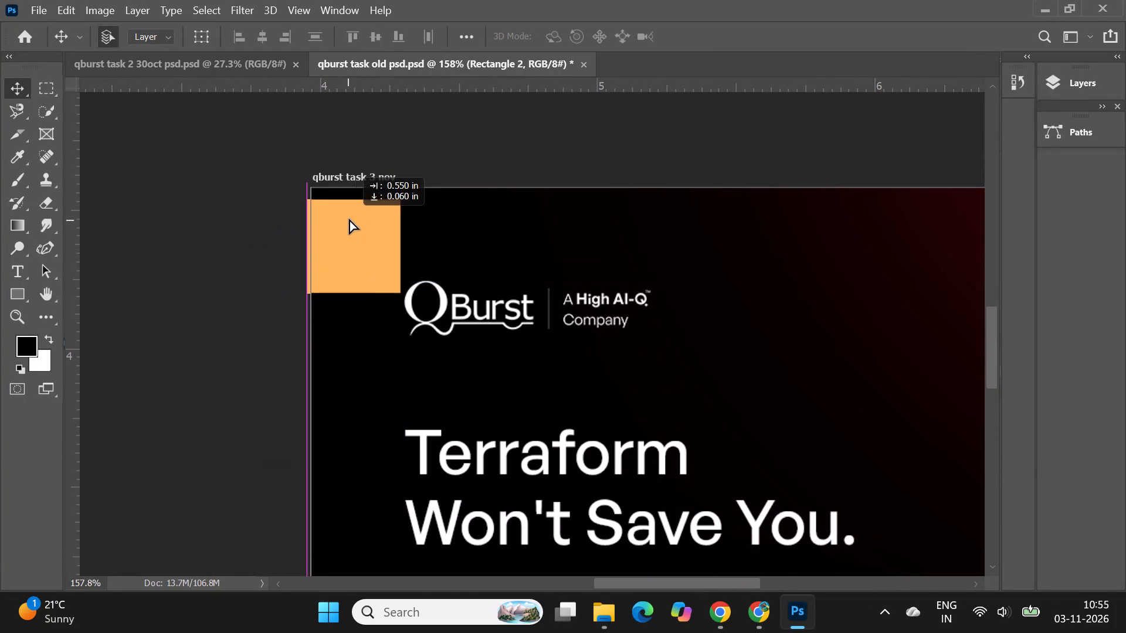
pyautogui.moveTo(349, 219); pyautogui.dragTo(355, 210)
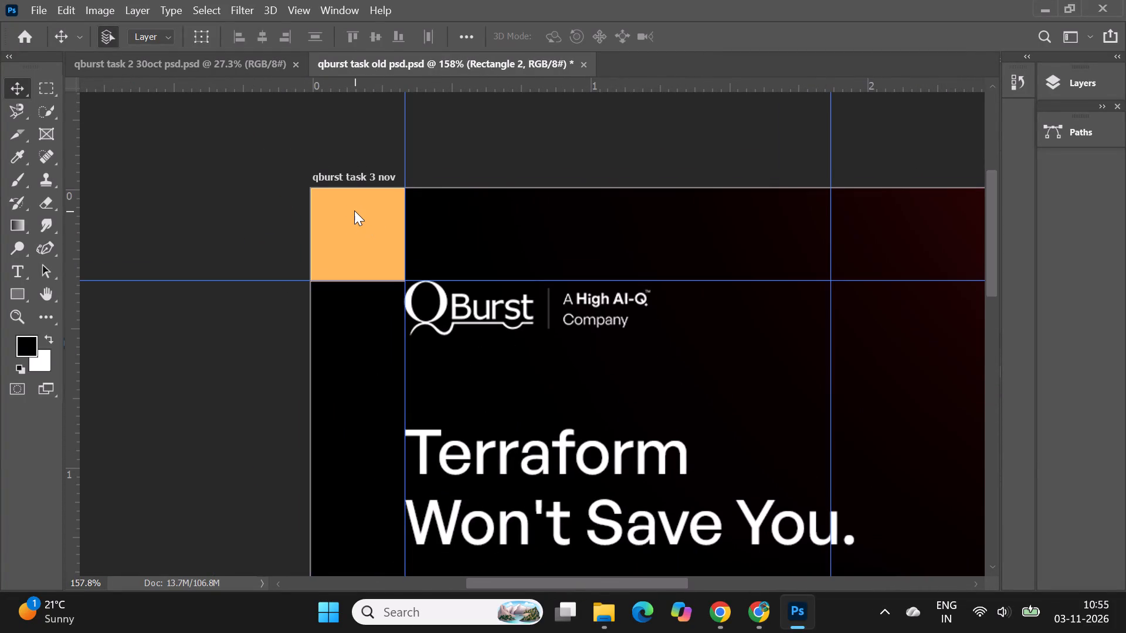
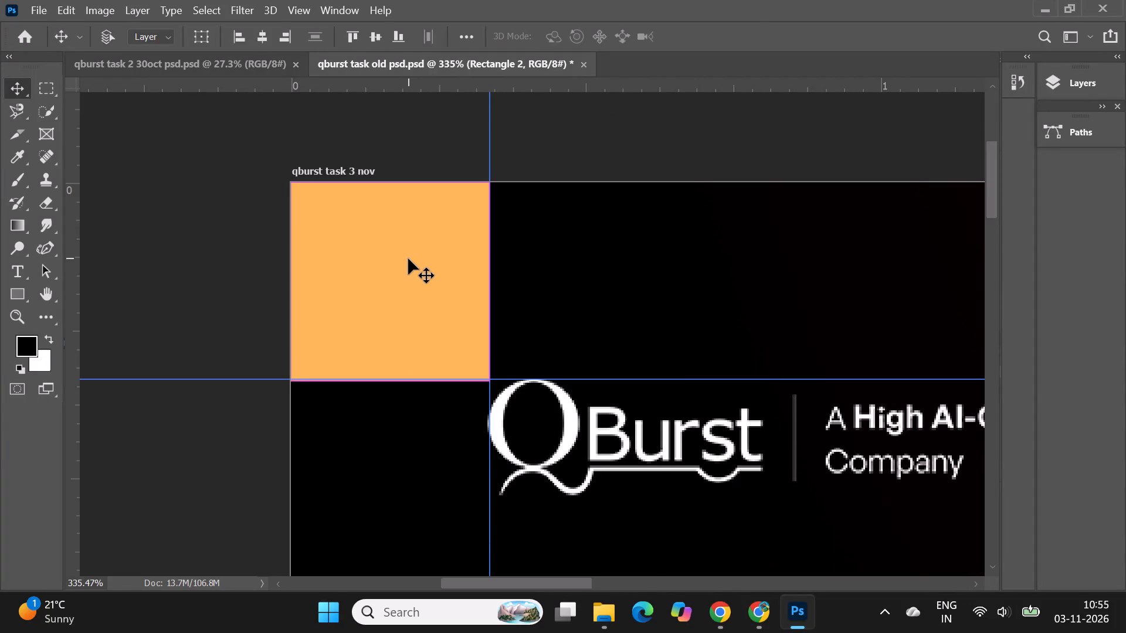
# Scale the orange spacing square down proportionally to about 87%, keeping it flush in the artboard's upper-left corner.
pyautogui.hotkey('ctrl', 't')
pyautogui.keyDown('alt'); pyautogui.scroll(2, 396, 255); pyautogui.keyUp('alt')
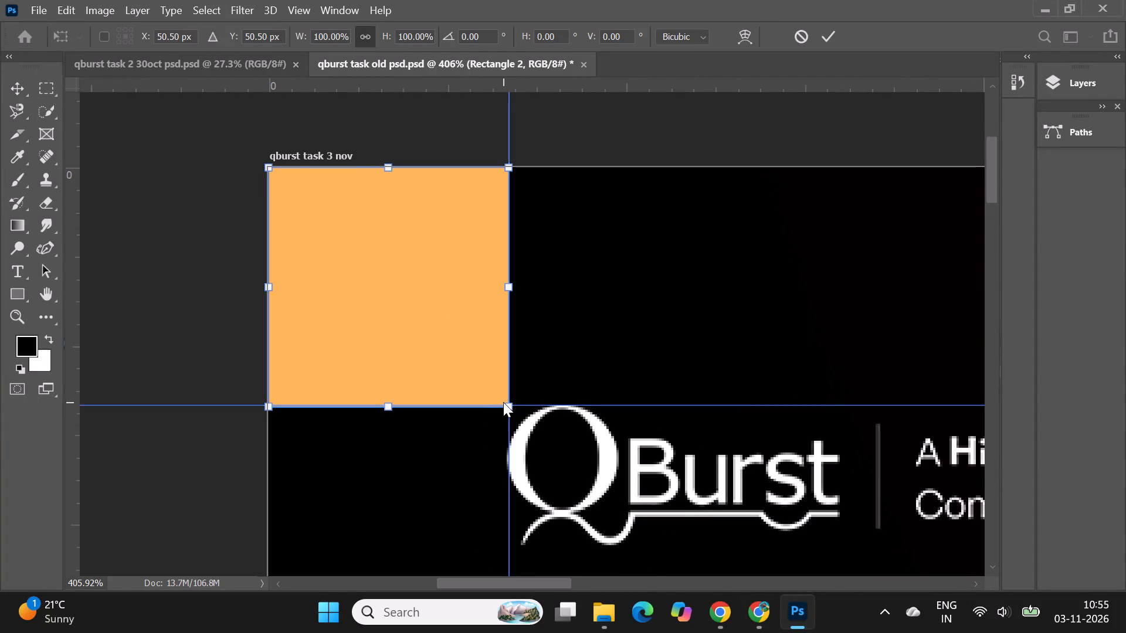
pyautogui.click(506, 404)
pyautogui.moveTo(507, 406); pyautogui.dragTo(483, 369)
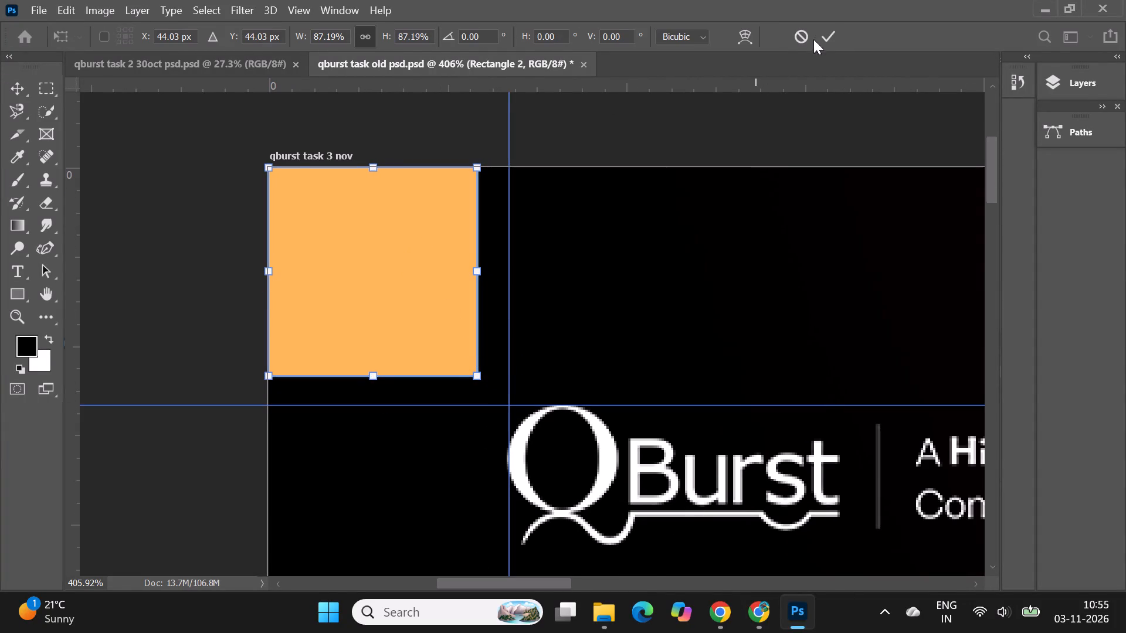
pyautogui.click(819, 35)
pyautogui.click(705, 124)
pyautogui.keyDown('alt'); pyautogui.scroll(4, 356, 166); pyautogui.keyUp('alt')
pyautogui.keyDown('alt'); pyautogui.scroll(3, 264, 162); pyautogui.keyUp('alt')
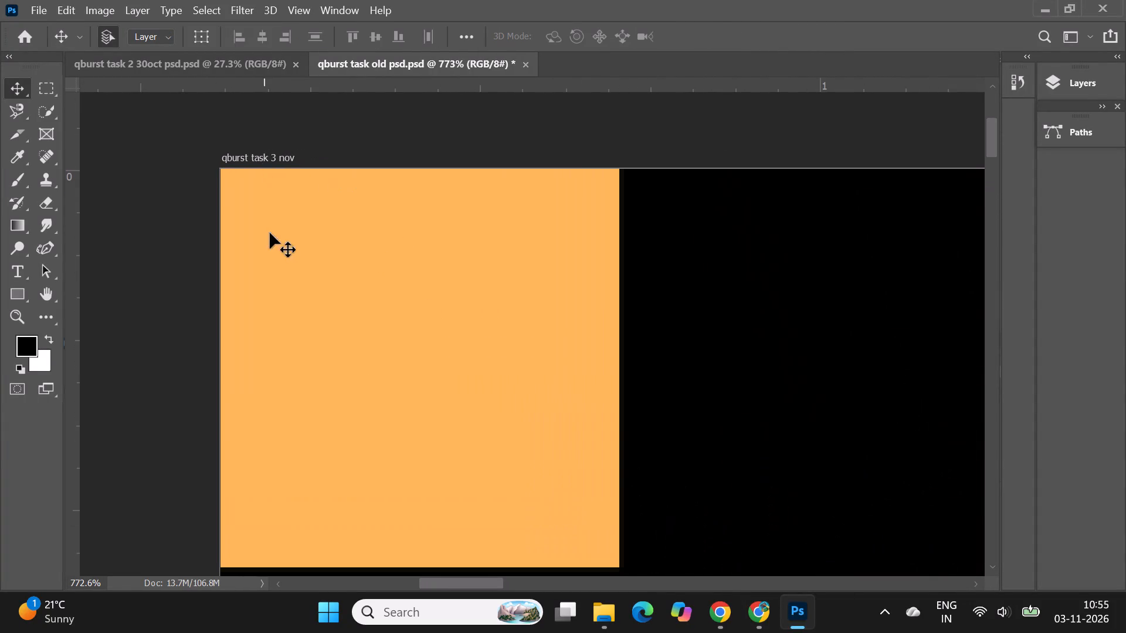
pyautogui.click(271, 235)
pyautogui.click(296, 222)
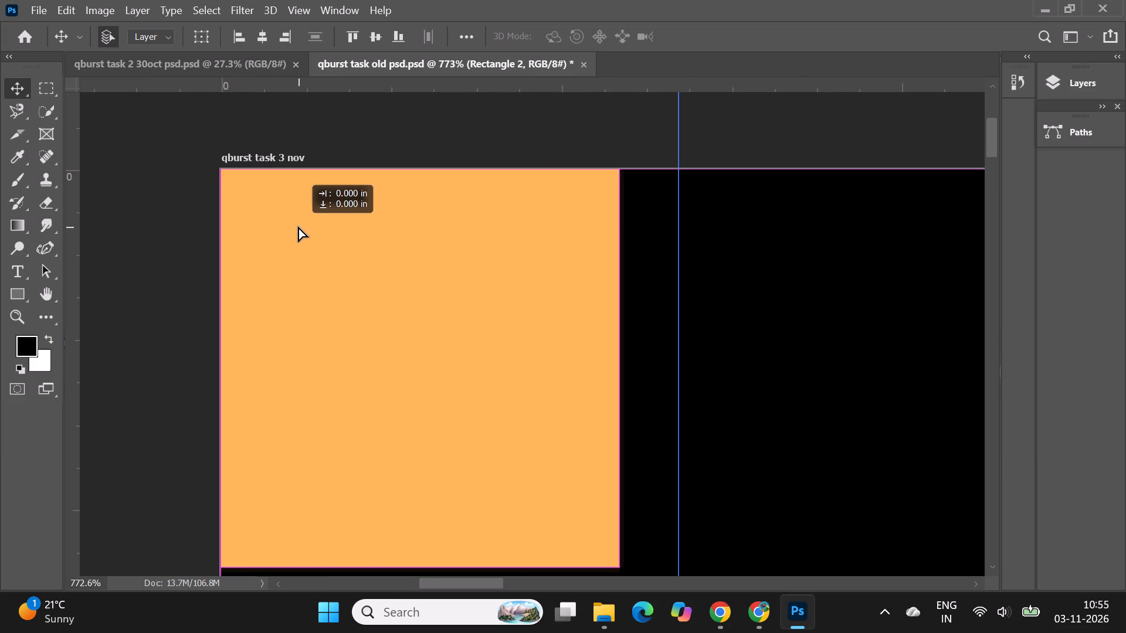
# Move the horizontal and vertical margin guides to the resized orange square's bottom and right edges.
pyautogui.keyDown('alt'); pyautogui.scroll(-5, 442, 155); pyautogui.keyUp('alt')
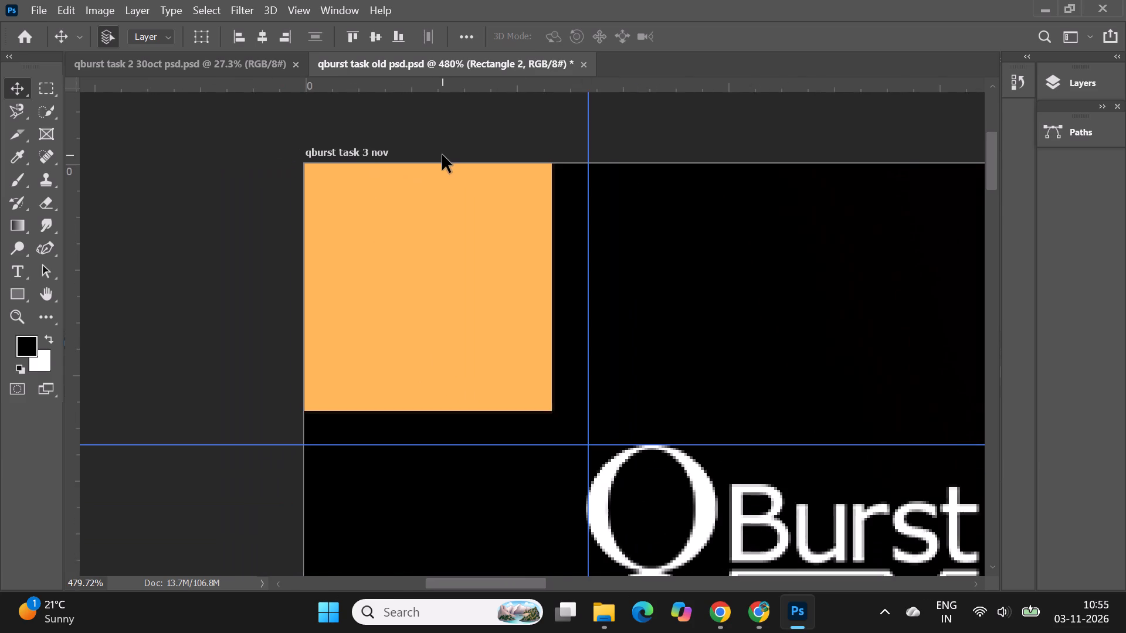
pyautogui.keyDown('alt'); pyautogui.scroll(-2, 442, 155); pyautogui.keyUp('alt')
pyautogui.moveTo(544, 393); pyautogui.dragTo(544, 370)
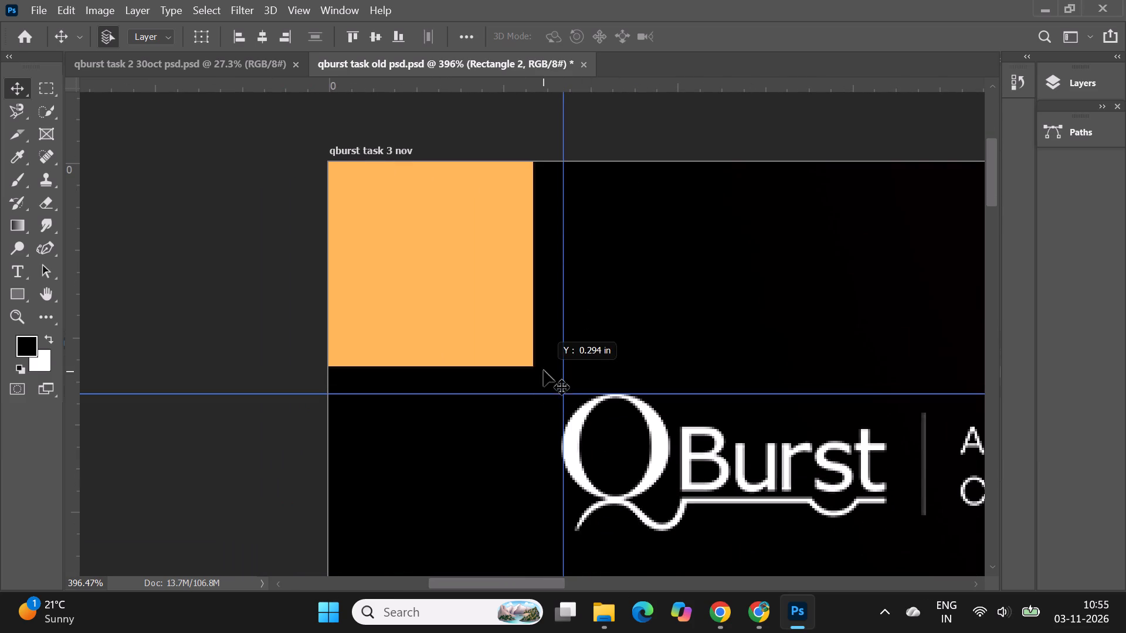
pyautogui.moveTo(562, 341); pyautogui.dragTo(538, 341)
# Move the QBurst logo so its top-left corner meets the intersection of the two margin guides.
pyautogui.keyDown('alt'); pyautogui.scroll(-5, 490, 258); pyautogui.keyUp('alt')
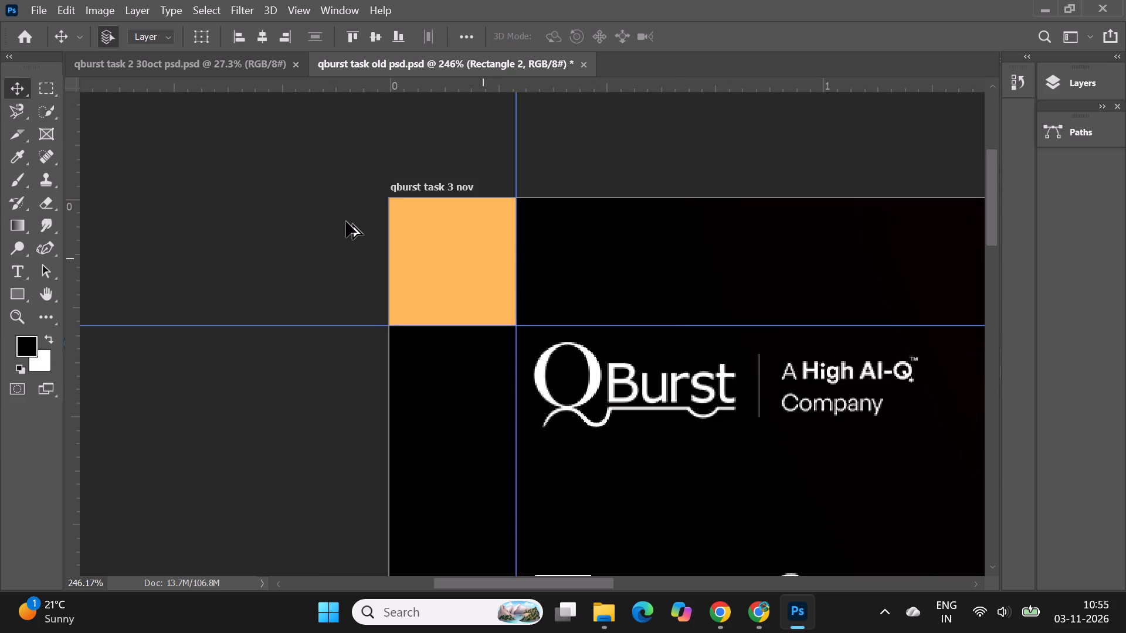
pyautogui.keyDown('alt'); pyautogui.scroll(-10, 346, 222); pyautogui.keyUp('alt')
pyautogui.keyDown('alt'); pyautogui.scroll(9, 435, 268); pyautogui.keyUp('alt')
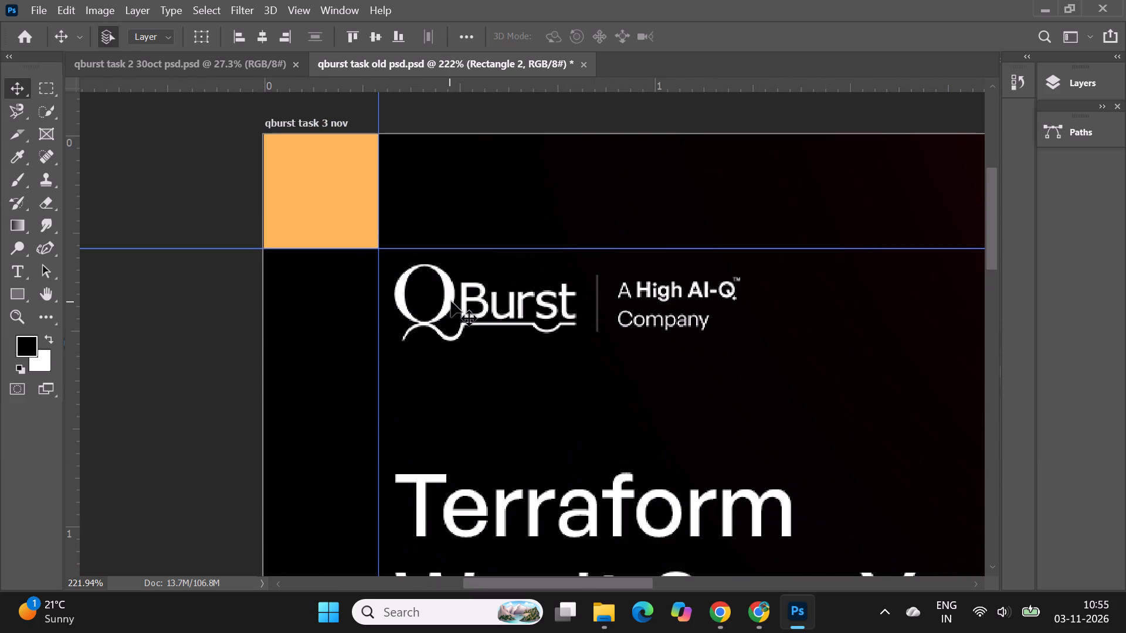
pyautogui.moveTo(451, 301); pyautogui.dragTo(436, 288)
# Align the left edge of the "Terraform Won't Save You." headline with the vertical margin guide.
pyautogui.keyDown('alt'); pyautogui.scroll(-7, 438, 168); pyautogui.keyUp('alt')
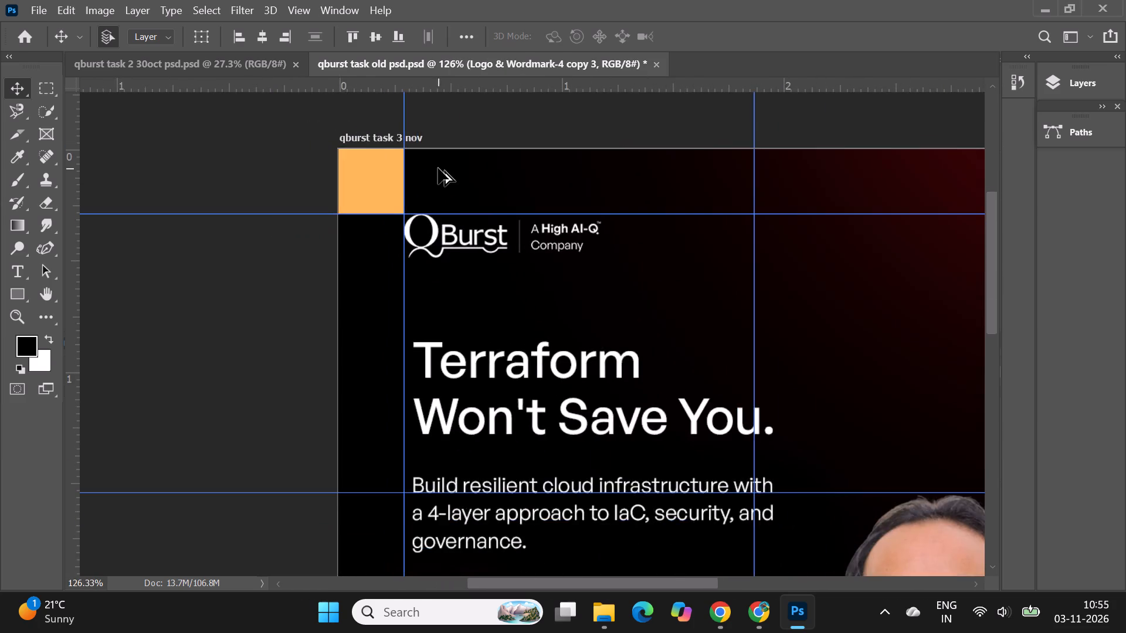
pyautogui.keyDown('alt'); pyautogui.scroll(-2, 438, 168); pyautogui.keyUp('alt')
pyautogui.keyDown('alt'); pyautogui.scroll(3, 477, 339); pyautogui.keyUp('alt')
pyautogui.moveTo(449, 306); pyautogui.dragTo(443, 301)
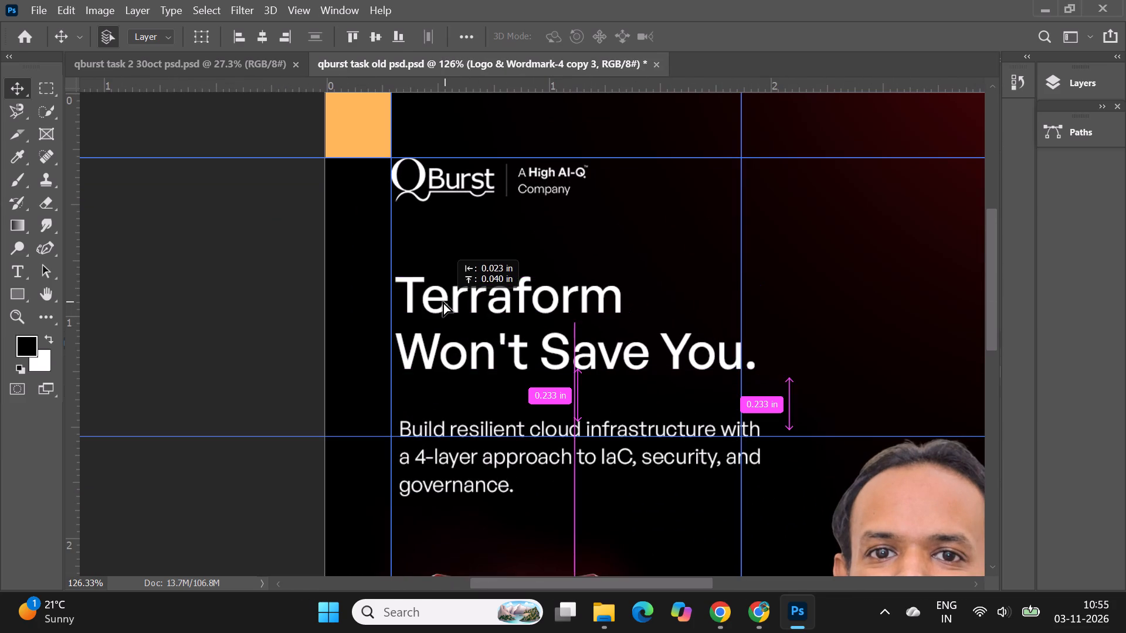
pyautogui.moveTo(443, 301); pyautogui.dragTo(439, 307)
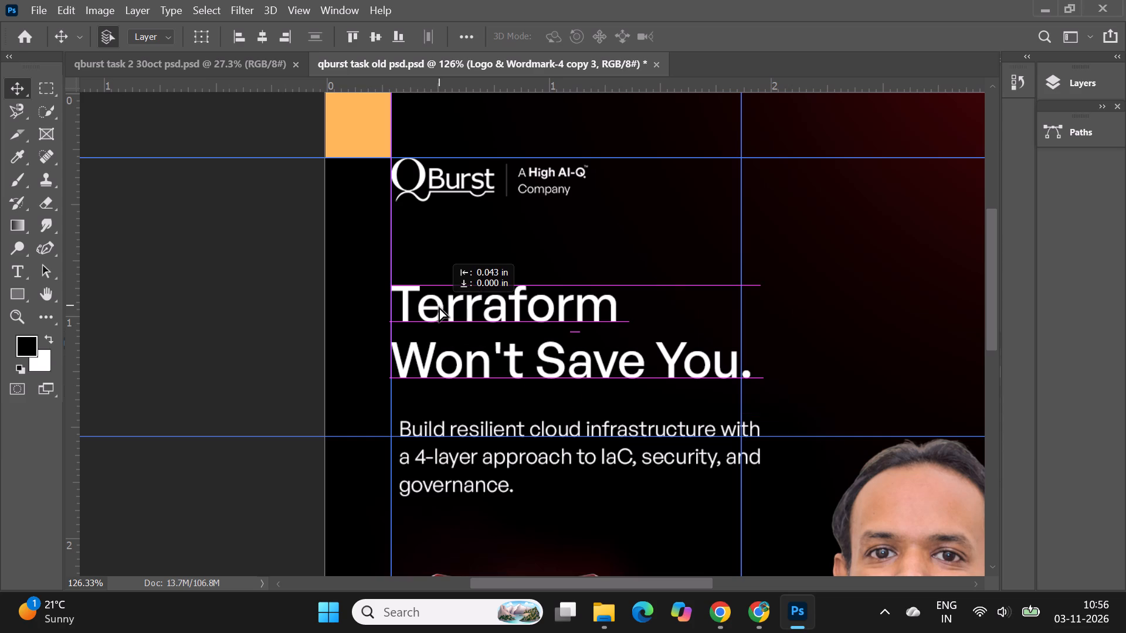
pyautogui.moveTo(439, 307); pyautogui.dragTo(439, 305)
# Nudge the "Terraform Won't Save You." headline down by six small increments.
pyautogui.keyDown('alt'); pyautogui.scroll(-4, 386, 215); pyautogui.keyUp('alt')
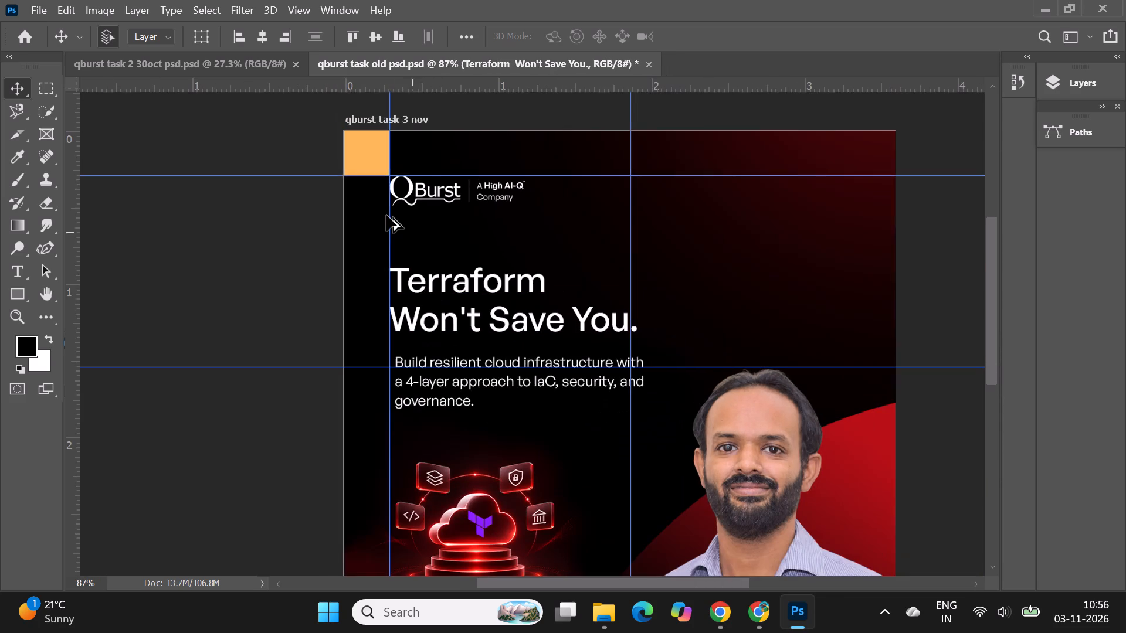
pyautogui.keyDown('alt'); pyautogui.scroll(4, 443, 311); pyautogui.keyUp('alt')
pyautogui.click(379, 251)
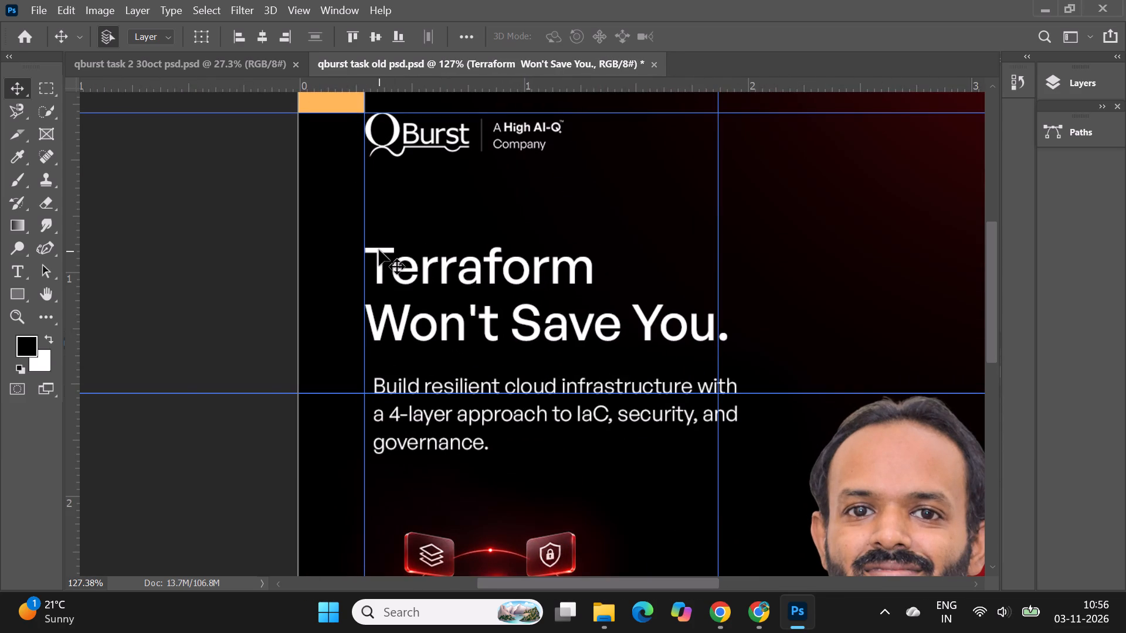
pyautogui.keyDown('alt'); pyautogui.scroll(-2, 378, 246); pyautogui.keyUp('alt')
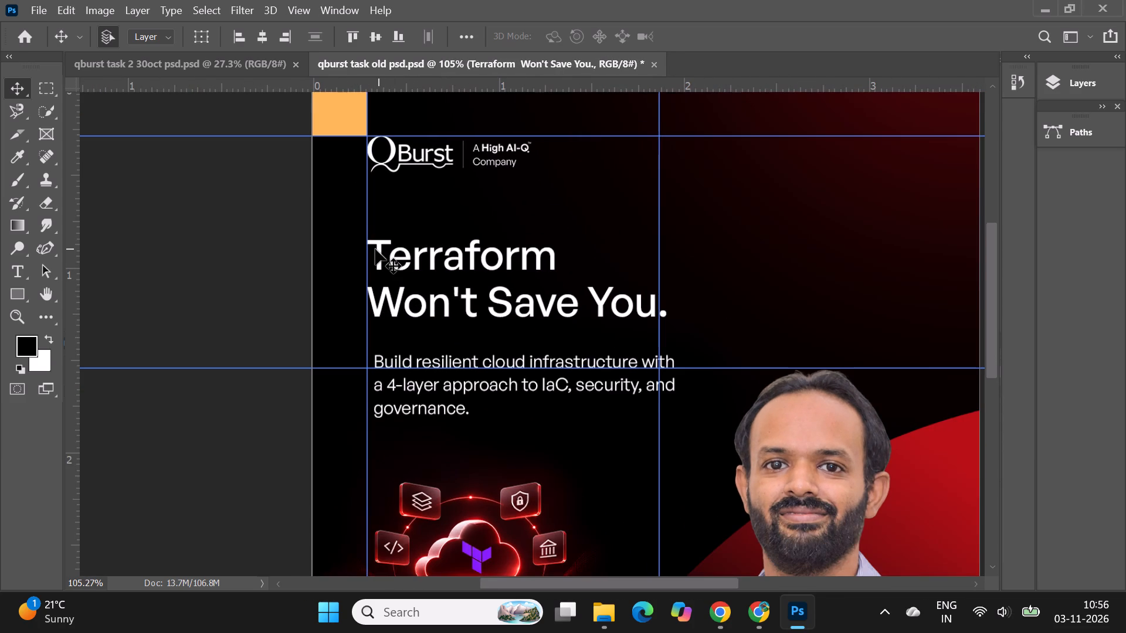
pyautogui.press('Down')
pyautogui.press('Down')
pyautogui.press('Down')
pyautogui.press('Down')
pyautogui.press('Down')
pyautogui.press('Down')
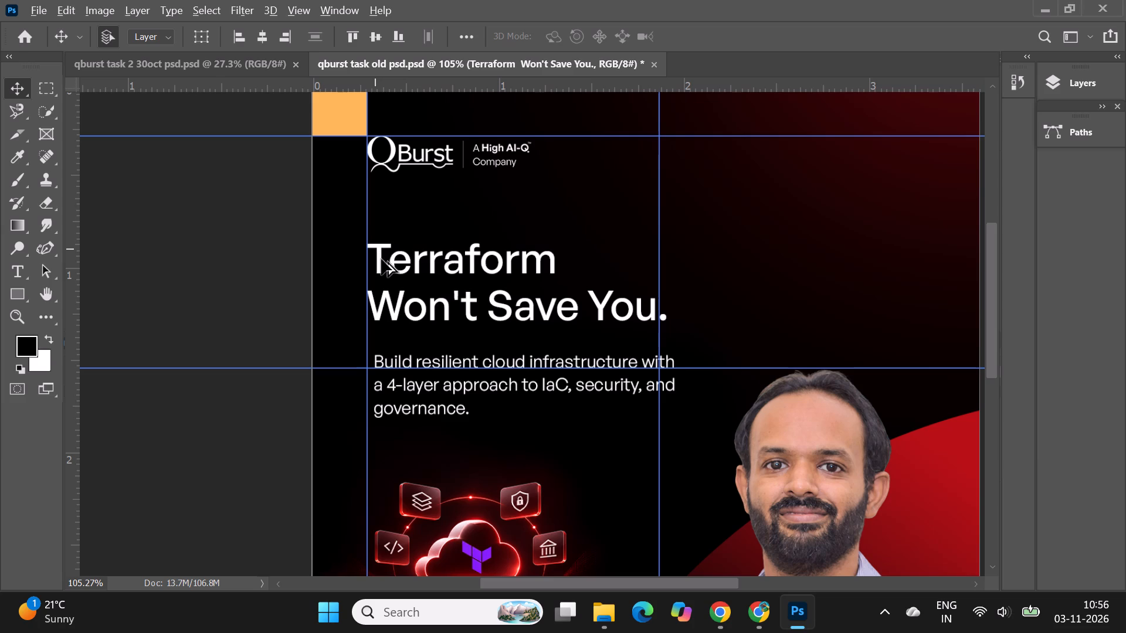
# Align the left edge of the "Build resilient cloud infrastructure" paragraph with the vertical margin guide.
pyautogui.keyDown('alt'); pyautogui.scroll(2, 416, 309); pyautogui.keyUp('alt')
pyautogui.rightClick(429, 401)
pyautogui.click(457, 426)
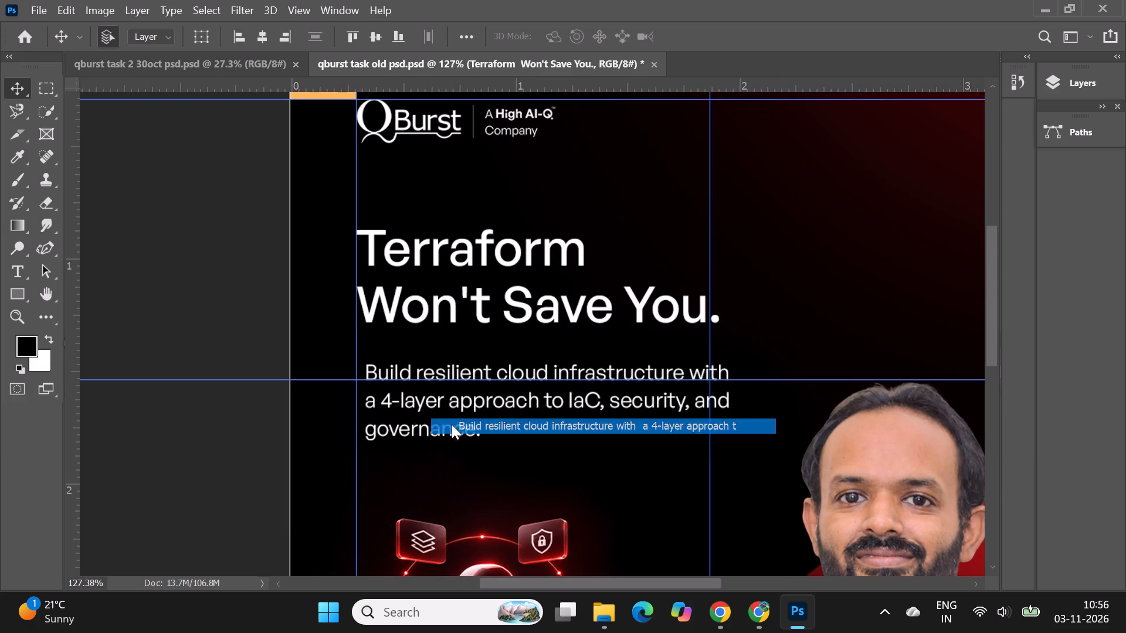
pyautogui.moveTo(414, 406); pyautogui.dragTo(404, 404)
# Set the line spacing of the "Build resilient cloud infrastructure" paragraph to 10 pt.
pyautogui.keyDown('alt'); pyautogui.scroll(-8, 402, 261); pyautogui.keyUp('alt')
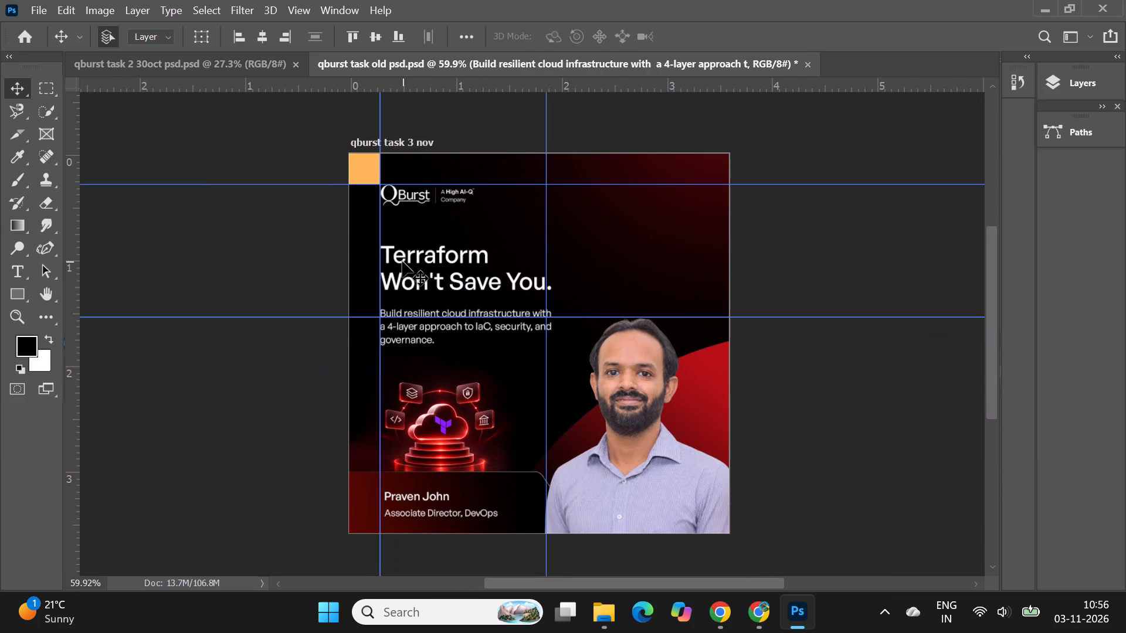
pyautogui.click(1071, 81)
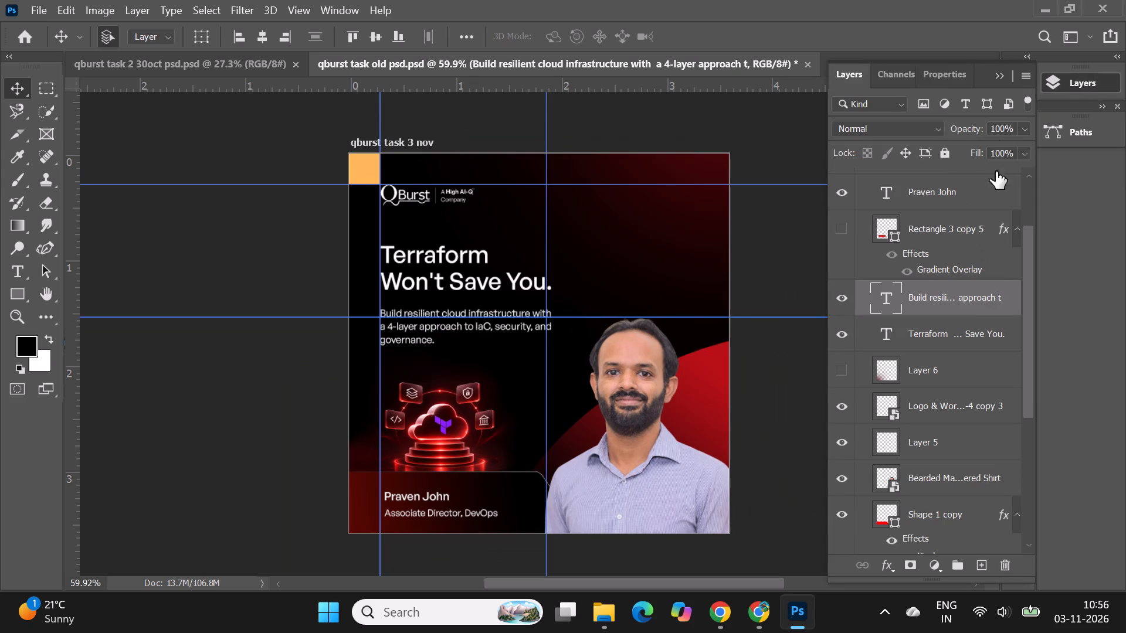
pyautogui.click(935, 72)
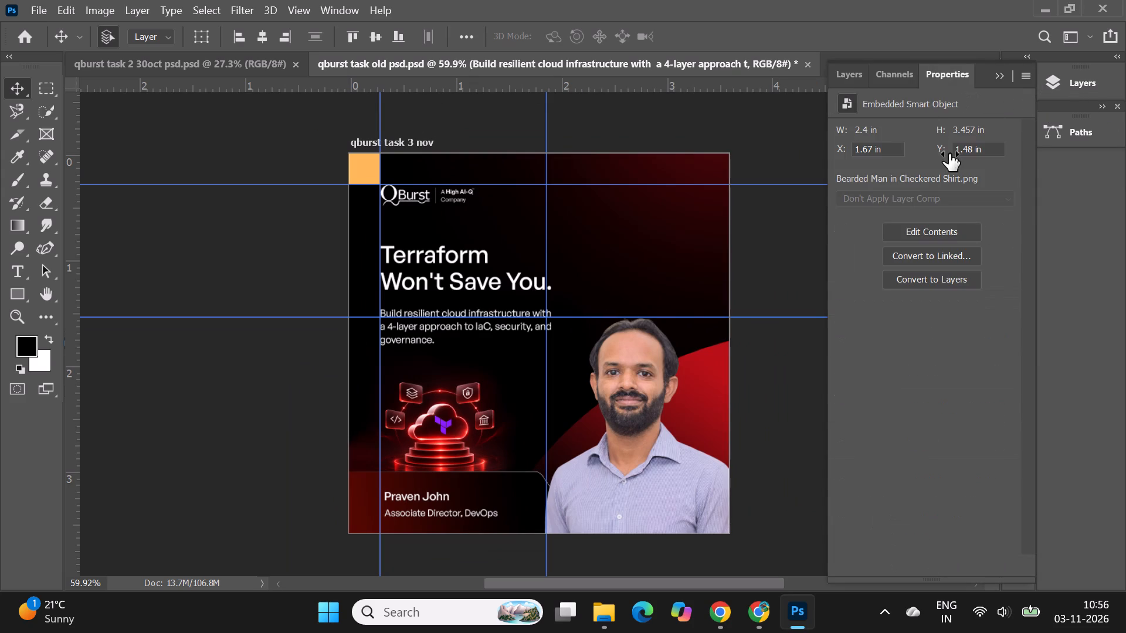
pyautogui.click(999, 302)
pyautogui.click(987, 377)
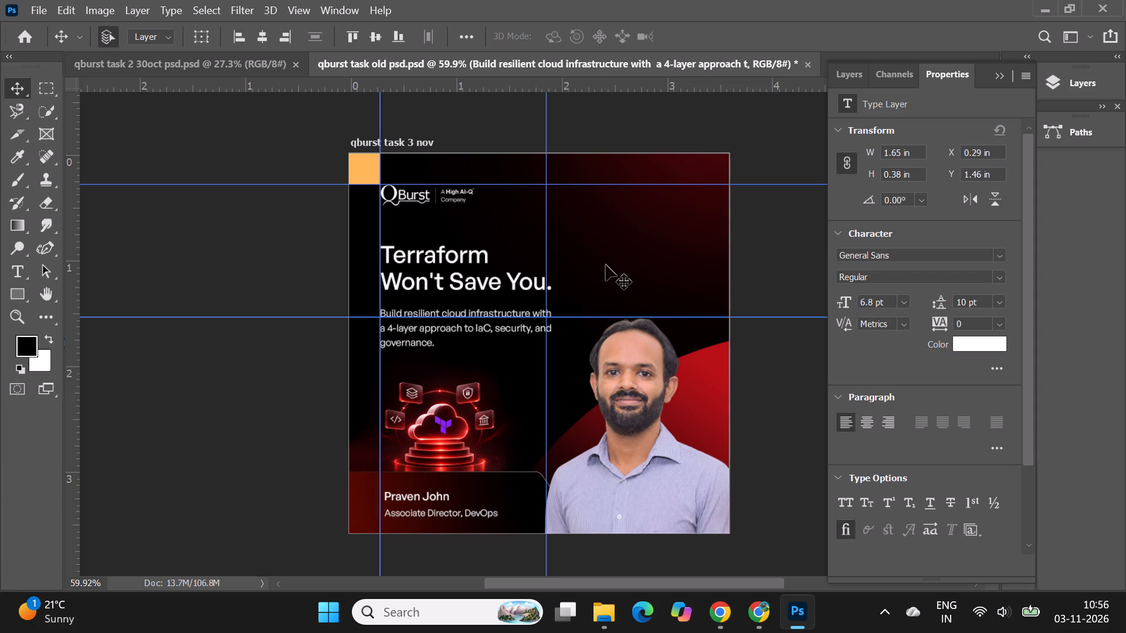
# Set the font size of the "Build resilient cloud infrastructure" paragraph to 7.3 pt.
pyautogui.doubleClick(409, 342)
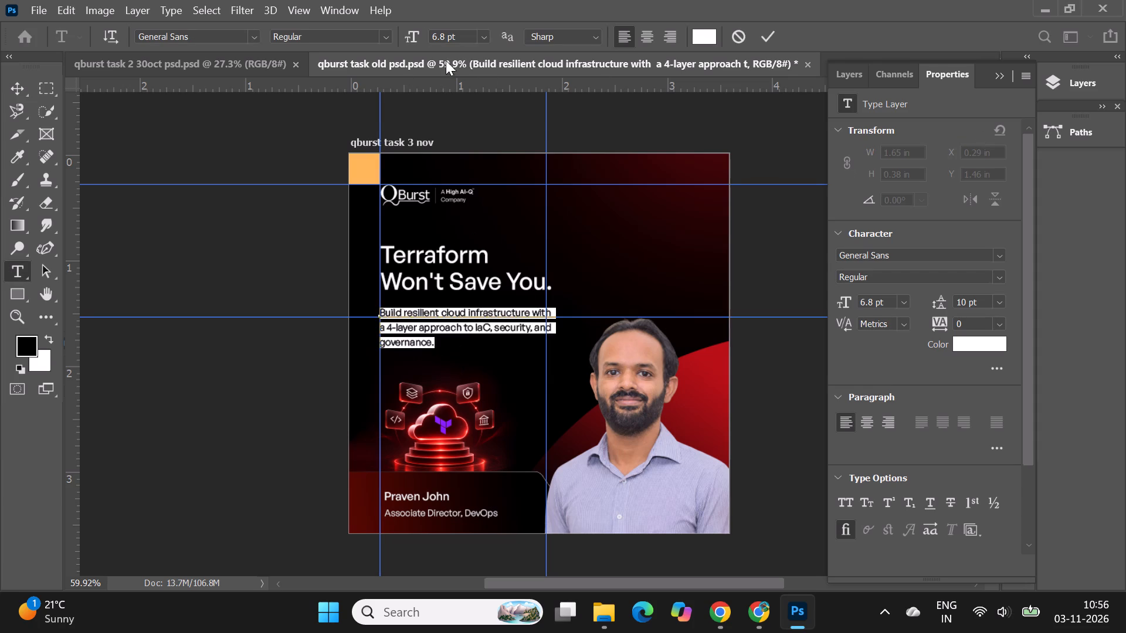
pyautogui.moveTo(445, 38); pyautogui.dragTo(401, 34)
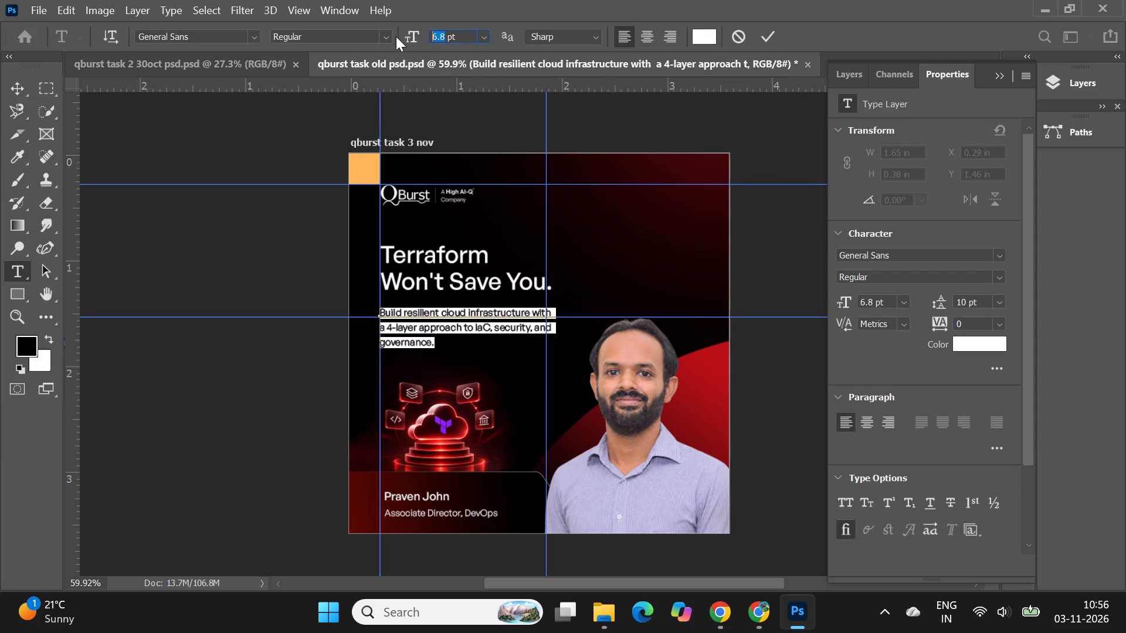
pyautogui.press('7')
pyautogui.press('Return')
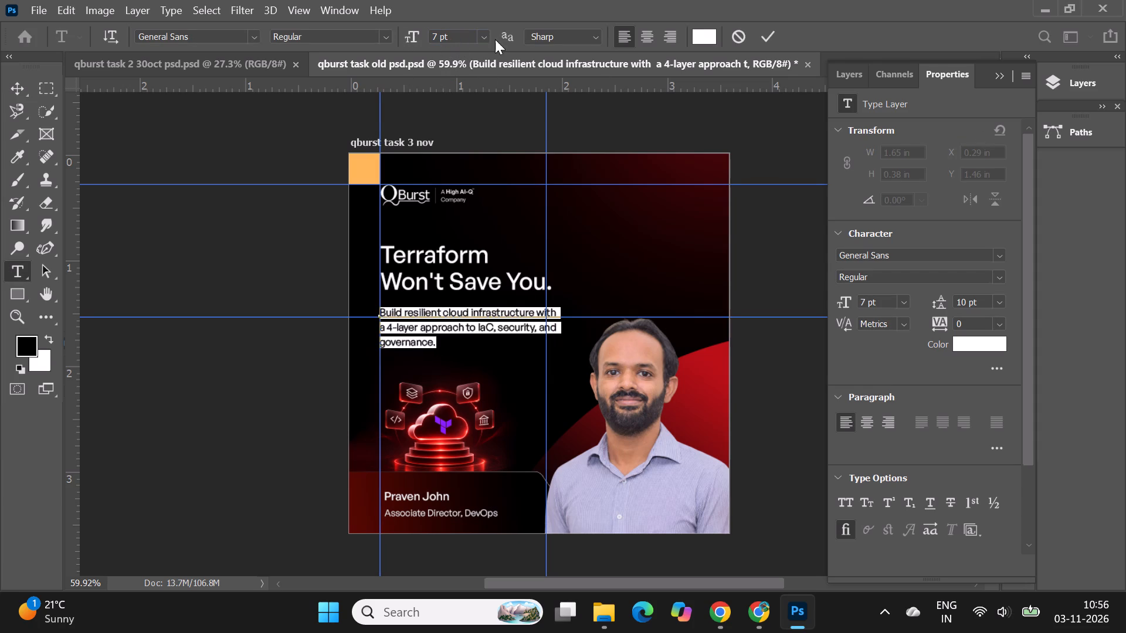
pyautogui.click(436, 35)
pyautogui.press('.')
pyautogui.press('3')
pyautogui.press('Return')
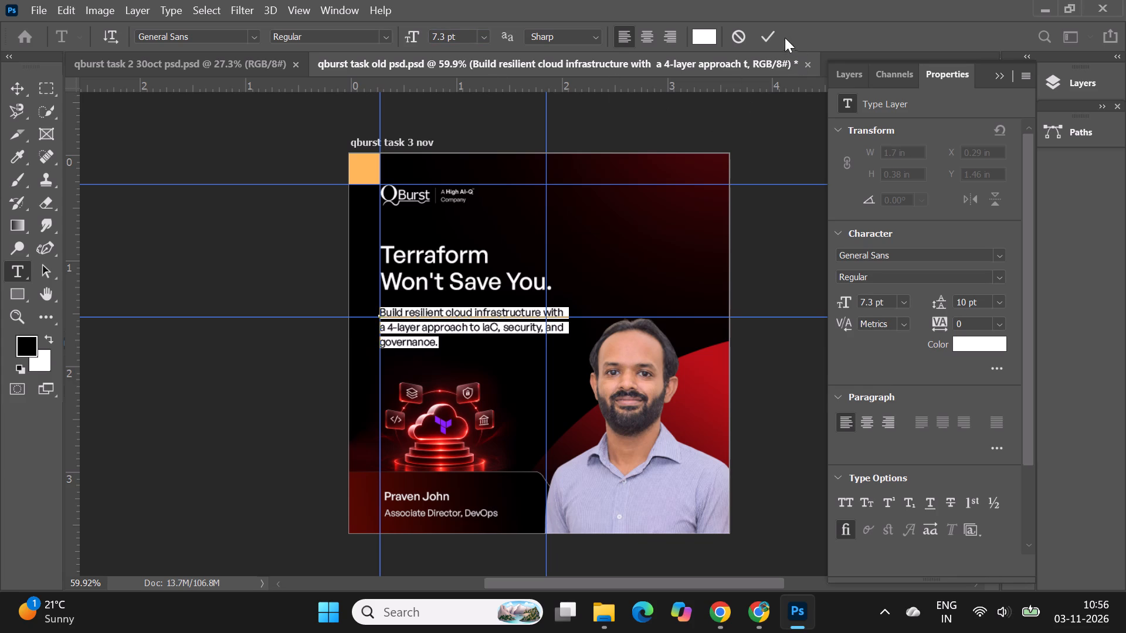
pyautogui.click(770, 34)
pyautogui.click(768, 201)
pyautogui.keyDown('alt'); pyautogui.scroll(7, 484, 316); pyautogui.keyUp('alt')
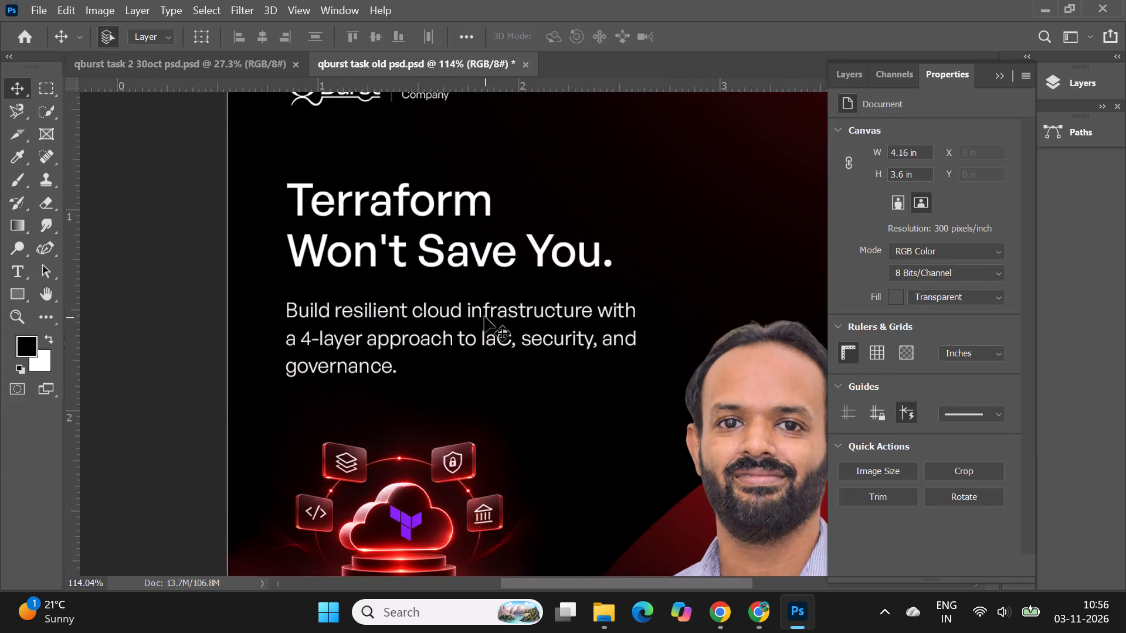
pyautogui.keyDown('alt'); pyautogui.scroll(-6, 448, 236); pyautogui.keyUp('alt')
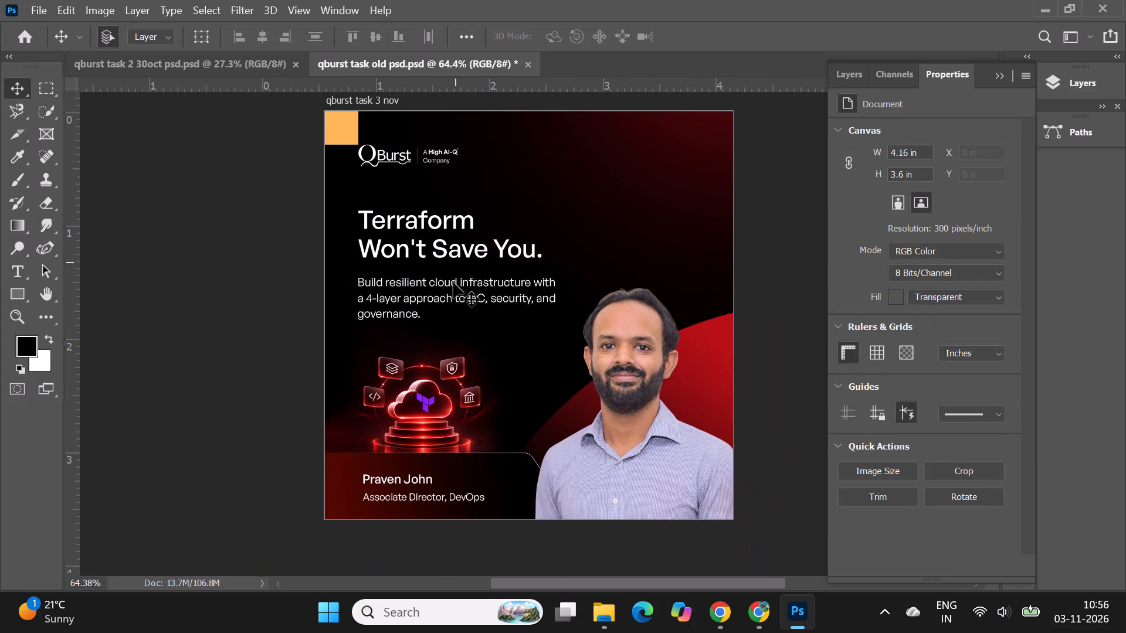
pyautogui.click(1003, 76)
pyautogui.click(836, 331)
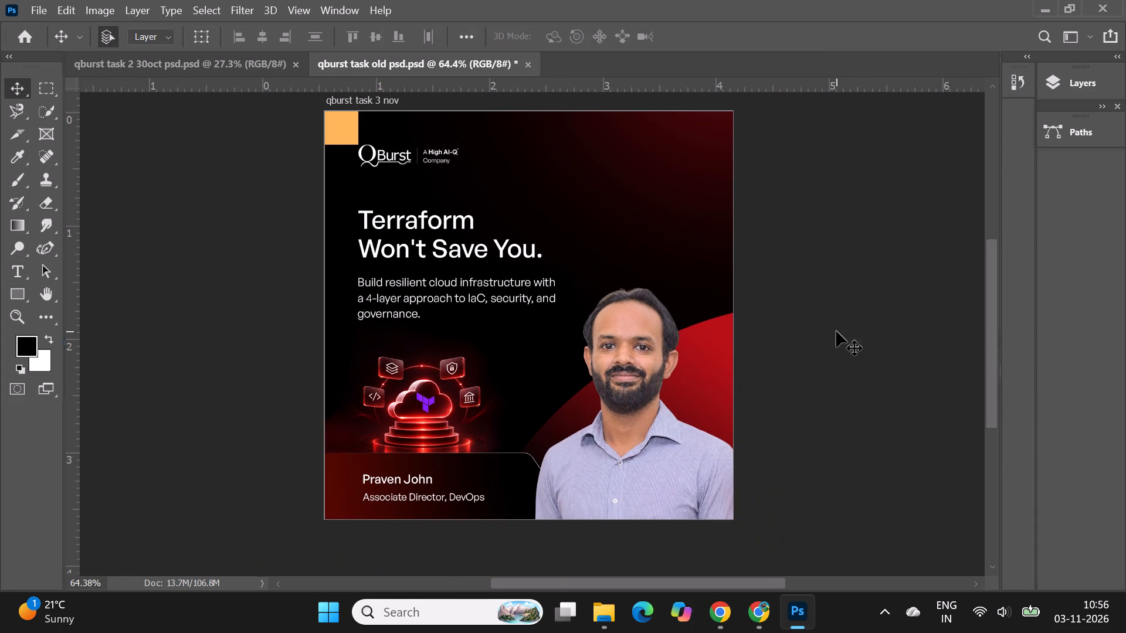
# Nudge the enlarged "Build resilient cloud infrastructure" paragraph left by two small increments to line up with the vertical margin guide.
pyautogui.keyDown('alt'); pyautogui.scroll(5, 378, 304); pyautogui.keyUp('alt')
pyautogui.click(383, 298)
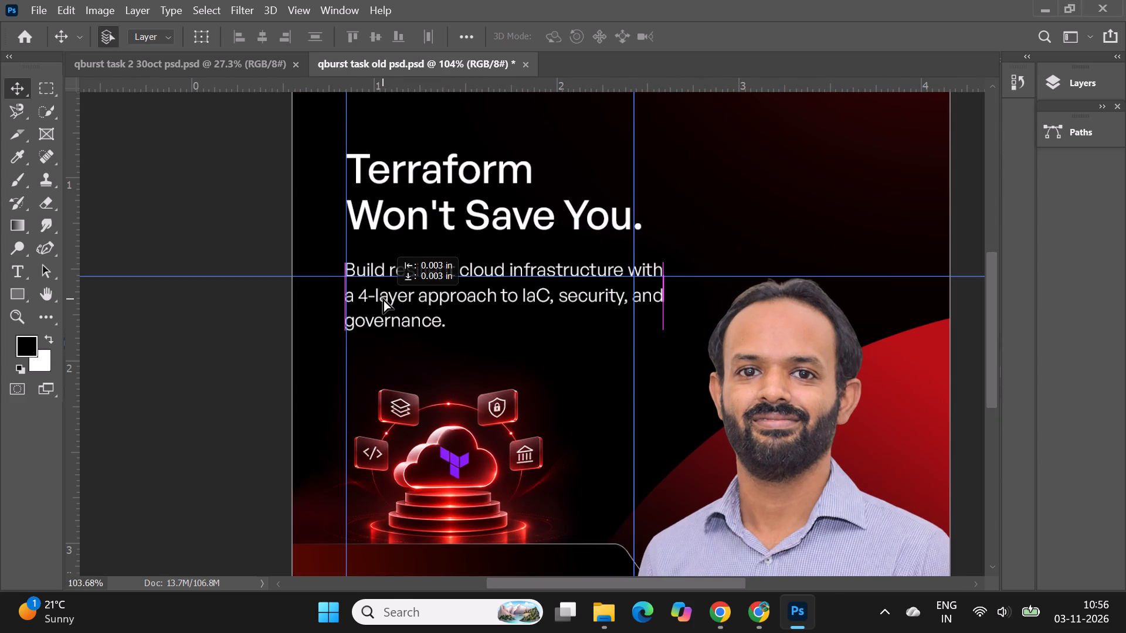
pyautogui.press('Left')
pyautogui.press('Left')
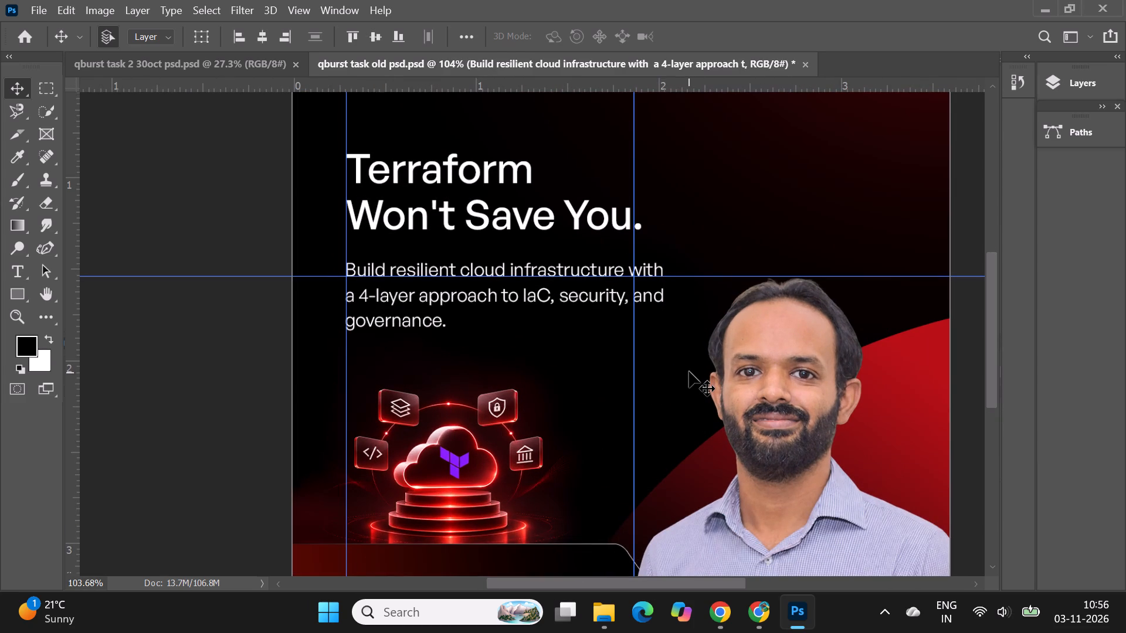
pyautogui.keyDown('alt'); pyautogui.scroll(-6, 532, 309); pyautogui.keyUp('alt')
pyautogui.click(241, 213)
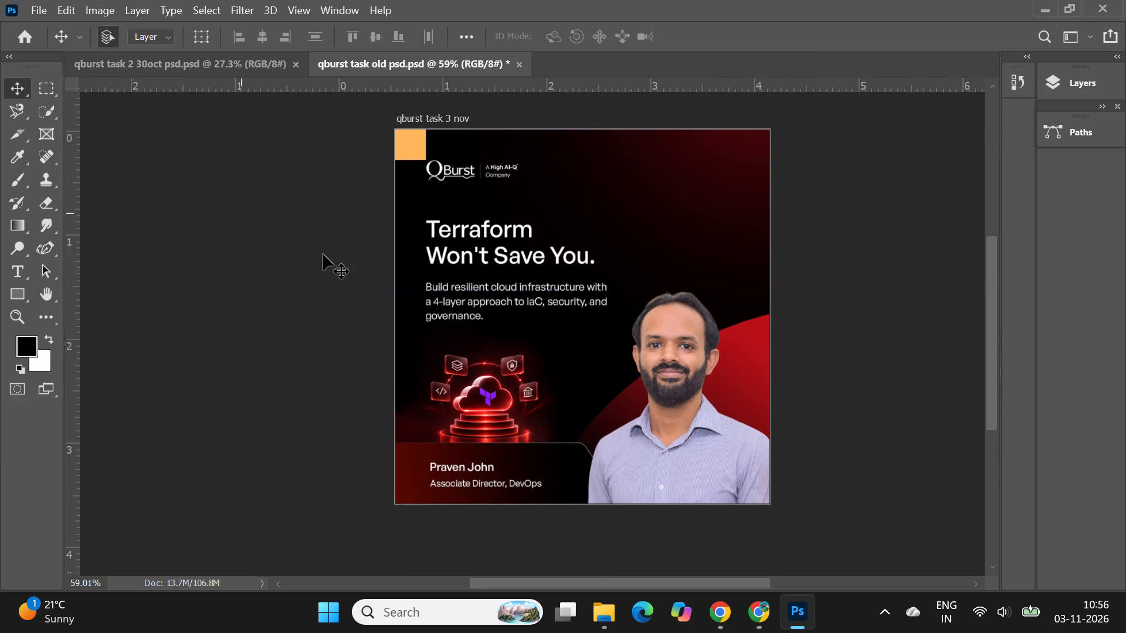
# Move the speaker's name and "Associate Director, DevOps" text together left so they align with the vertical margin guide.
pyautogui.keyDown('alt'); pyautogui.scroll(2, 503, 463); pyautogui.keyUp('alt')
pyautogui.click(466, 472)
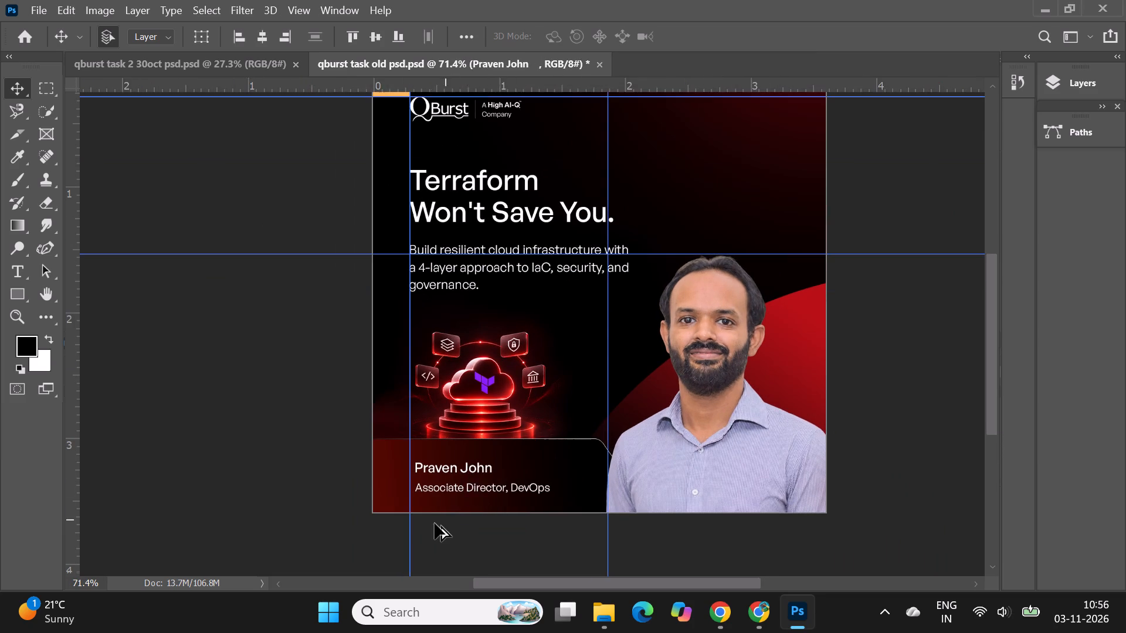
pyautogui.keyDown('alt'); pyautogui.scroll(13, 435, 523); pyautogui.keyUp('alt')
pyautogui.click(374, 339)
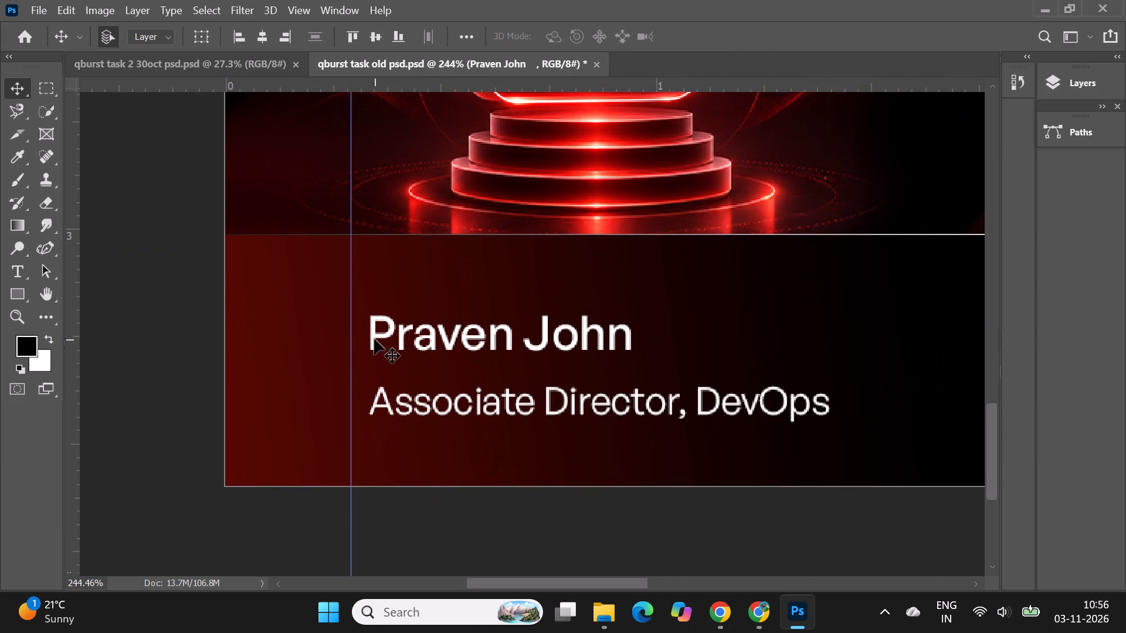
pyautogui.keyDown('shift'); pyautogui.click(389, 407); pyautogui.keyUp('shift')
pyautogui.moveTo(389, 406); pyautogui.dragTo(377, 405)
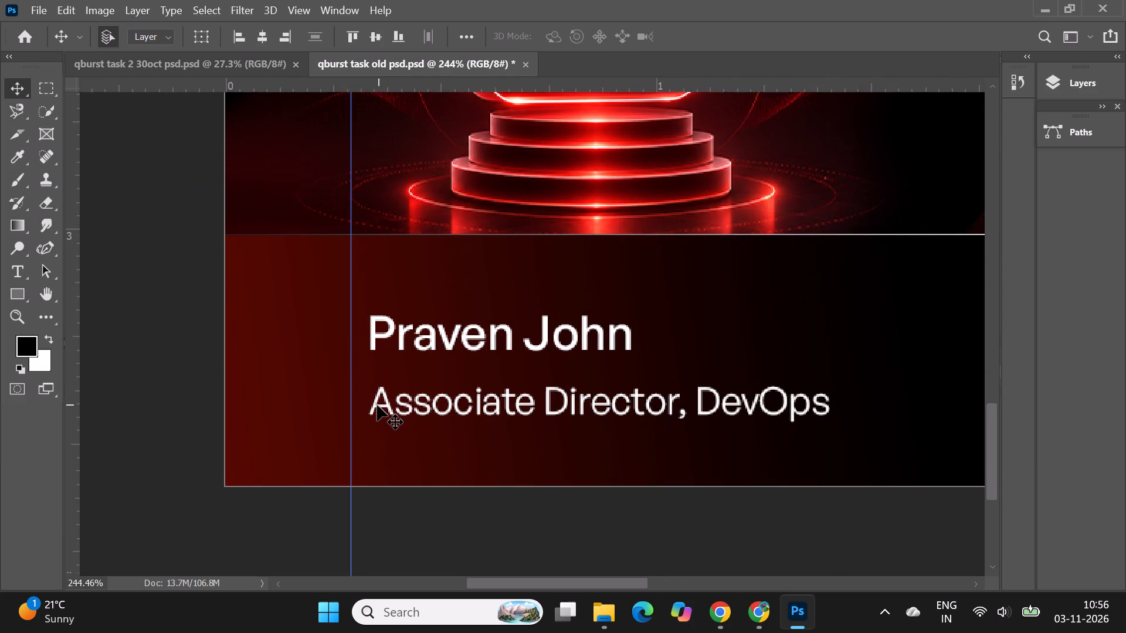
pyautogui.moveTo(377, 405); pyautogui.dragTo(376, 405)
pyautogui.moveTo(387, 406); pyautogui.dragTo(369, 406)
pyautogui.keyDown('alt'); pyautogui.scroll(-15, 409, 368); pyautogui.keyUp('alt')
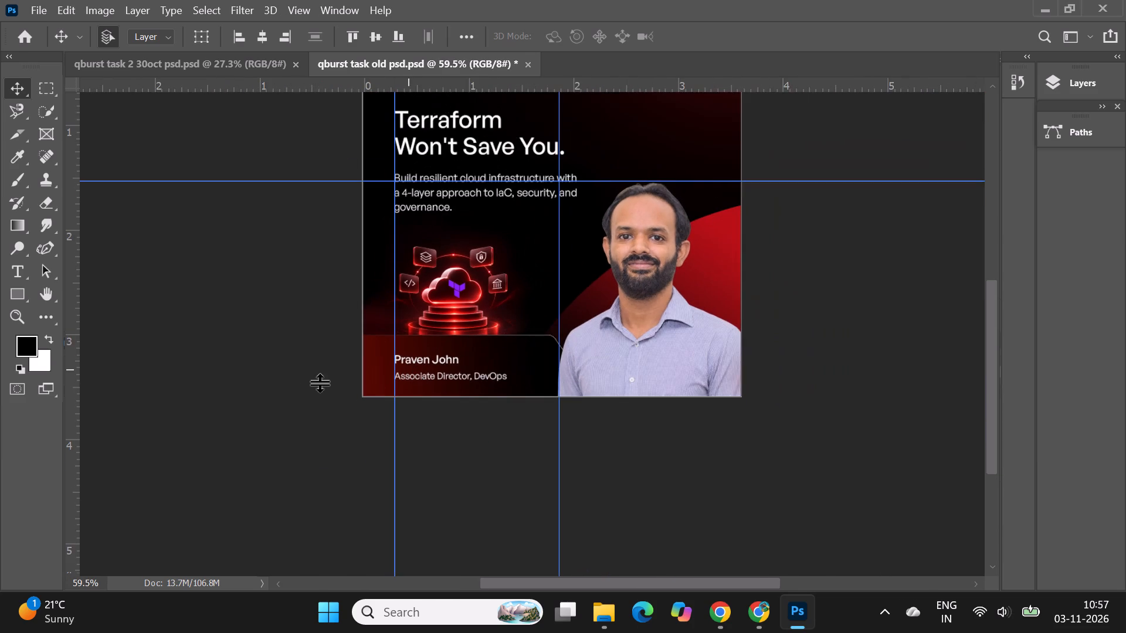
# Change the font style of the "Terraform Won't Save You." headline to Semibold.
pyautogui.click(290, 400)
pyautogui.scroll(7, 542, 474)
pyautogui.click(793, 336)
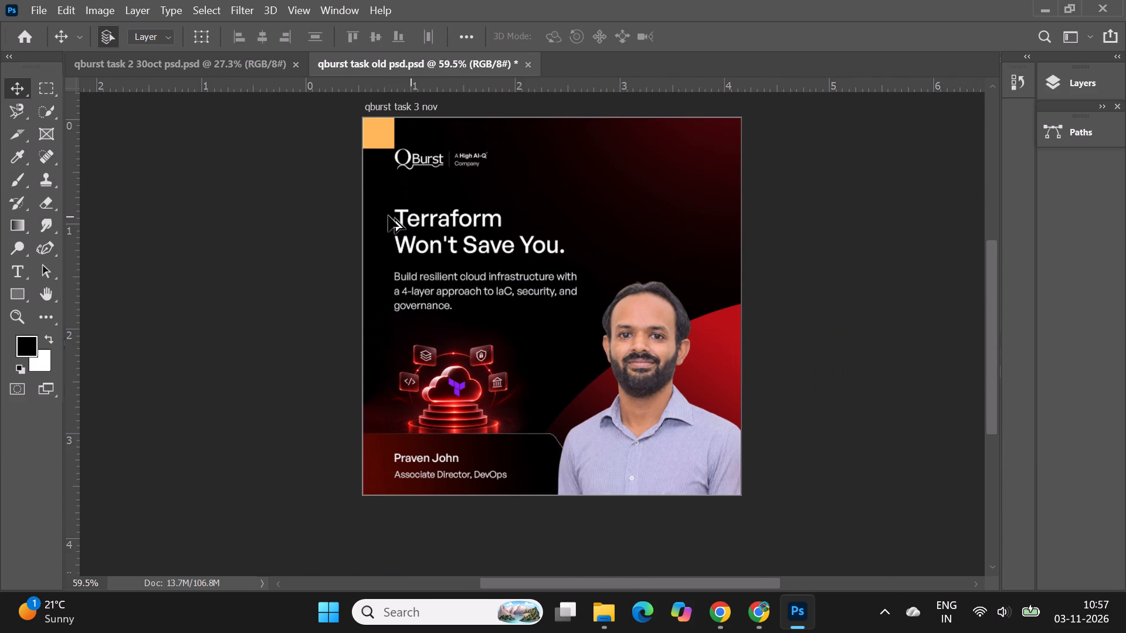
pyautogui.keyDown('alt'); pyautogui.scroll(-3, 388, 216); pyautogui.keyUp('alt')
pyautogui.keyDown('alt'); pyautogui.scroll(2, 473, 176); pyautogui.keyUp('alt')
pyautogui.keyDown('alt'); pyautogui.scroll(2, 427, 201); pyautogui.keyUp('alt')
pyautogui.doubleClick(453, 260)
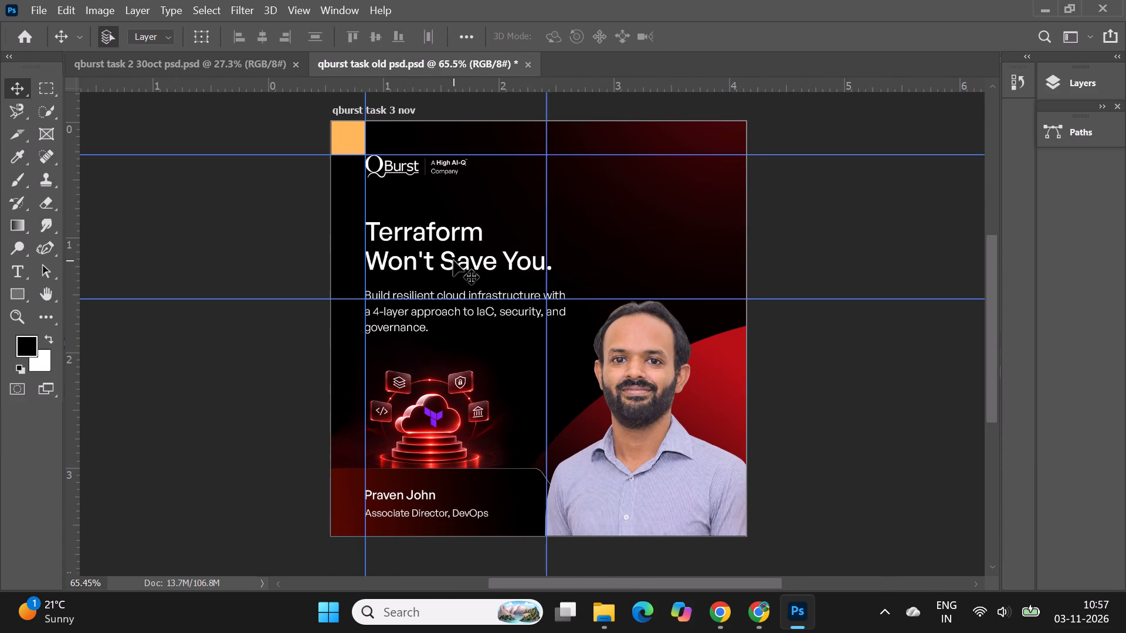
pyautogui.click(384, 36)
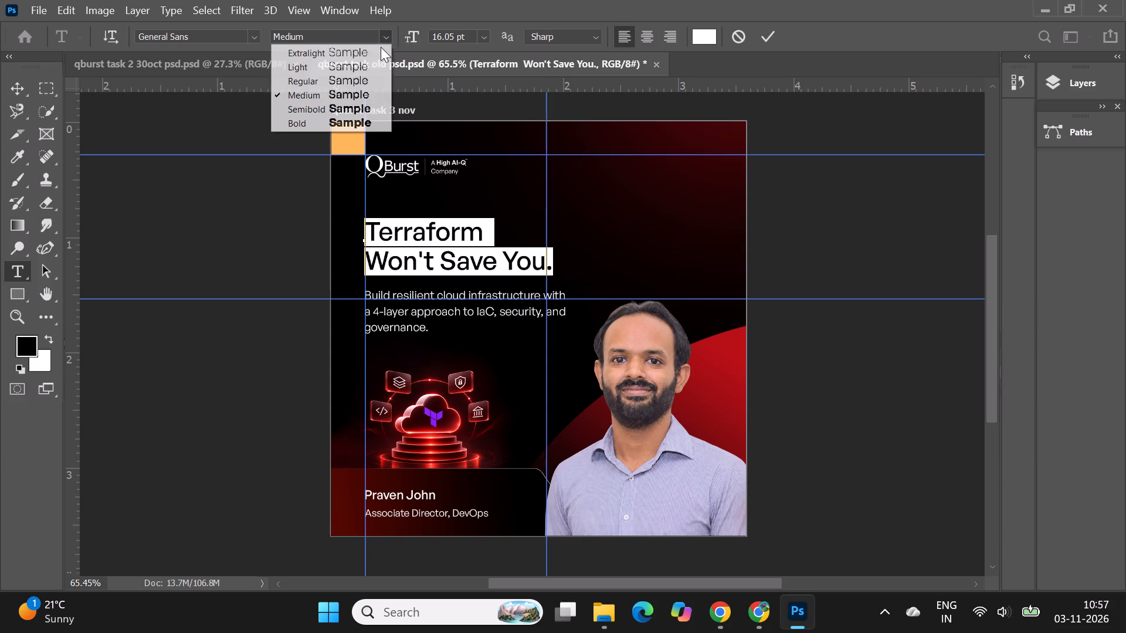
pyautogui.click(362, 108)
pyautogui.click(764, 32)
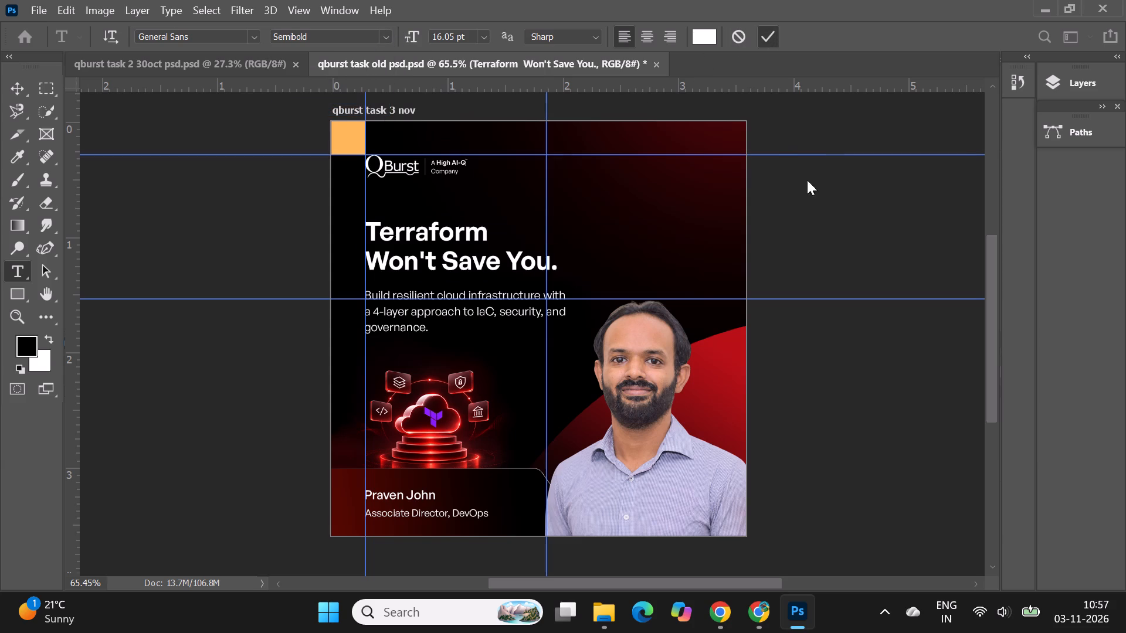
pyautogui.click(830, 209)
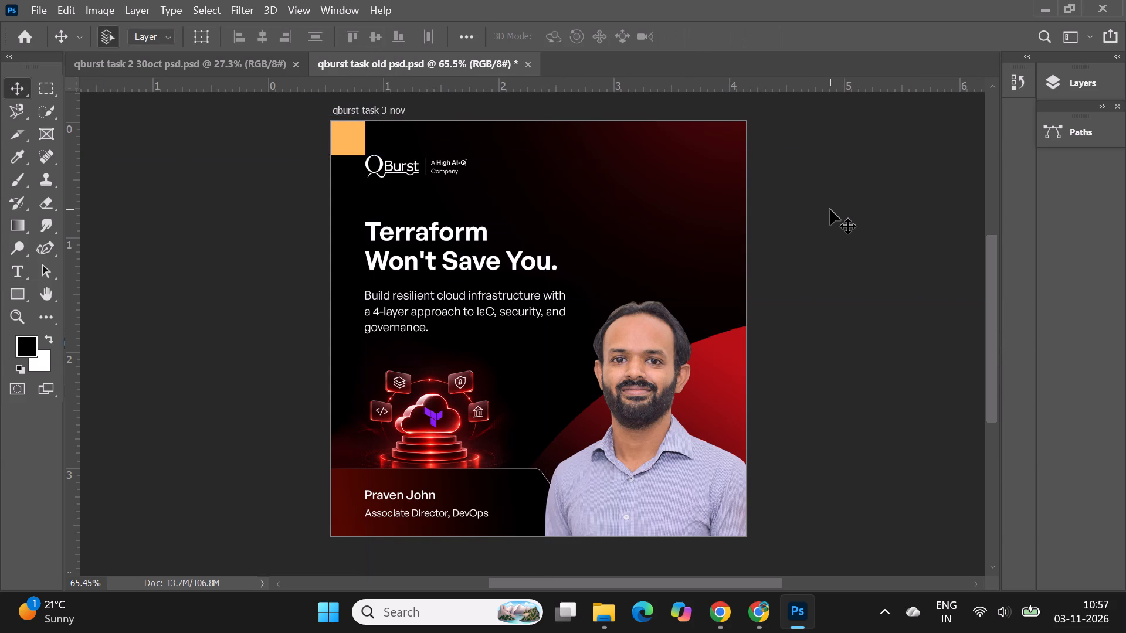
# Move the headline's line break so it reads "Terraform Won't" on the first line and "Save You." on the second.
pyautogui.doubleClick(375, 261)
pyautogui.click(365, 261)
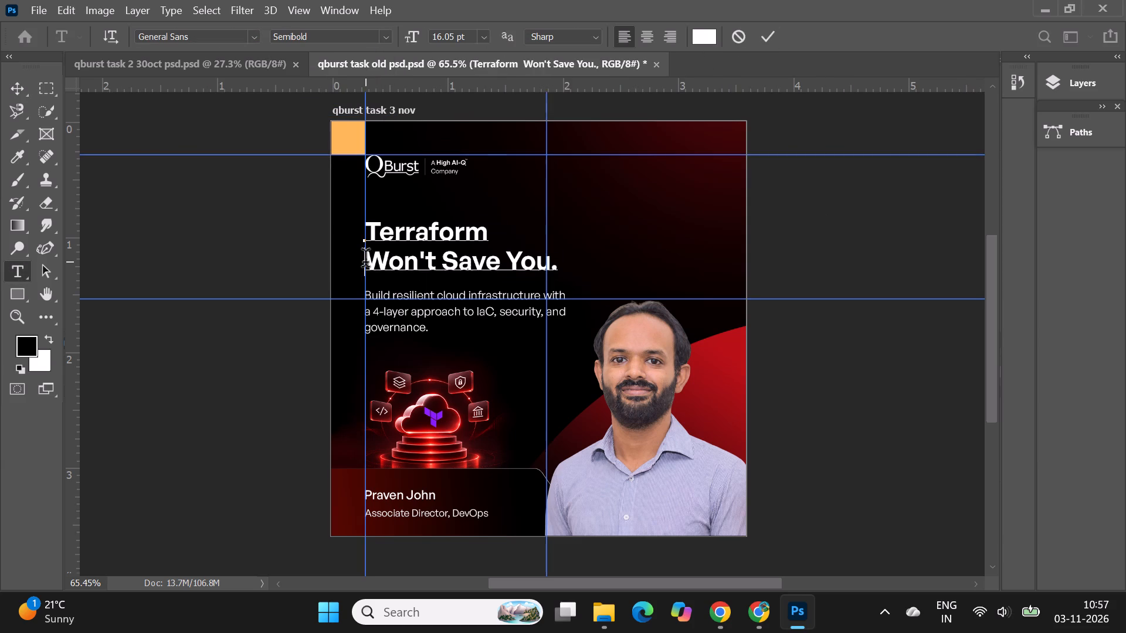
pyautogui.press('BackSpace')
pyautogui.click(574, 230)
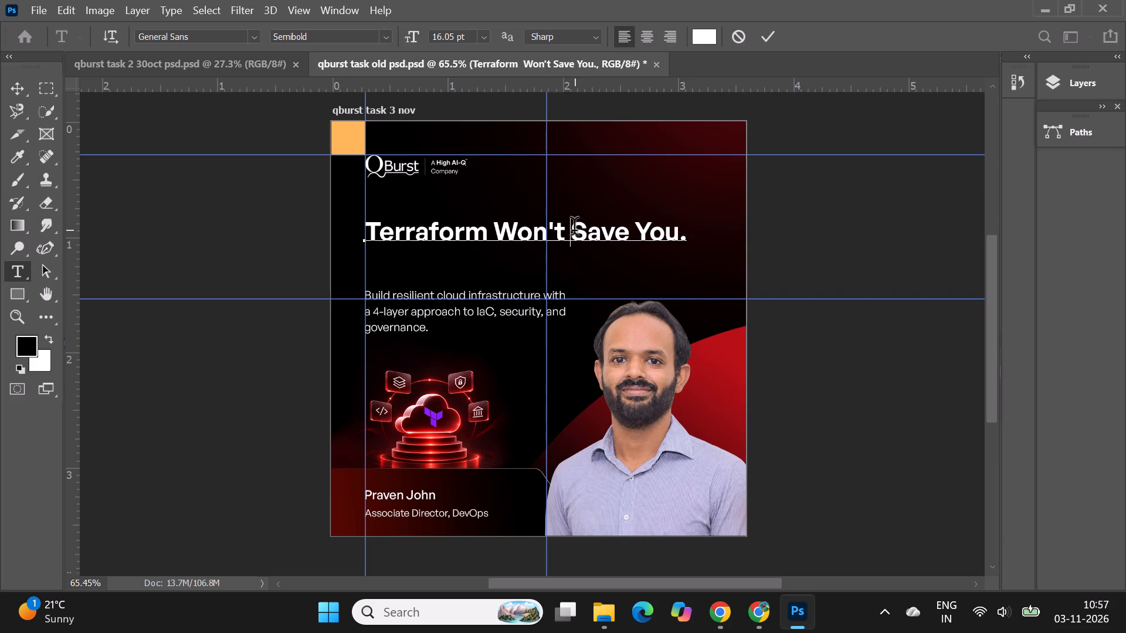
pyautogui.press('Return')
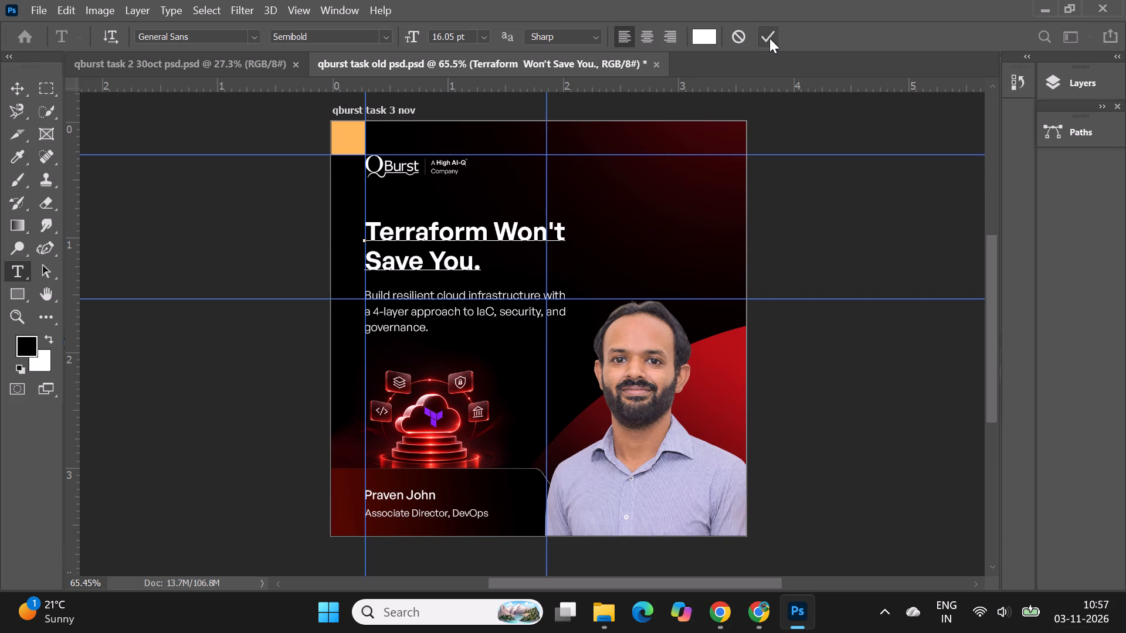
pyautogui.click(769, 36)
pyautogui.click(805, 196)
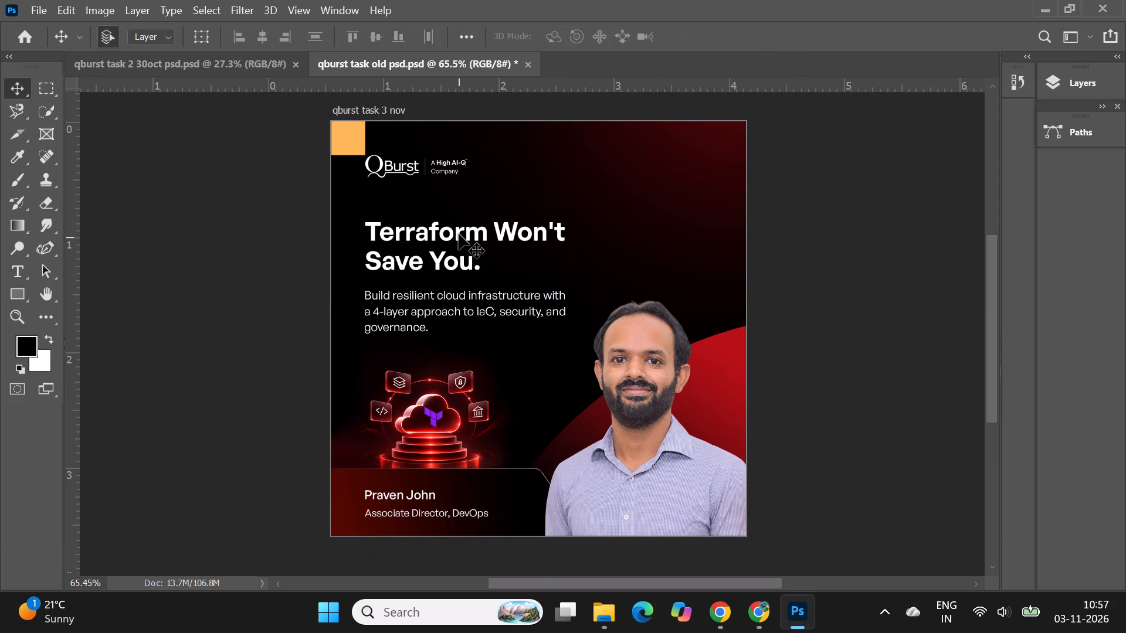
# Scale the "Terraform Won't Save You." headline up proportionally to about 106%, keeping its left edge on the margin guide.
pyautogui.click(459, 234)
pyautogui.hotkey('ctrl', 't')
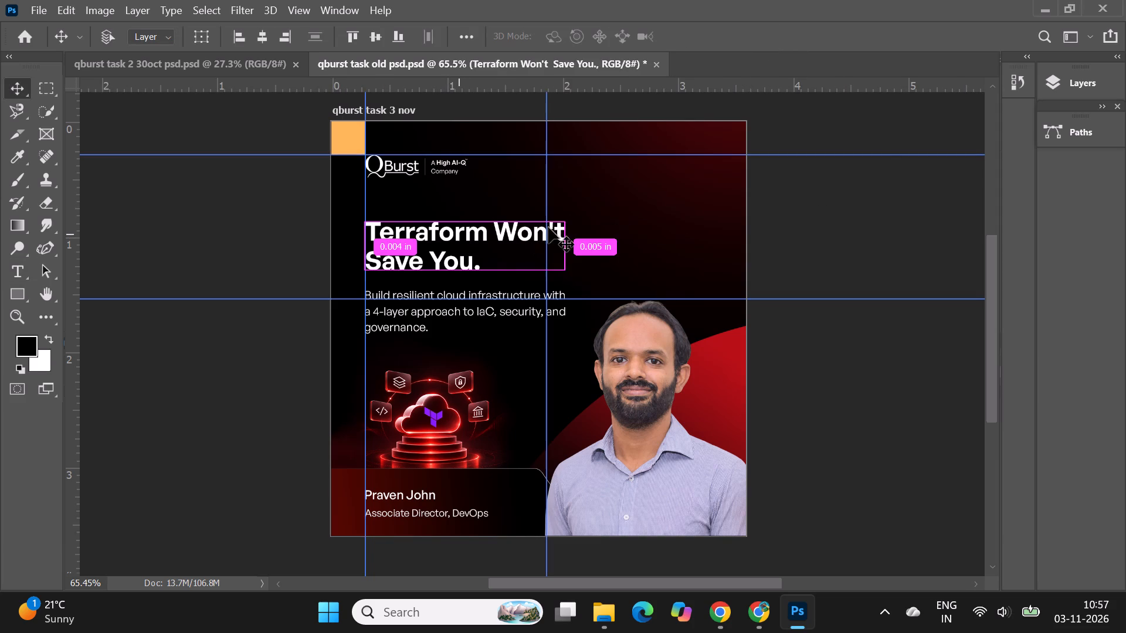
pyautogui.moveTo(571, 217); pyautogui.dragTo(583, 217)
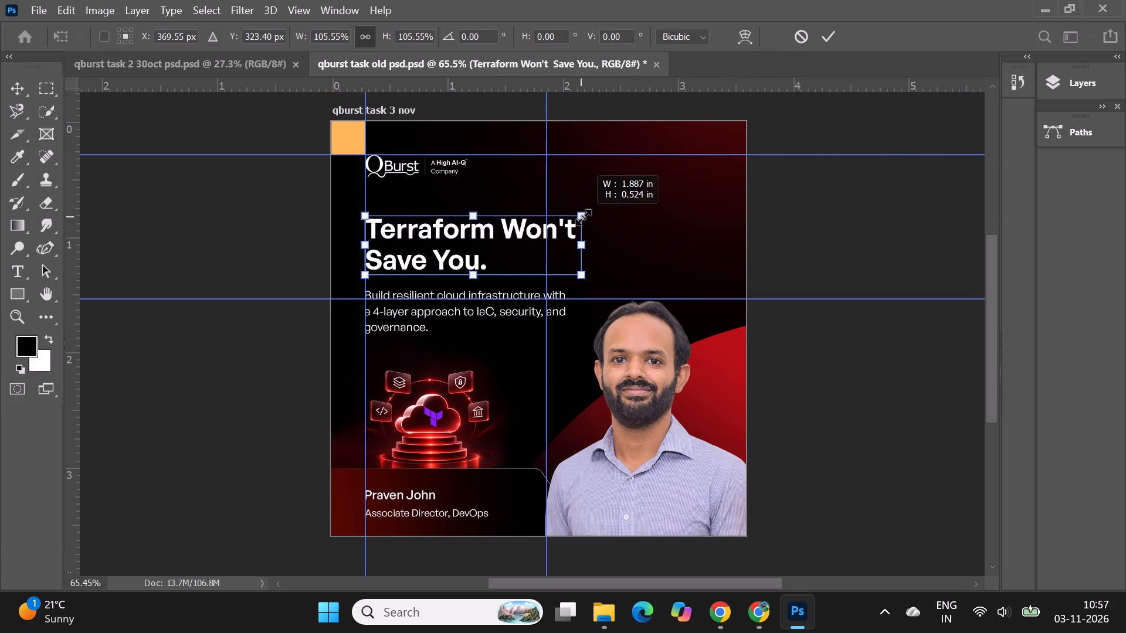
pyautogui.moveTo(583, 217); pyautogui.dragTo(579, 220)
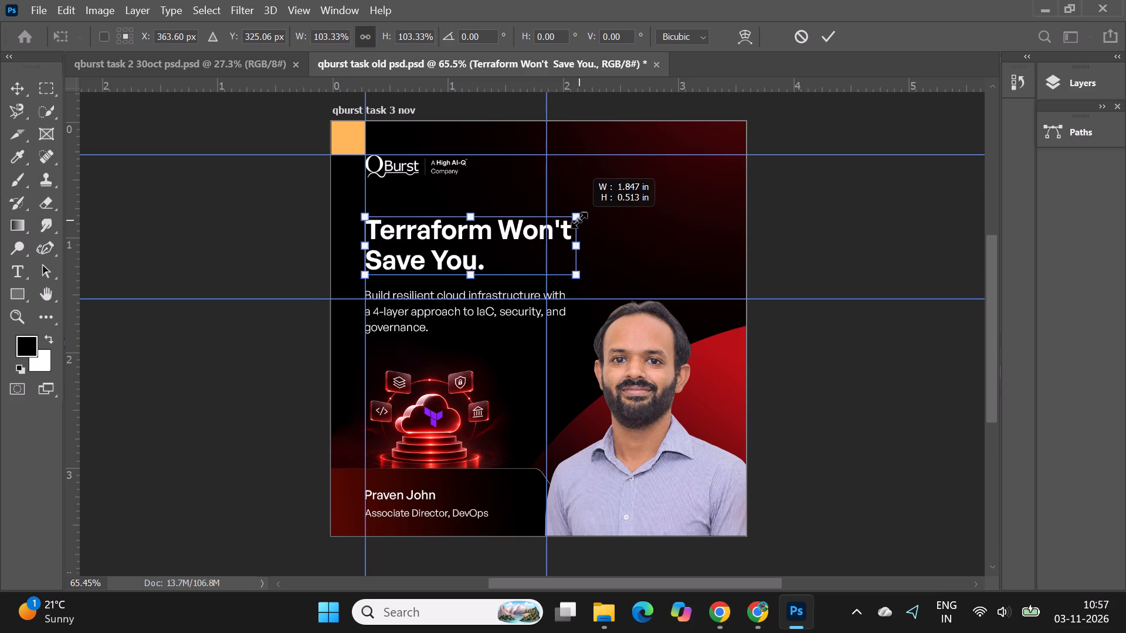
pyautogui.moveTo(579, 220); pyautogui.dragTo(586, 222)
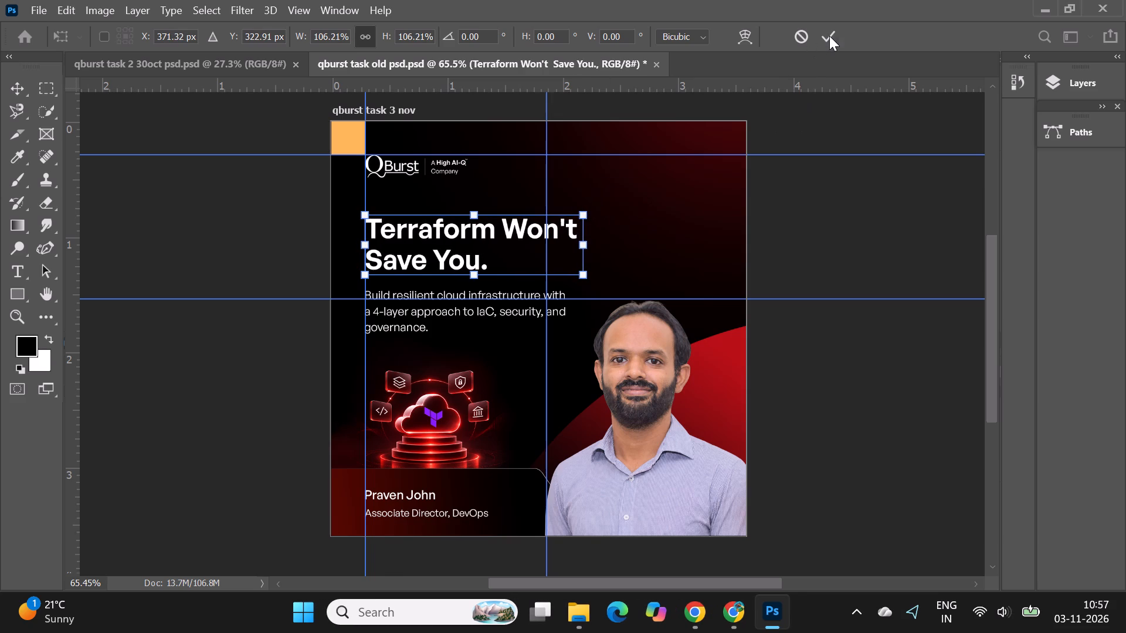
pyautogui.click(829, 36)
pyautogui.click(827, 221)
# Scale the speaker's photo down proportionally to about 16.9%, shrinking it from its upper-left corner.
pyautogui.click(657, 366)
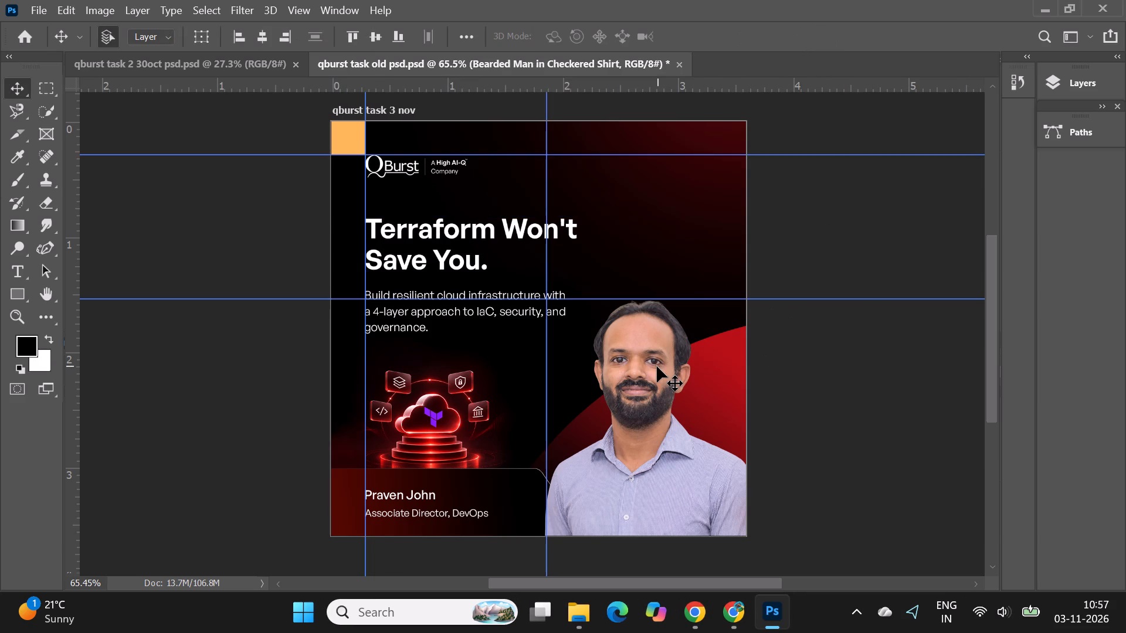
pyautogui.hotkey('ctrl', 't')
pyautogui.scroll(-6, 657, 366)
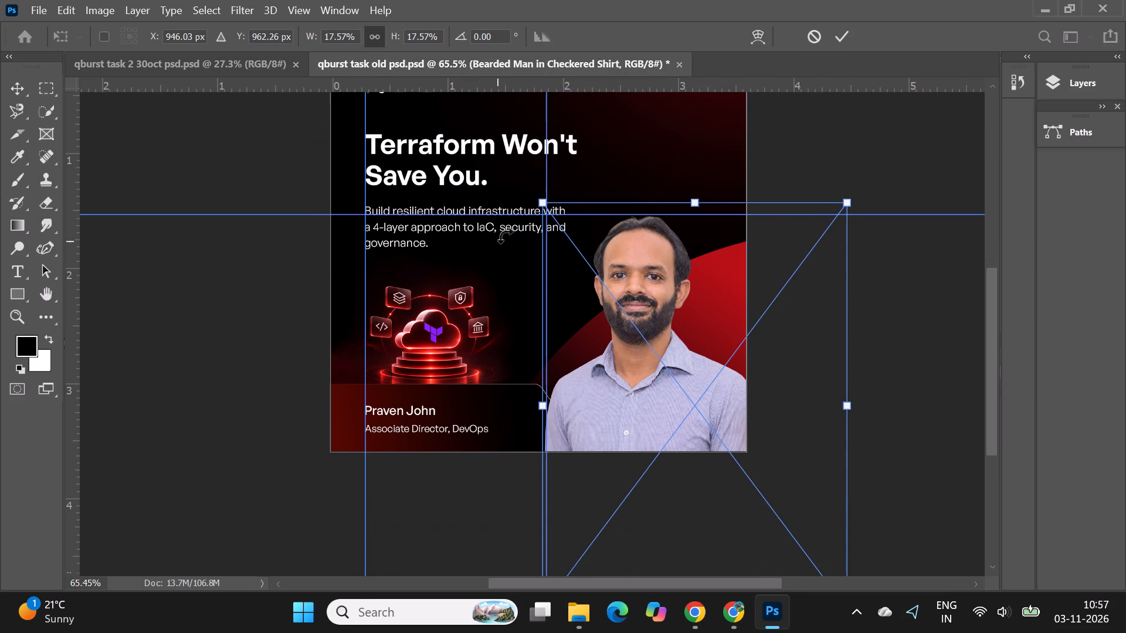
pyautogui.moveTo(545, 202); pyautogui.dragTo(559, 210)
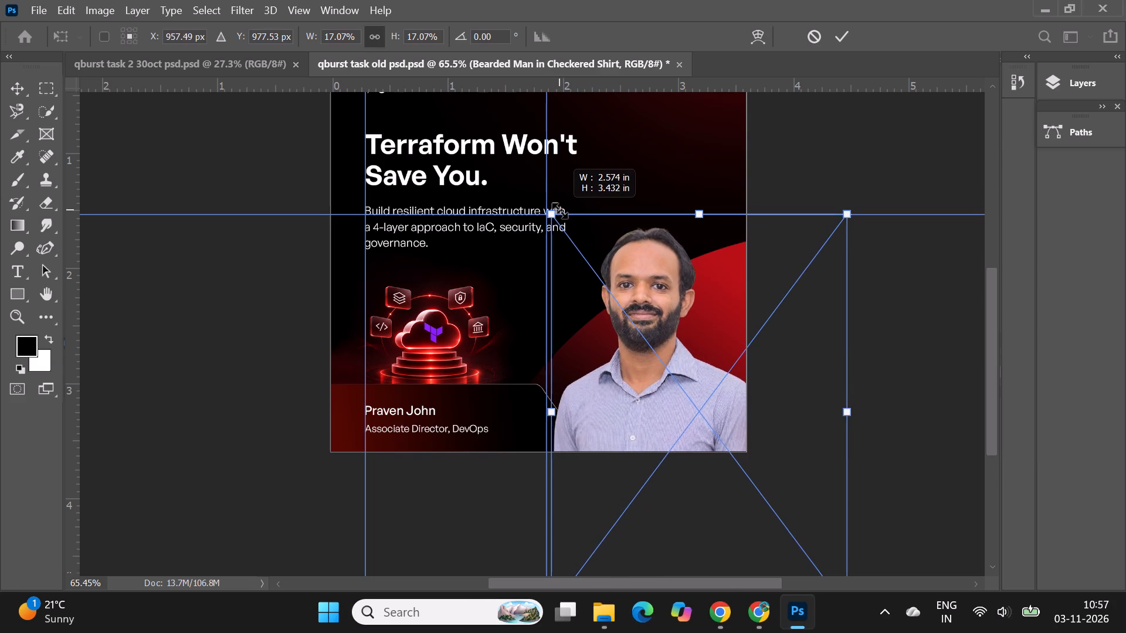
pyautogui.moveTo(559, 210); pyautogui.dragTo(563, 213)
pyautogui.click(839, 36)
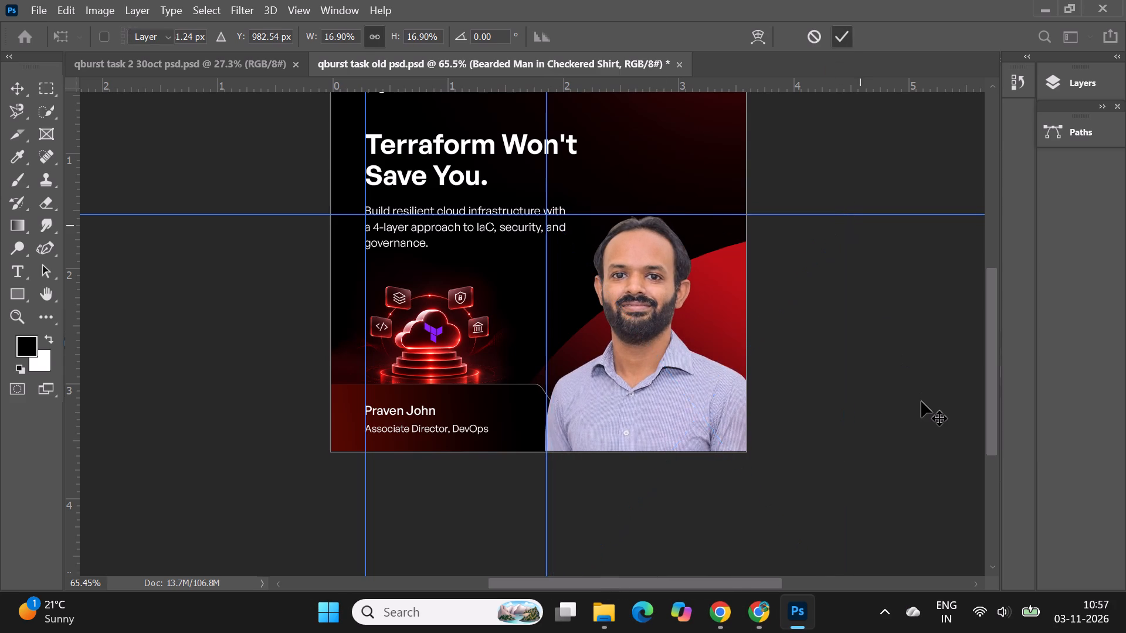
pyautogui.click(921, 401)
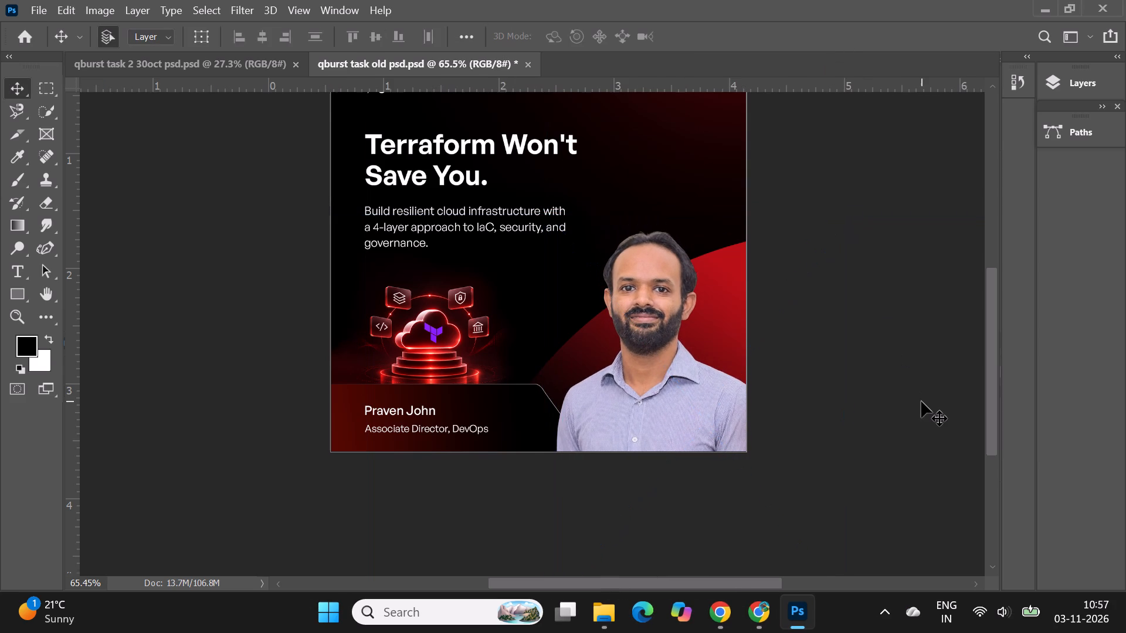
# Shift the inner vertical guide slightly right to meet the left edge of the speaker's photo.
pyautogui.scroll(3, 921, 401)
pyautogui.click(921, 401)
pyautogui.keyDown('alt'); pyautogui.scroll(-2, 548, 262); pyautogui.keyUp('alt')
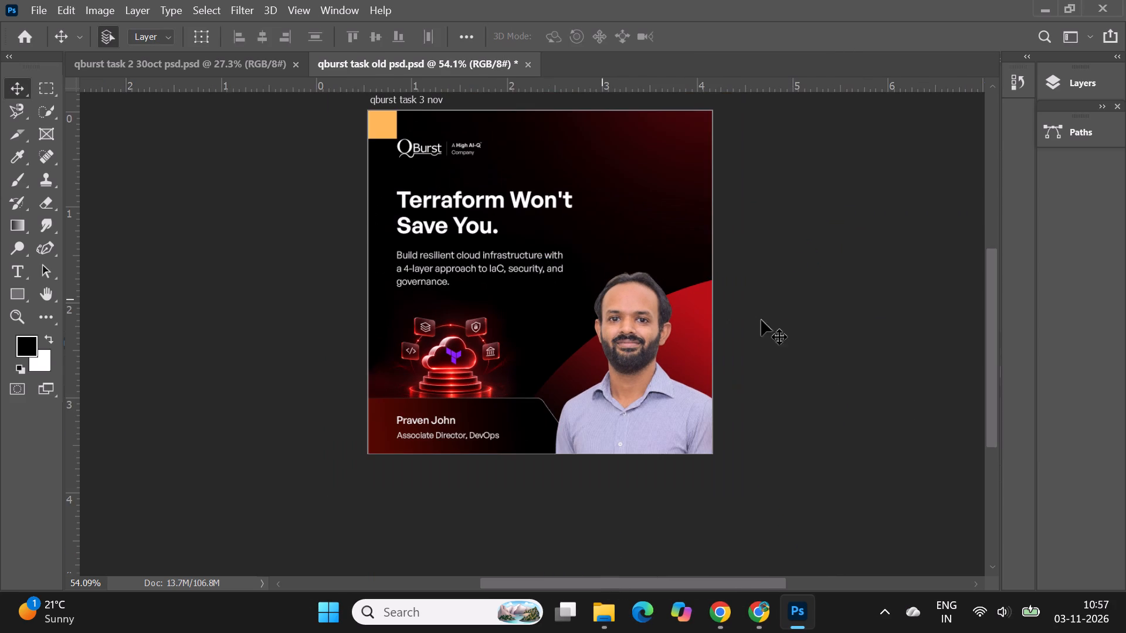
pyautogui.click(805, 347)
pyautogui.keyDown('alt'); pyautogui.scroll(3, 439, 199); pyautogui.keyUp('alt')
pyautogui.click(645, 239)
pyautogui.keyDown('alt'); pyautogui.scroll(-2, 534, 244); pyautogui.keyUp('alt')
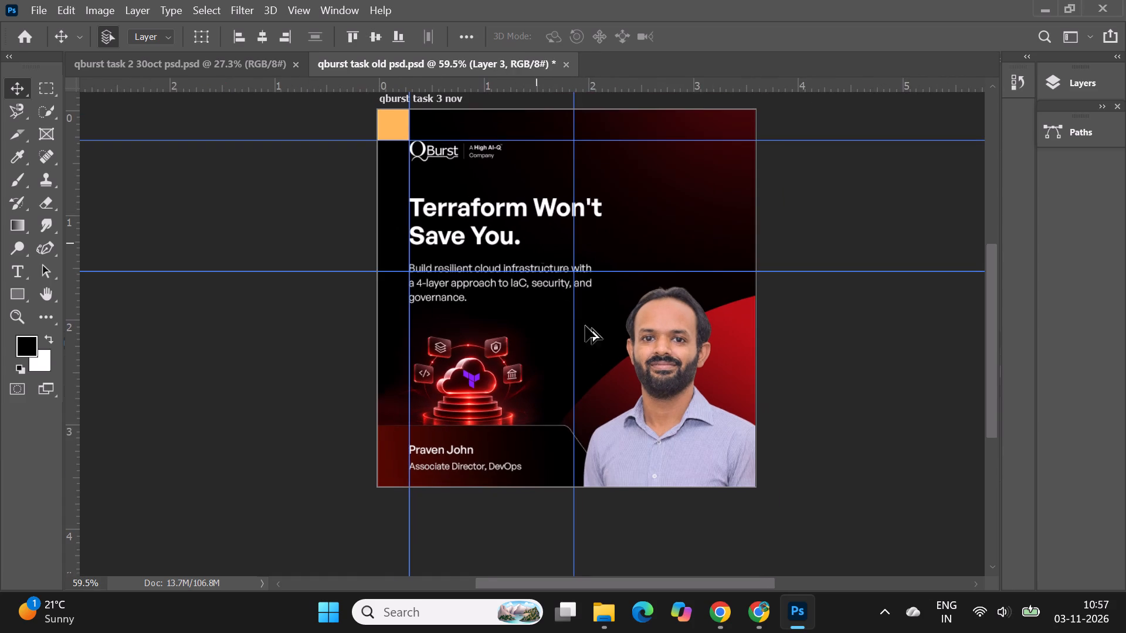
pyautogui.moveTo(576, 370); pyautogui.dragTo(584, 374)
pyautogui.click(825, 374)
# Remove the horizontal guide above the speaker's head and the vertical guide beside the photo.
pyautogui.click(721, 276)
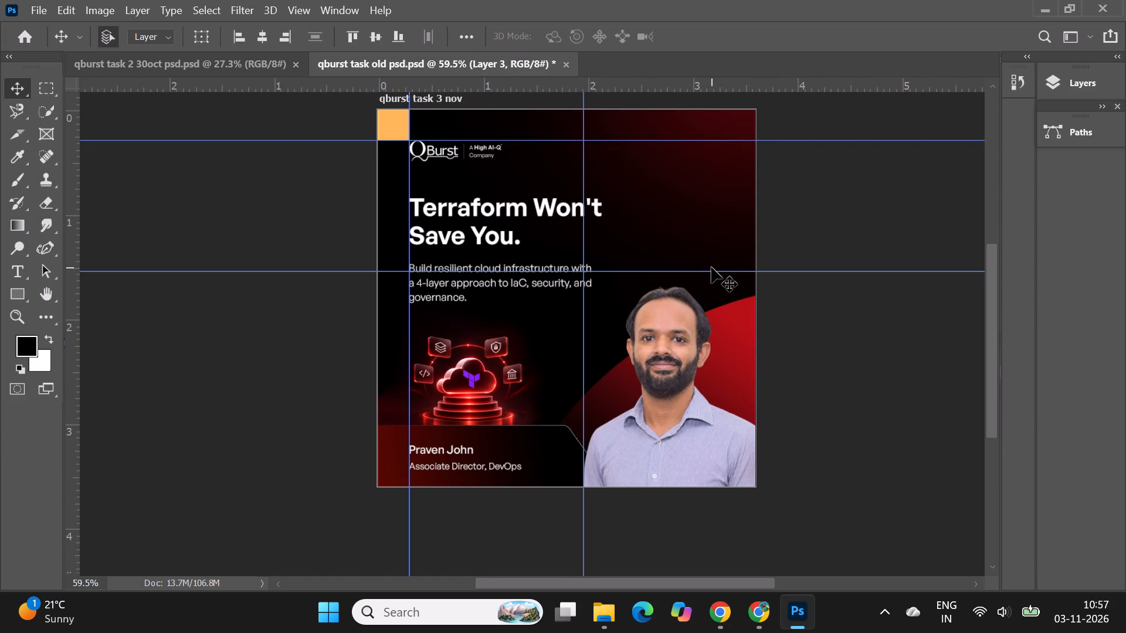
pyautogui.moveTo(711, 270); pyautogui.dragTo(717, 45)
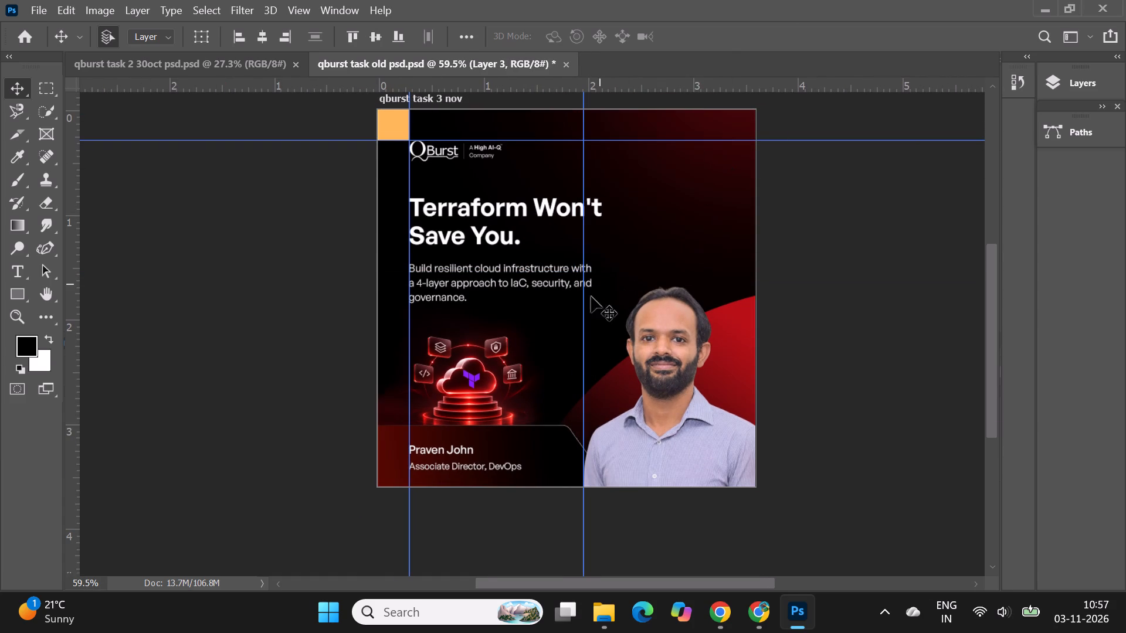
pyautogui.moveTo(586, 302); pyautogui.dragTo(0, 312)
pyautogui.click(888, 316)
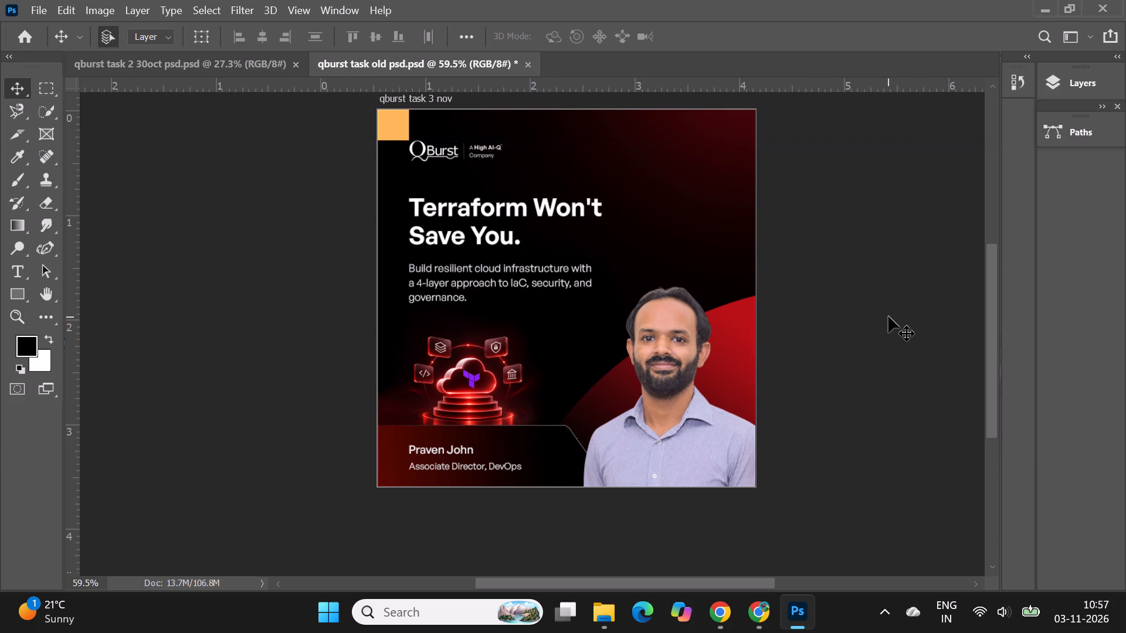
# Move the red curved shape behind the speaker down by about 0.36 in and slightly left.
pyautogui.scroll(2, 888, 316)
pyautogui.scroll(-1, 888, 316)
pyautogui.click(888, 316)
pyautogui.keyDown('alt'); pyautogui.scroll(-2, 375, 216); pyautogui.keyUp('alt')
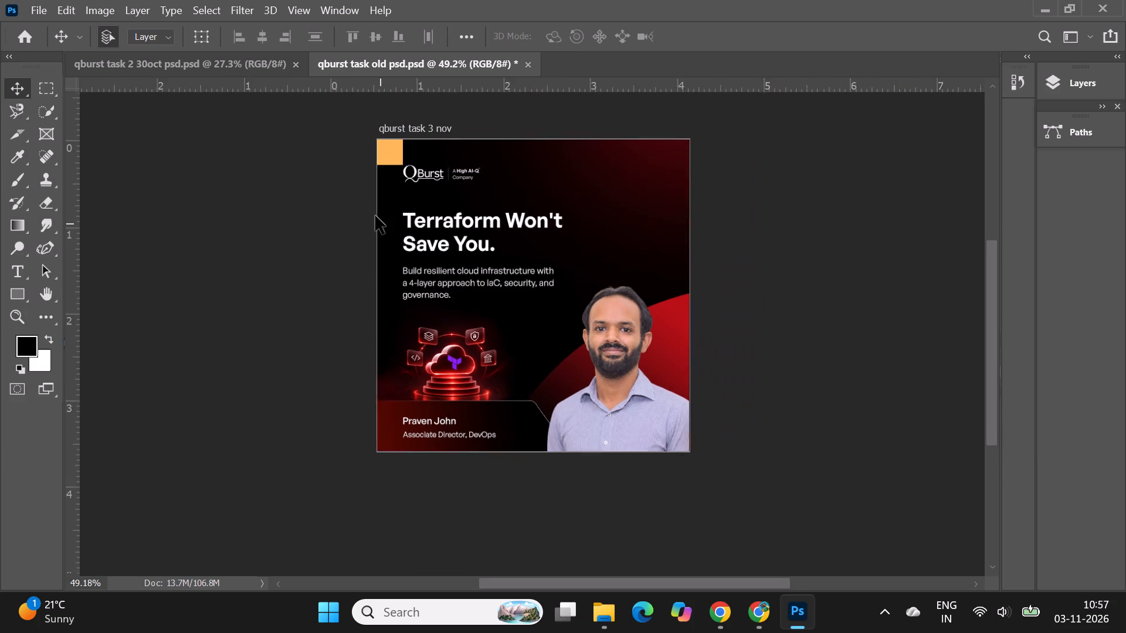
pyautogui.keyDown('alt'); pyautogui.scroll(-2, 375, 216); pyautogui.keyUp('alt')
pyautogui.click(812, 290)
pyautogui.keyDown('alt'); pyautogui.scroll(3, 574, 215); pyautogui.keyUp('alt')
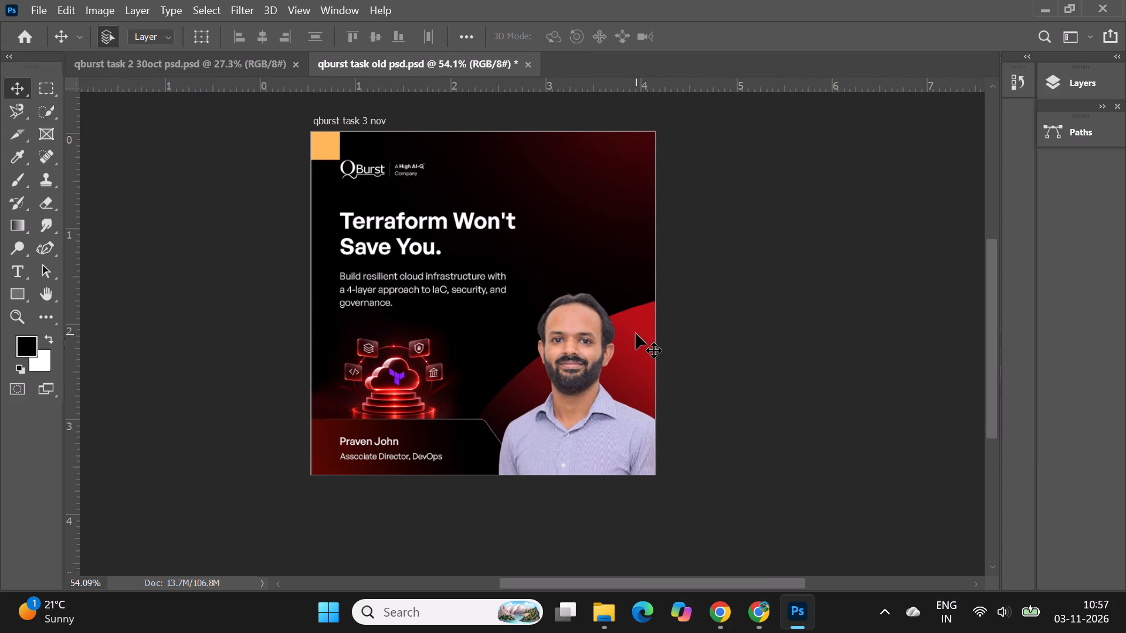
pyautogui.click(636, 333)
pyautogui.moveTo(640, 324); pyautogui.dragTo(636, 355)
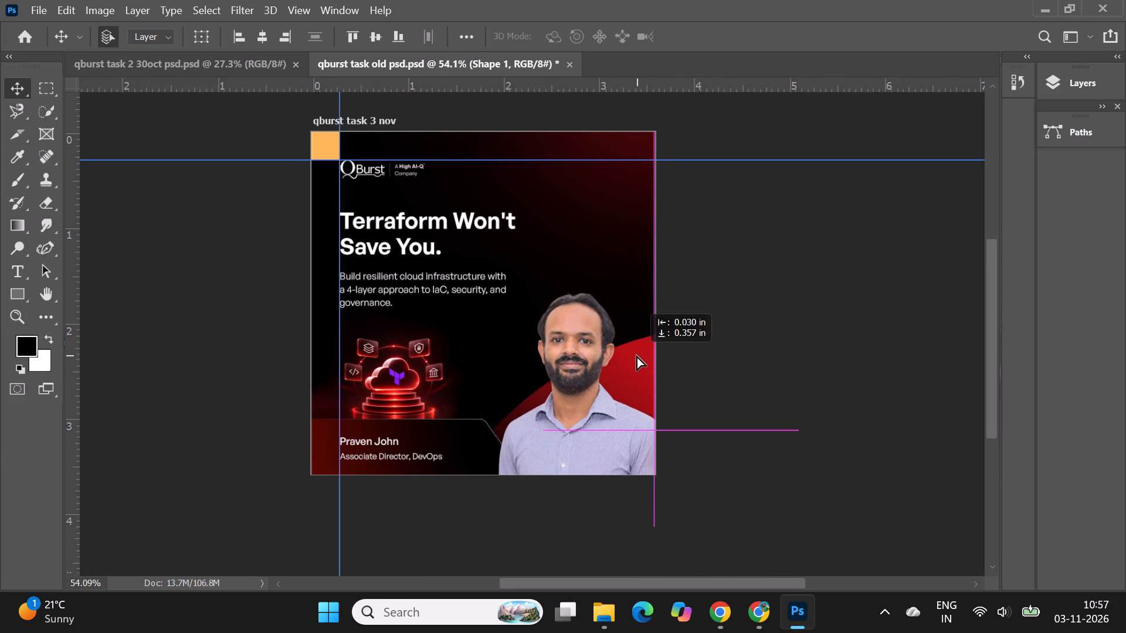
pyautogui.moveTo(636, 355); pyautogui.dragTo(635, 356)
pyautogui.click(637, 361)
pyautogui.click(740, 386)
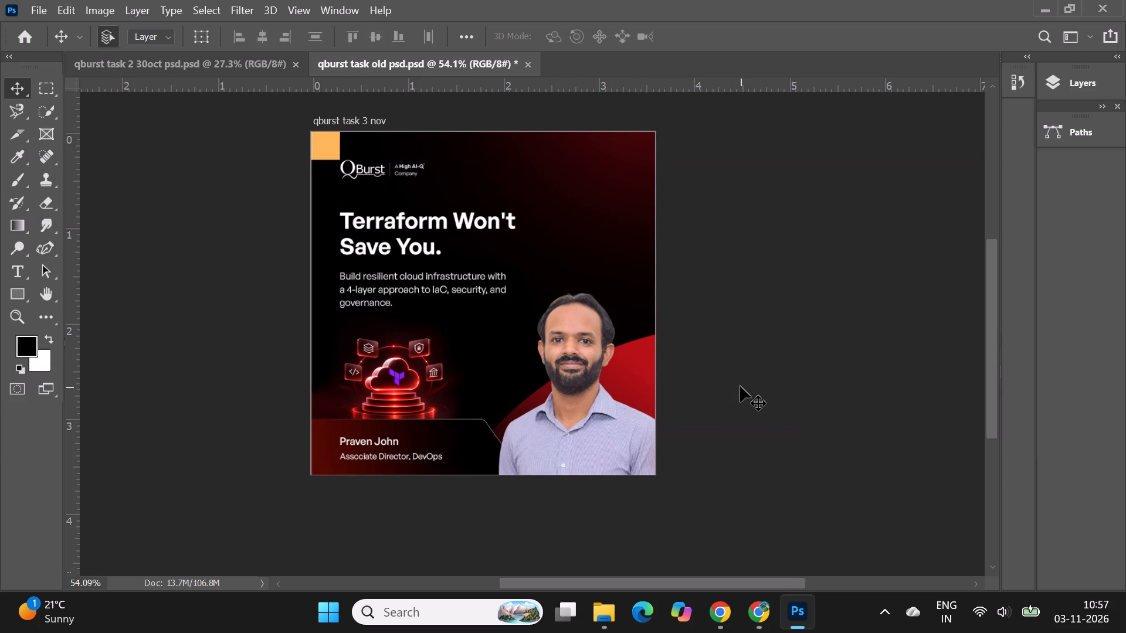
# Move the orange margin-spacing square out of the artboard's top-left corner onto the empty canvas beside it.
pyautogui.scroll(-2, 740, 386)
pyautogui.scroll(4, 740, 386)
pyautogui.click(742, 383)
pyautogui.keyDown('alt'); pyautogui.scroll(1, 342, 306); pyautogui.keyUp('alt')
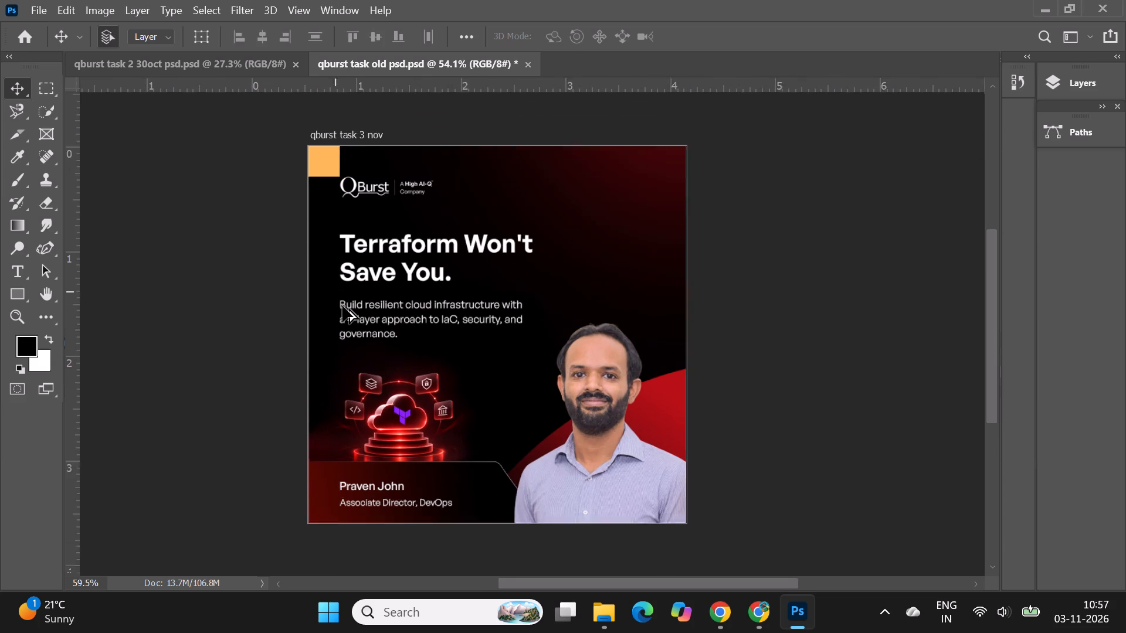
pyautogui.keyDown('alt'); pyautogui.scroll(2, 342, 306); pyautogui.keyUp('alt')
pyautogui.keyDown('alt'); pyautogui.scroll(-4, 491, 274); pyautogui.keyUp('alt')
pyautogui.click(270, 277)
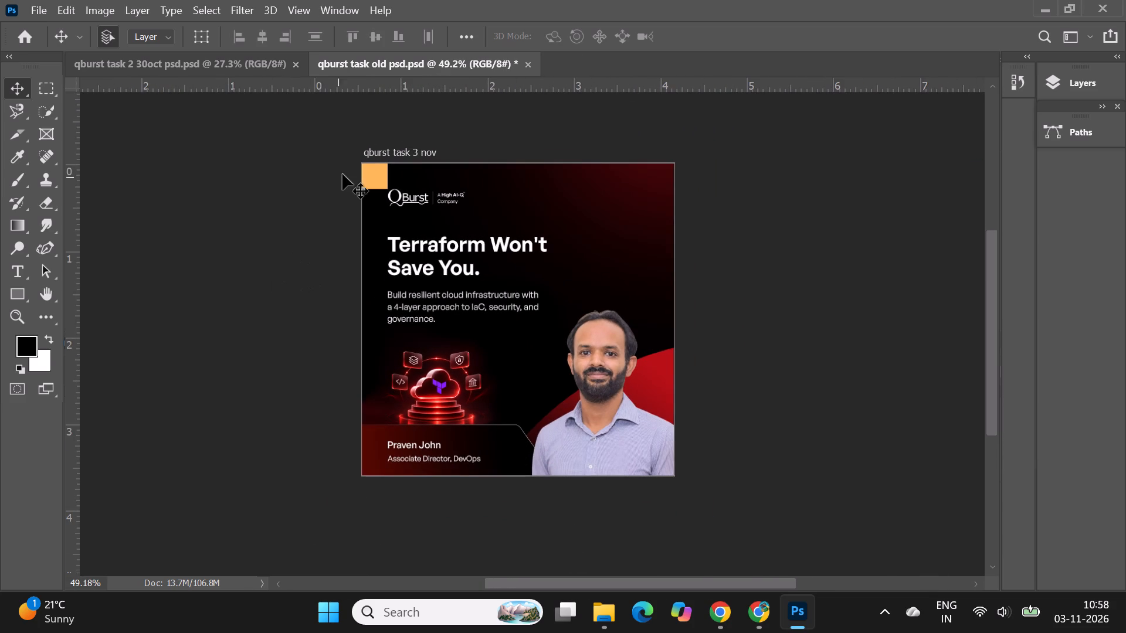
pyautogui.click(368, 174)
pyautogui.moveTo(371, 172); pyautogui.dragTo(310, 172)
pyautogui.click(306, 290)
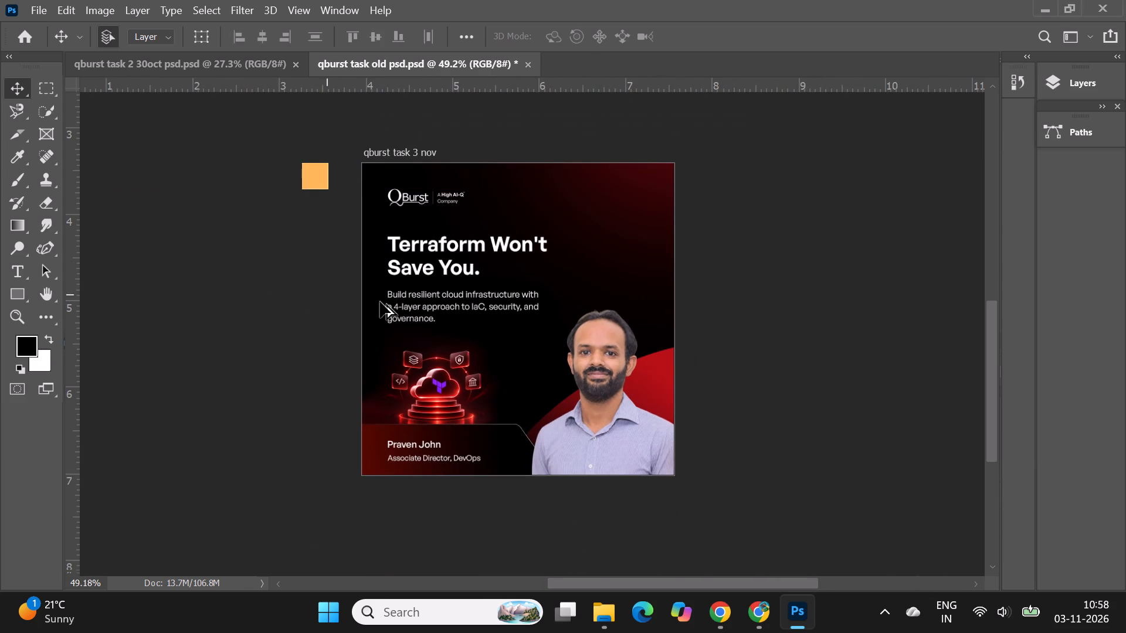
# Examine the overall layout and the details of the glowing Terraform cloud illustration above the name panel.
pyautogui.keyDown('alt'); pyautogui.scroll(2, 381, 302); pyautogui.keyUp('alt')
pyautogui.keyDown('alt'); pyautogui.scroll(2, 464, 292); pyautogui.keyUp('alt')
pyautogui.keyDown('alt'); pyautogui.scroll(-3, 236, 290); pyautogui.keyUp('alt')
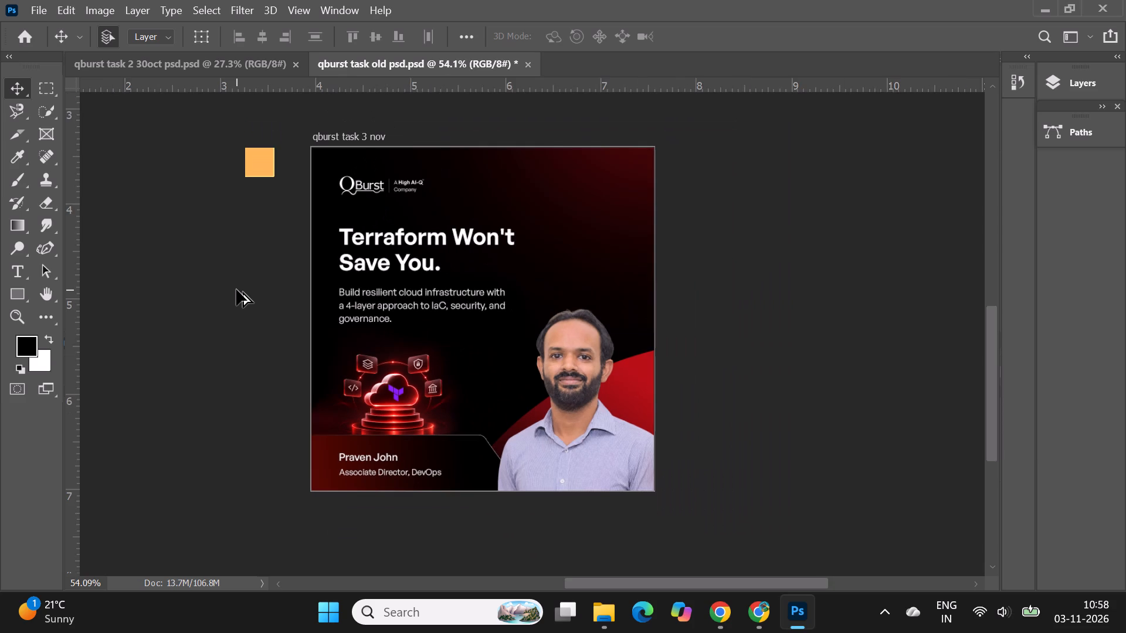
pyautogui.click(768, 331)
pyautogui.keyDown('alt'); pyautogui.scroll(5, 369, 359); pyautogui.keyUp('alt')
pyautogui.keyDown('alt'); pyautogui.scroll(-2, 616, 355); pyautogui.keyUp('alt')
pyautogui.keyDown('alt'); pyautogui.scroll(3, 281, 445); pyautogui.keyUp('alt')
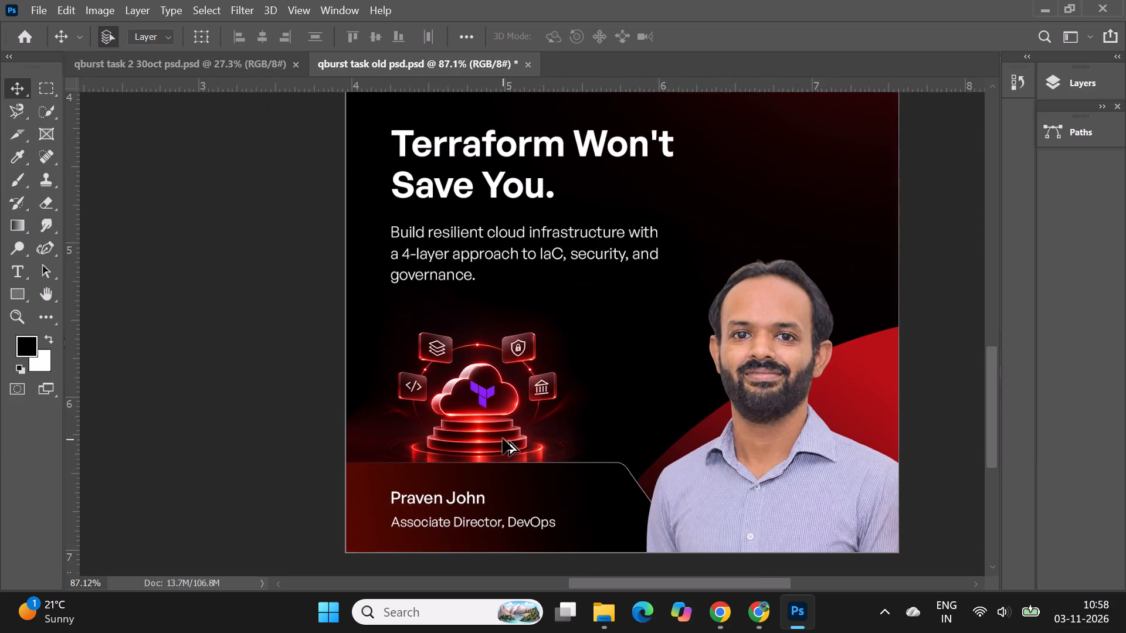
pyautogui.keyDown('alt'); pyautogui.scroll(6, 503, 438); pyautogui.keyUp('alt')
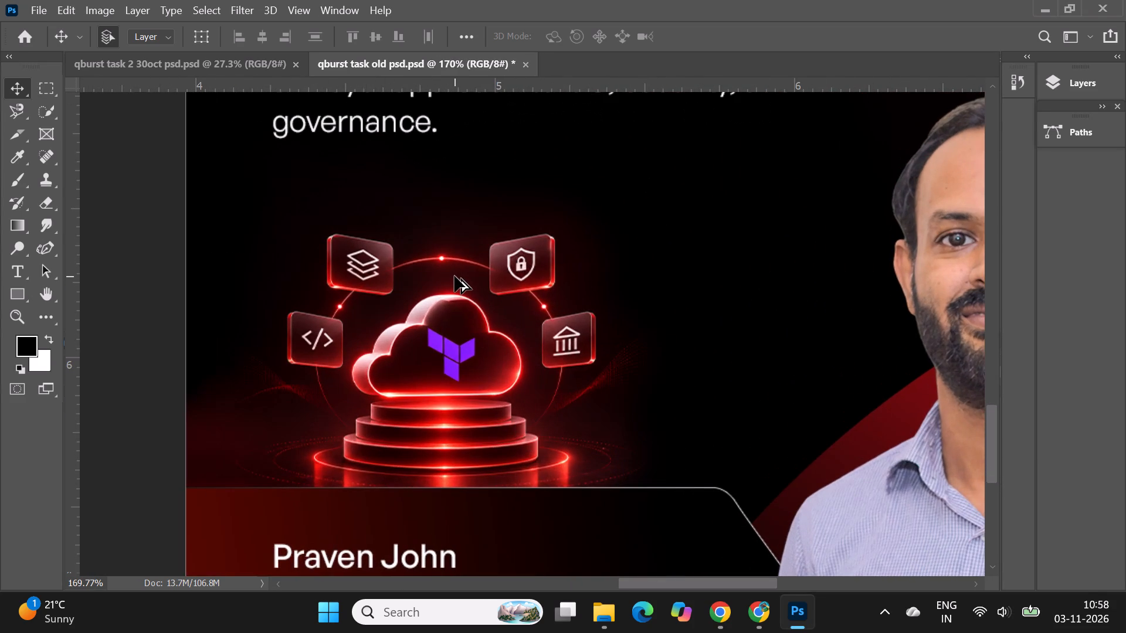
pyautogui.keyDown('alt'); pyautogui.scroll(-4, 455, 276); pyautogui.keyUp('alt')
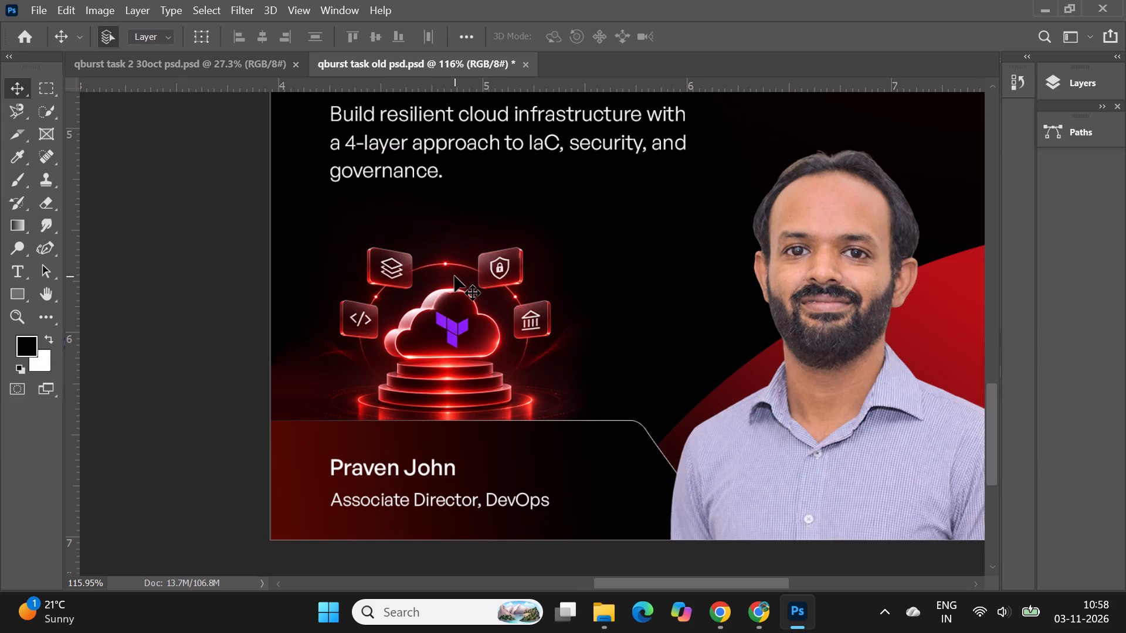
# Add a new empty layer directly above Layer 4, beneath the name panel and speaker layers.
pyautogui.keyDown('alt'); pyautogui.scroll(-3, 455, 276); pyautogui.keyUp('alt')
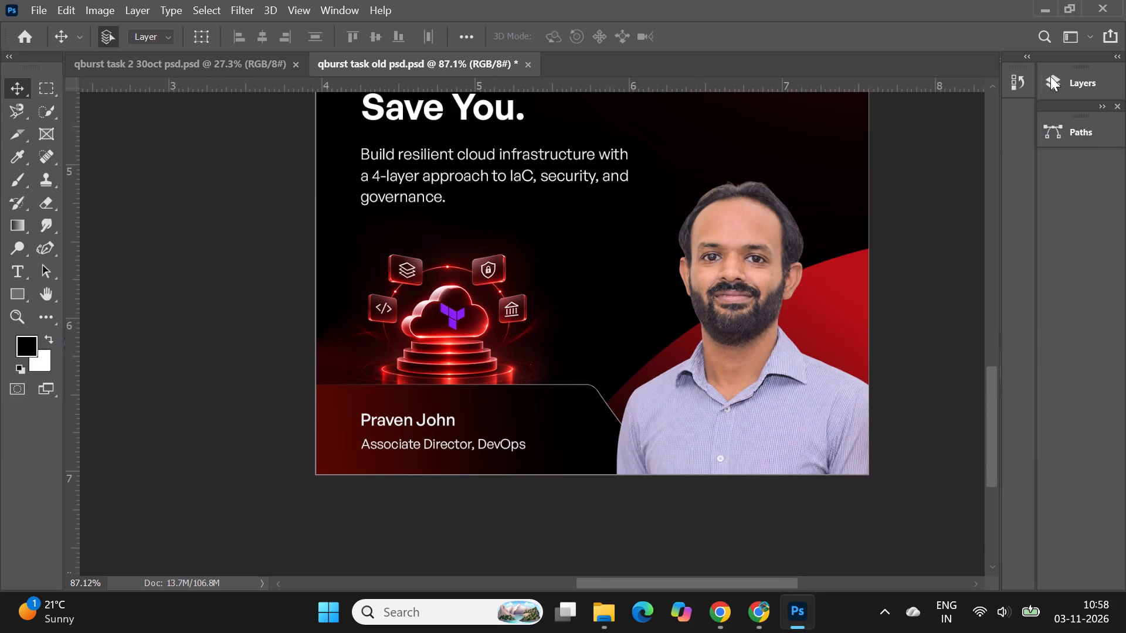
pyautogui.click(1050, 76)
pyautogui.click(558, 347)
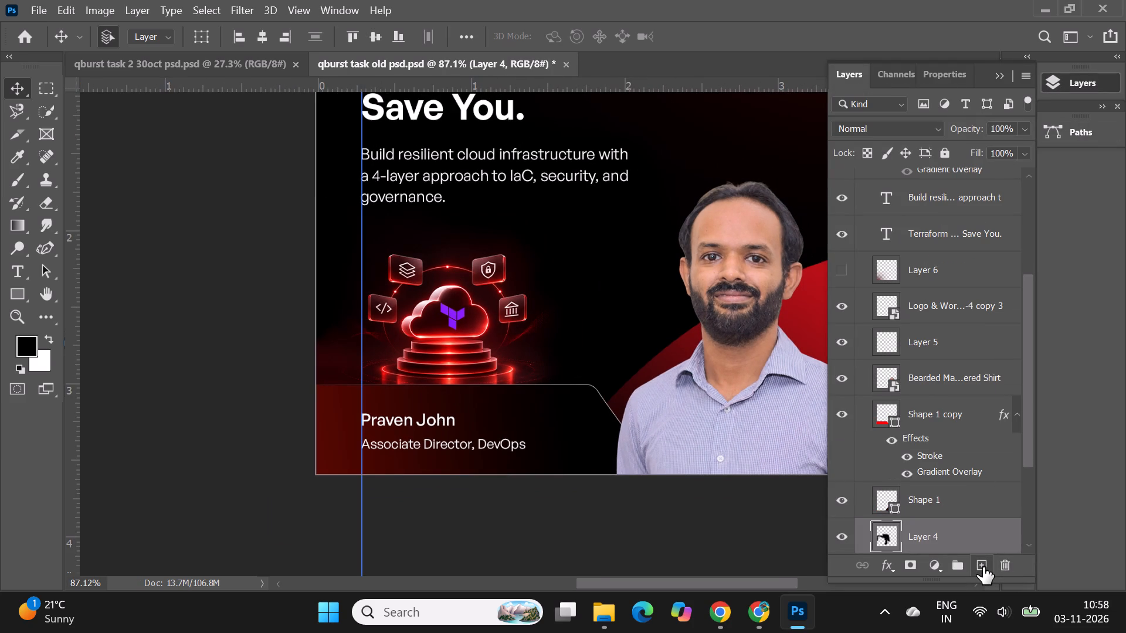
pyautogui.click(983, 567)
# Sample the red of the curved shape behind the speaker as the foreground colour.
pyautogui.click(18, 155)
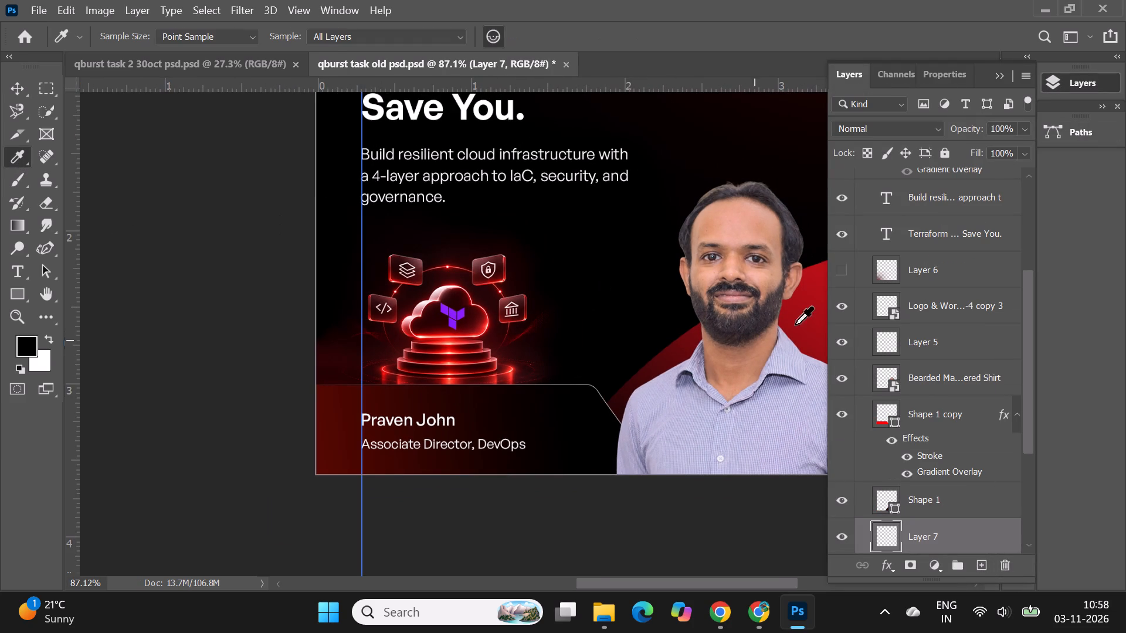
pyautogui.scroll(5, 449, 396)
pyautogui.keyDown('alt'); pyautogui.scroll(-5, 267, 362); pyautogui.keyUp('alt')
pyautogui.keyDown('alt'); pyautogui.scroll(3, 613, 390); pyautogui.keyUp('alt')
pyautogui.click(649, 328)
pyautogui.keyDown('alt'); pyautogui.scroll(-4, 692, 350); pyautogui.keyUp('alt')
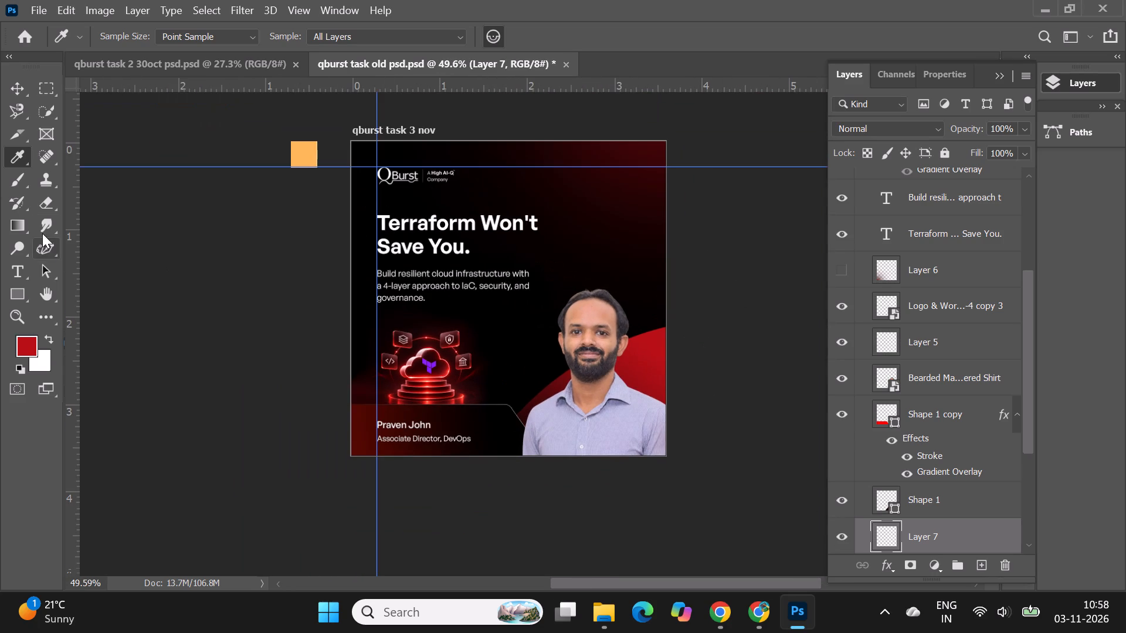
# Paint one soft red glow spot with a 448 px brush behind the name panel's slanted end, retrying until the placement suits.
pyautogui.click(15, 179)
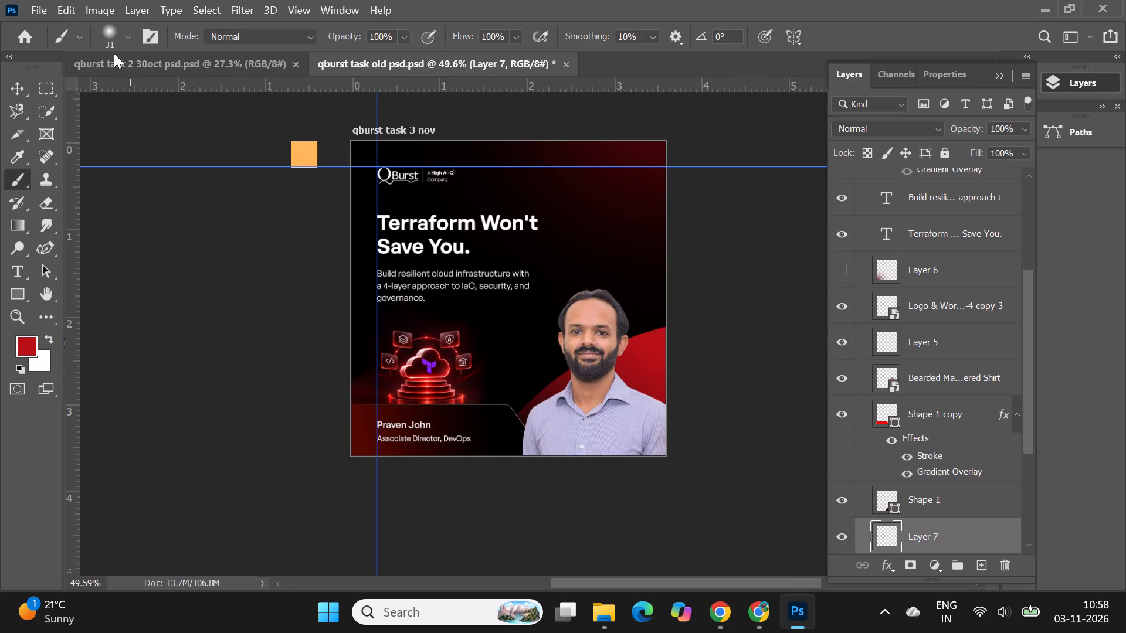
pyautogui.click(128, 38)
pyautogui.click(155, 87)
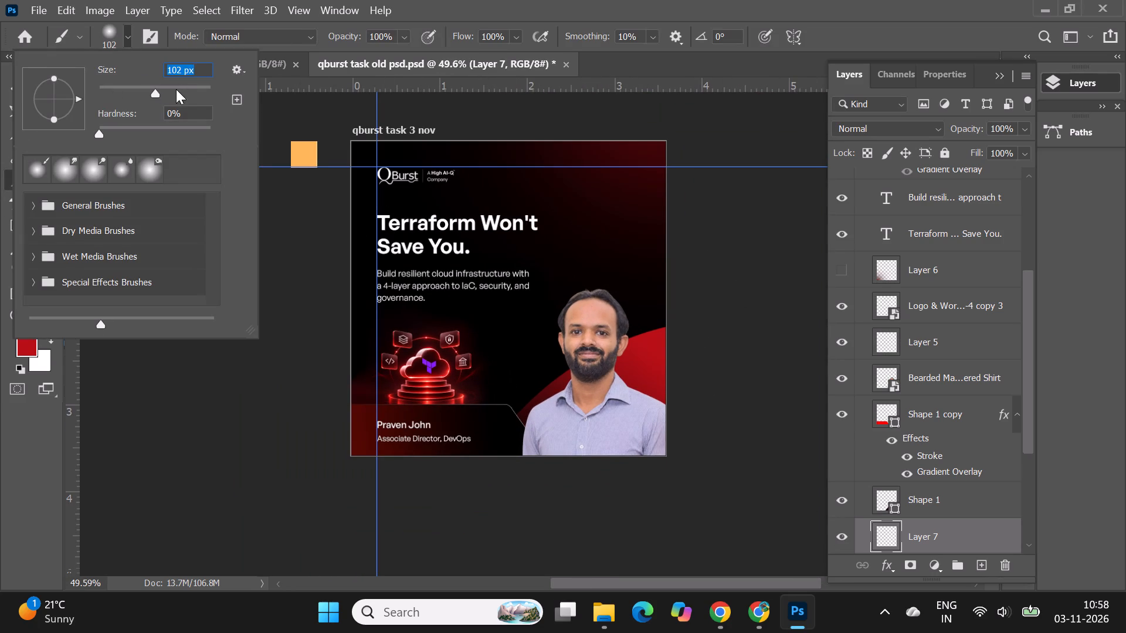
pyautogui.click(183, 94)
pyautogui.click(196, 90)
pyautogui.click(504, 428)
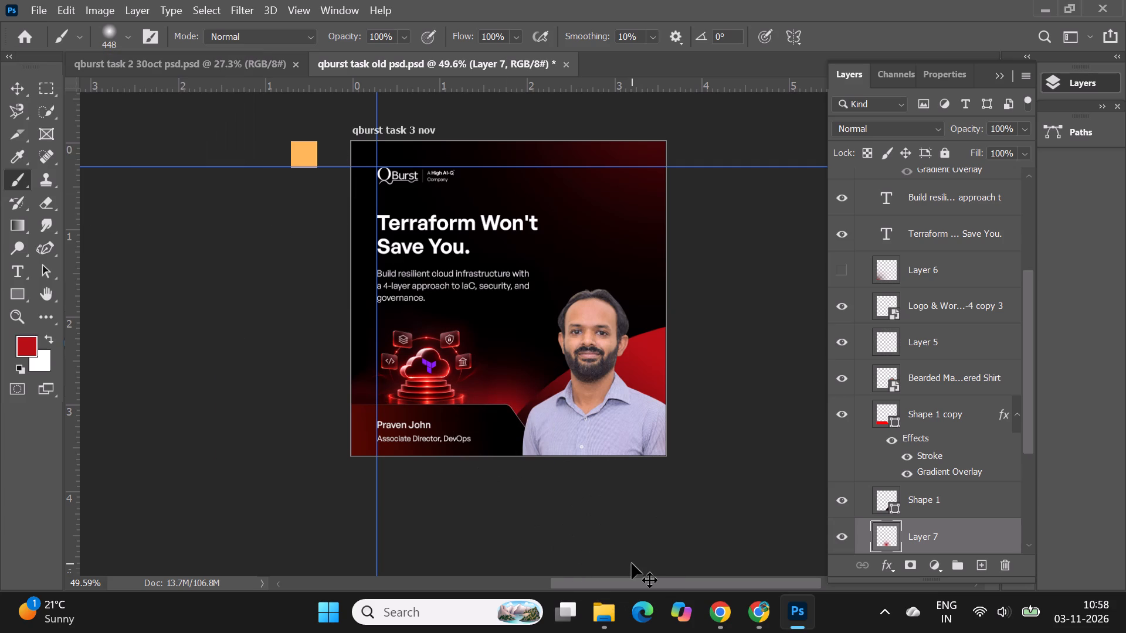
pyautogui.hotkey('ctrl', 'z')
pyautogui.keyDown('alt'); pyautogui.scroll(4, 494, 506); pyautogui.keyUp('alt')
pyautogui.click(500, 417)
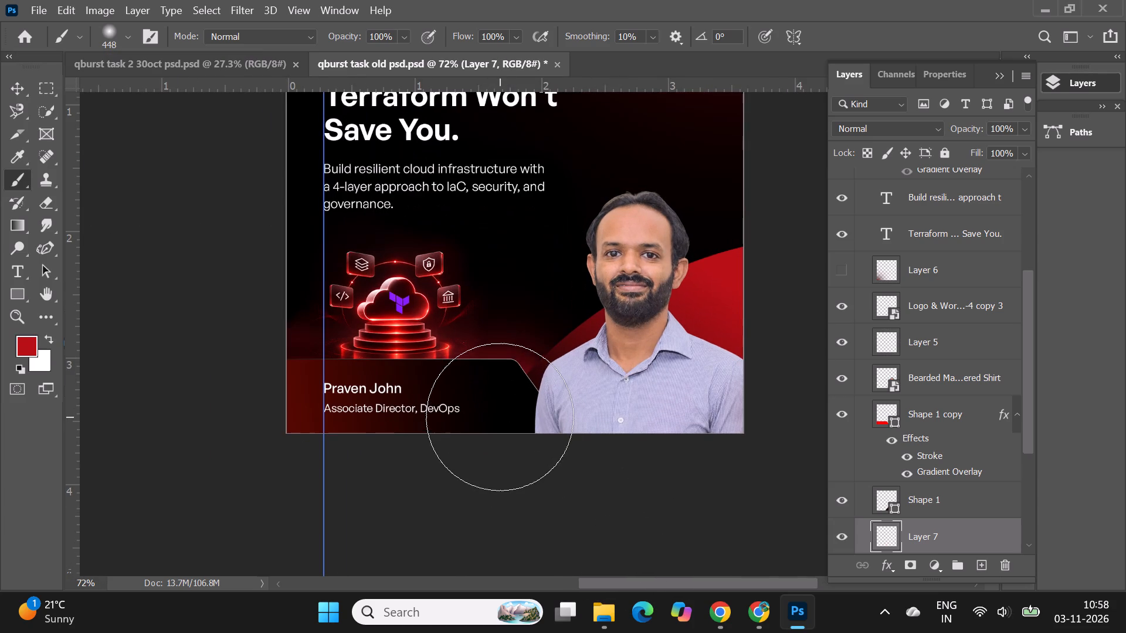
pyautogui.hotkey('ctrl', 'z')
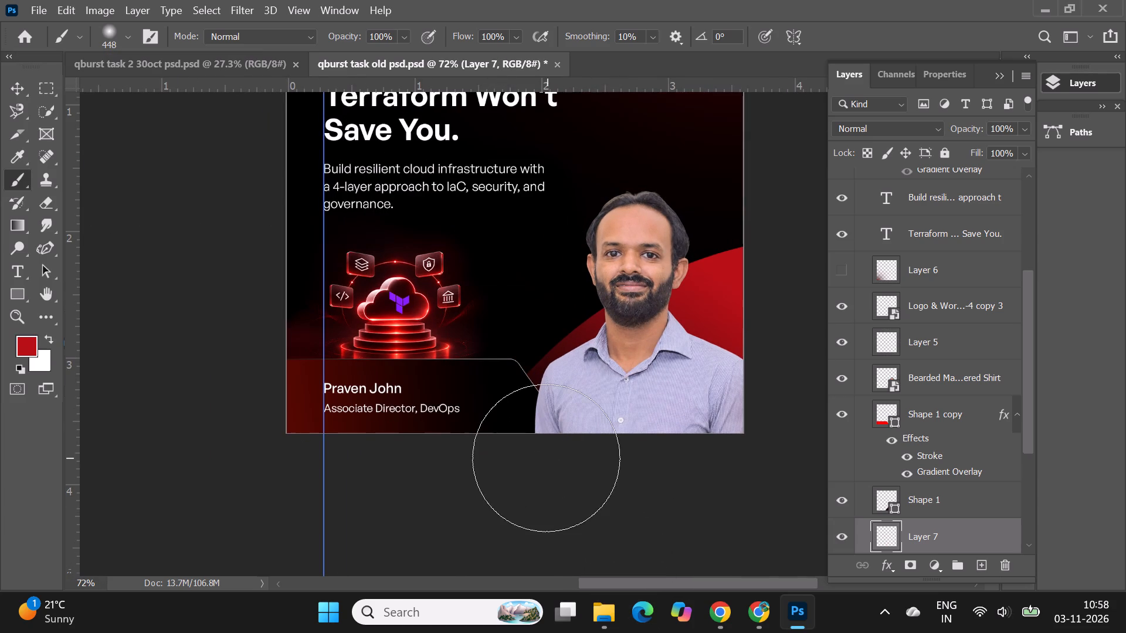
pyautogui.click(494, 413)
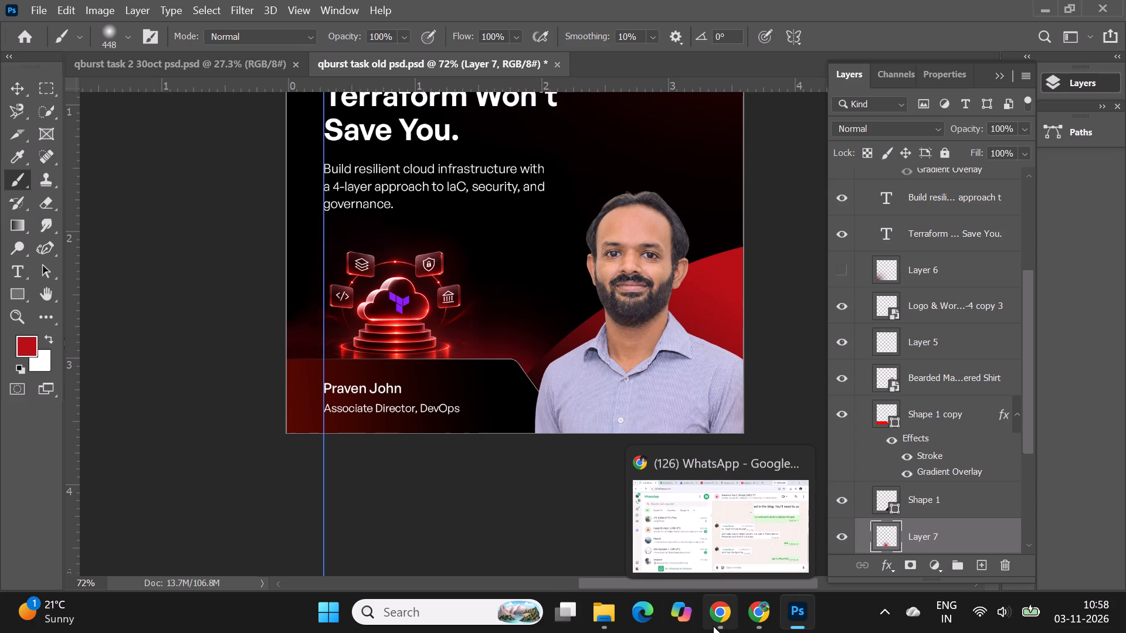
pyautogui.hotkey('ctrl', 'z')
pyautogui.click(507, 430)
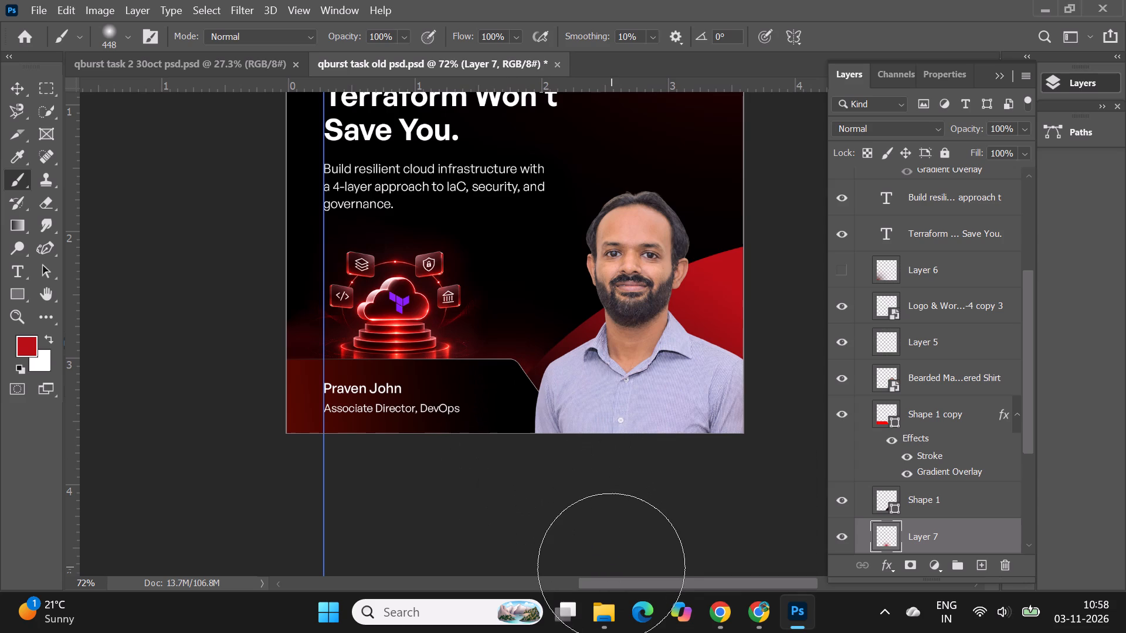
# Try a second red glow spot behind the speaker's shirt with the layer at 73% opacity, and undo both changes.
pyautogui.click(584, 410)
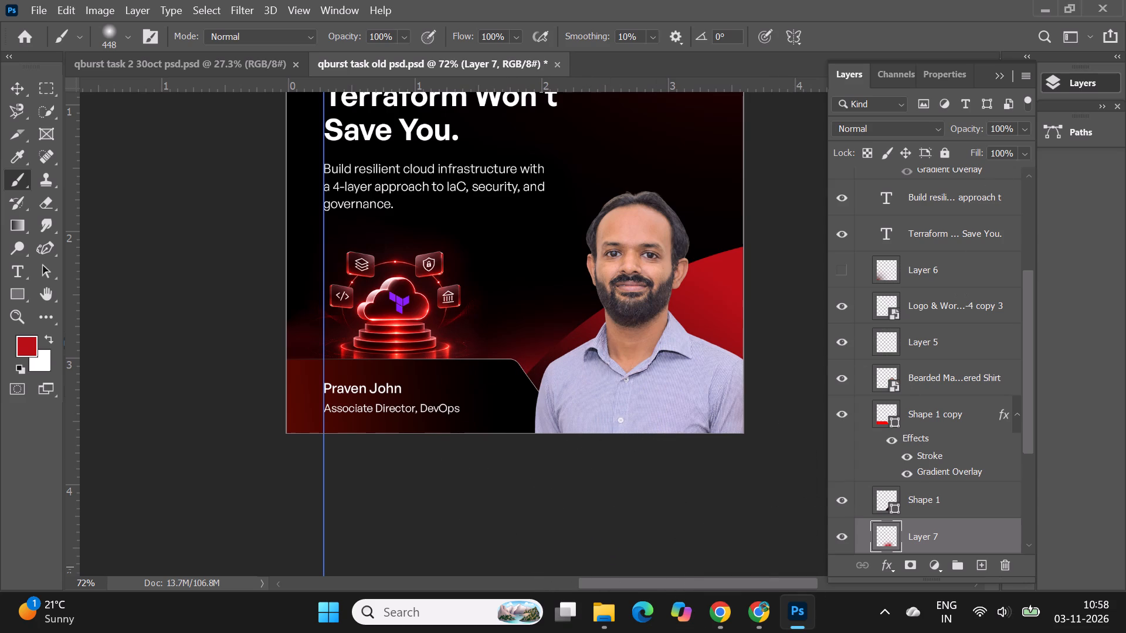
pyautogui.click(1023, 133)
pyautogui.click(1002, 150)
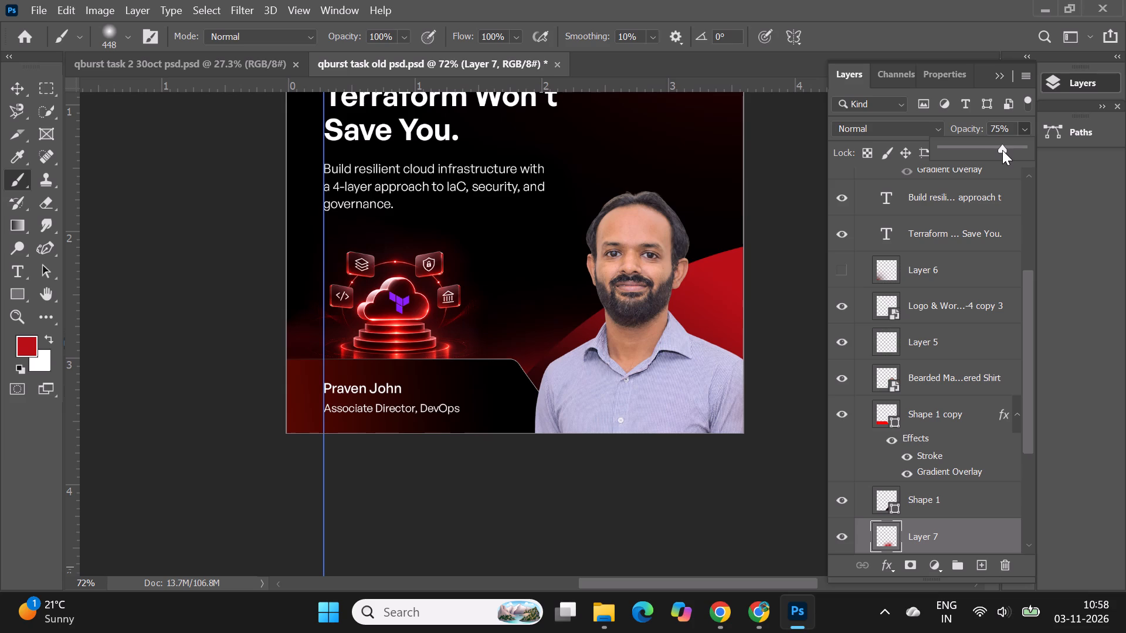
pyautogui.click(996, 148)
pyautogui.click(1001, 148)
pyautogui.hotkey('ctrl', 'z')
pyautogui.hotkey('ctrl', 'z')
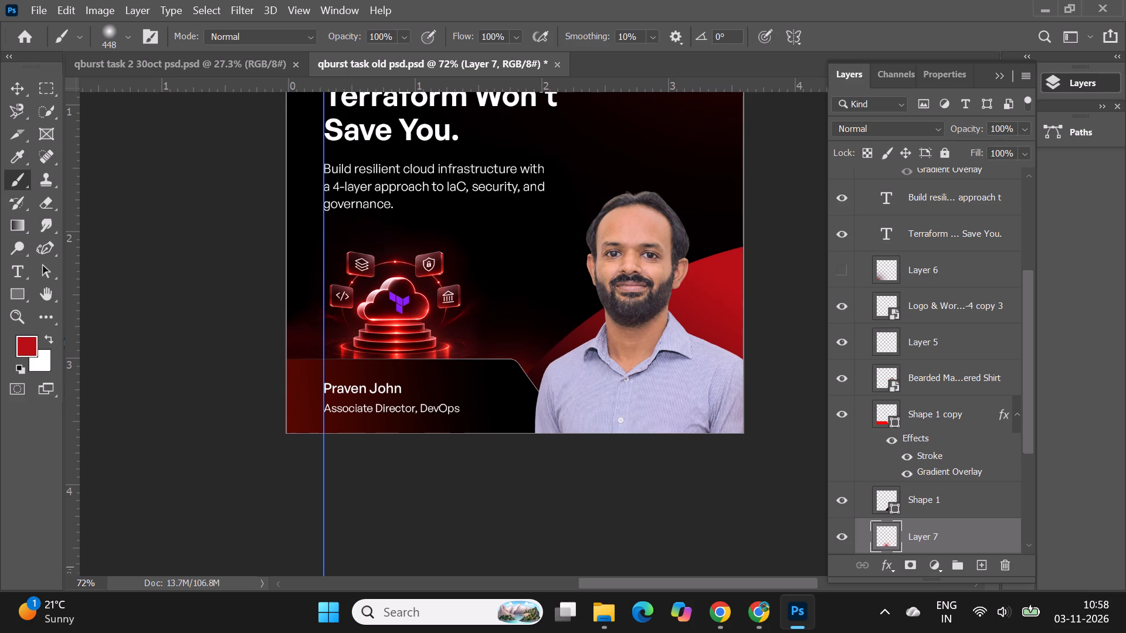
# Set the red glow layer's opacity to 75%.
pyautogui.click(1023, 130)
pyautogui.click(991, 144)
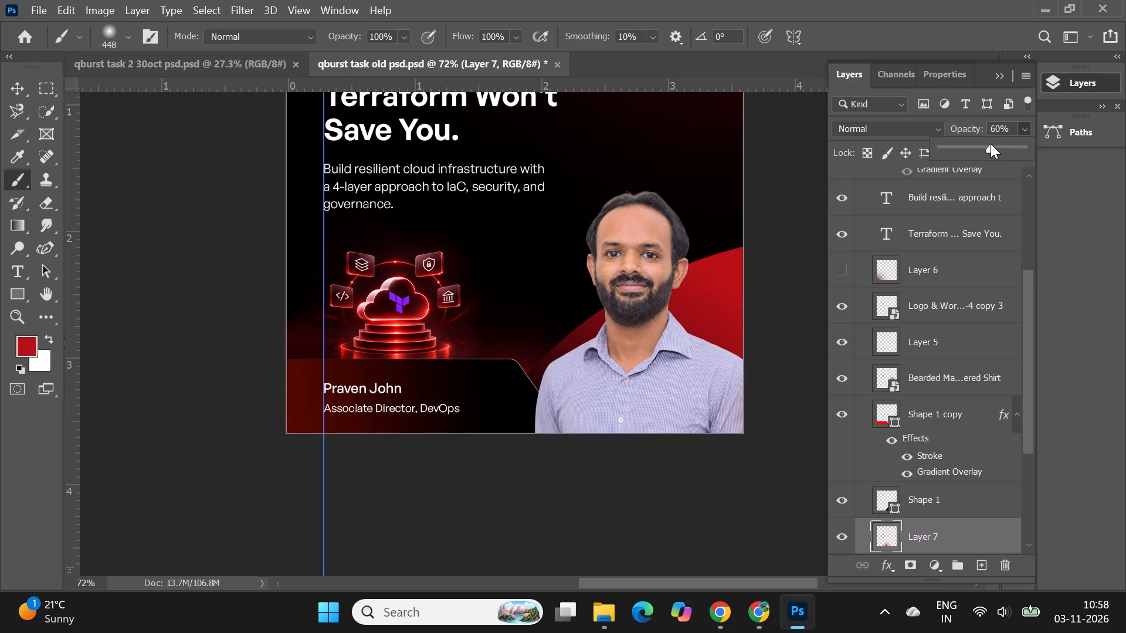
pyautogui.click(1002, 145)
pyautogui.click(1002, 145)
# Enlarge the red glow proportionally up and outward to about 115%, keeping its base on the artboard's bottom edge.
pyautogui.click(14, 87)
pyautogui.hotkey('ctrl', 't')
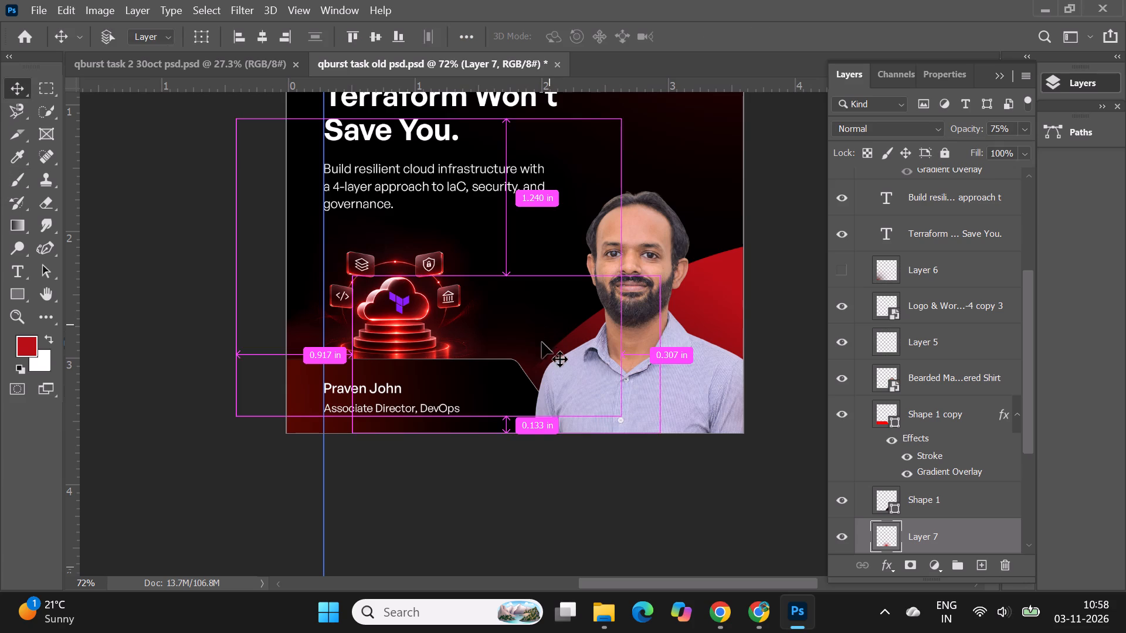
pyautogui.moveTo(511, 273); pyautogui.dragTo(511, 262)
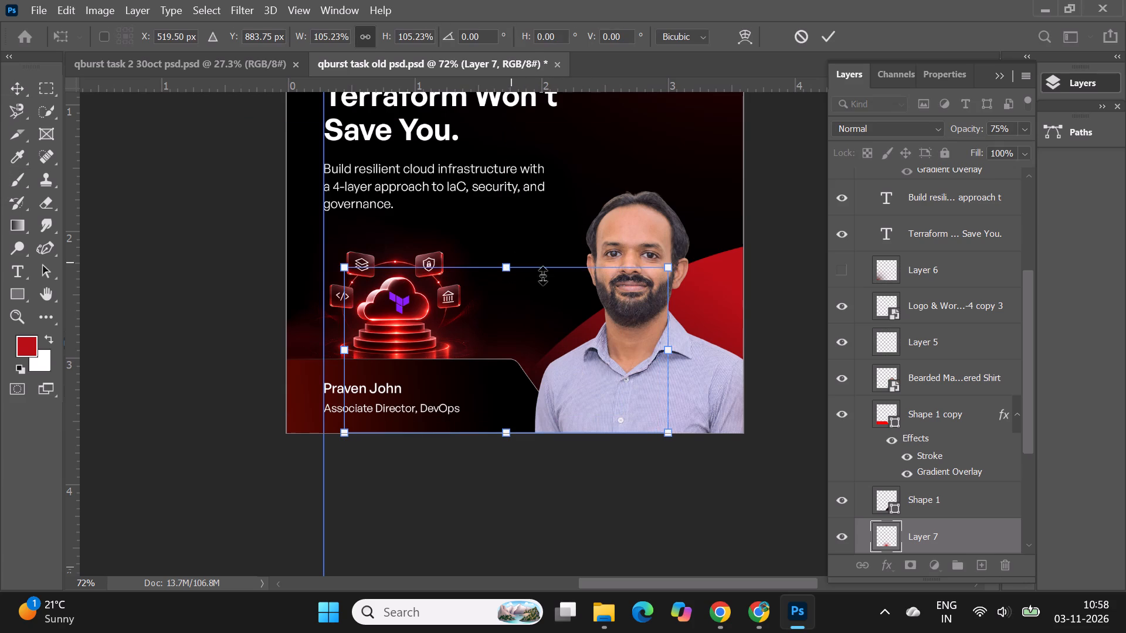
pyautogui.moveTo(666, 267); pyautogui.dragTo(699, 260)
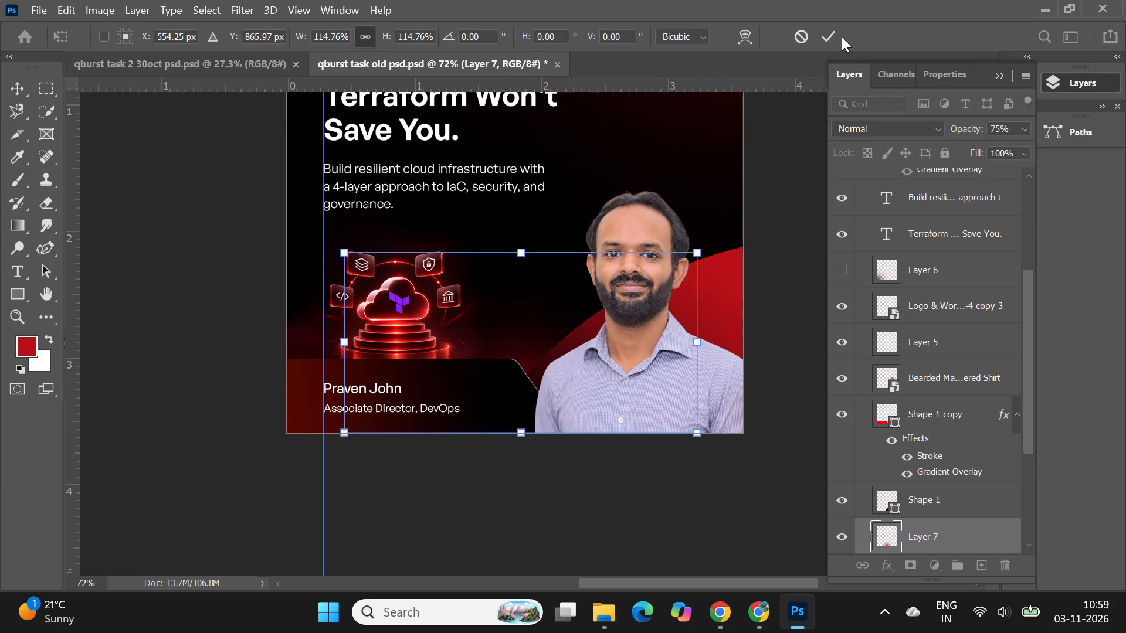
pyautogui.click(836, 33)
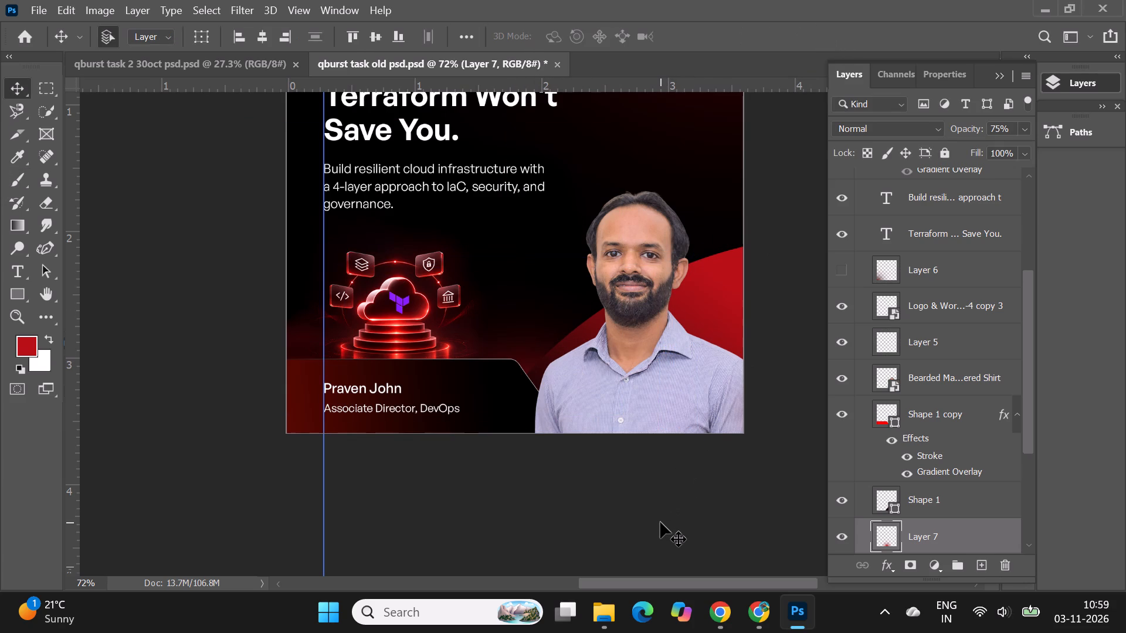
# Move the red glow slightly left and up behind the name panel's slanted end.
pyautogui.click(660, 522)
pyautogui.keyDown('alt'); pyautogui.scroll(2, 494, 410); pyautogui.keyUp('alt')
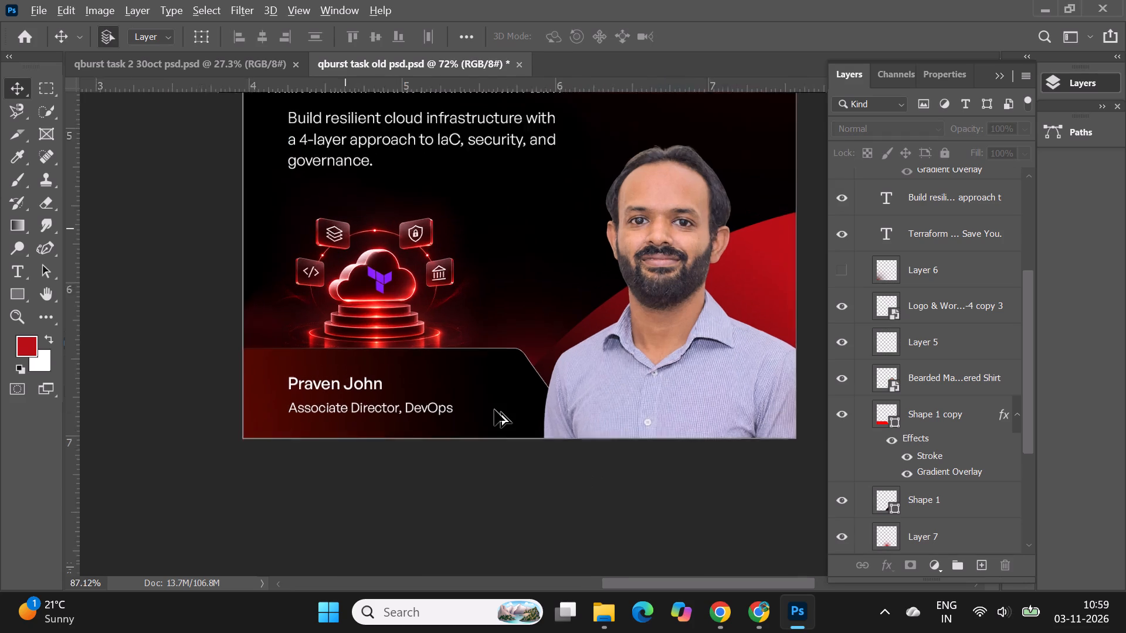
pyautogui.keyDown('alt'); pyautogui.scroll(5, 494, 410); pyautogui.keyUp('alt')
pyautogui.keyDown('alt'); pyautogui.scroll(-6, 524, 467); pyautogui.keyUp('alt')
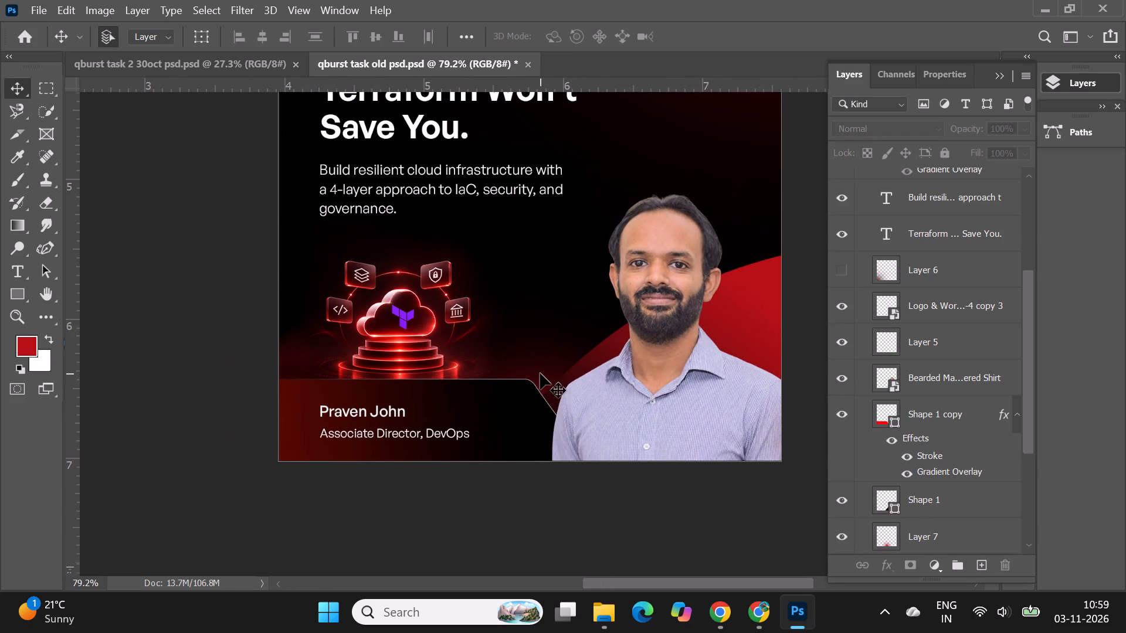
pyautogui.click(540, 373)
pyautogui.moveTo(545, 377); pyautogui.dragTo(530, 385)
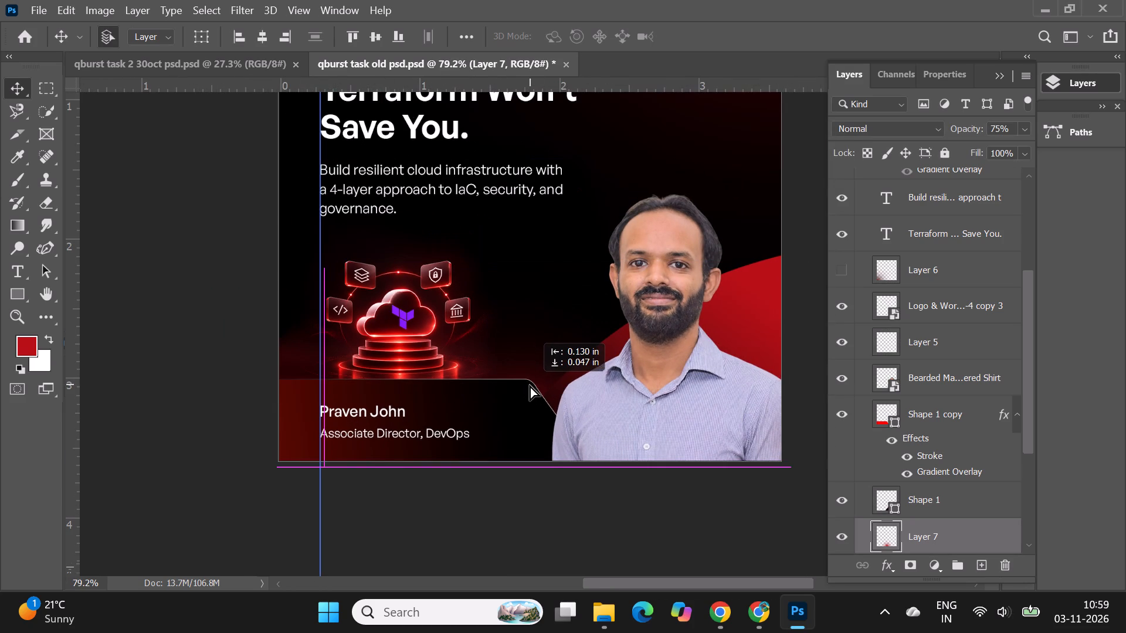
pyautogui.moveTo(530, 385); pyautogui.dragTo(518, 371)
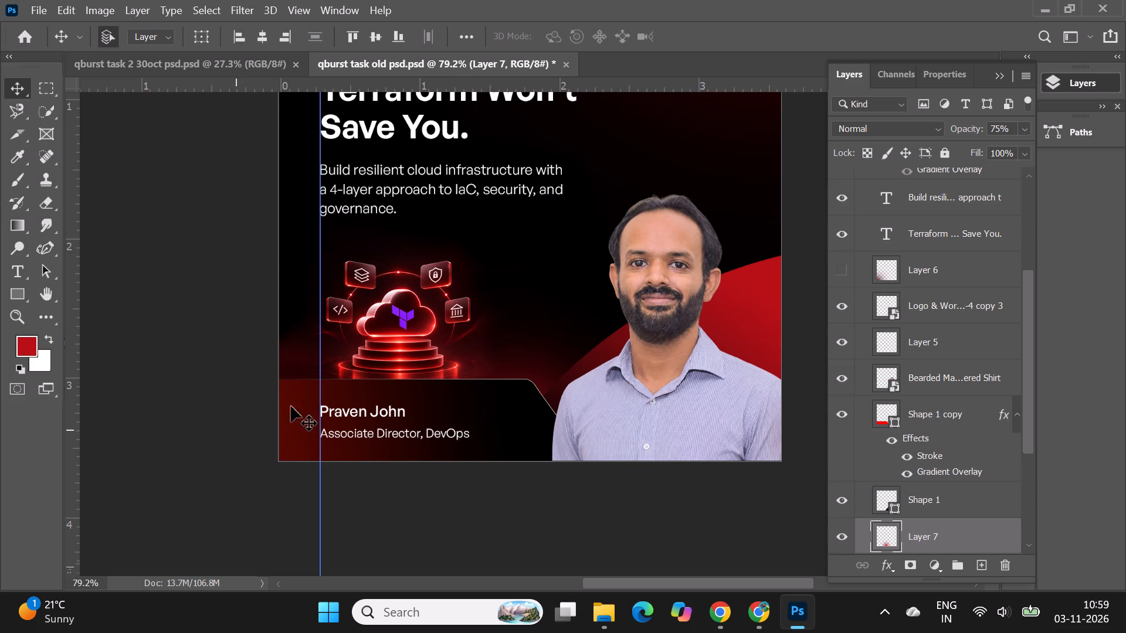
# Set the red glow layer's opacity to 67%.
pyautogui.click(1023, 130)
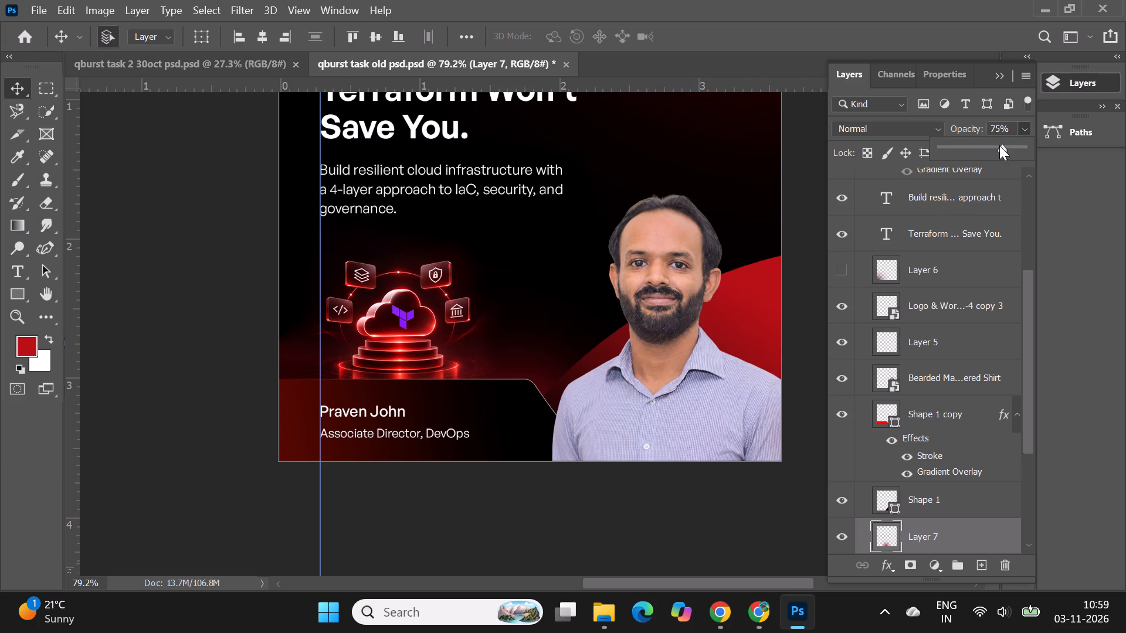
pyautogui.click(996, 148)
pyautogui.click(994, 74)
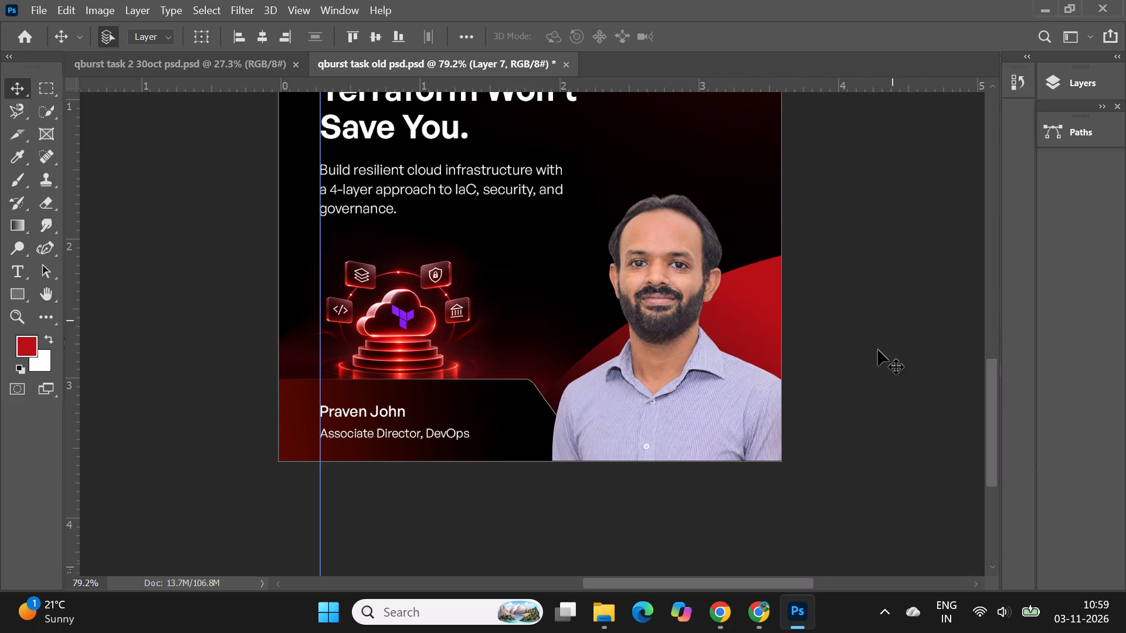
# Examine the whole creative and the blend of the red glow between the cloud illustration and the speaker.
pyautogui.click(878, 350)
pyautogui.keyDown('alt'); pyautogui.scroll(-3, 454, 469); pyautogui.keyUp('alt')
pyautogui.keyDown('alt'); pyautogui.scroll(-1, 781, 397); pyautogui.keyUp('alt')
pyautogui.click(820, 367)
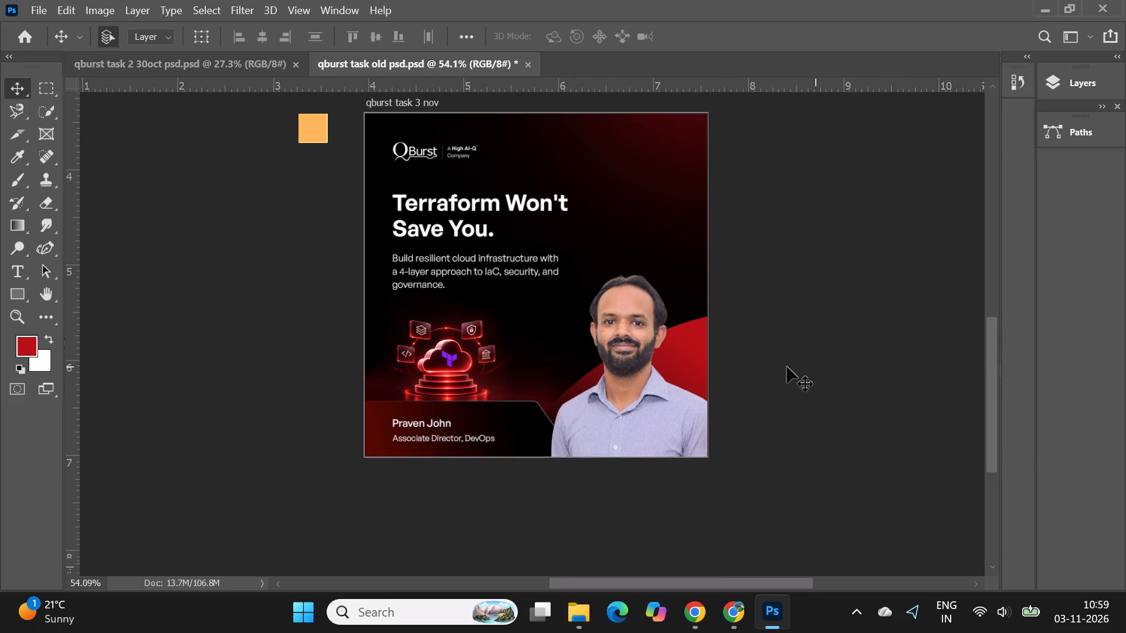
pyautogui.keyDown('alt'); pyautogui.scroll(5, 619, 342); pyautogui.keyUp('alt')
pyautogui.keyDown('alt'); pyautogui.scroll(-4, 570, 310); pyautogui.keyUp('alt')
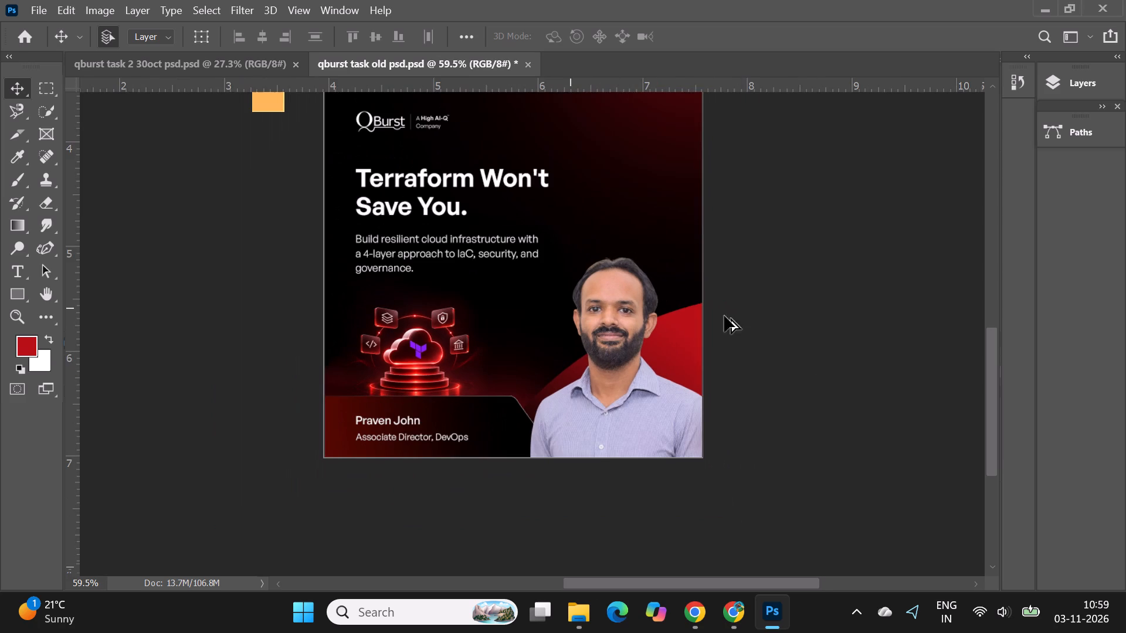
pyautogui.click(813, 339)
pyautogui.scroll(2, 812, 340)
pyautogui.scroll(-1, 801, 345)
pyautogui.click(796, 350)
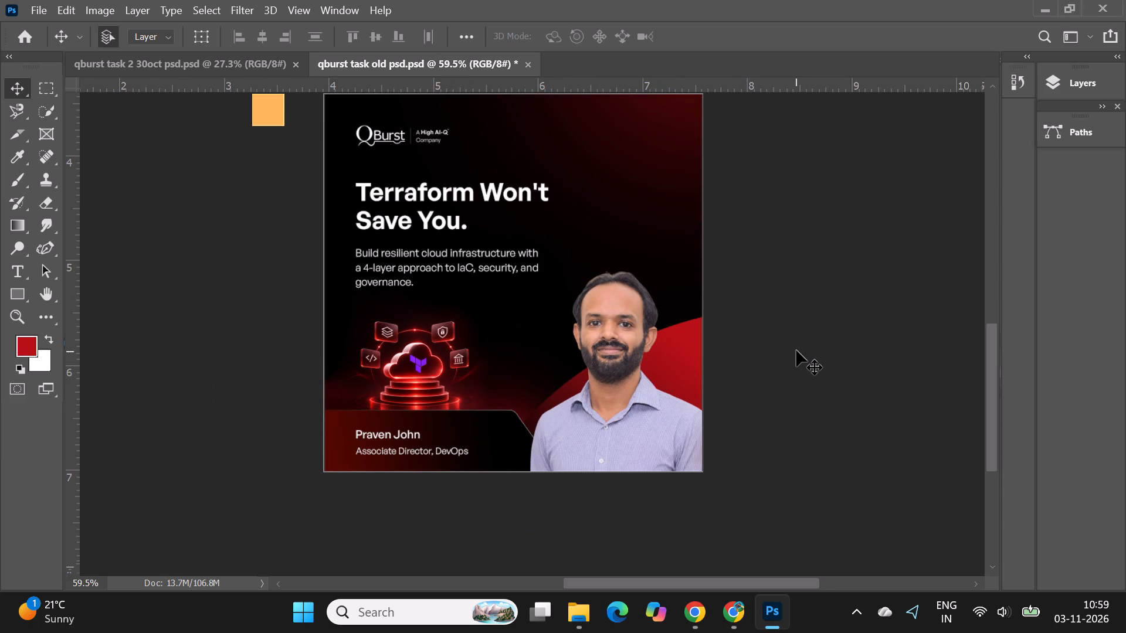
pyautogui.keyDown('alt'); pyautogui.scroll(3, 389, 382); pyautogui.keyUp('alt')
# Shift the cloud illustration slightly left so its code icon lines up with the headline's left margin, keeping its scale at about 100%.
pyautogui.click(419, 359)
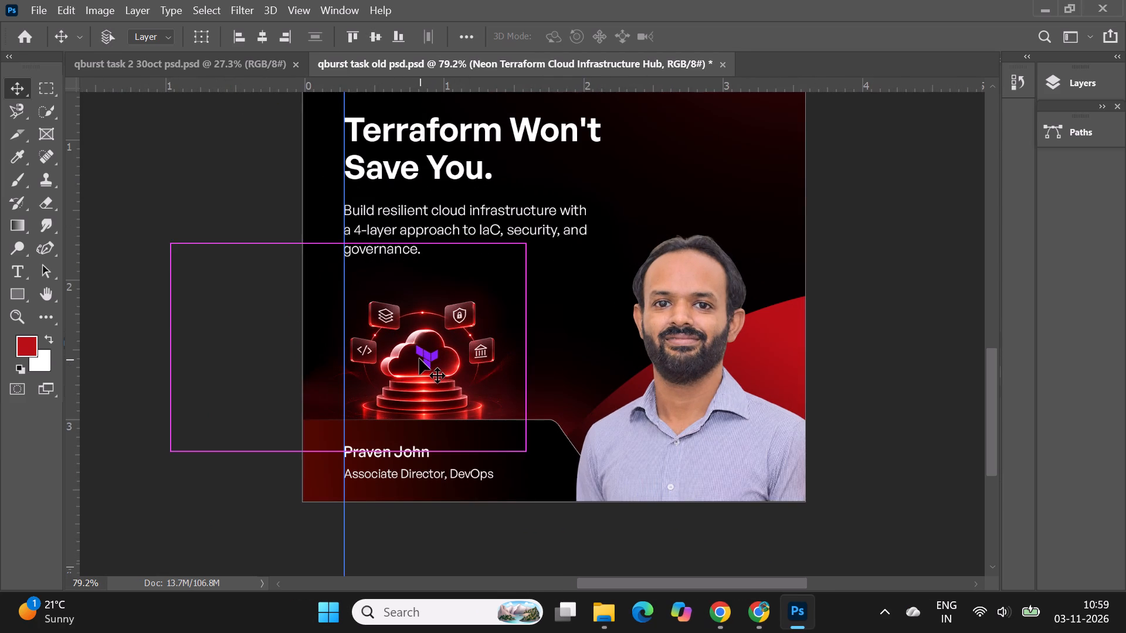
pyautogui.hotkey('ctrl', 't')
pyautogui.keyDown('ctrl'); pyautogui.moveTo(439, 345); pyautogui.dragTo(521, 306); pyautogui.keyUp('ctrl')
pyautogui.hotkey('ctrl', 'z')
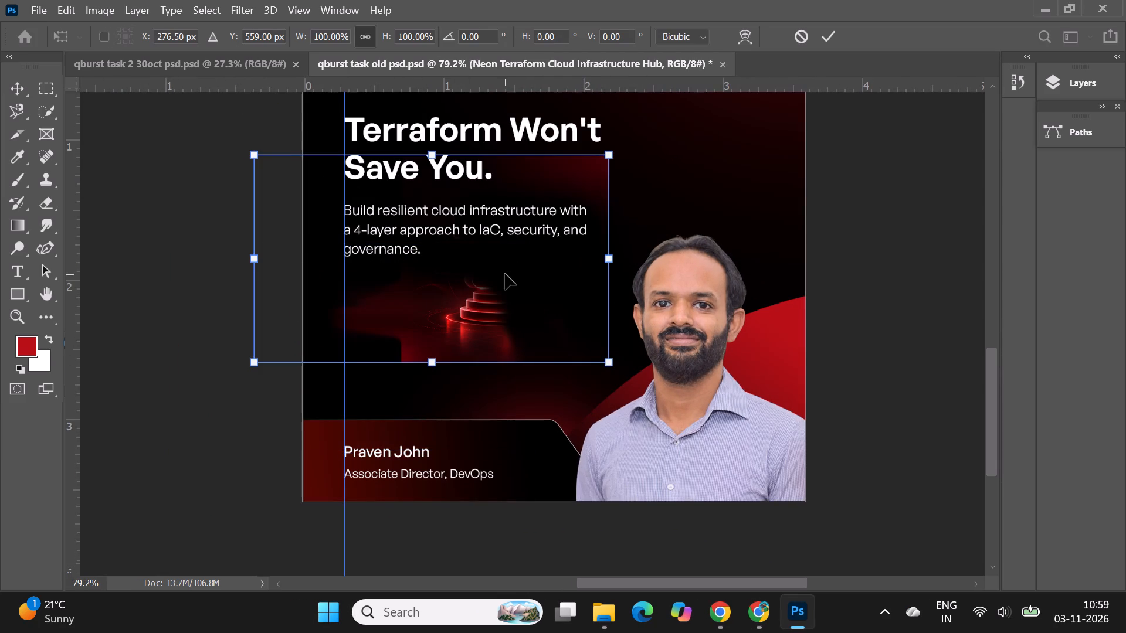
pyautogui.moveTo(526, 245); pyautogui.dragTo(531, 241)
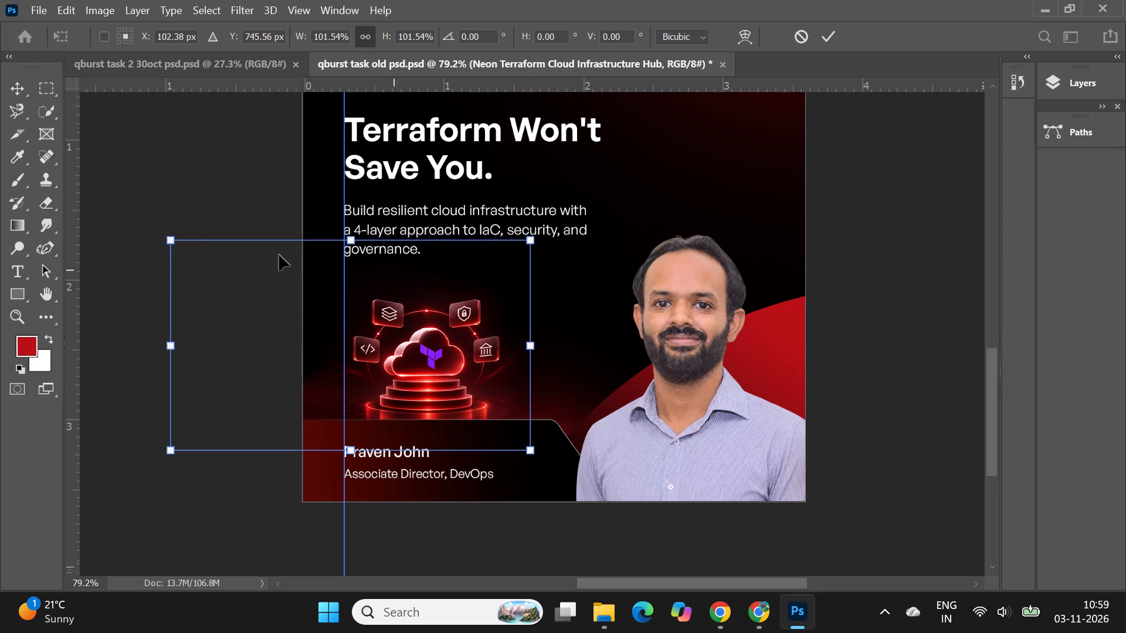
pyautogui.moveTo(172, 233); pyautogui.dragTo(160, 232)
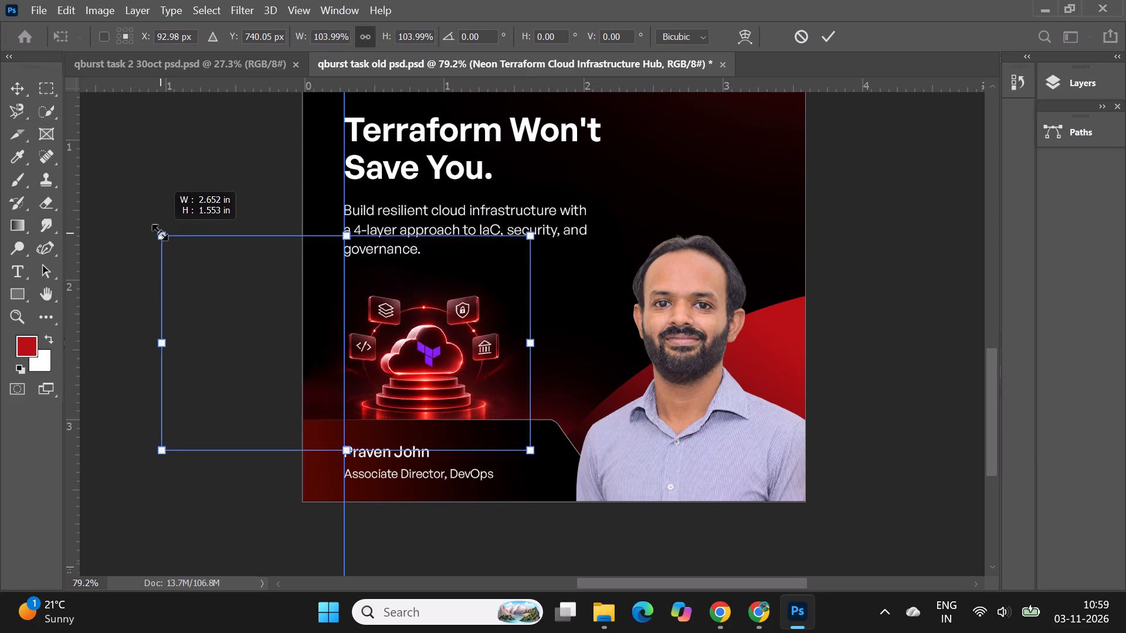
pyautogui.moveTo(160, 232); pyautogui.dragTo(154, 227)
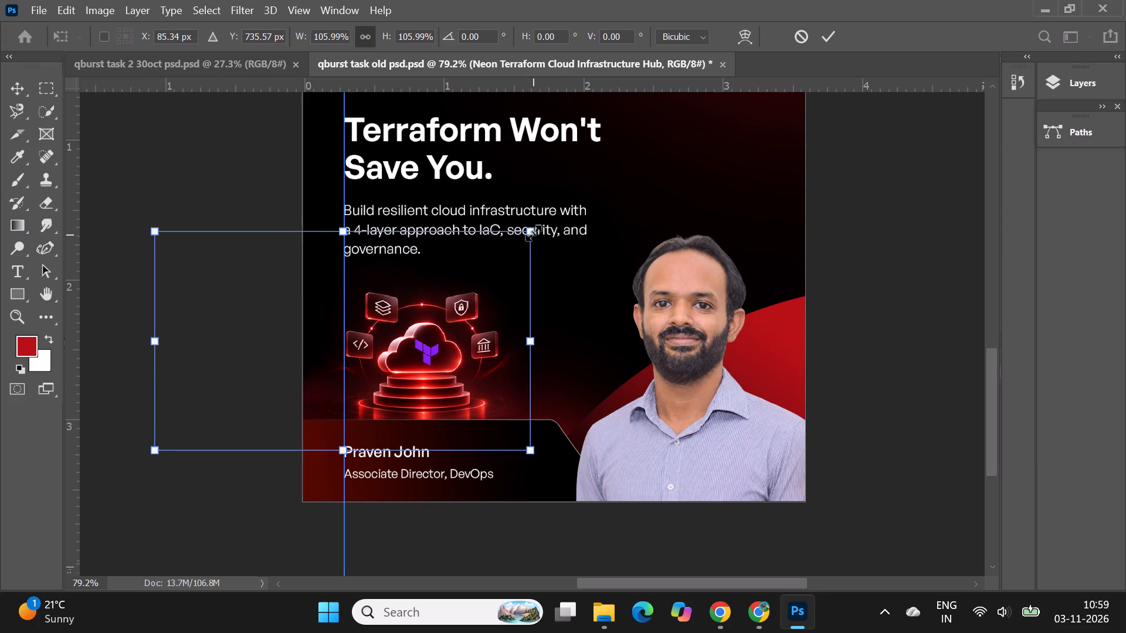
pyautogui.moveTo(533, 233); pyautogui.dragTo(532, 234)
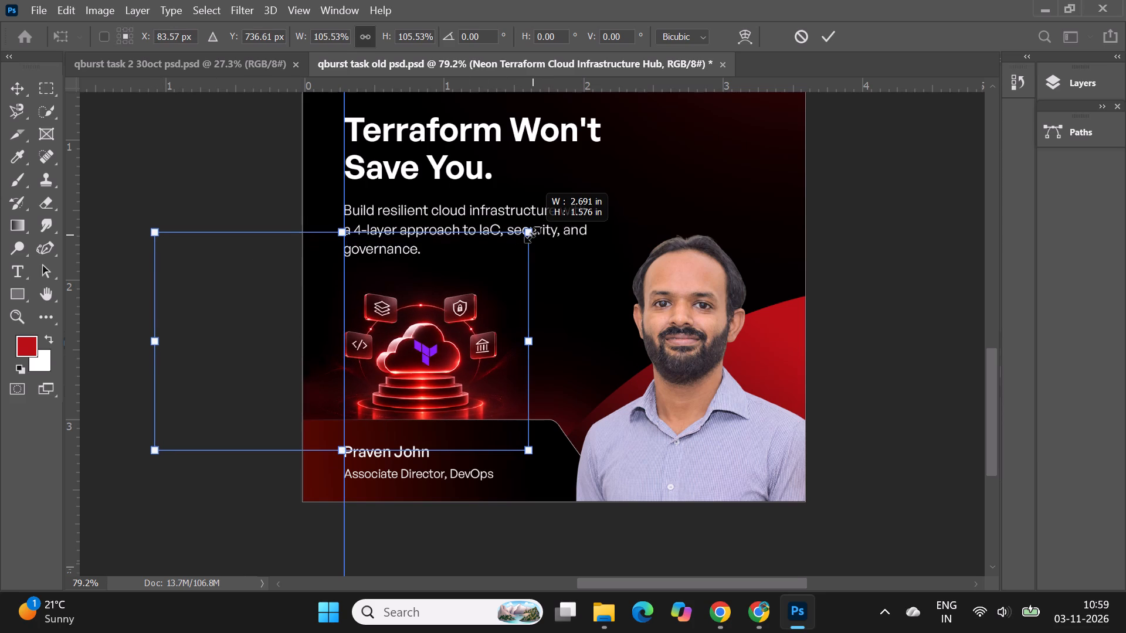
pyautogui.moveTo(532, 234); pyautogui.dragTo(524, 244)
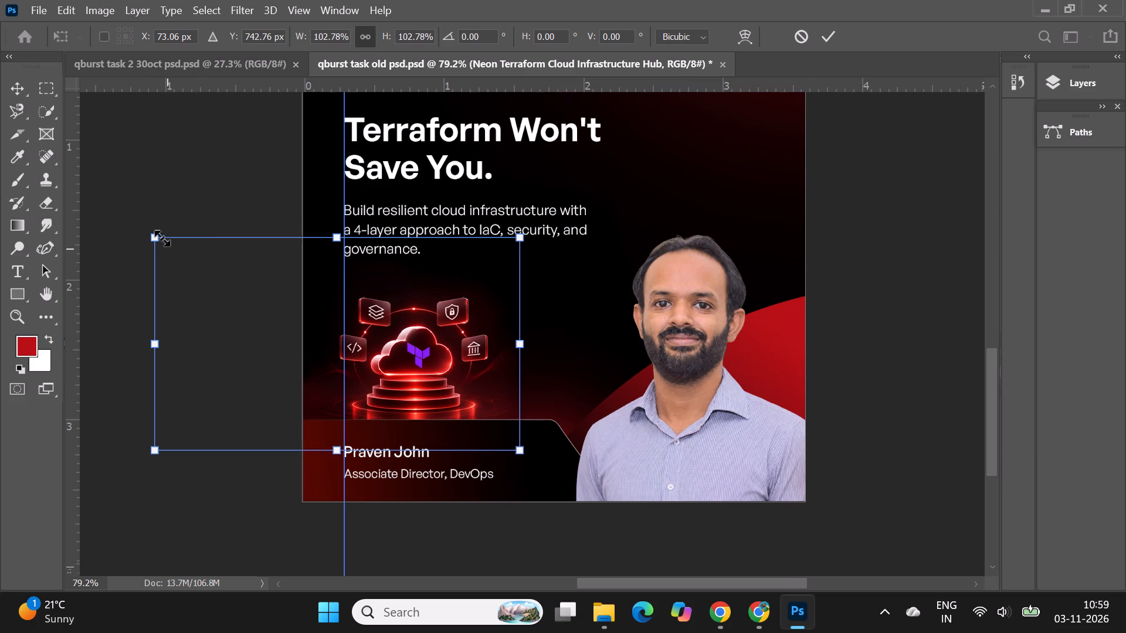
pyautogui.moveTo(157, 237); pyautogui.dragTo(168, 240)
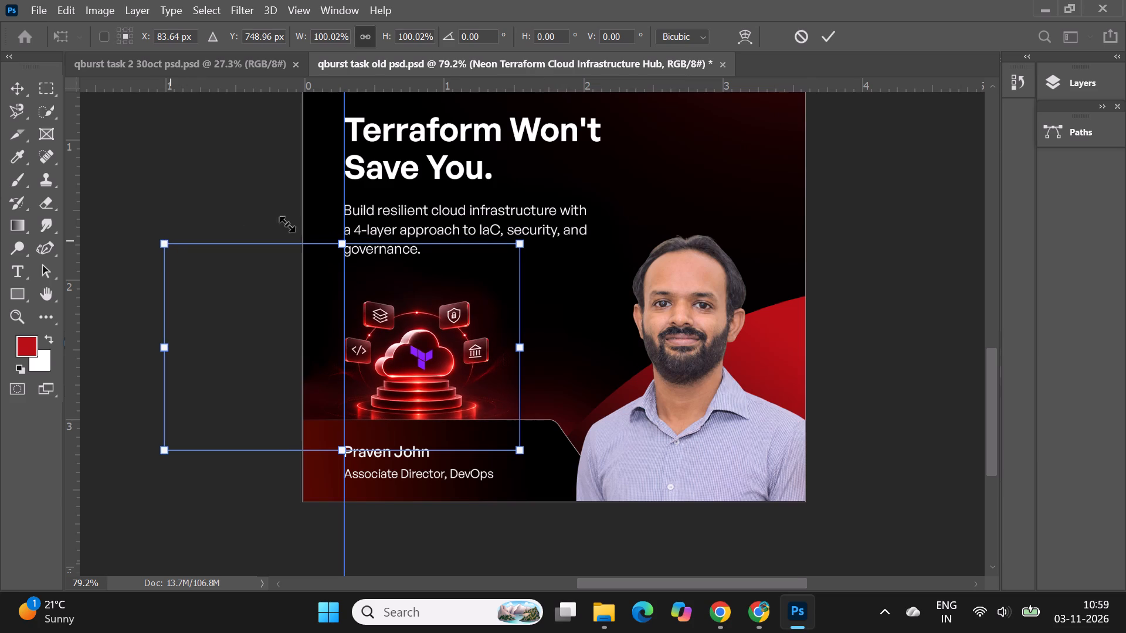
pyautogui.click(822, 36)
pyautogui.click(897, 302)
# Examine the whole creative up close and at full view, checking the cloud illustration's alignment, the red glow and the speaker photo.
pyautogui.keyDown('alt'); pyautogui.scroll(-1, 589, 396); pyautogui.keyUp('alt')
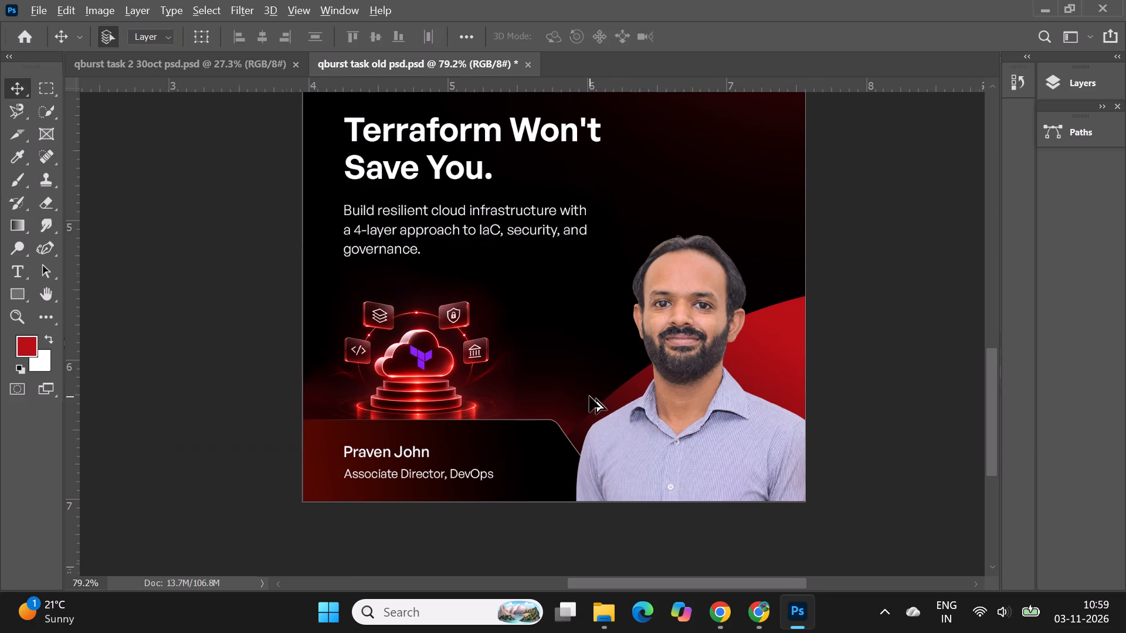
pyautogui.click(175, 399)
pyautogui.keyDown('alt'); pyautogui.scroll(6, 609, 342); pyautogui.keyUp('alt')
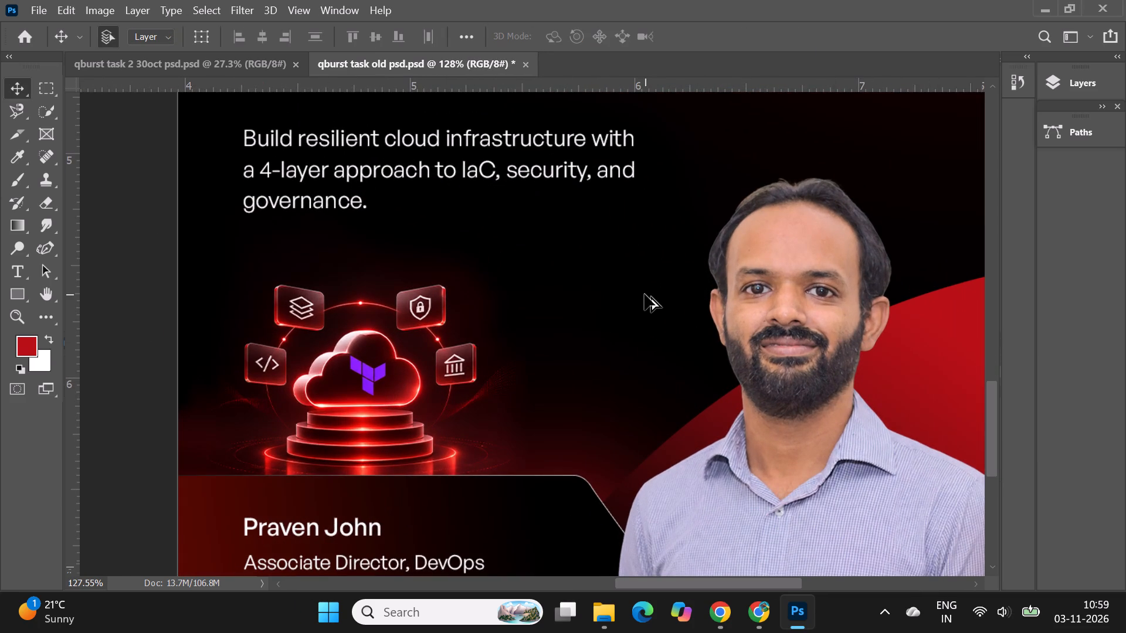
pyautogui.keyDown('alt'); pyautogui.scroll(-4, 639, 297); pyautogui.keyUp('alt')
pyautogui.keyDown('alt'); pyautogui.scroll(-2, 319, 321); pyautogui.keyUp('alt')
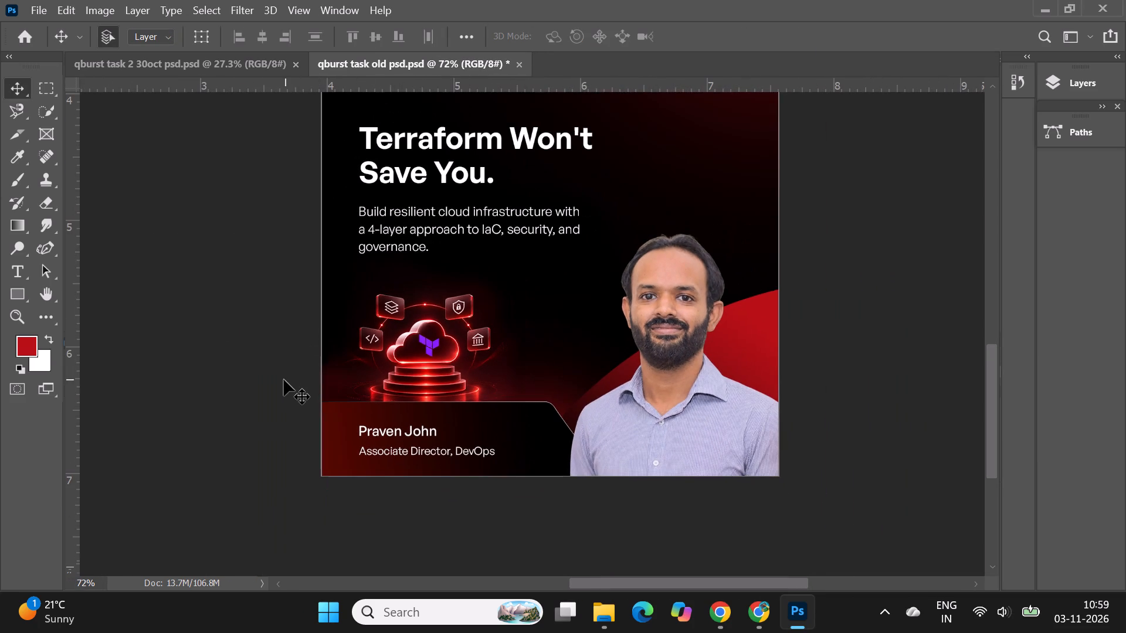
pyautogui.click(284, 380)
pyautogui.keyDown('alt'); pyautogui.scroll(8, 534, 311); pyautogui.keyUp('alt')
pyautogui.keyDown('alt'); pyautogui.scroll(-6, 713, 338); pyautogui.keyUp('alt')
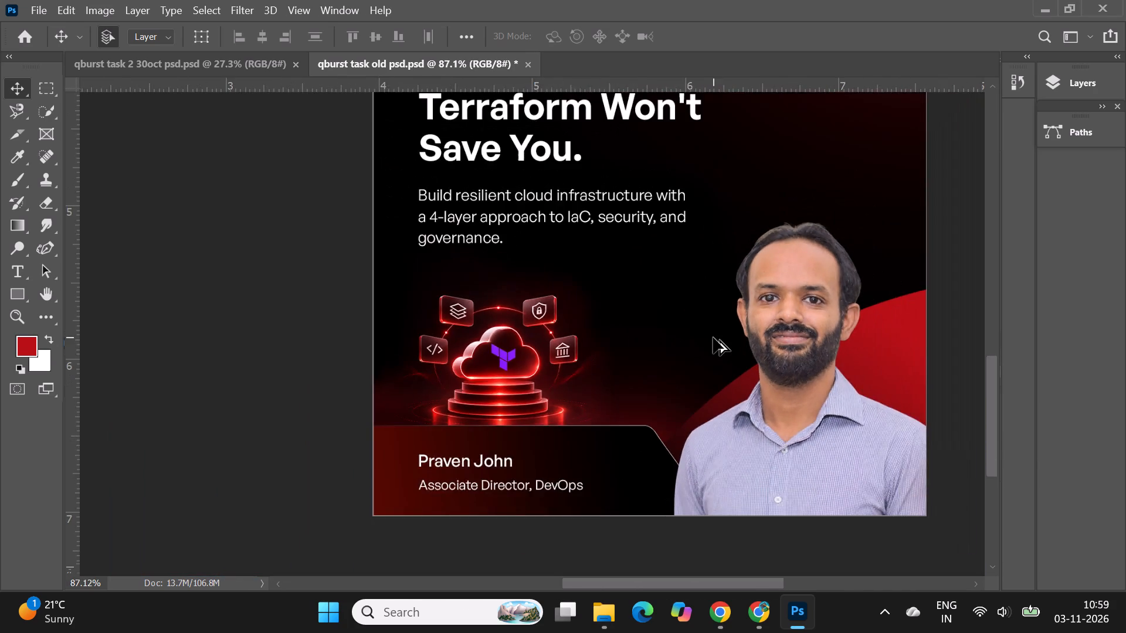
pyautogui.keyDown('alt'); pyautogui.scroll(-5, 713, 338); pyautogui.keyUp('alt')
pyautogui.keyDown('alt'); pyautogui.scroll(-2, 300, 345); pyautogui.keyUp('alt')
pyautogui.click(893, 342)
pyautogui.keyDown('alt'); pyautogui.scroll(2, 876, 330); pyautogui.keyUp('alt')
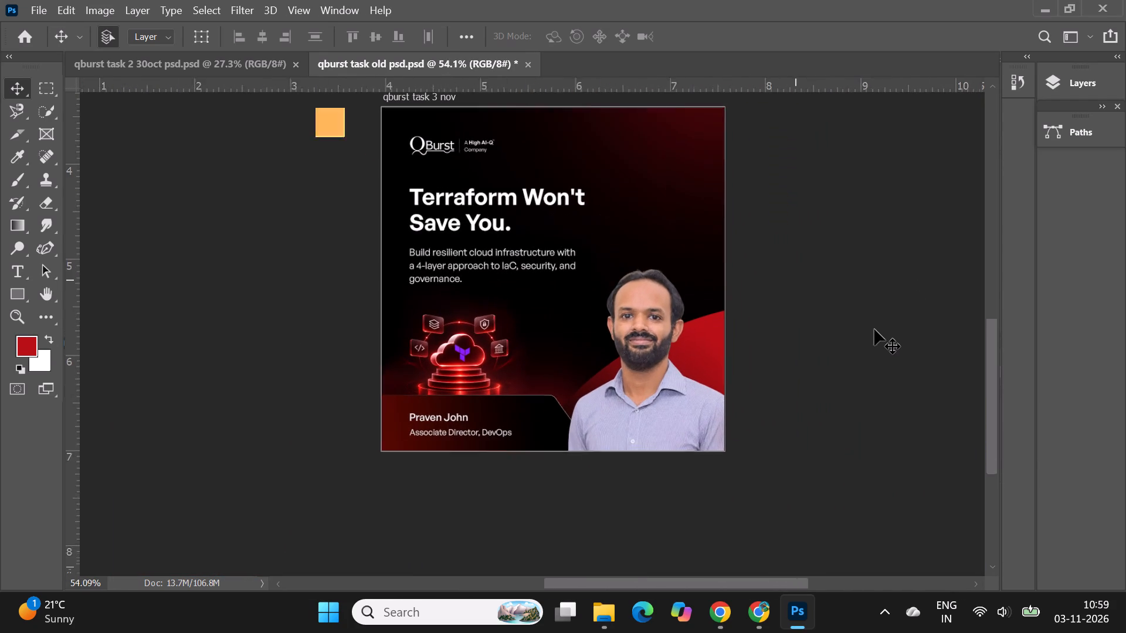
pyautogui.keyDown('alt'); pyautogui.scroll(1, 874, 329); pyautogui.keyUp('alt')
pyautogui.keyDown('alt'); pyautogui.scroll(-1, 655, 446); pyautogui.keyUp('alt')
pyautogui.click(789, 426)
pyautogui.keyDown('alt'); pyautogui.scroll(5, 557, 382); pyautogui.keyUp('alt')
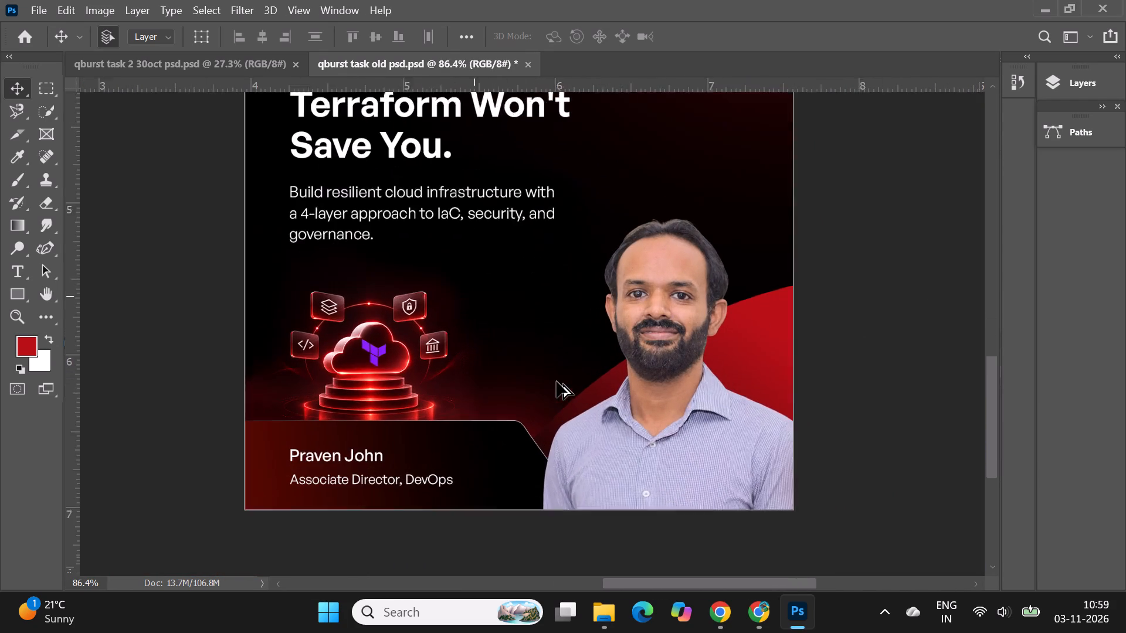
pyautogui.keyDown('alt'); pyautogui.scroll(1, 557, 382); pyautogui.keyUp('alt')
pyautogui.keyDown('alt'); pyautogui.scroll(-4, 643, 375); pyautogui.keyUp('alt')
pyautogui.scroll(2, 882, 410)
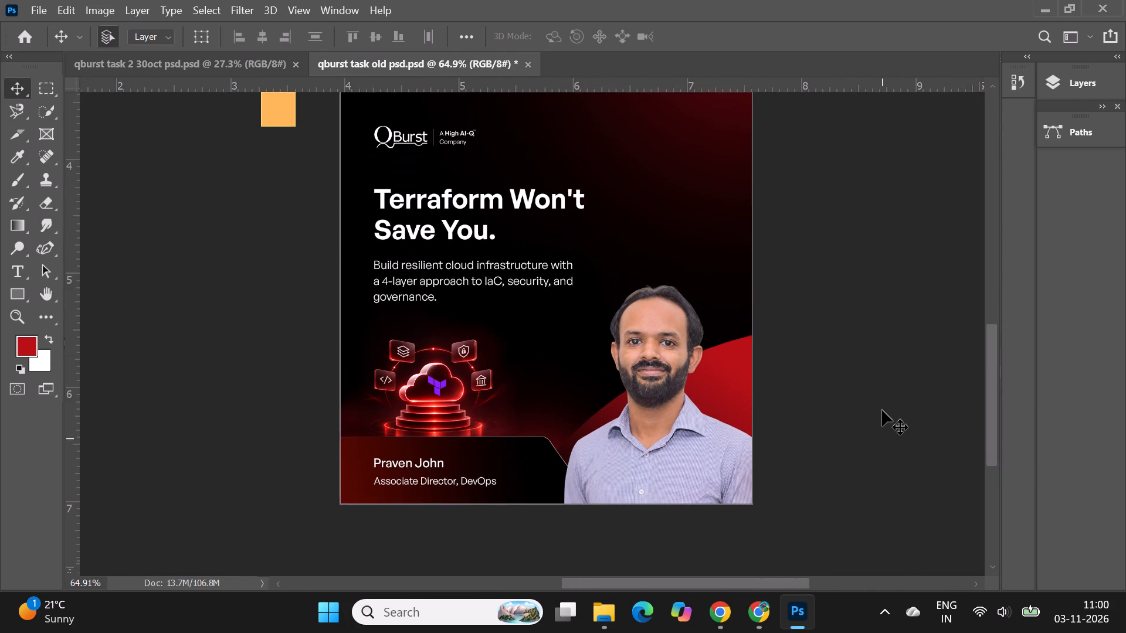
pyautogui.scroll(2, 882, 410)
pyautogui.keyDown('alt'); pyautogui.scroll(-1, 554, 264); pyautogui.keyUp('alt')
pyautogui.click(864, 373)
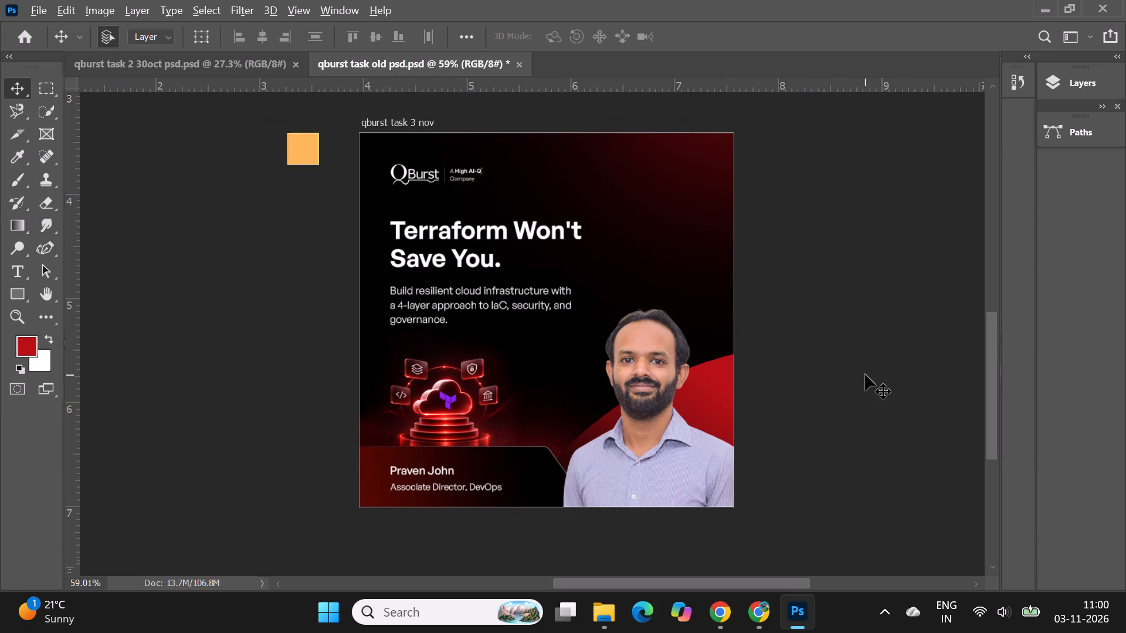
pyautogui.keyDown('alt'); pyautogui.scroll(3, 865, 375); pyautogui.keyUp('alt')
pyautogui.keyDown('alt'); pyautogui.scroll(-3, 627, 235); pyautogui.keyUp('alt')
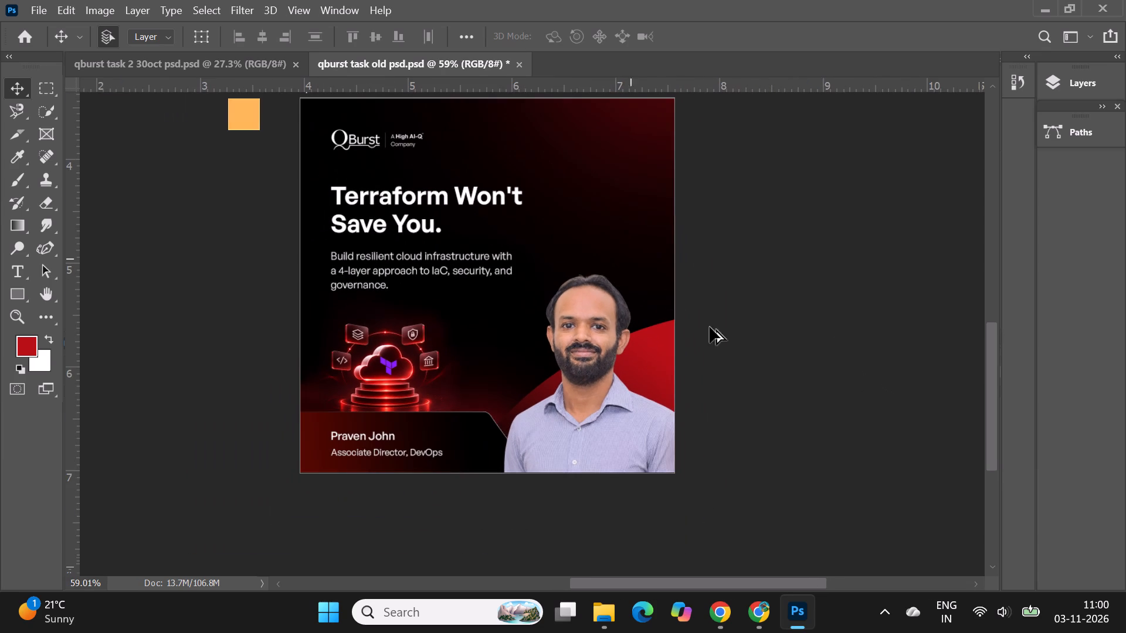
pyautogui.click(761, 384)
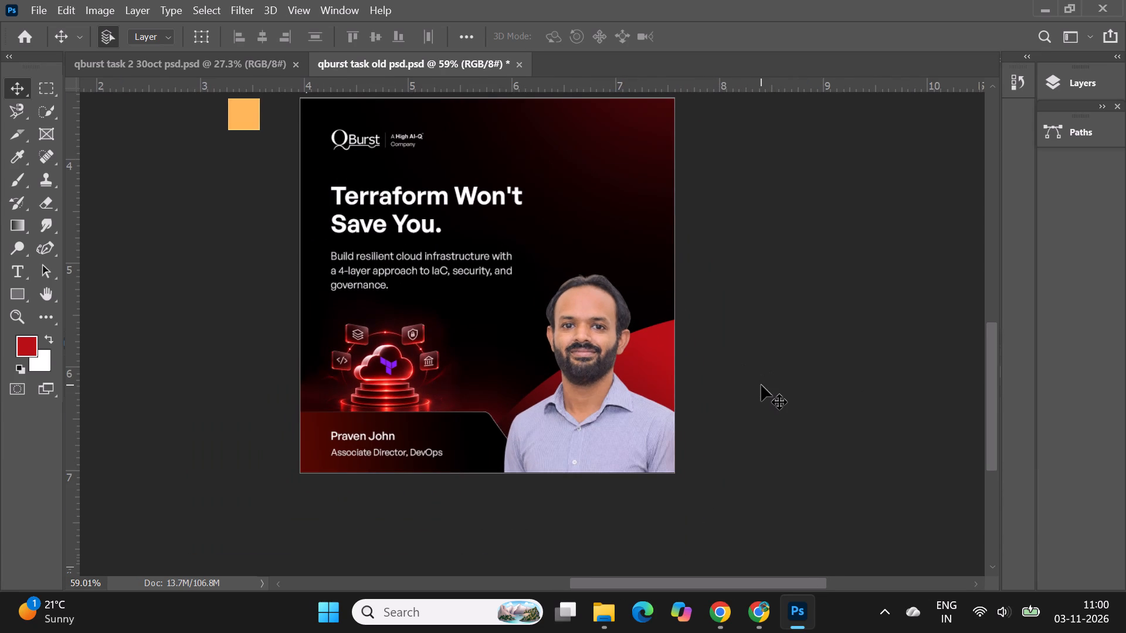
pyautogui.click(761, 385)
pyautogui.scroll(3, 761, 385)
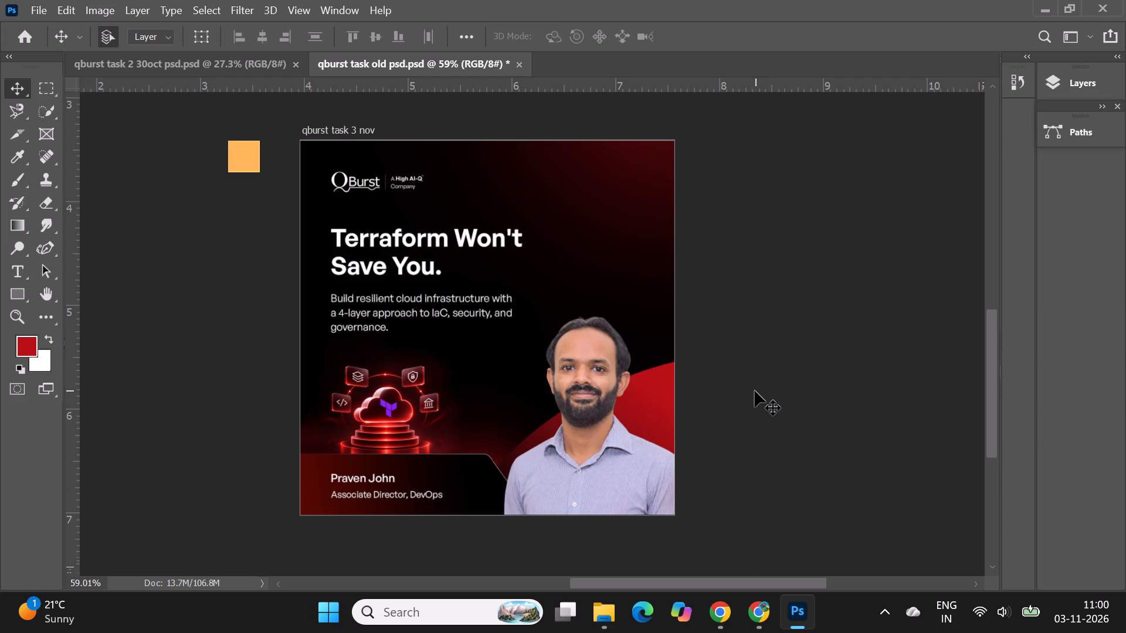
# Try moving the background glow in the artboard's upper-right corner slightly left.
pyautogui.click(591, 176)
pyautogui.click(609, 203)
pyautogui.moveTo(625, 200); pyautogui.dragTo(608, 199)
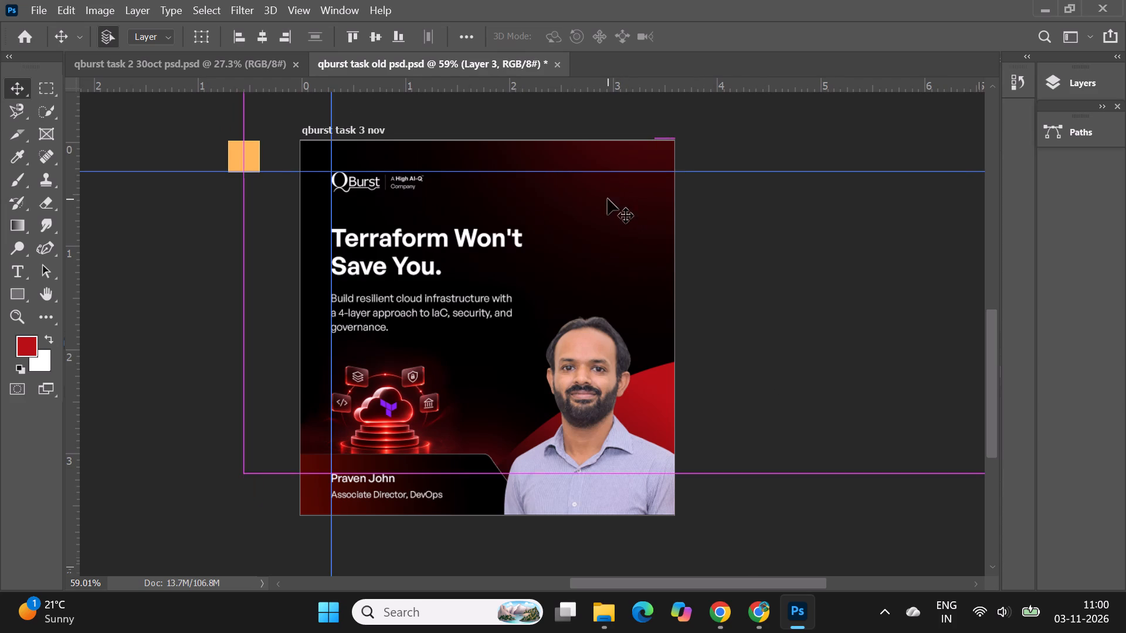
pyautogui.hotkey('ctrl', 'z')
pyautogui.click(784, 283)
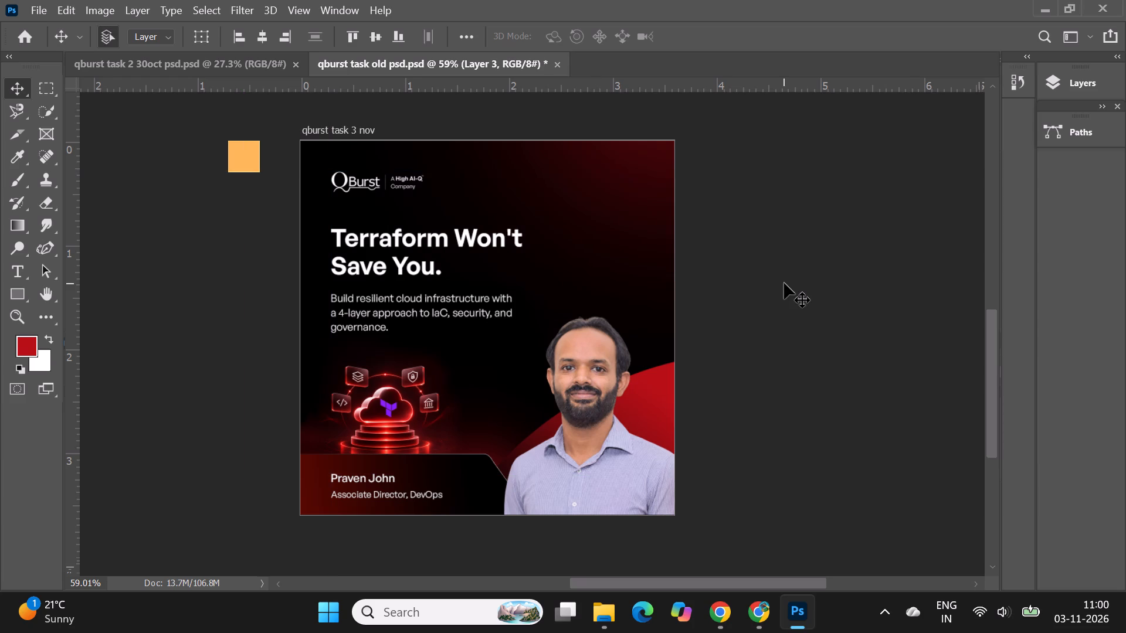
# Remove the horizontal guide at the logo's top and move the vertical margin guide just outside the artboard's left edge.
pyautogui.click(620, 154)
pyautogui.moveTo(704, 171); pyautogui.dragTo(696, 38)
pyautogui.moveTo(331, 100); pyautogui.dragTo(289, 106)
pyautogui.click(765, 223)
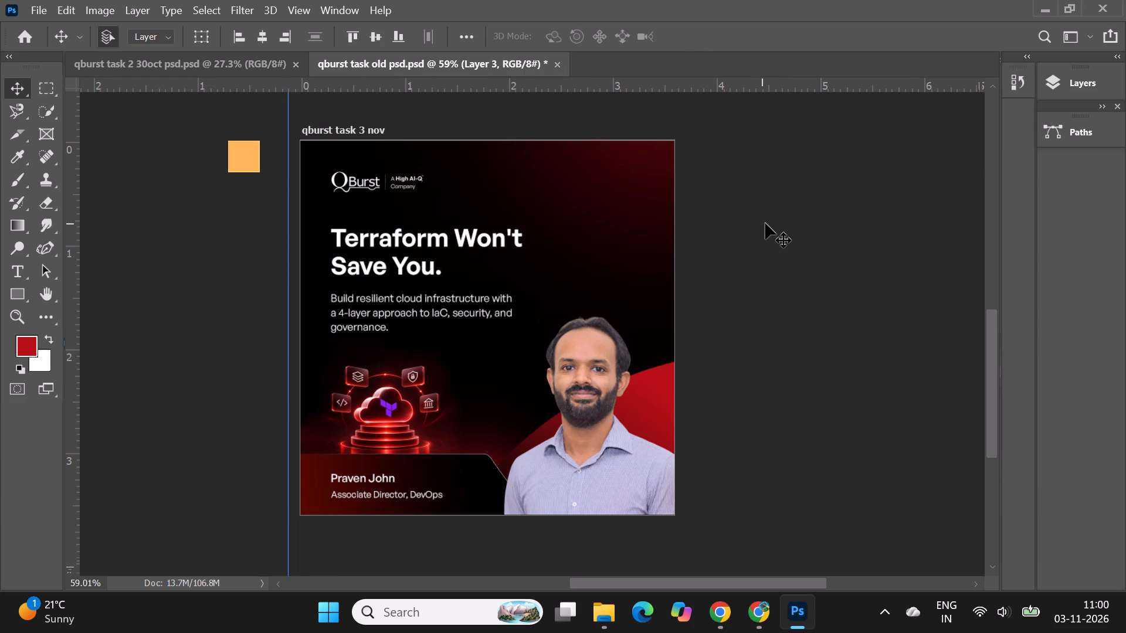
# Shift the background glow in the artboard's upper-right corner slightly up and to the right.
pyautogui.click(653, 190)
pyautogui.moveTo(639, 173); pyautogui.dragTo(642, 161)
pyautogui.moveTo(647, 163); pyautogui.dragTo(654, 163)
pyautogui.click(792, 288)
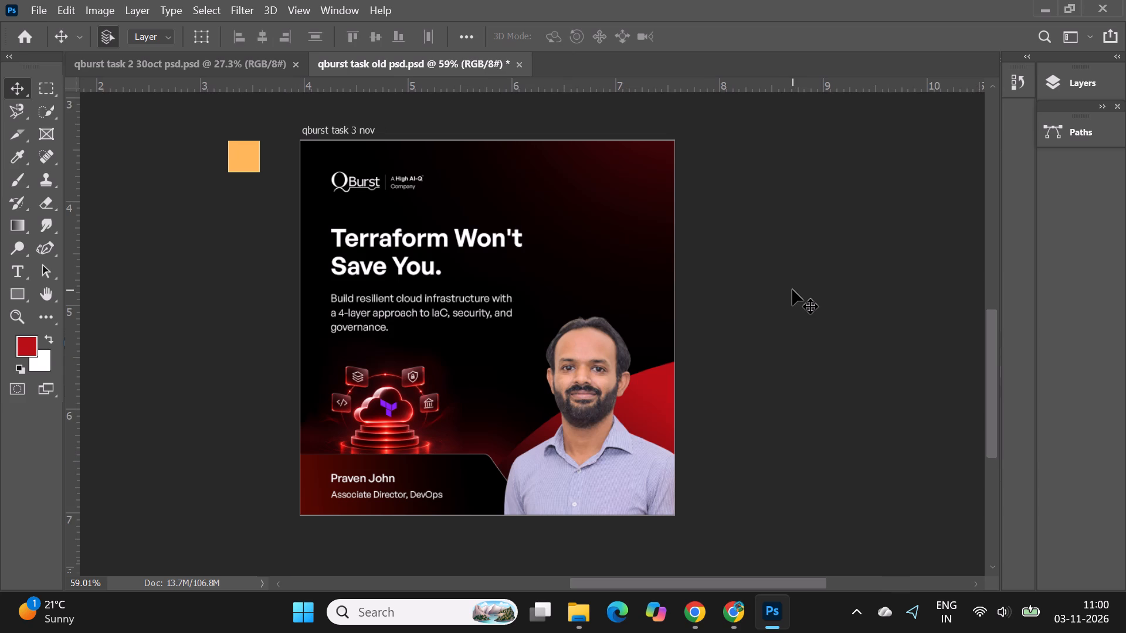
pyautogui.scroll(-1, 792, 290)
pyautogui.click(792, 290)
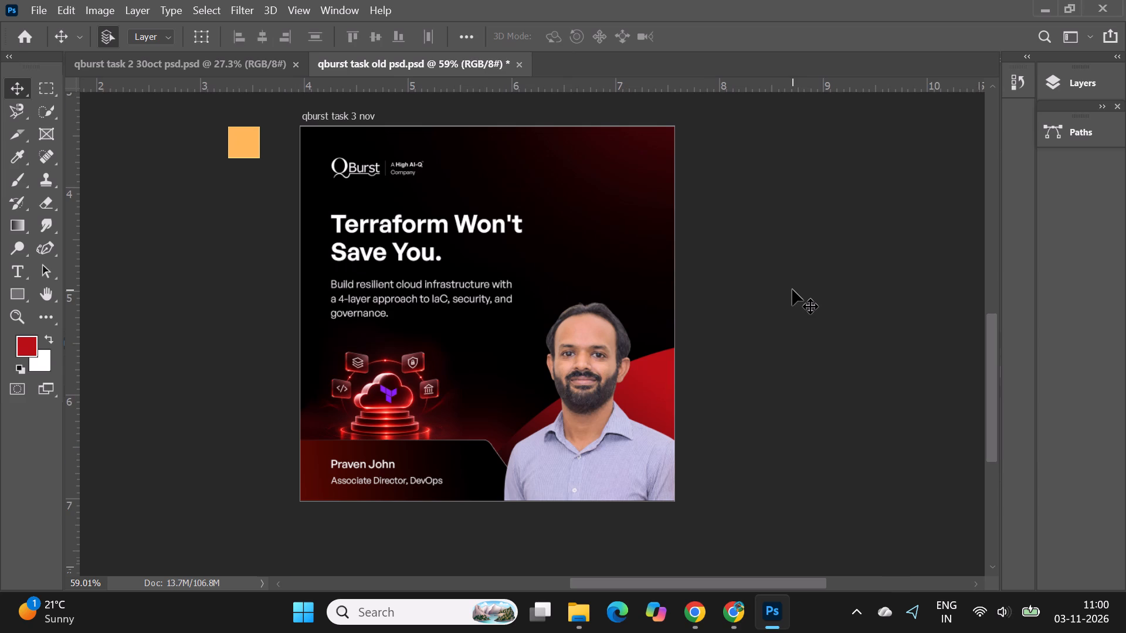
# Rasterize the speaker photo's smart object so it can be retouched with the Blur tool.
pyautogui.rightClick(603, 337)
pyautogui.click(642, 359)
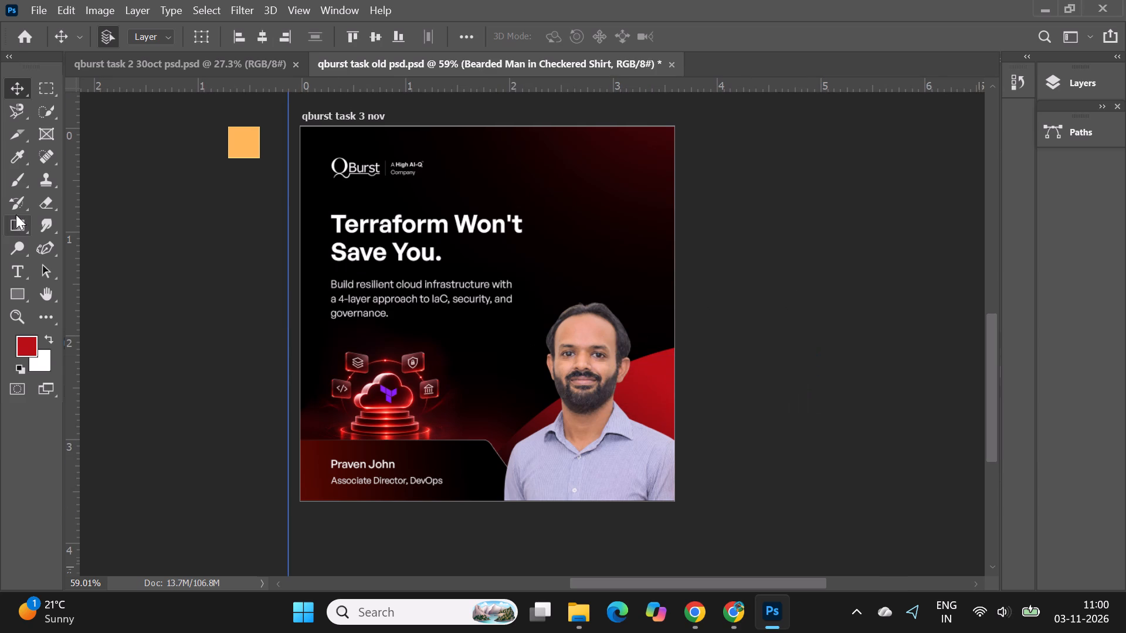
pyautogui.rightClick(38, 222)
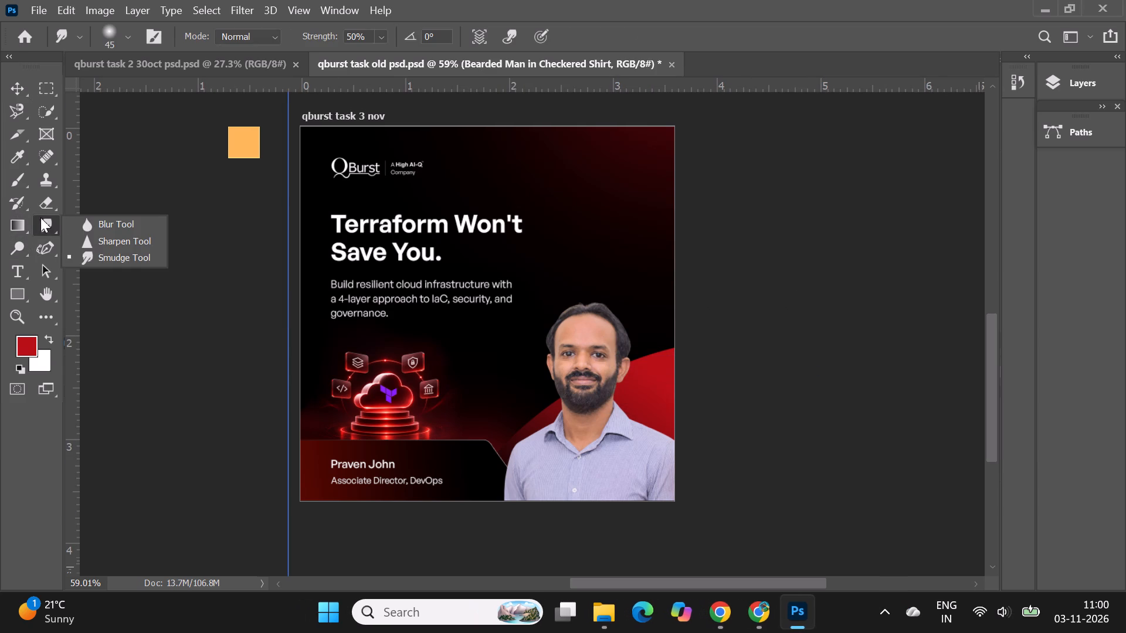
pyautogui.click(105, 217)
pyautogui.click(567, 424)
pyautogui.click(584, 266)
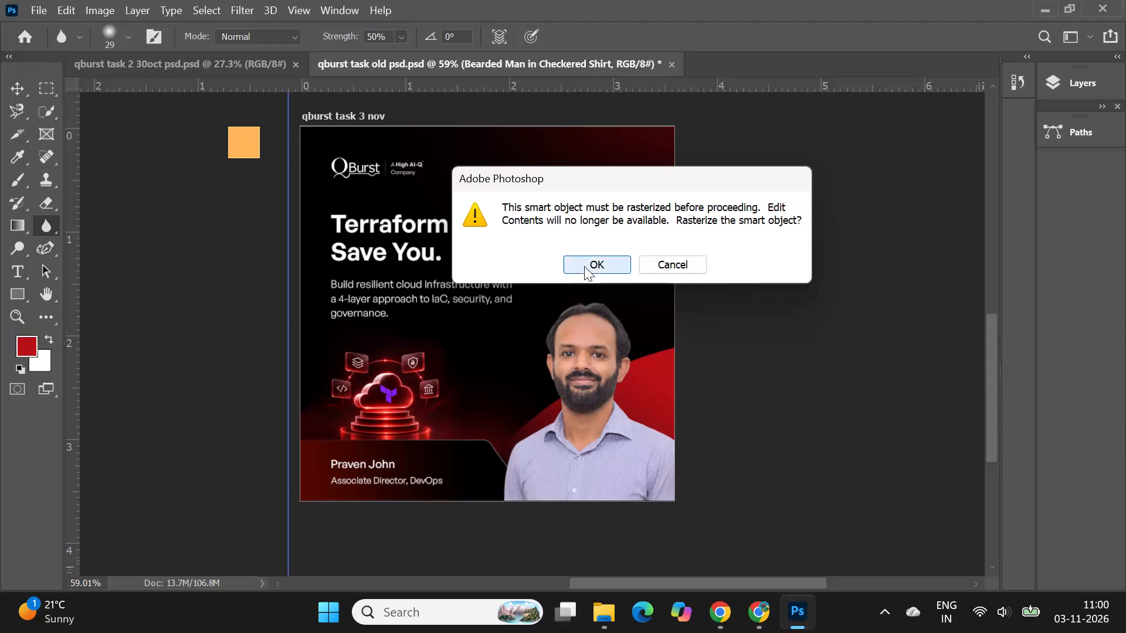
# Set the Blur brush size to 14 px and soften the speaker cutout's edge along the left sleeve and shoulder.
pyautogui.keyDown('alt'); pyautogui.scroll(4, 545, 465); pyautogui.keyUp('alt')
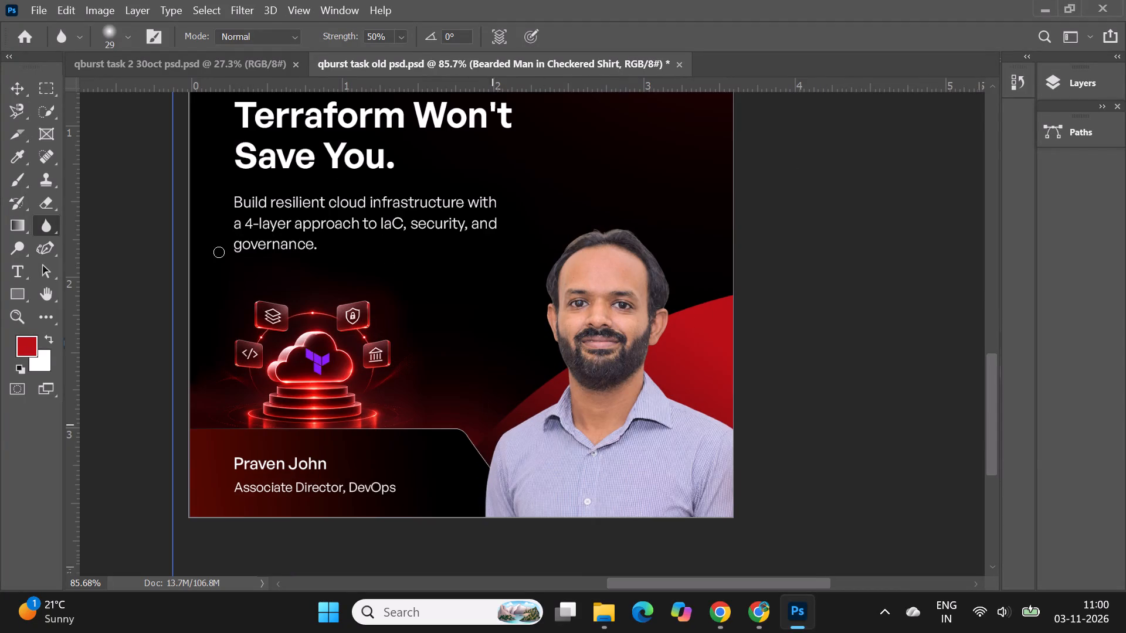
pyautogui.click(130, 42)
pyautogui.click(106, 88)
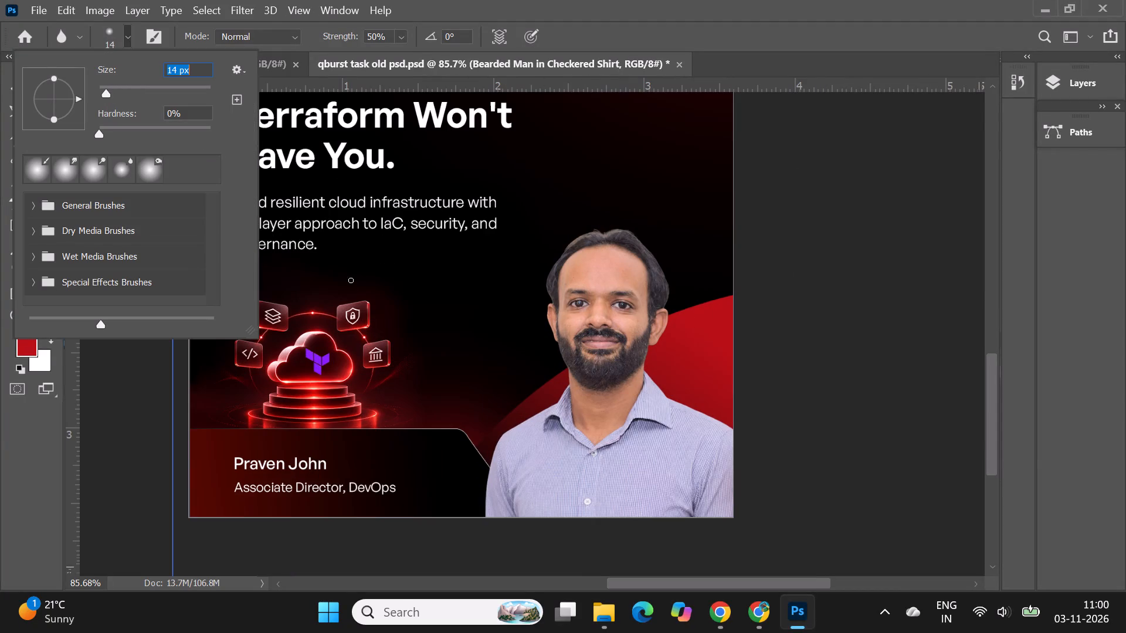
pyautogui.moveTo(491, 463); pyautogui.dragTo(486, 486)
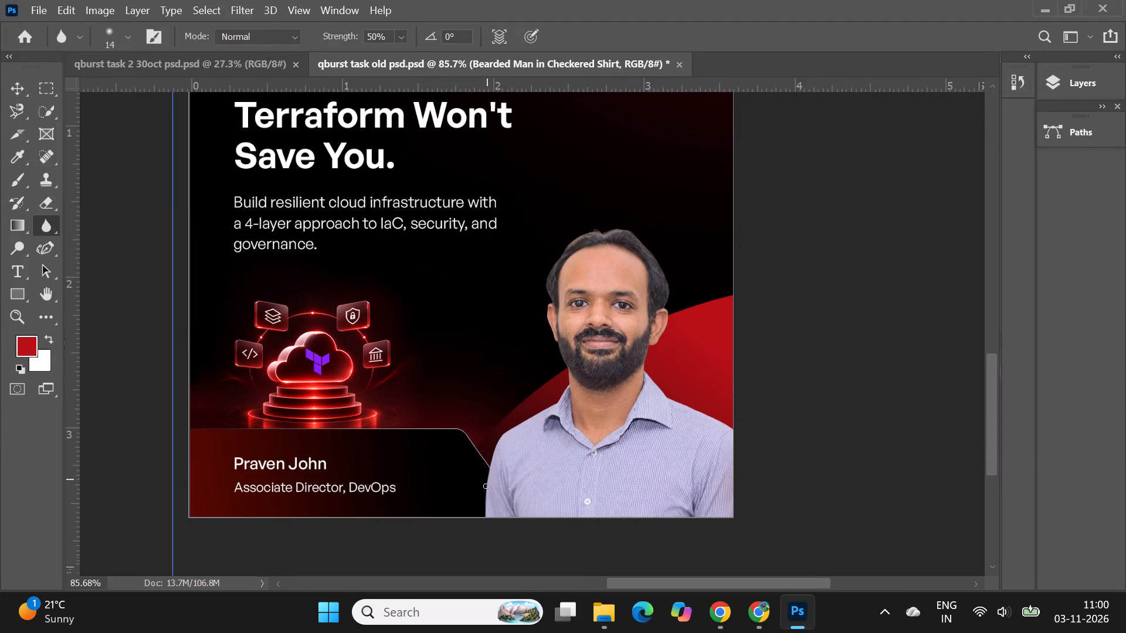
pyautogui.moveTo(486, 486); pyautogui.dragTo(486, 474)
pyautogui.moveTo(486, 474); pyautogui.dragTo(481, 502)
pyautogui.moveTo(501, 432); pyautogui.dragTo(550, 408)
# Blur the speaker cutout's edge from the left collar up the face, over the hair and down to the right ear.
pyautogui.moveTo(550, 408); pyautogui.dragTo(557, 348)
pyautogui.moveTo(557, 348); pyautogui.dragTo(548, 305)
pyautogui.moveTo(548, 305); pyautogui.dragTo(555, 255)
pyautogui.moveTo(555, 255); pyautogui.dragTo(550, 258)
pyautogui.moveTo(558, 258); pyautogui.dragTo(580, 236)
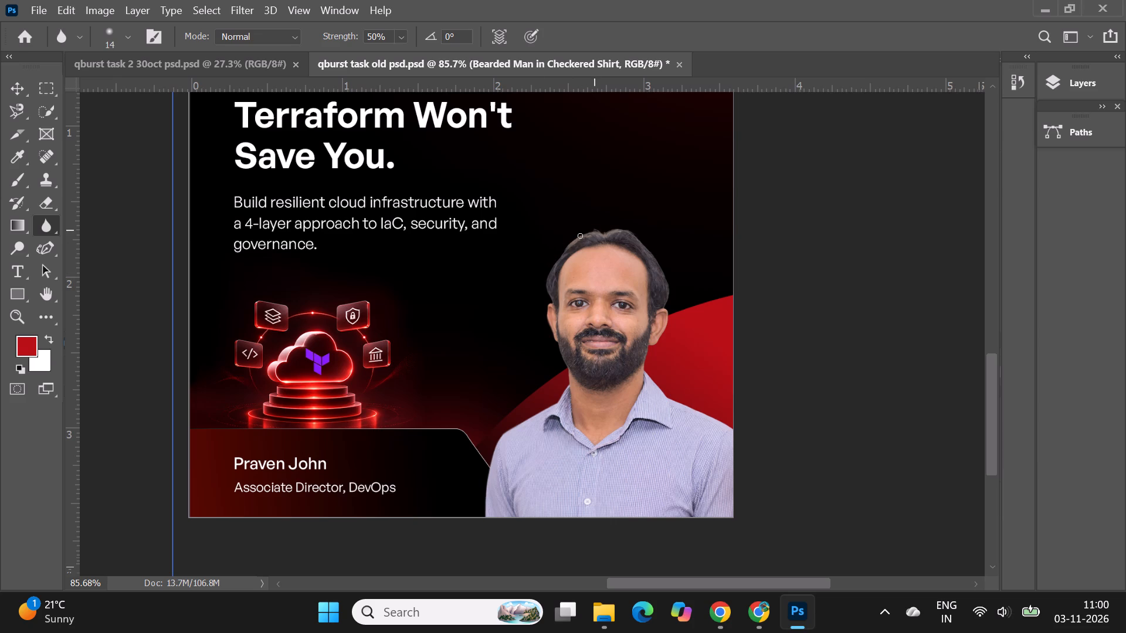
pyautogui.moveTo(580, 236); pyautogui.dragTo(630, 229)
pyautogui.moveTo(630, 229); pyautogui.dragTo(643, 239)
pyautogui.moveTo(636, 234); pyautogui.dragTo(643, 239, button='right')
pyautogui.moveTo(632, 231); pyautogui.dragTo(643, 244)
pyautogui.moveTo(639, 235); pyautogui.dragTo(669, 304)
pyautogui.moveTo(669, 304); pyautogui.dragTo(652, 344)
# Blur the speaker cutout's edge from the right side of the neck along the right shoulder.
pyautogui.moveTo(652, 344); pyautogui.dragTo(674, 403)
pyautogui.moveTo(674, 403); pyautogui.dragTo(724, 424)
pyautogui.moveTo(724, 424); pyautogui.dragTo(681, 401)
# Examine the softened cutout edges and the overall creative with the photo deselected.
pyautogui.keyDown('alt'); pyautogui.scroll(-2, 653, 372); pyautogui.keyUp('alt')
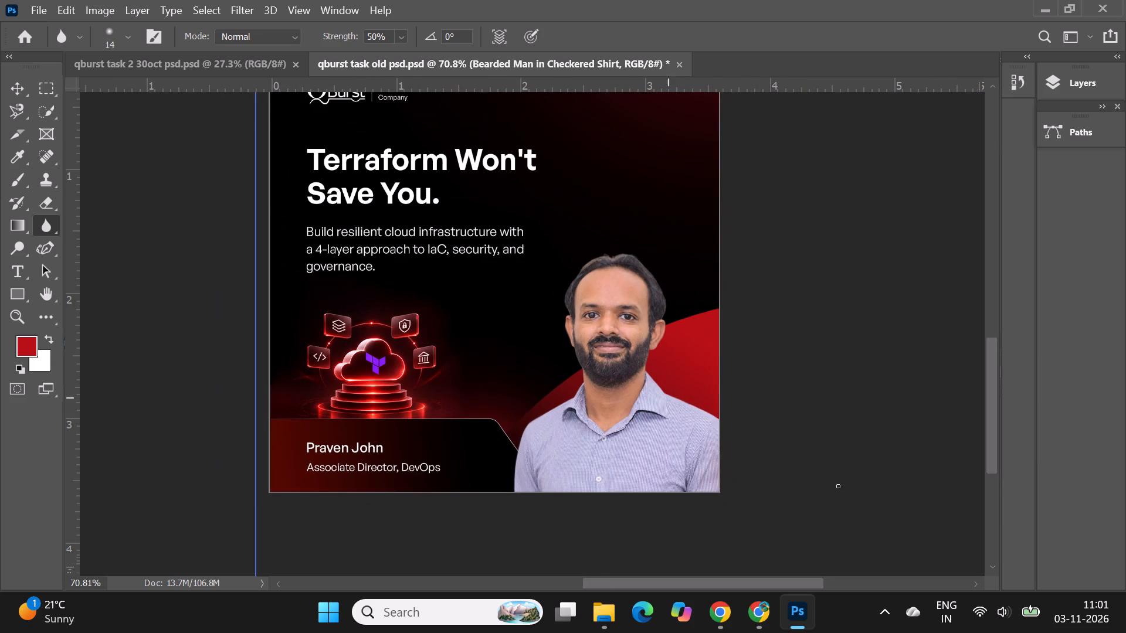
pyautogui.keyDown('alt'); pyautogui.scroll(3, 719, 447); pyautogui.keyUp('alt')
pyautogui.keyDown('alt'); pyautogui.scroll(-3, 713, 448); pyautogui.keyUp('alt')
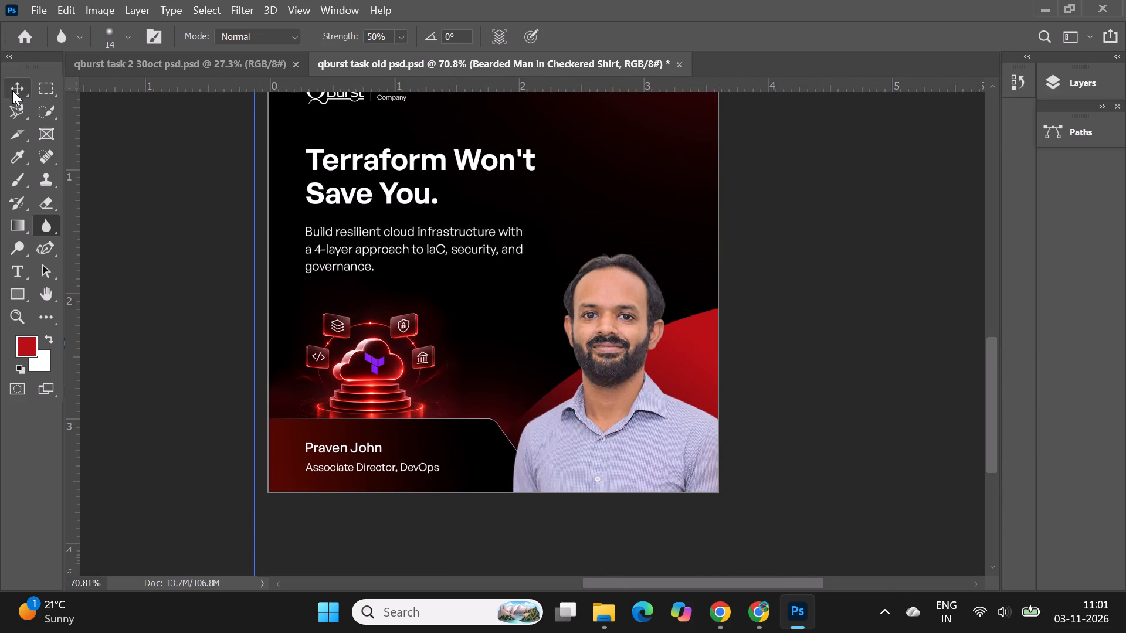
pyautogui.click(12, 90)
pyautogui.click(118, 247)
pyautogui.keyDown('alt'); pyautogui.scroll(-2, 507, 453); pyautogui.keyUp('alt')
pyautogui.click(761, 489)
pyautogui.scroll(2, 761, 489)
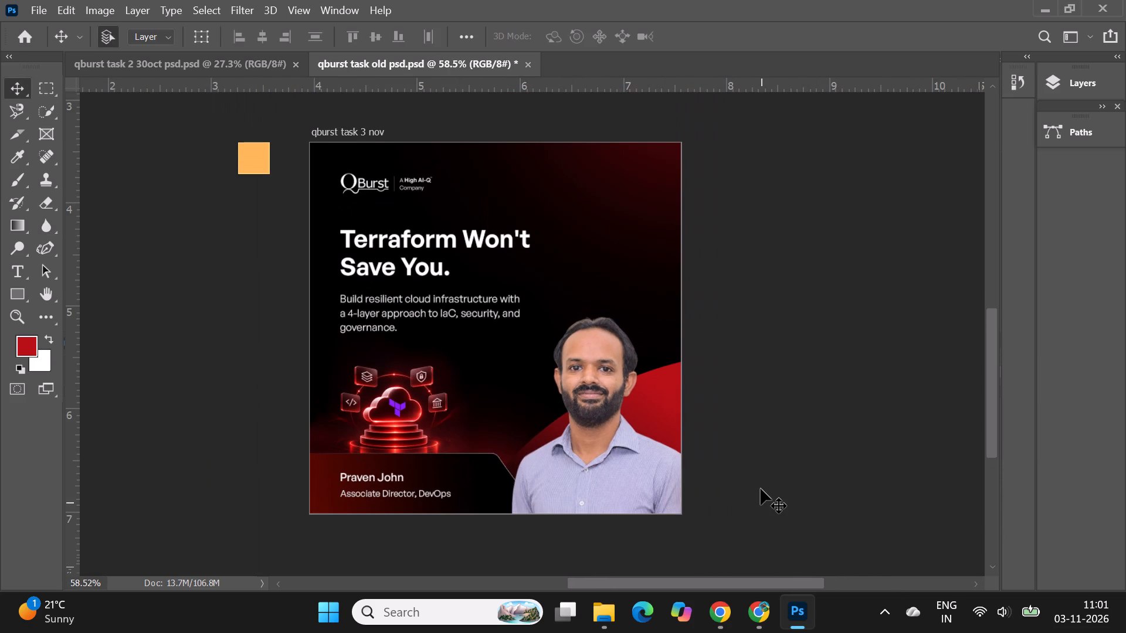
pyautogui.keyDown('alt'); pyautogui.scroll(1, 594, 412); pyautogui.keyUp('alt')
pyautogui.keyDown('alt'); pyautogui.scroll(-1, 550, 335); pyautogui.keyUp('alt')
pyautogui.click(766, 402)
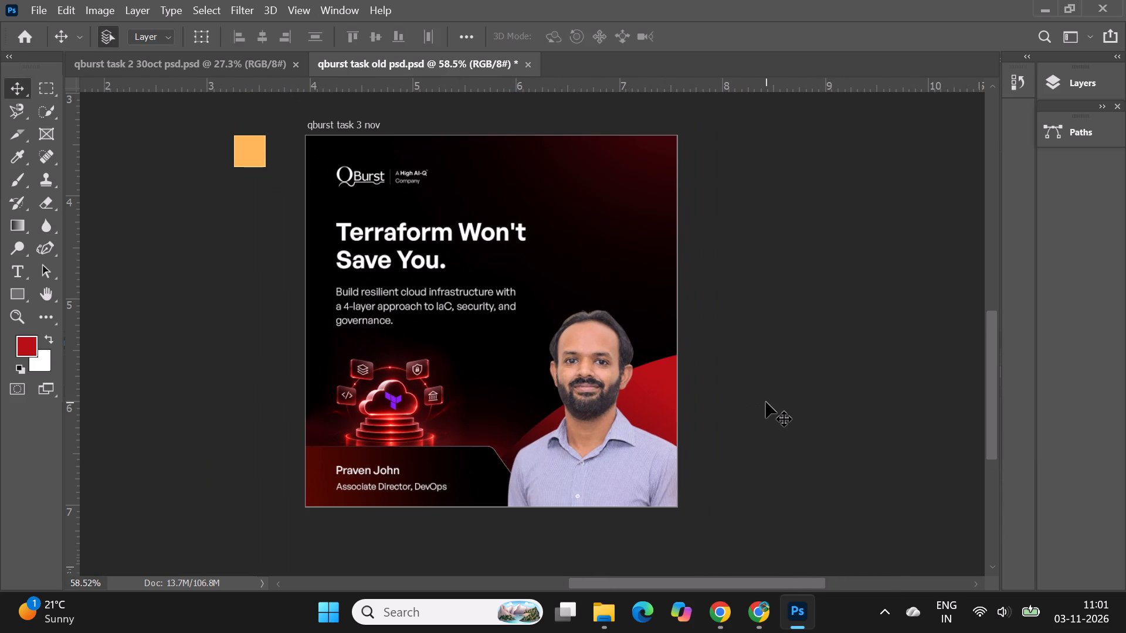
pyautogui.click(487, 344)
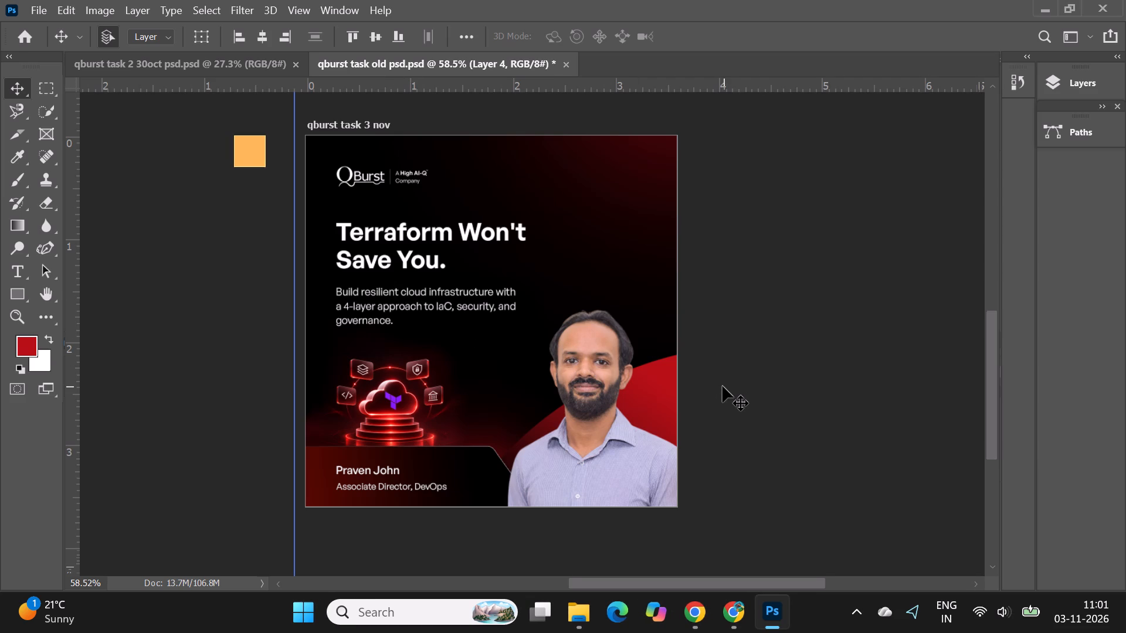
# Stretch the Terraform cloud illustration upward to about 104% height, keeping its width at 100%.
pyautogui.keyDown('alt'); pyautogui.scroll(3, 396, 375); pyautogui.keyUp('alt')
pyautogui.click(383, 409)
pyautogui.hotkey('ctrl', 't')
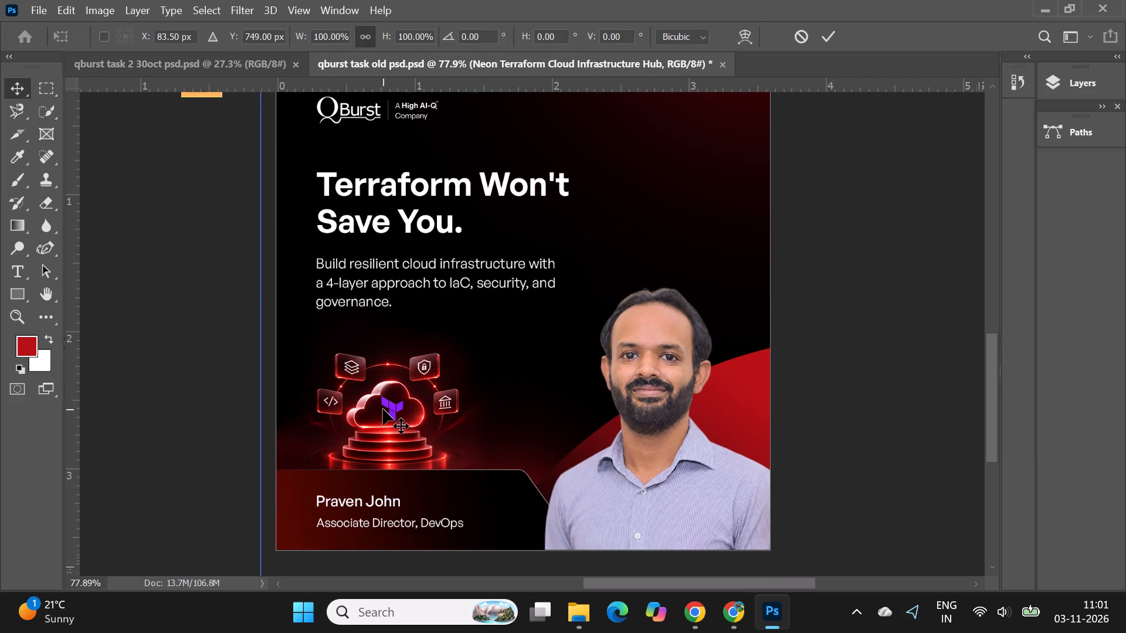
pyautogui.keyDown('shift'); pyautogui.moveTo(316, 299); pyautogui.dragTo(316, 291); pyautogui.keyUp('shift')
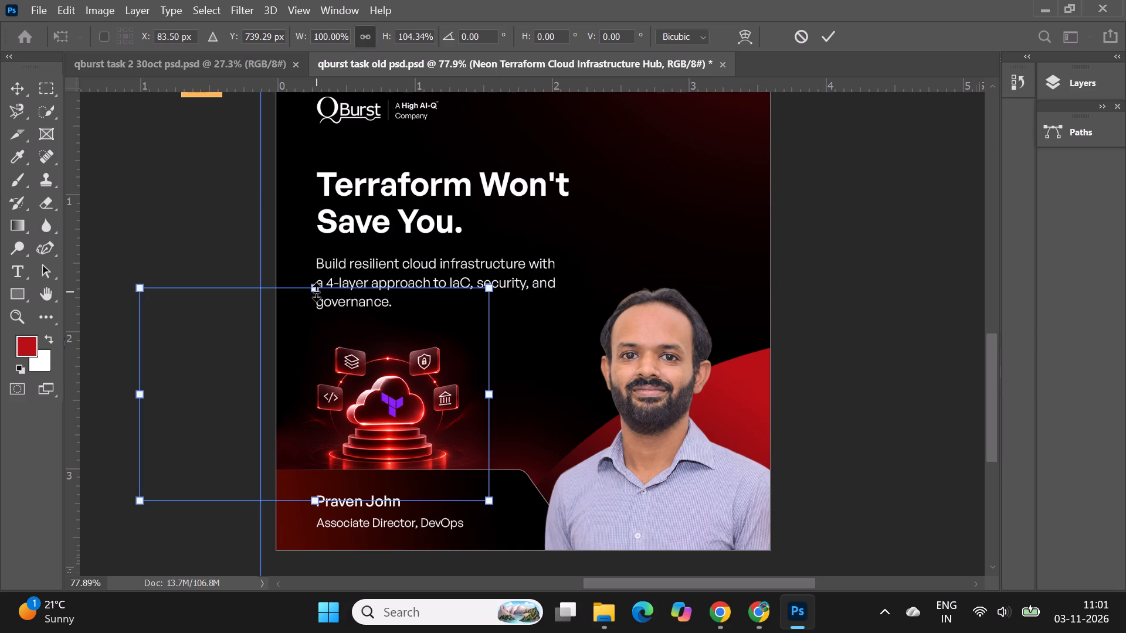
pyautogui.click(826, 39)
pyautogui.click(829, 414)
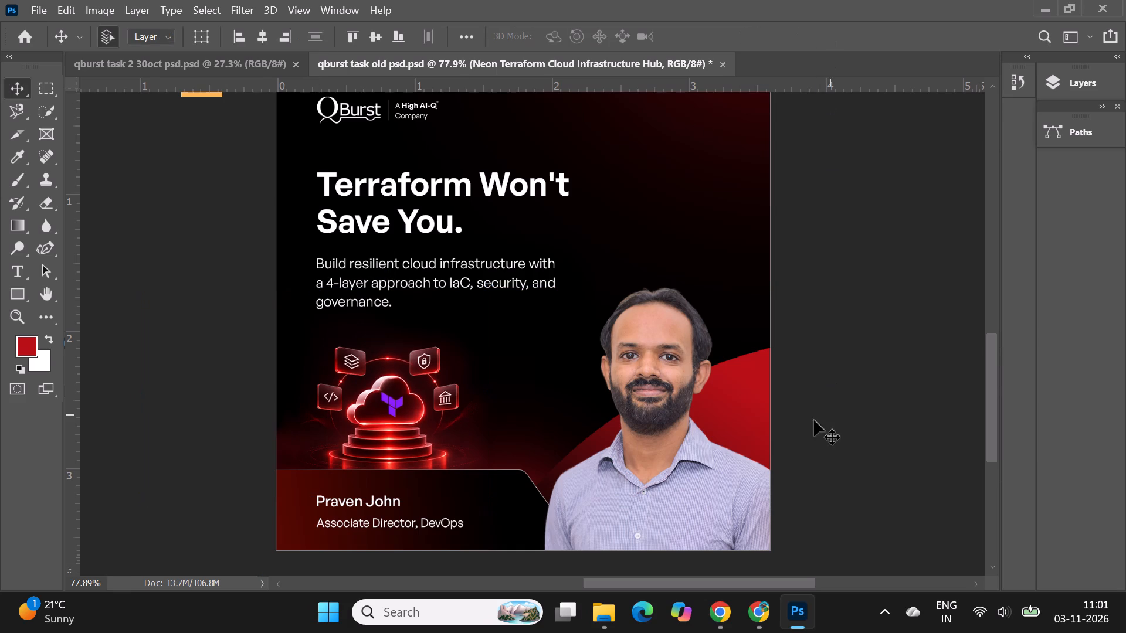
pyautogui.keyDown('alt'); pyautogui.scroll(-3, 459, 389); pyautogui.keyUp('alt')
pyautogui.click(206, 405)
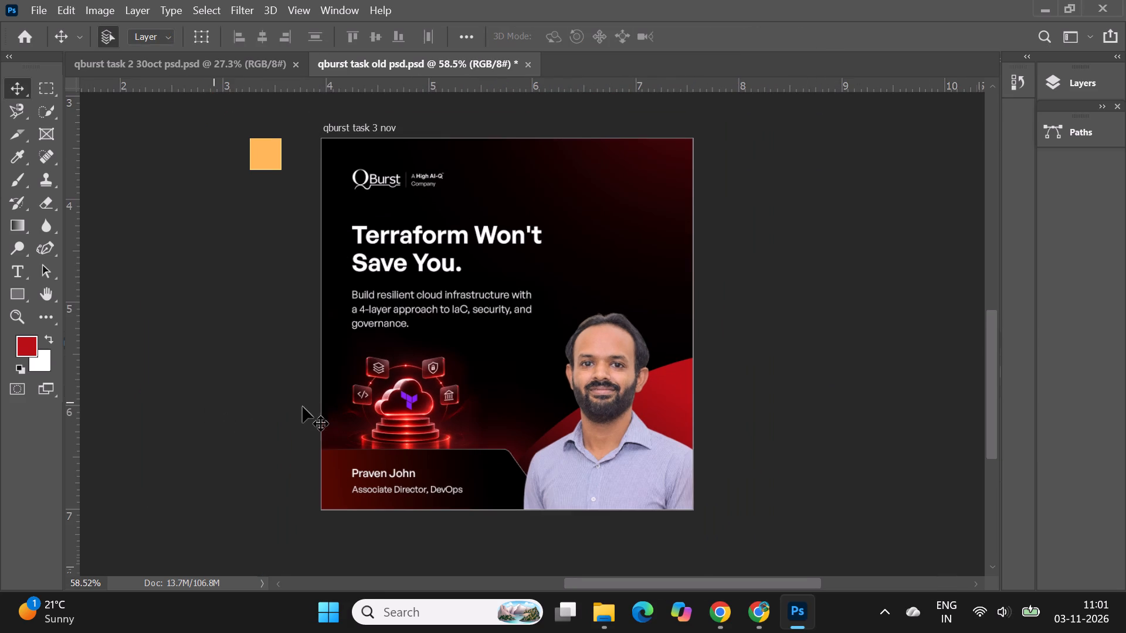
# Move the vertical margin guide back onto the artboard, aligned precisely with the left edge of the headline's letter T.
pyautogui.click(351, 422)
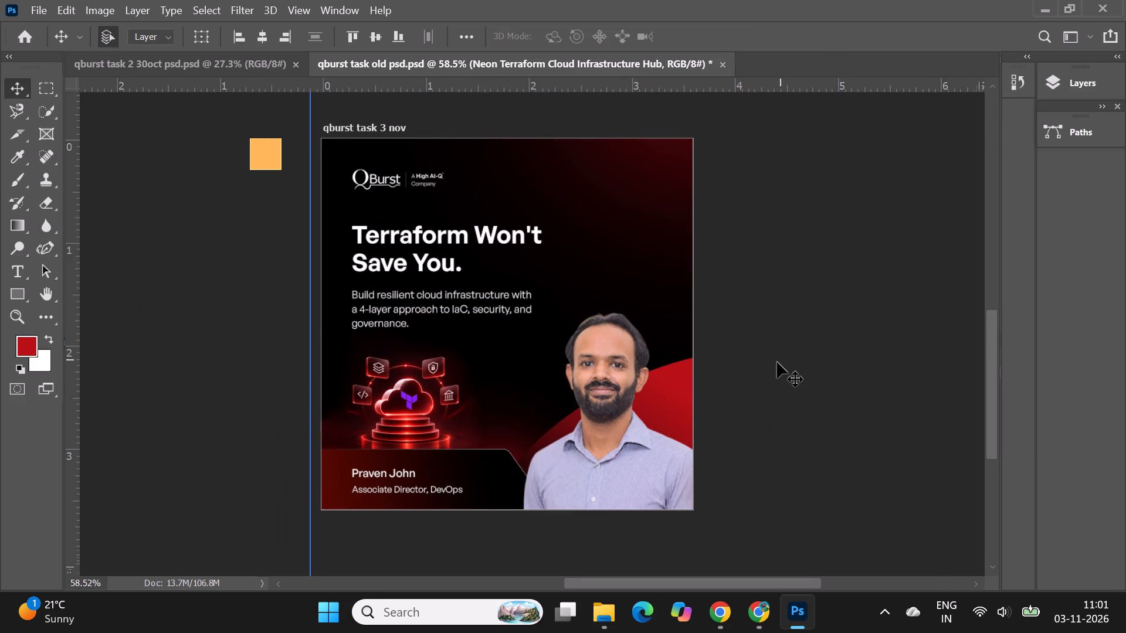
pyautogui.moveTo(311, 311); pyautogui.dragTo(350, 331)
pyautogui.keyDown('alt'); pyautogui.scroll(13, 366, 225); pyautogui.keyUp('alt')
pyautogui.moveTo(324, 244); pyautogui.dragTo(330, 248)
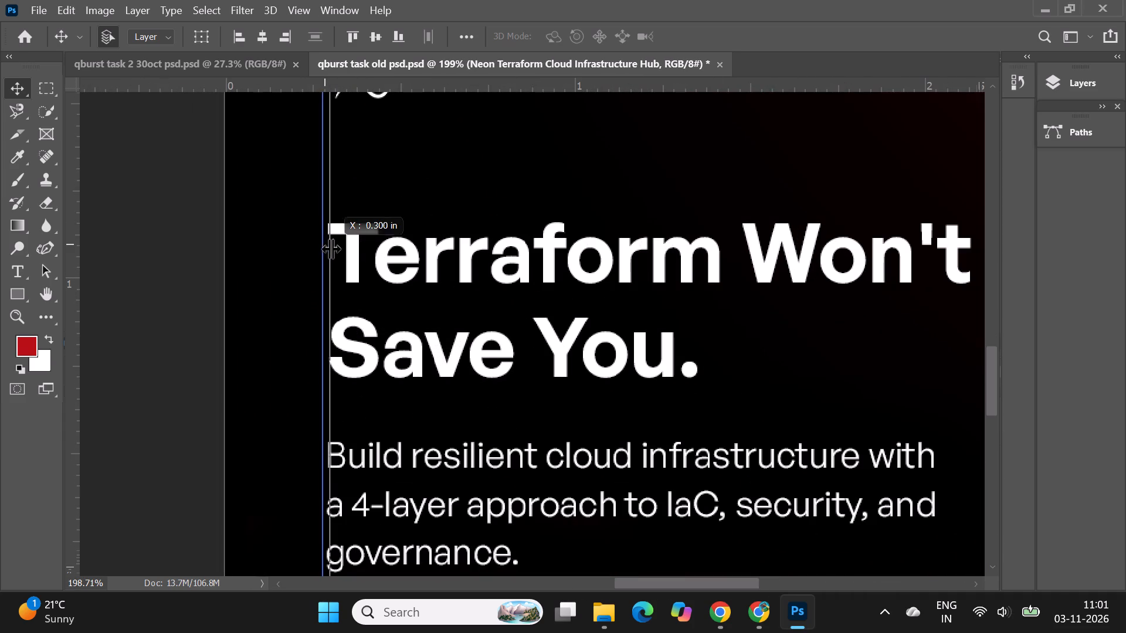
pyautogui.moveTo(330, 248); pyautogui.dragTo(331, 260)
pyautogui.keyDown('alt'); pyautogui.scroll(11, 342, 219); pyautogui.keyUp('alt')
pyautogui.moveTo(325, 247); pyautogui.dragTo(320, 250)
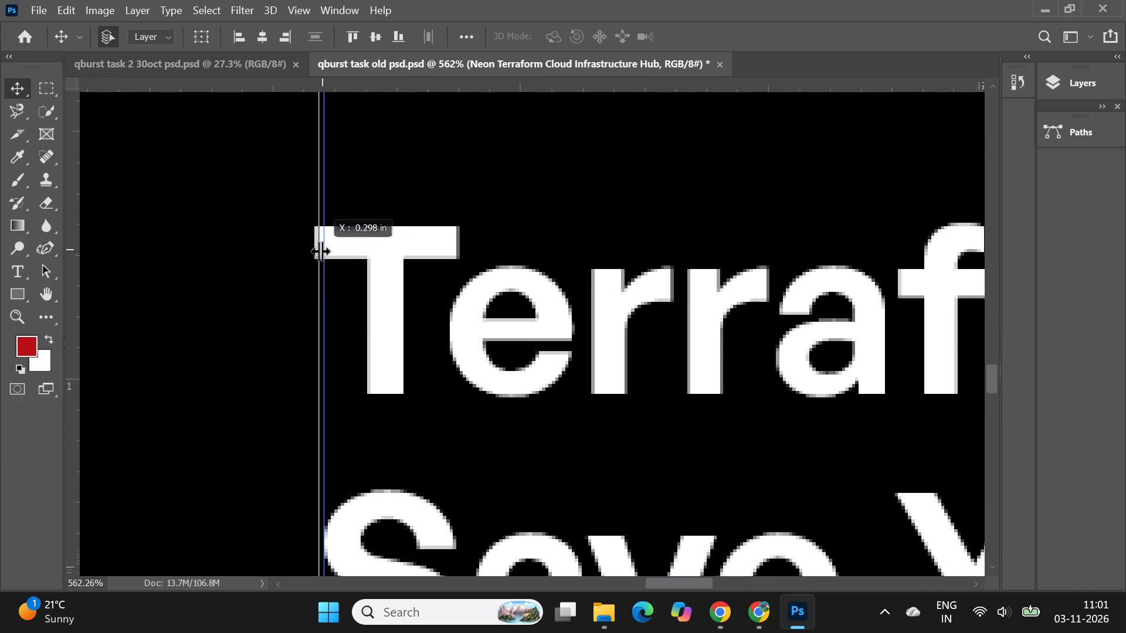
pyautogui.moveTo(320, 250); pyautogui.dragTo(314, 252)
pyautogui.keyDown('alt'); pyautogui.scroll(-18, 328, 226); pyautogui.keyUp('alt')
pyautogui.keyDown('alt'); pyautogui.scroll(-5, 328, 226); pyautogui.keyUp('alt')
pyautogui.scroll(-1, 777, 401)
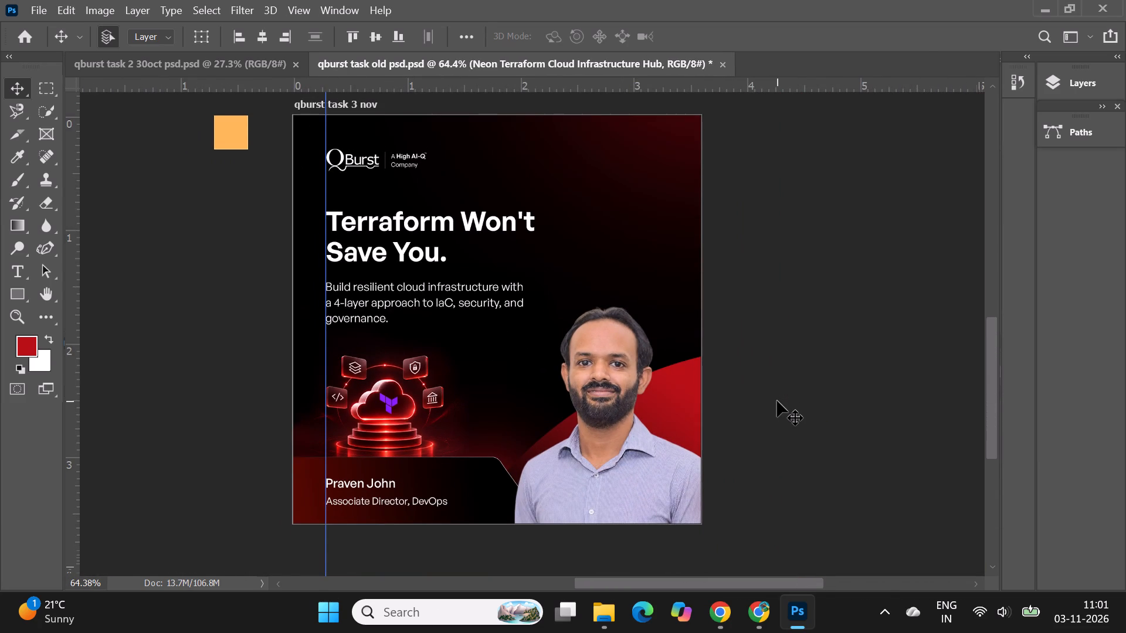
pyautogui.click(777, 401)
pyautogui.keyDown('alt'); pyautogui.scroll(-2, 484, 328); pyautogui.keyUp('alt')
pyautogui.click(719, 334)
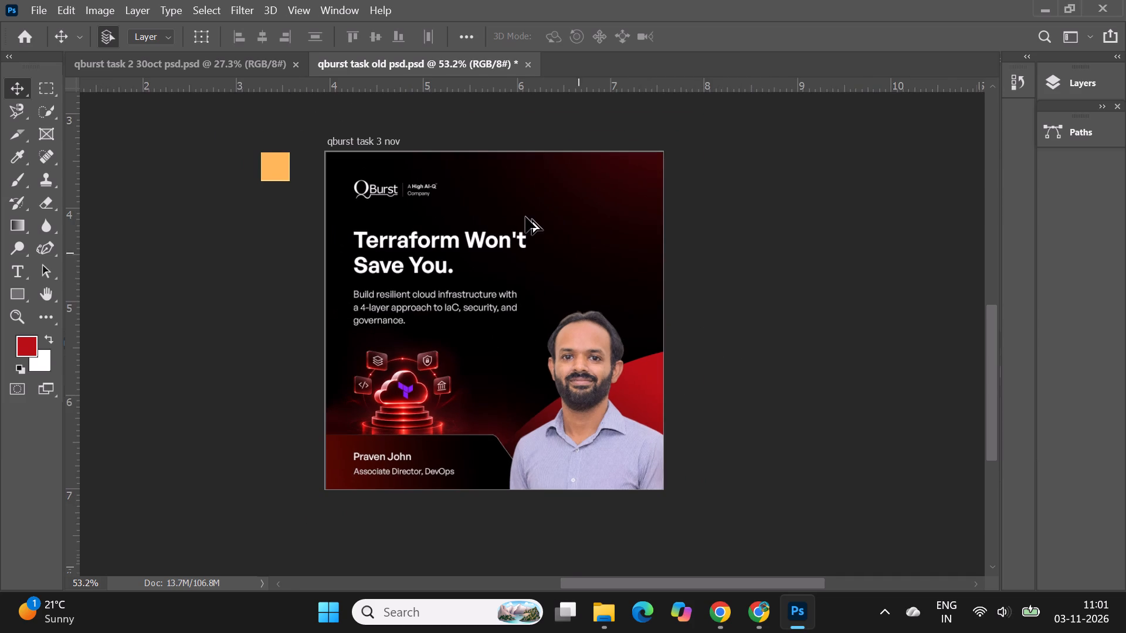
# Hide Layer 3, the red background glow in the artboard's upper-right corner.
pyautogui.keyDown('alt'); pyautogui.scroll(2, 525, 217); pyautogui.keyUp('alt')
pyautogui.click(633, 179)
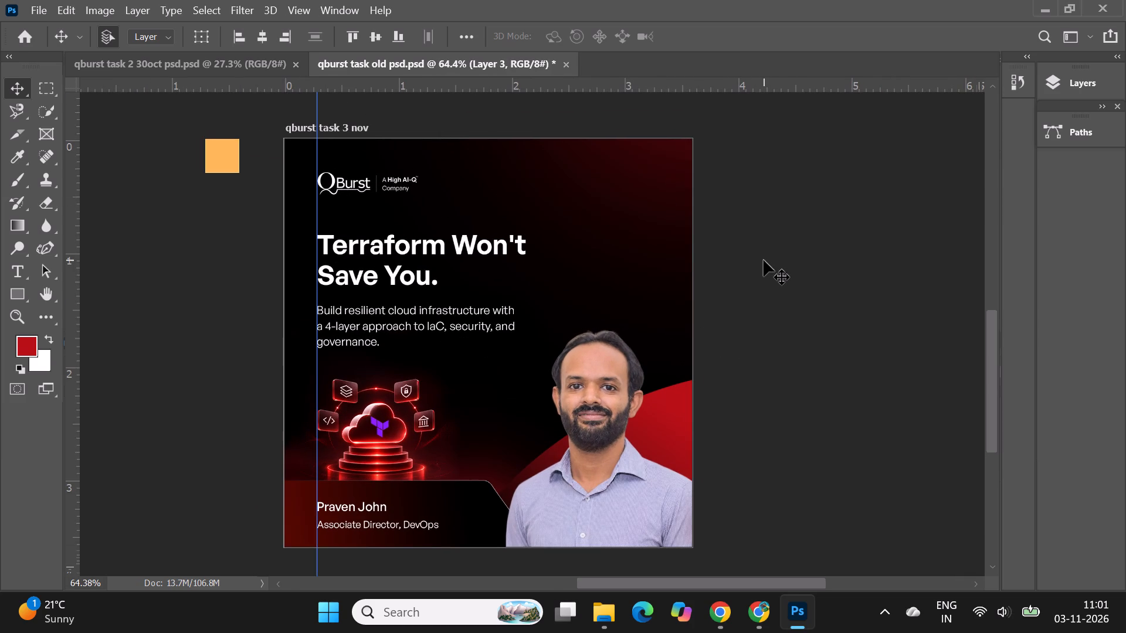
pyautogui.click(653, 159)
pyautogui.click(1047, 85)
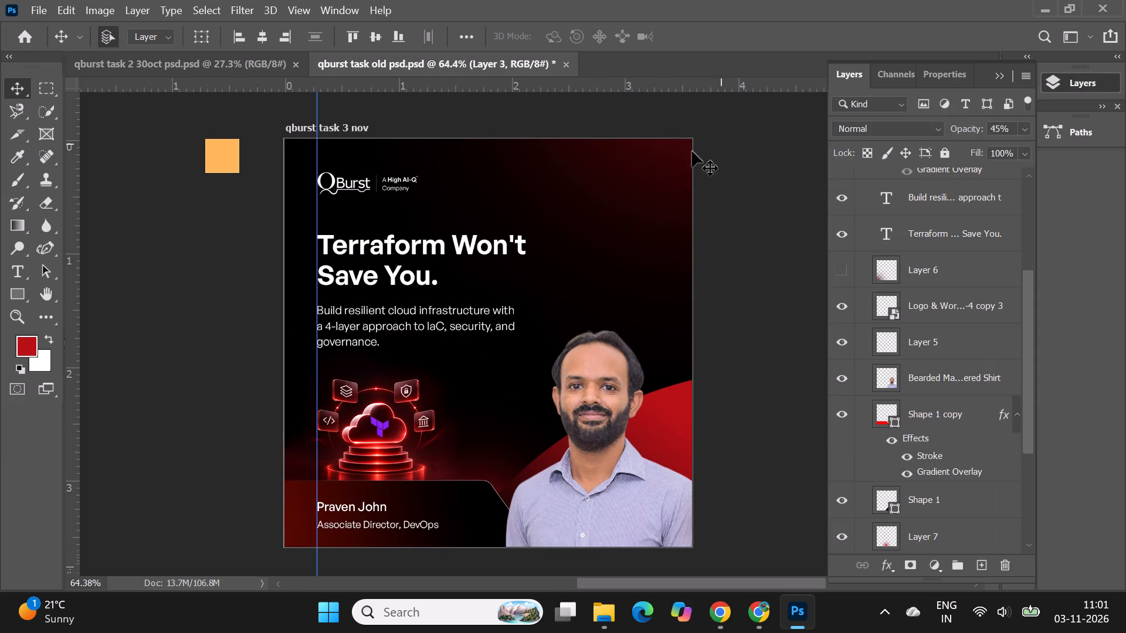
pyautogui.click(676, 161)
pyautogui.rightClick(649, 165)
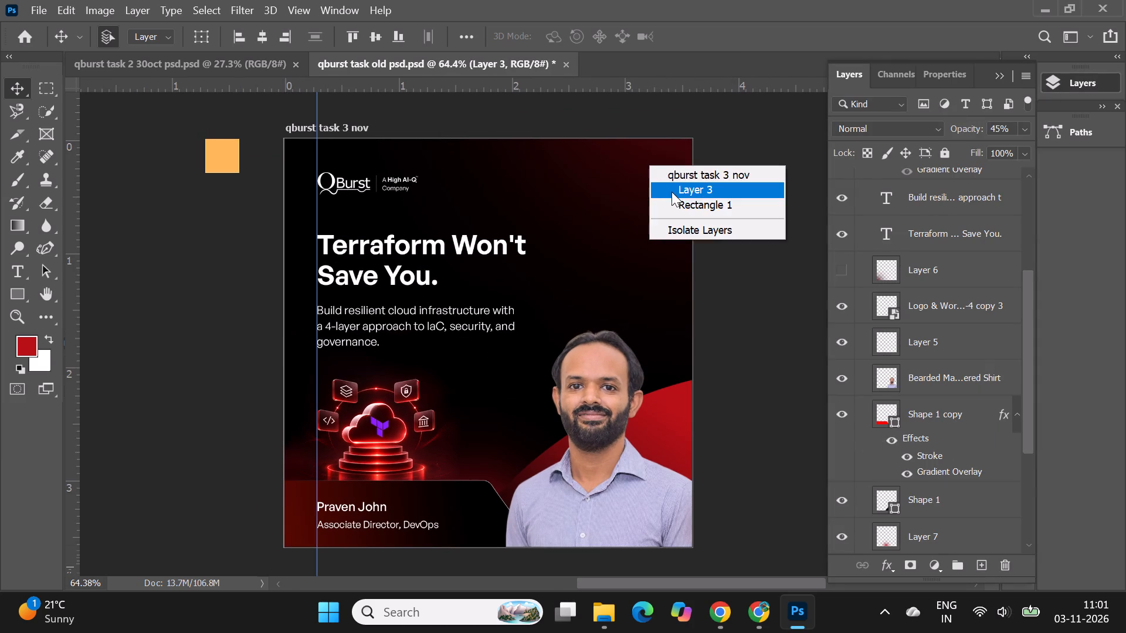
pyautogui.click(671, 192)
pyautogui.click(839, 536)
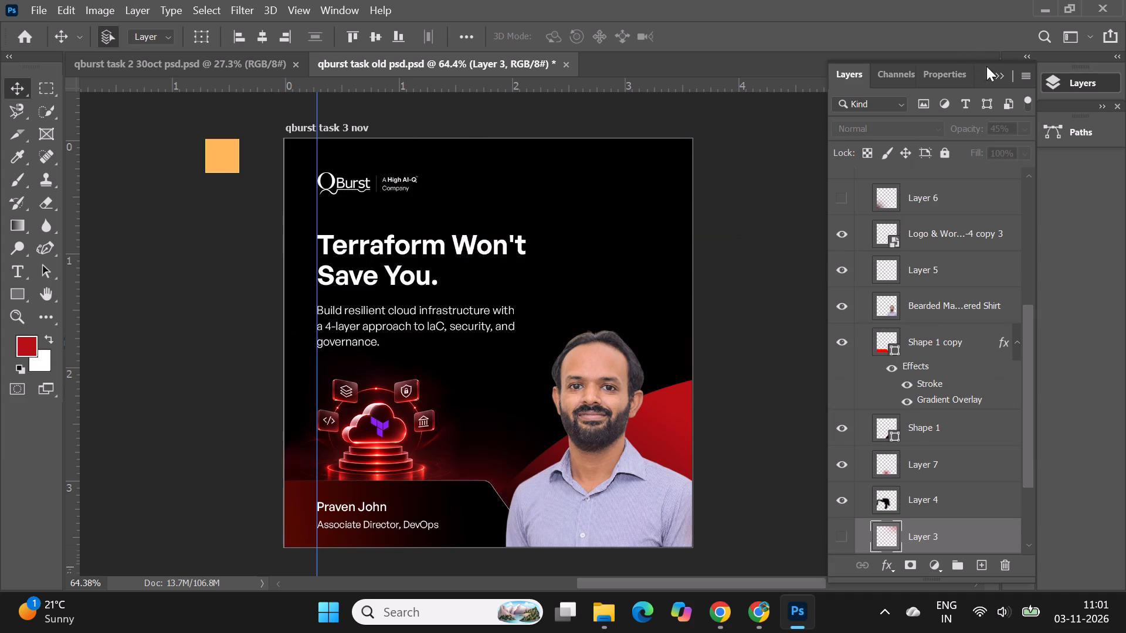
pyautogui.click(1003, 74)
pyautogui.click(806, 287)
pyautogui.scroll(-1, 801, 290)
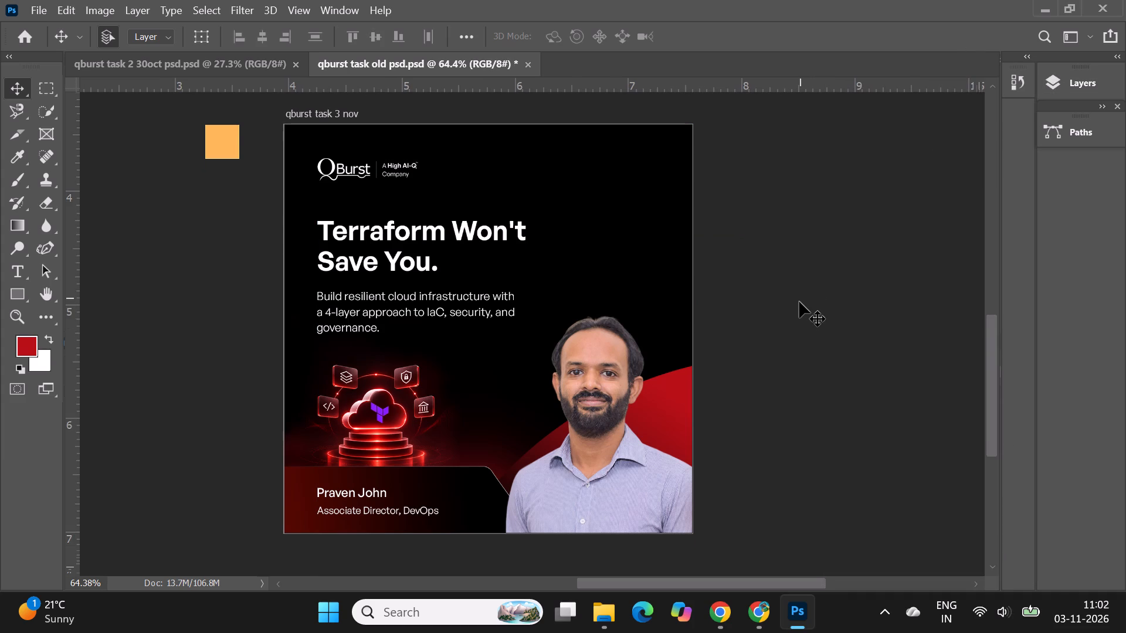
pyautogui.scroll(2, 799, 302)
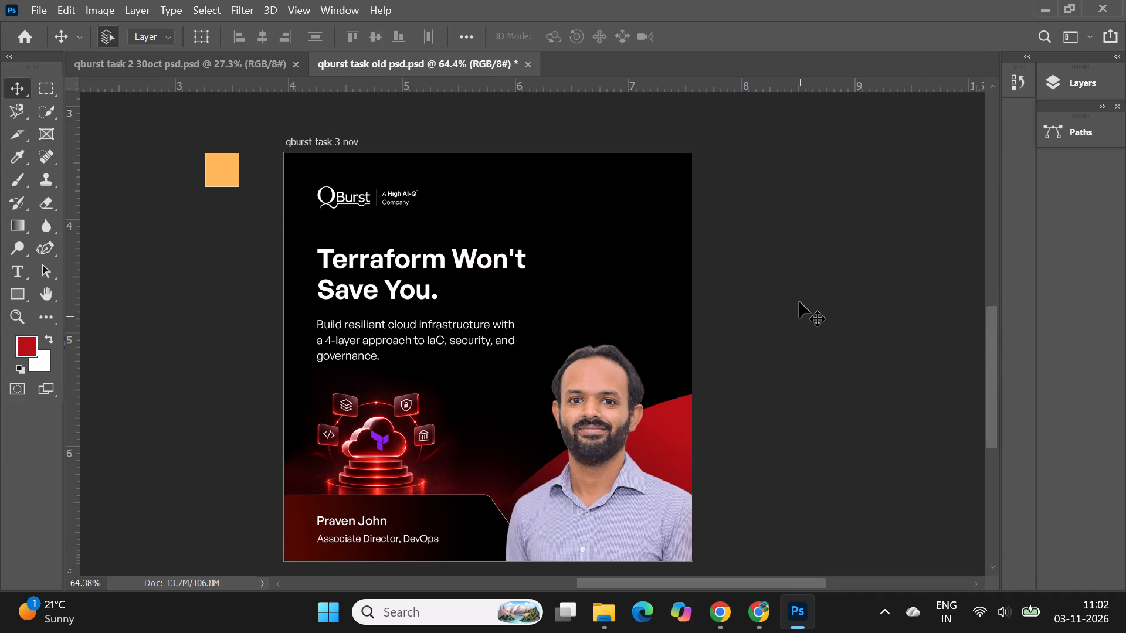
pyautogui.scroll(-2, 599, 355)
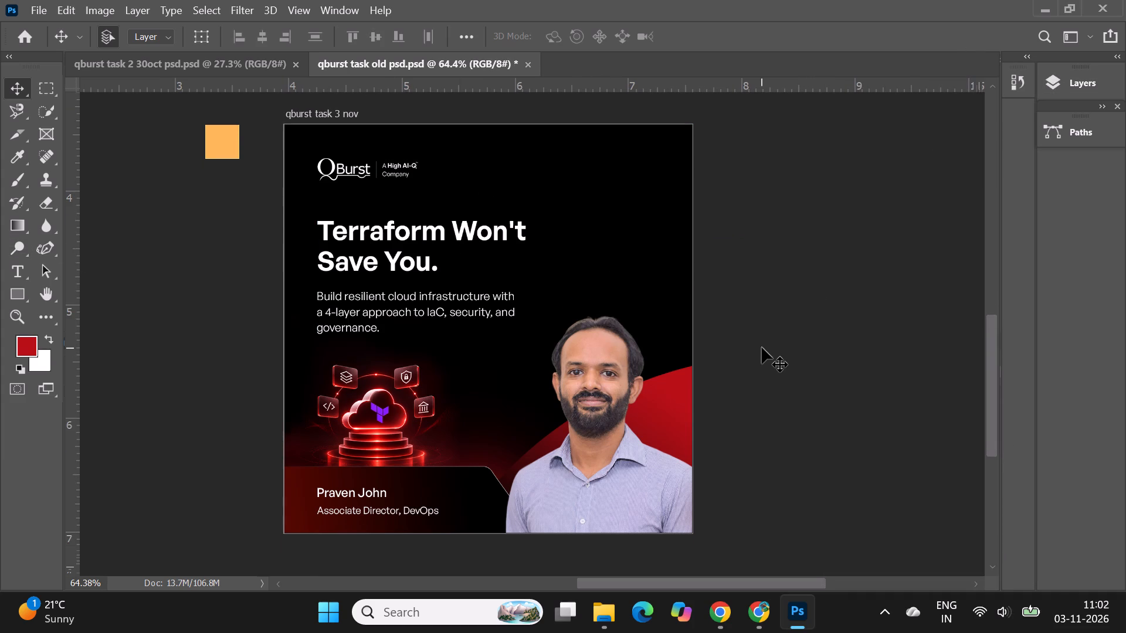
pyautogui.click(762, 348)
# Find the earlier QBurst design "qburst task 2 28oct 1" in the Downloads folder and open it in Photoshop.
pyautogui.click(610, 610)
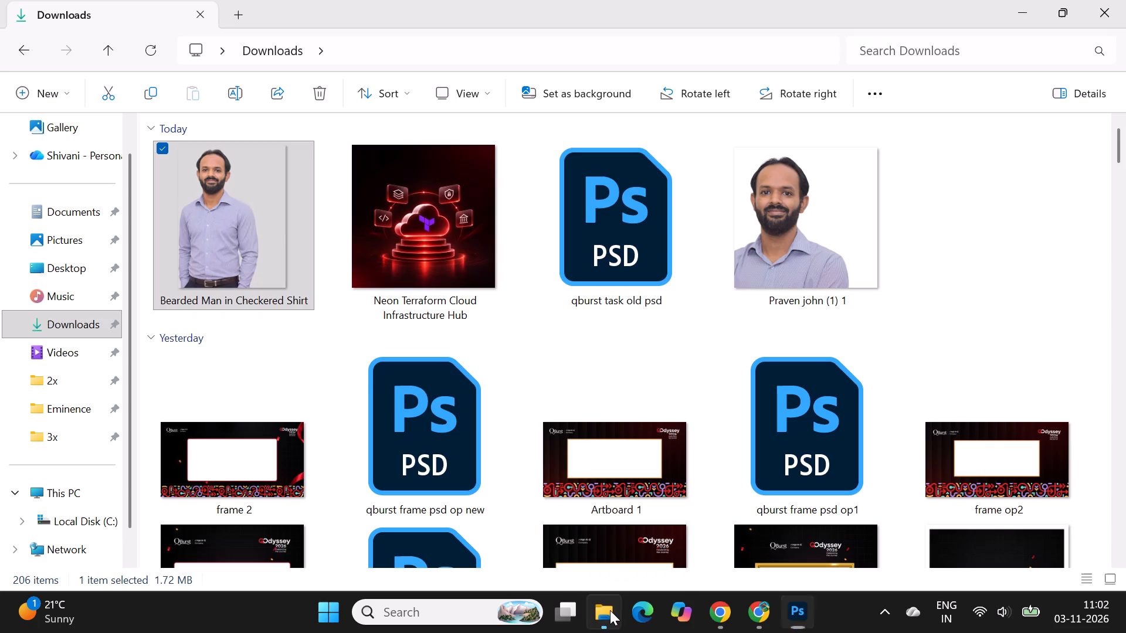
pyautogui.click(1039, 266)
pyautogui.scroll(2, 949, 303)
pyautogui.scroll(-1, 949, 303)
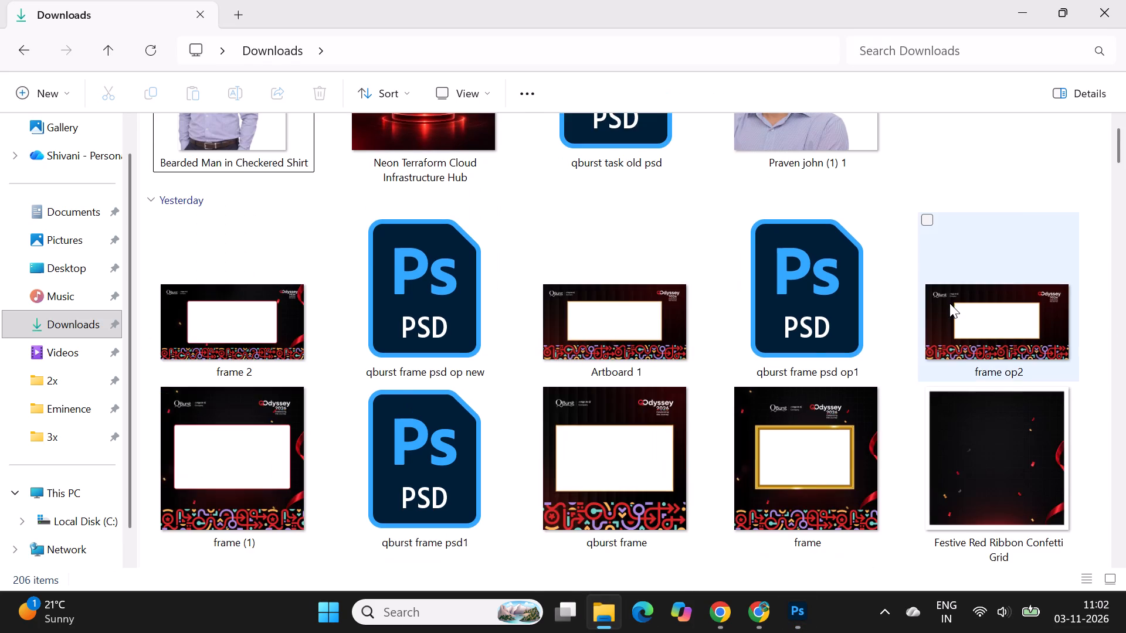
pyautogui.scroll(-6, 949, 303)
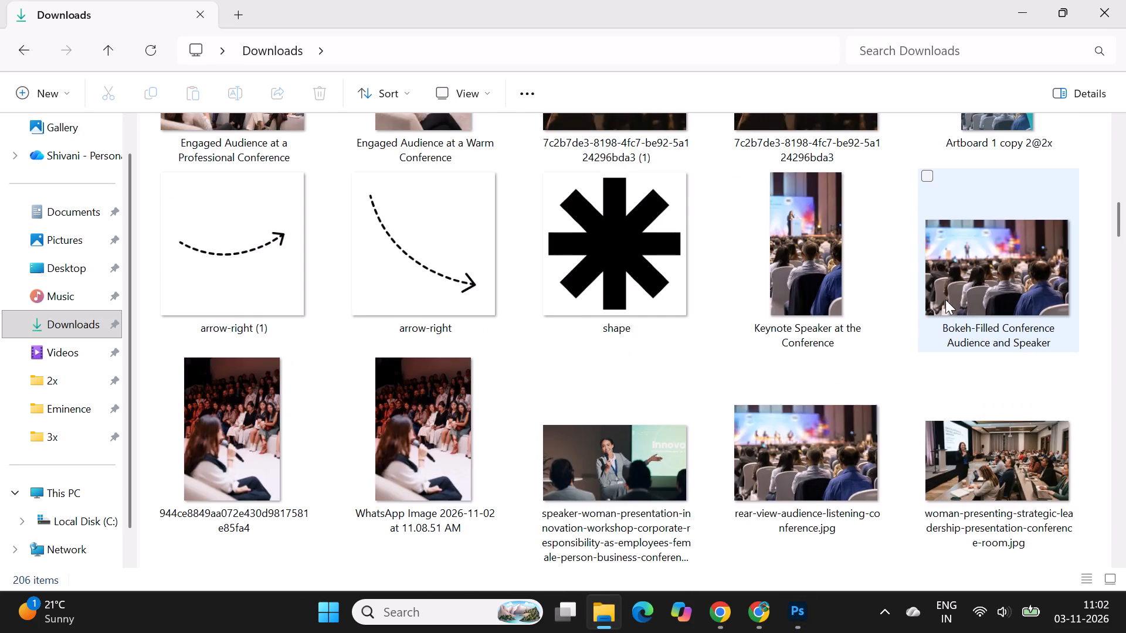
pyautogui.scroll(-3, 945, 300)
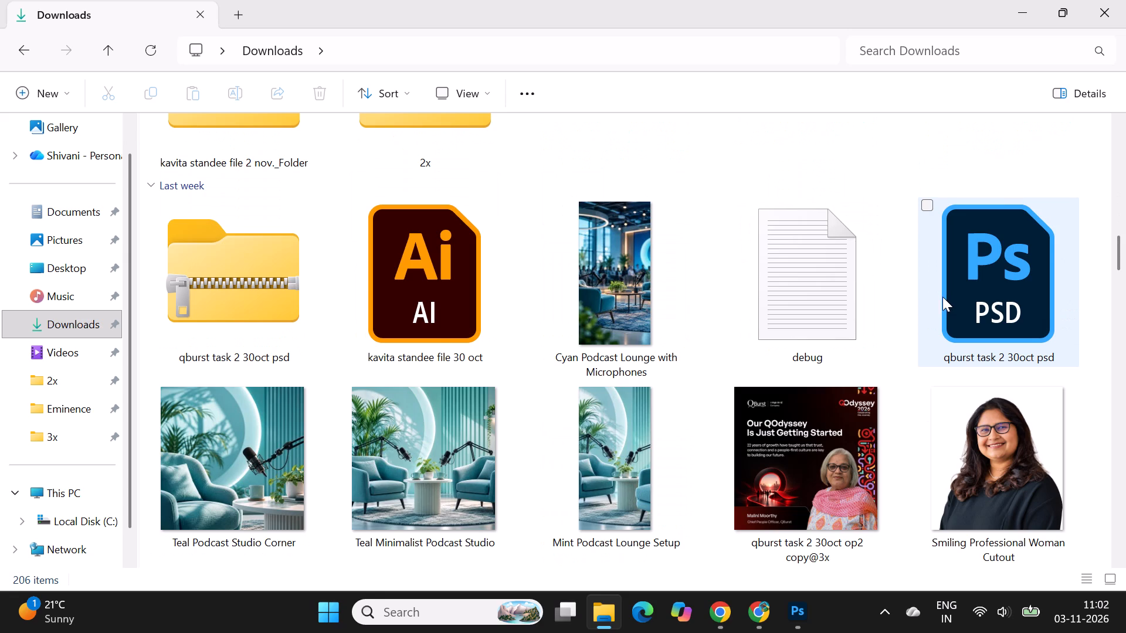
pyautogui.scroll(-3, 942, 297)
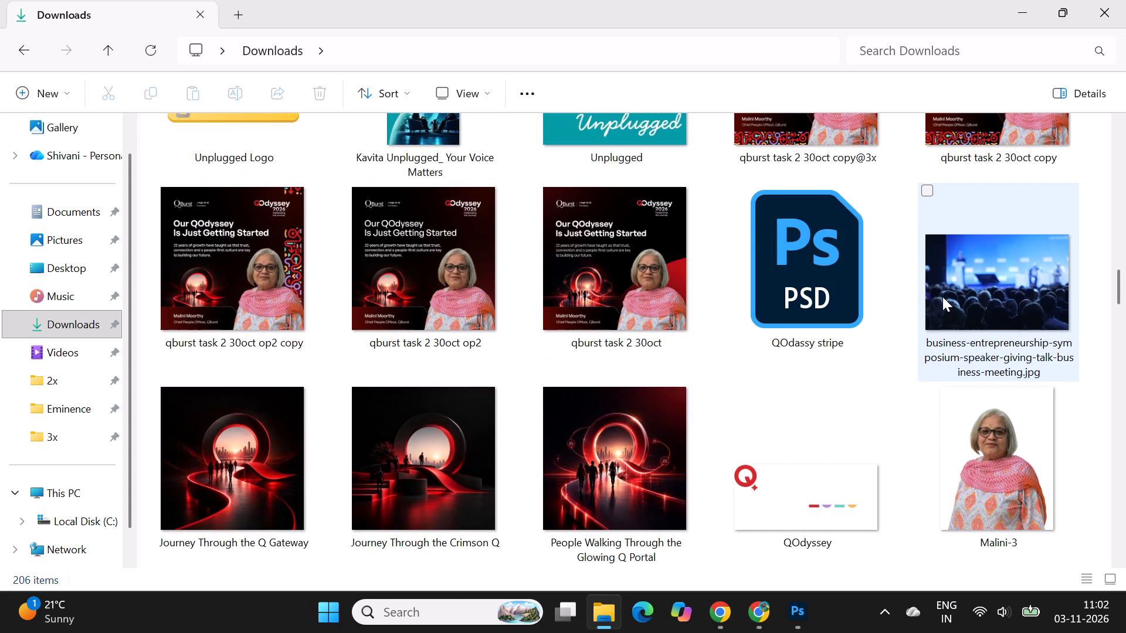
pyautogui.scroll(-1, 942, 297)
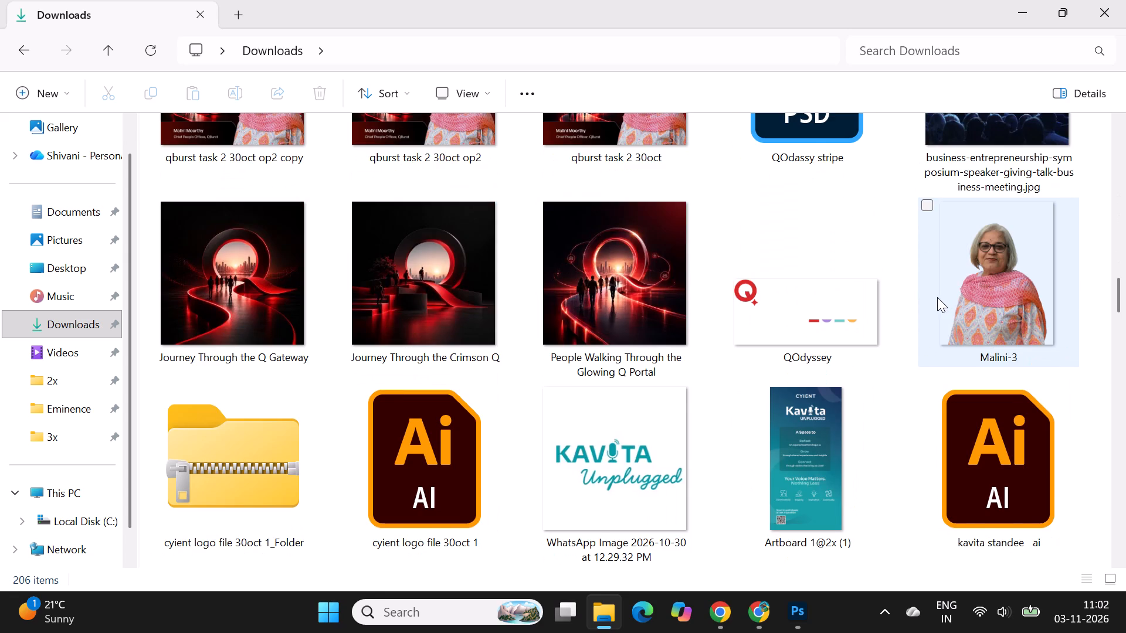
pyautogui.scroll(-4, 936, 297)
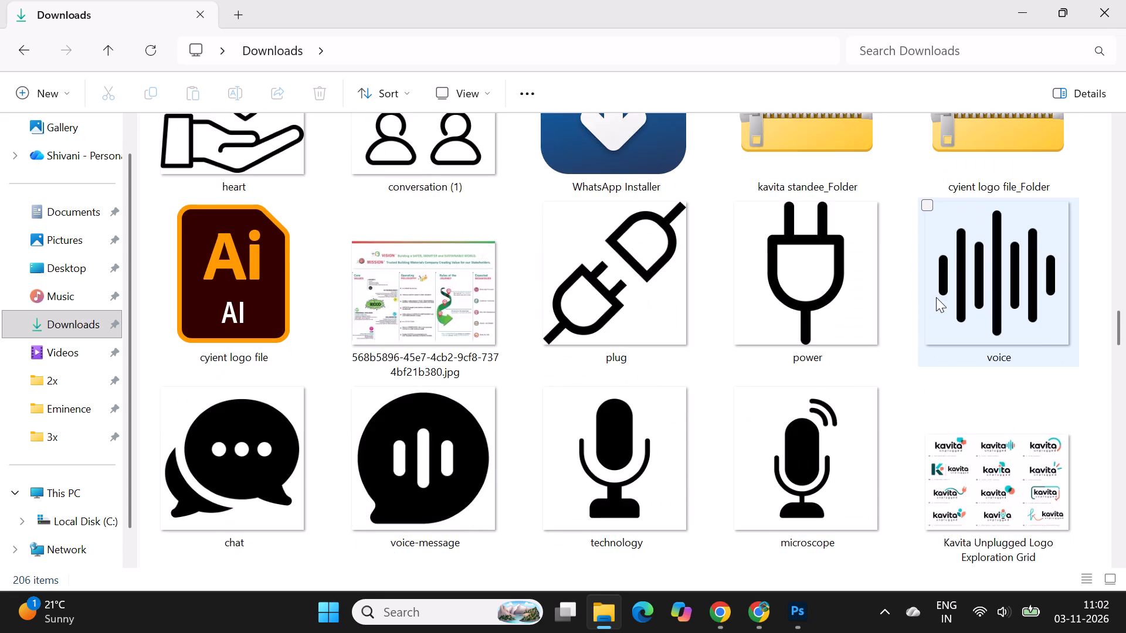
pyautogui.scroll(-3, 936, 297)
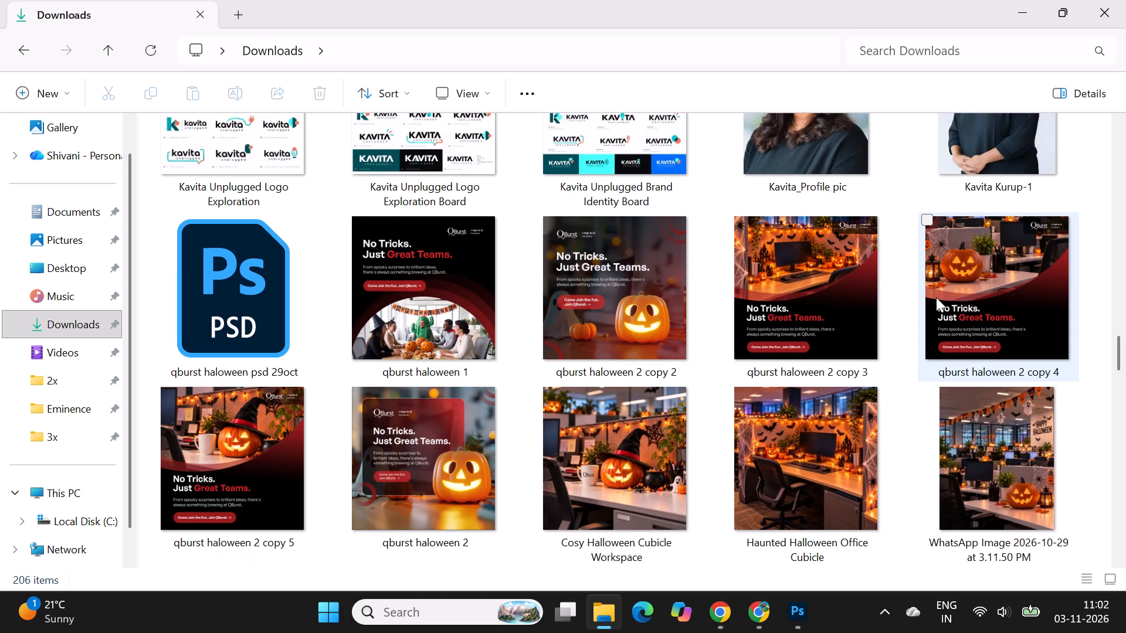
pyautogui.scroll(-1, 936, 297)
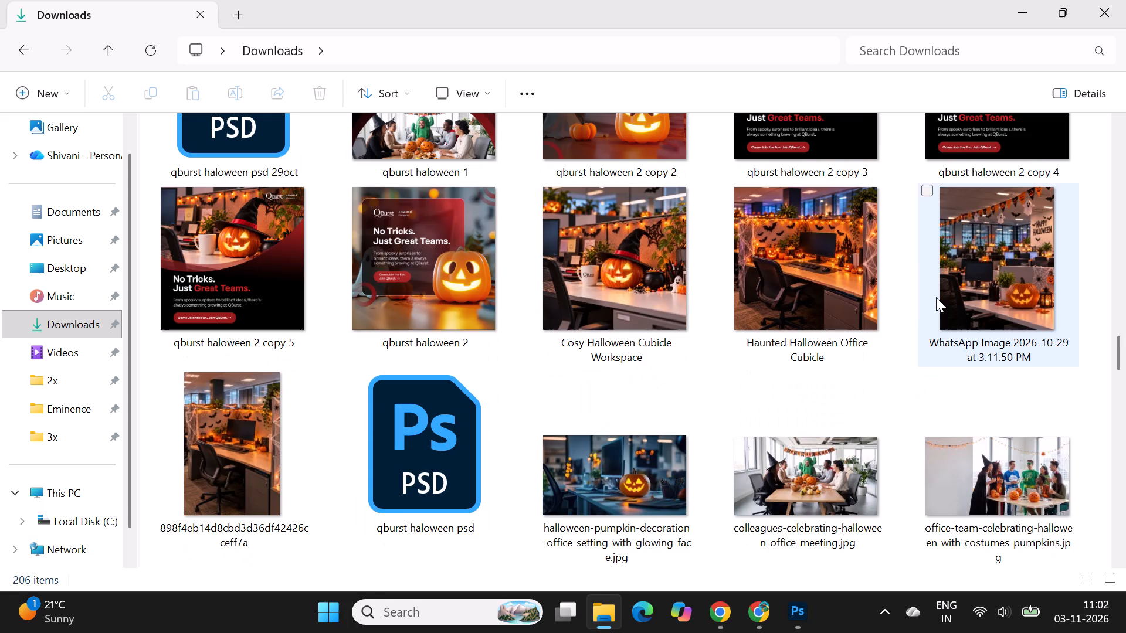
pyautogui.scroll(-6, 936, 297)
pyautogui.scroll(1, 936, 297)
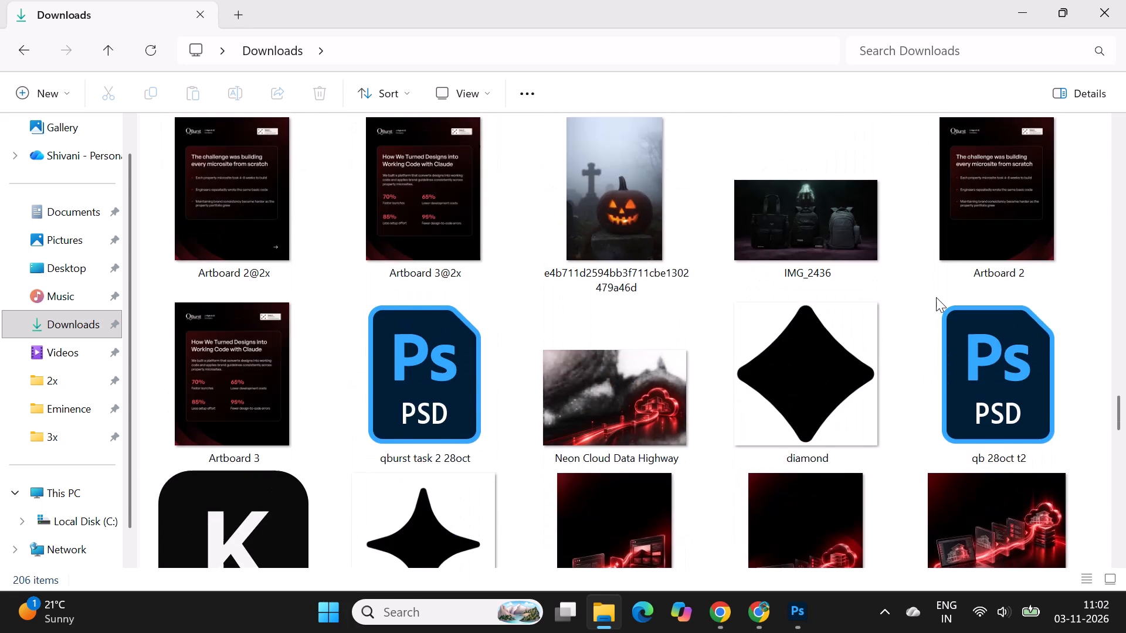
pyautogui.scroll(1, 936, 297)
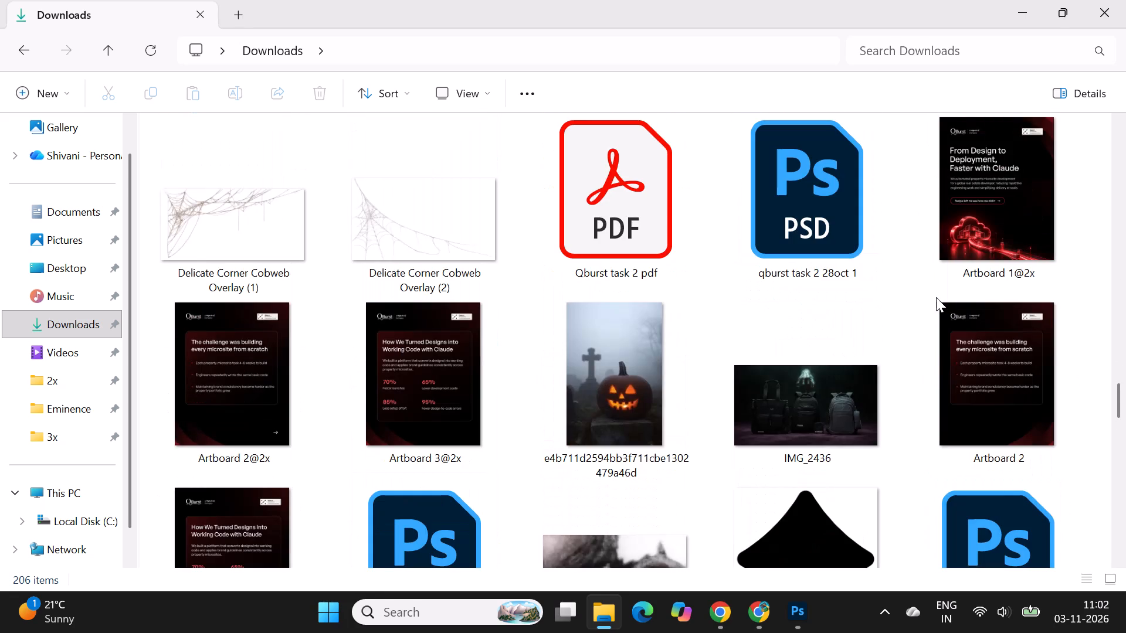
pyautogui.doubleClick(797, 199)
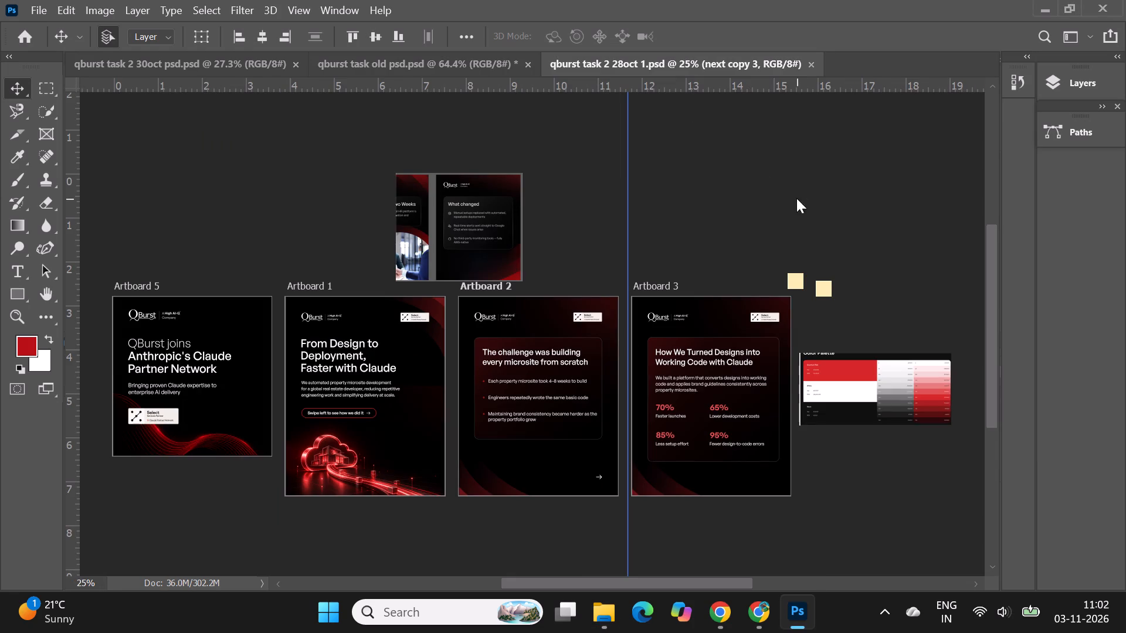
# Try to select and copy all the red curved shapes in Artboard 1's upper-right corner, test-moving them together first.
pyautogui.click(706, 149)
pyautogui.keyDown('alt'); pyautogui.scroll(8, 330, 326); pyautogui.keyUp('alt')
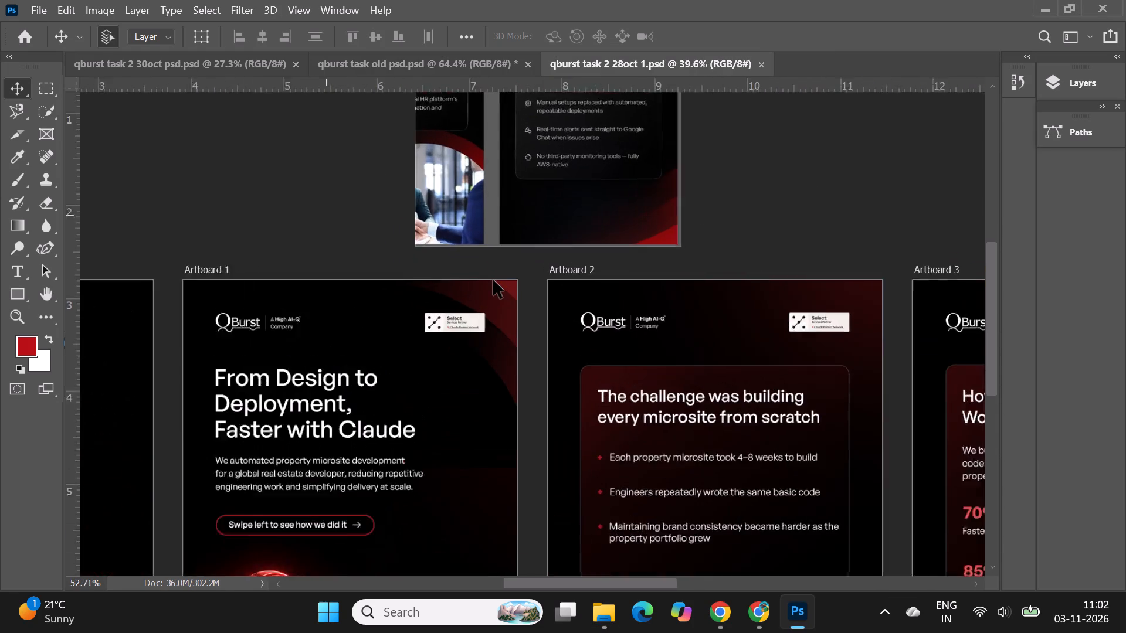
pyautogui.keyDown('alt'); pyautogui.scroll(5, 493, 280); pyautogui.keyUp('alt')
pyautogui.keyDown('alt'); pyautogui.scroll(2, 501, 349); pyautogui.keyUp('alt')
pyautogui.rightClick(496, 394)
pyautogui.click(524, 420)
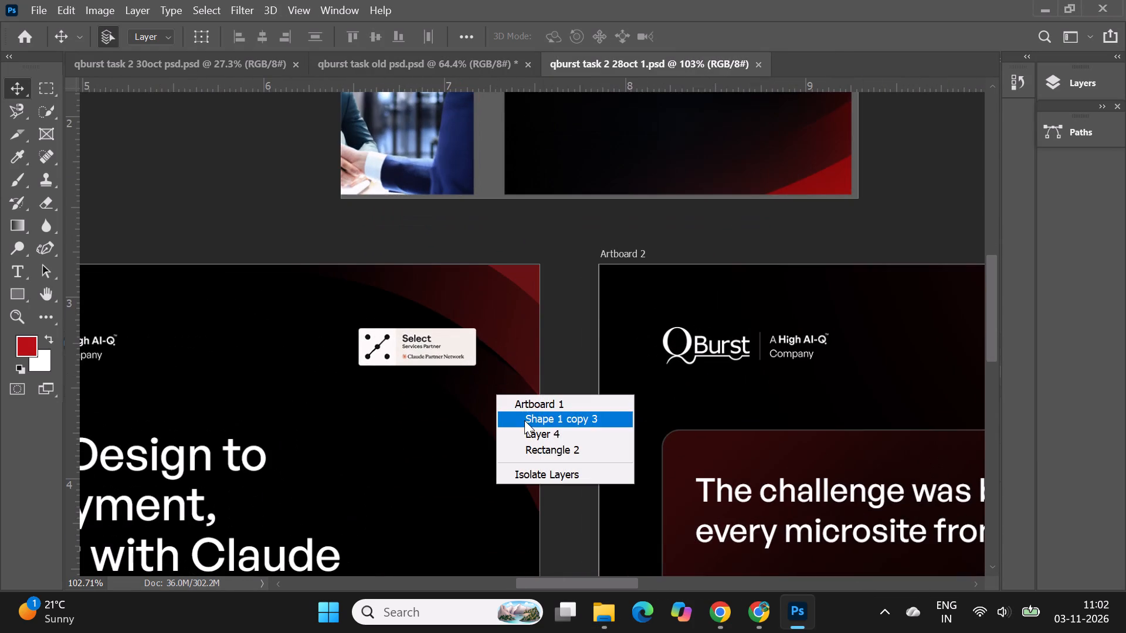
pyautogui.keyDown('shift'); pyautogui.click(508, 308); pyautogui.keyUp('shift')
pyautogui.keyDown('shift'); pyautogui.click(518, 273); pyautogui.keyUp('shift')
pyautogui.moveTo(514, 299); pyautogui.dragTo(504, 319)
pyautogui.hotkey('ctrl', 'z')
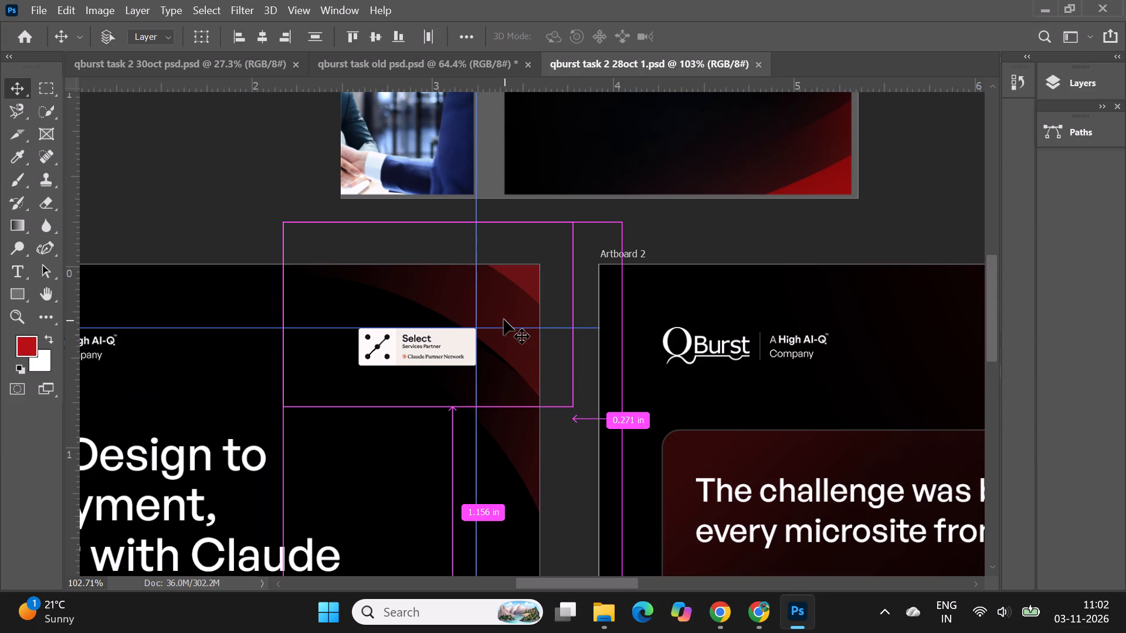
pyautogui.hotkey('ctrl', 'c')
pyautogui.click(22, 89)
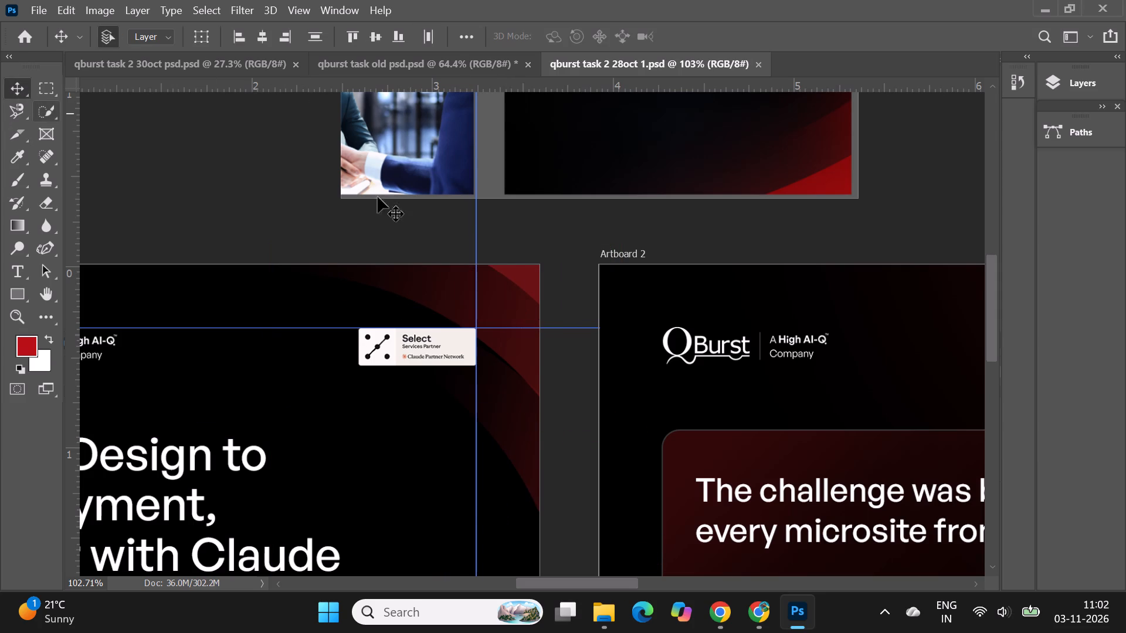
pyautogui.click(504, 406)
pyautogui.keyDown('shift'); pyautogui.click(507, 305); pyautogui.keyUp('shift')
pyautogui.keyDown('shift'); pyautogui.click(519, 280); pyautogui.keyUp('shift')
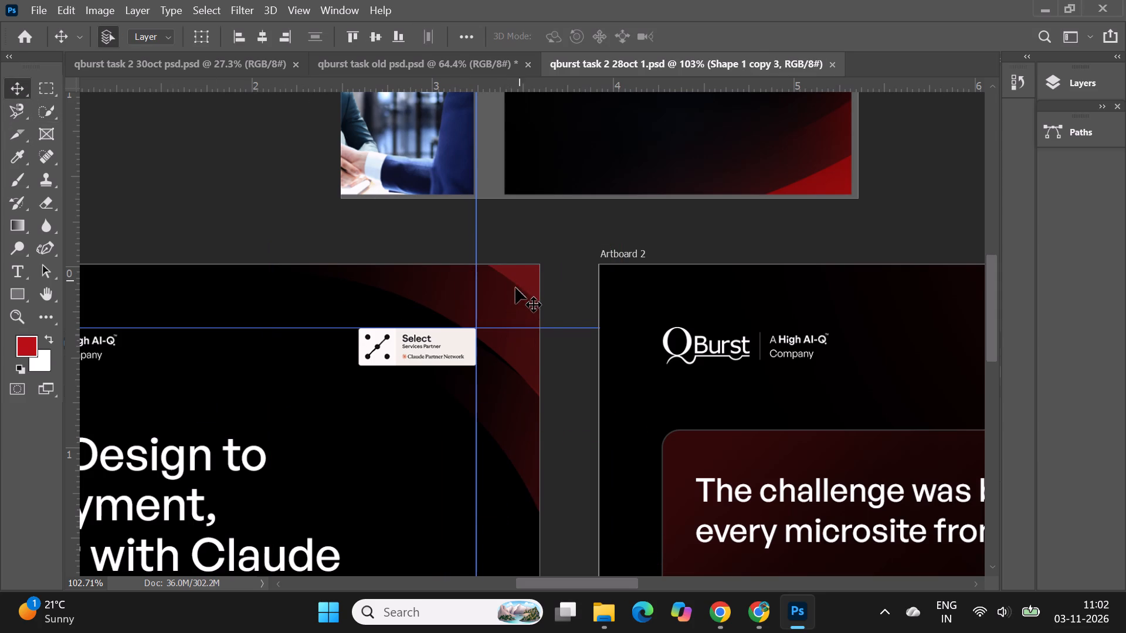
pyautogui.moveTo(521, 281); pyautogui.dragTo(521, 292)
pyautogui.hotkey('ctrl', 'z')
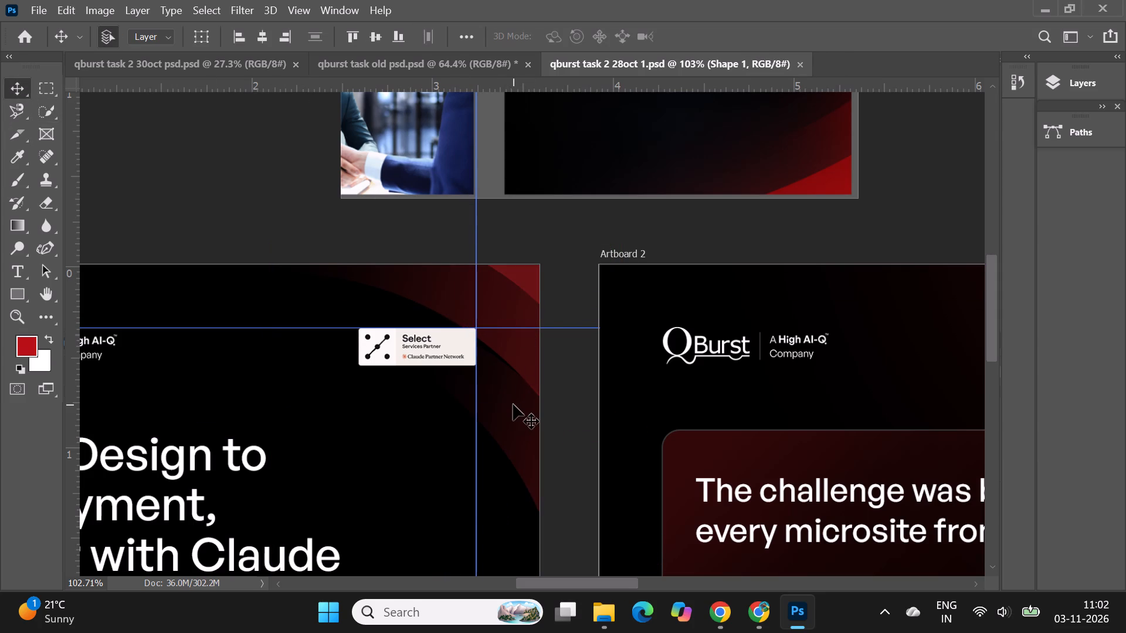
# Copy the three red curved shapes, including Shape 1 copy 3, from Artboard 1's upper-right corner without moving them.
pyautogui.rightClick(513, 404)
pyautogui.click(544, 423)
pyautogui.keyDown('shift'); pyautogui.click(517, 304); pyautogui.keyUp('shift')
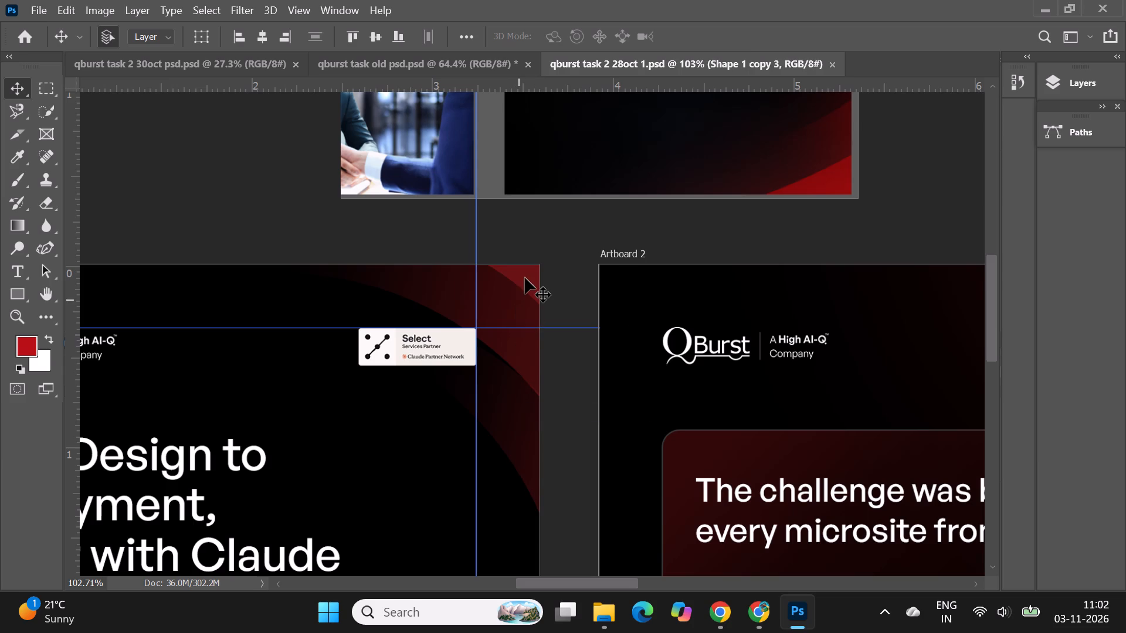
pyautogui.keyDown('shift'); pyautogui.click(525, 274); pyautogui.keyUp('shift')
pyautogui.moveTo(529, 274); pyautogui.dragTo(526, 298)
pyautogui.hotkey('ctrl', 'z')
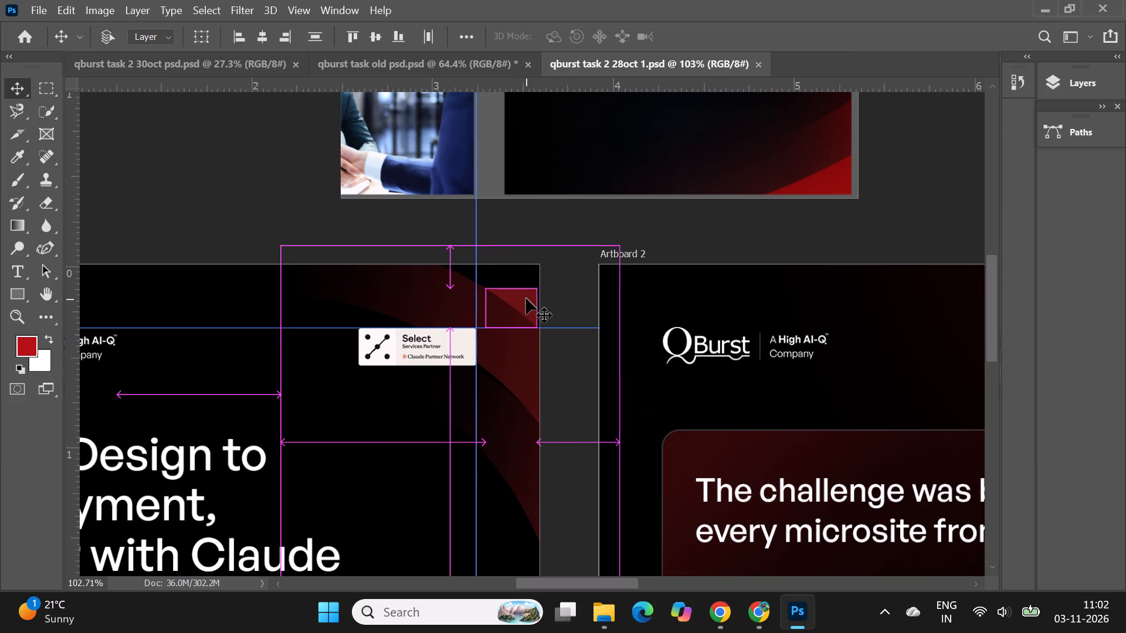
pyautogui.hotkey('ctrl', 'c')
# Paste the curved shapes into the Terraform creative at 100% size and position them wrapping around the artboard's upper-right corner.
pyautogui.click(364, 60)
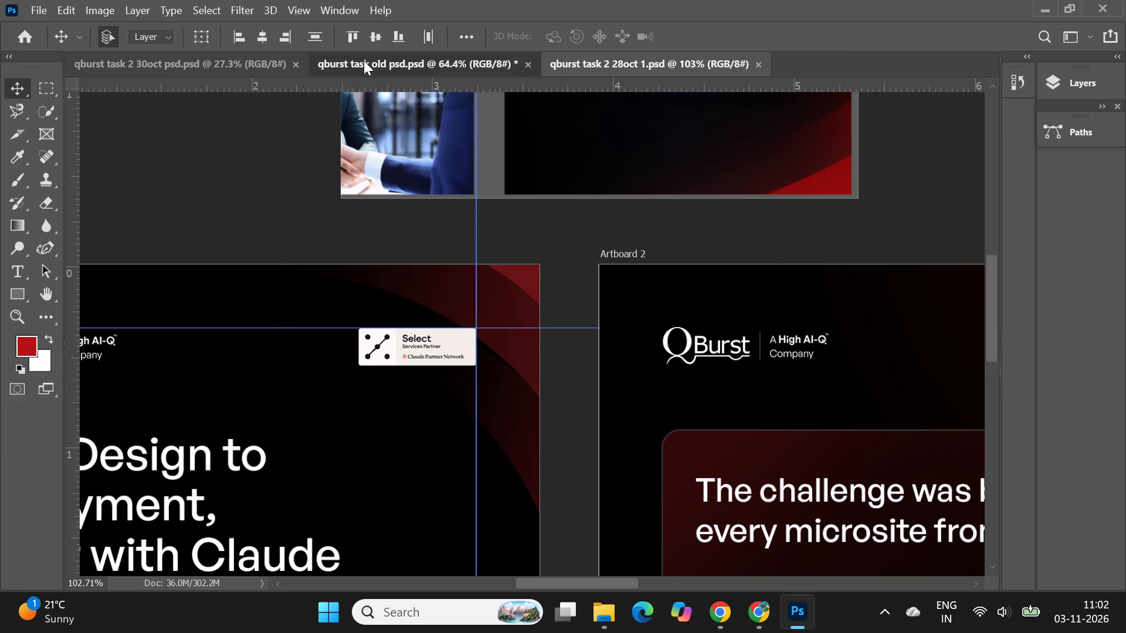
pyautogui.keyDown('alt'); pyautogui.scroll(-4, 141, 208); pyautogui.keyUp('alt')
pyautogui.keyDown('alt'); pyautogui.scroll(4, 622, 234); pyautogui.keyUp('alt')
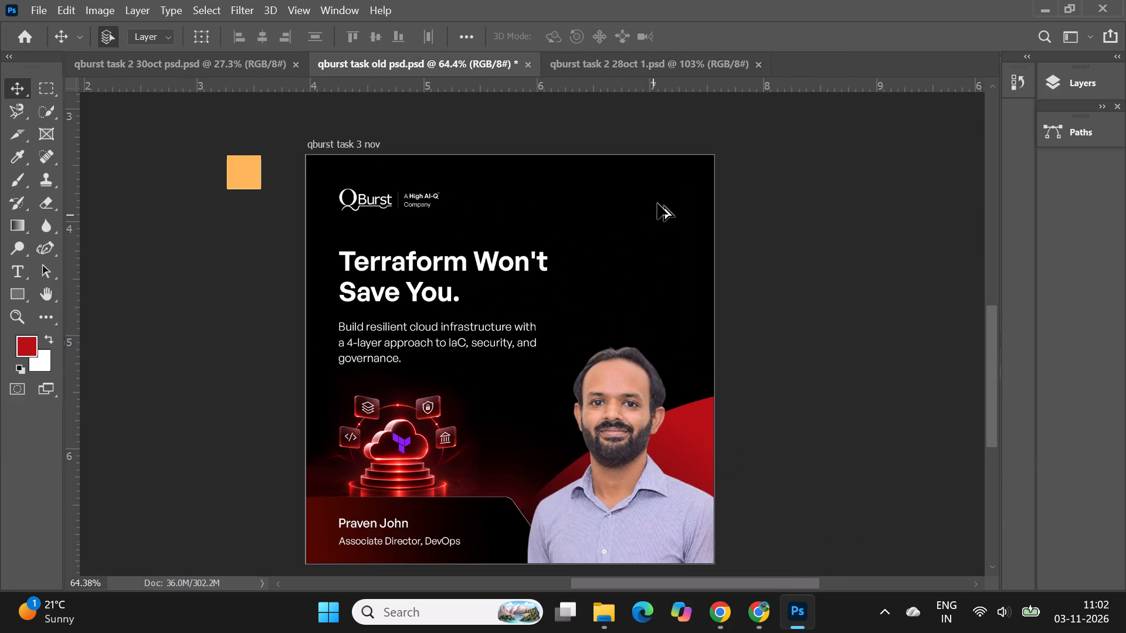
pyautogui.click(657, 202)
pyautogui.hotkey('ctrl', 'v')
pyautogui.hotkey('ctrl', 't')
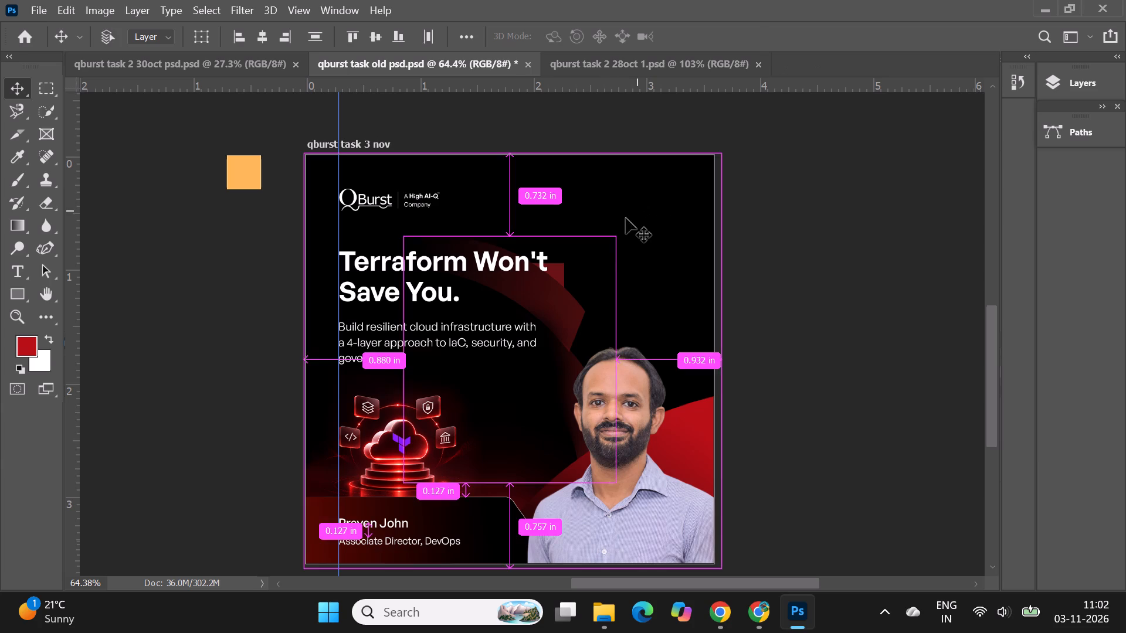
pyautogui.moveTo(551, 300); pyautogui.dragTo(690, 192)
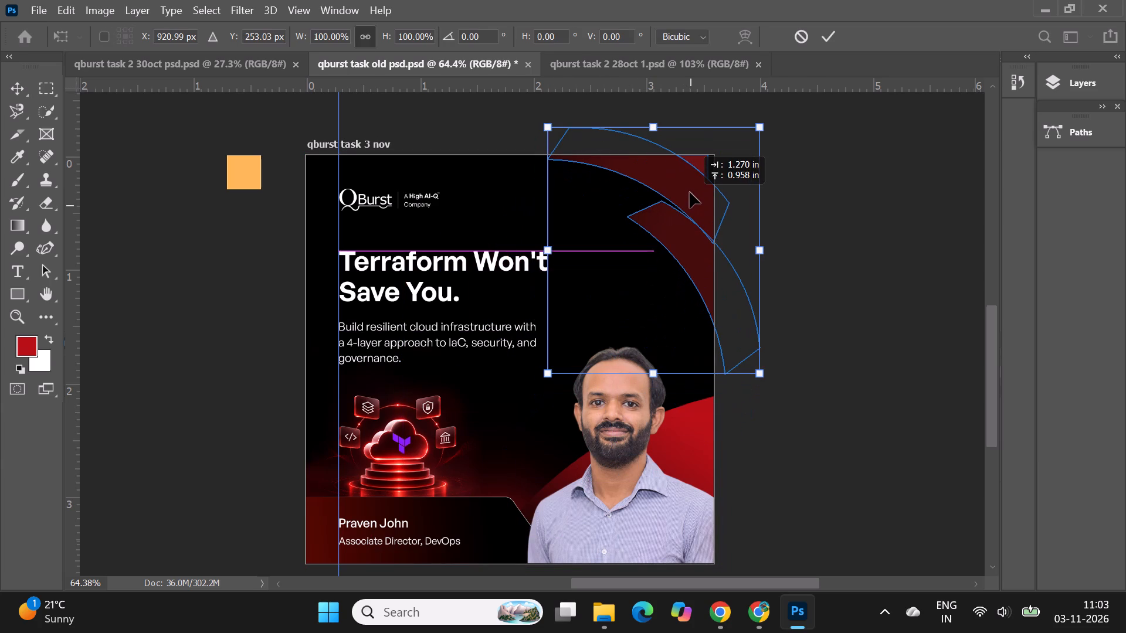
pyautogui.moveTo(690, 192); pyautogui.dragTo(707, 195)
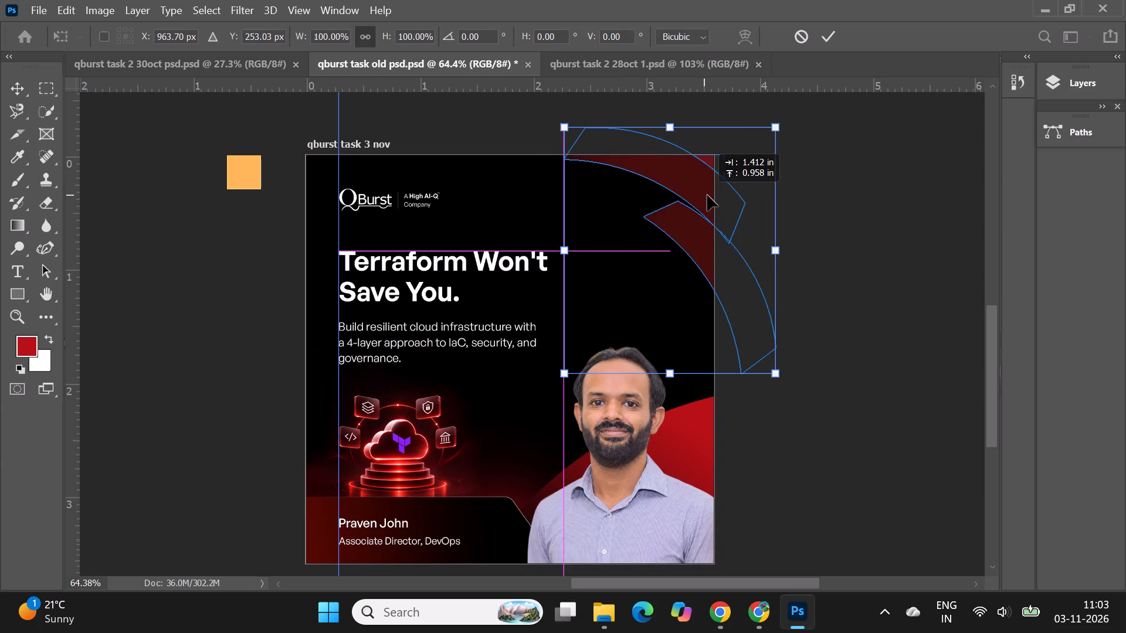
pyautogui.moveTo(707, 195); pyautogui.dragTo(706, 190)
pyautogui.click(829, 33)
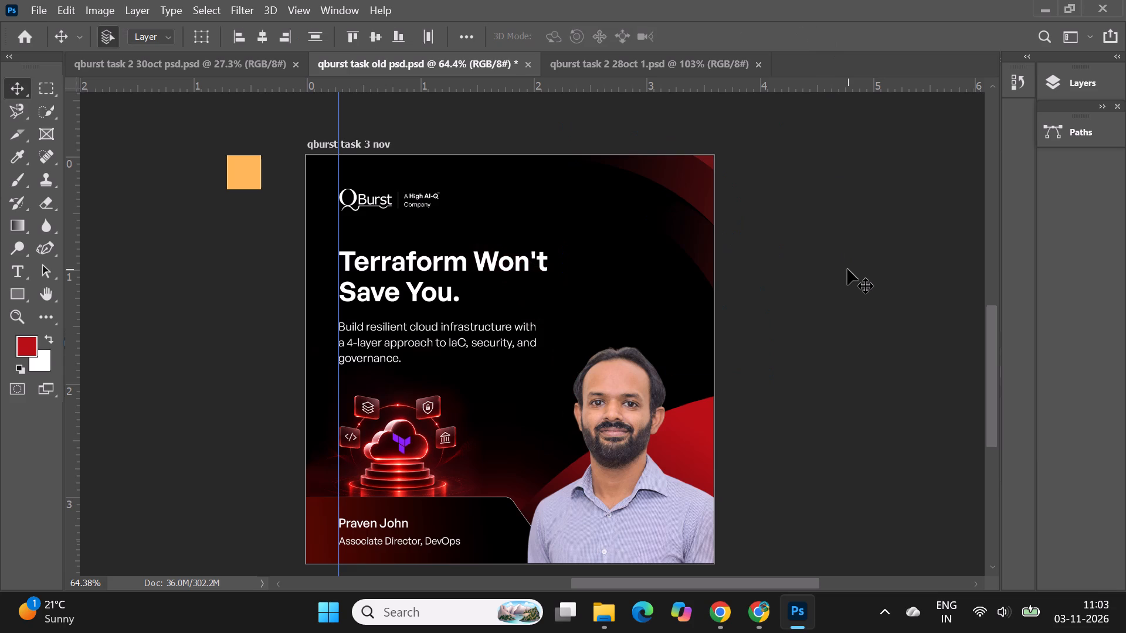
pyautogui.click(847, 269)
# Fill Shape 1, the small triangular piece at the artboard's upper-right corner, with the recently used dark red.
pyautogui.keyDown('alt'); pyautogui.scroll(-4, 641, 264); pyautogui.keyUp('alt')
pyautogui.keyDown('alt'); pyautogui.scroll(10, 649, 236); pyautogui.keyUp('alt')
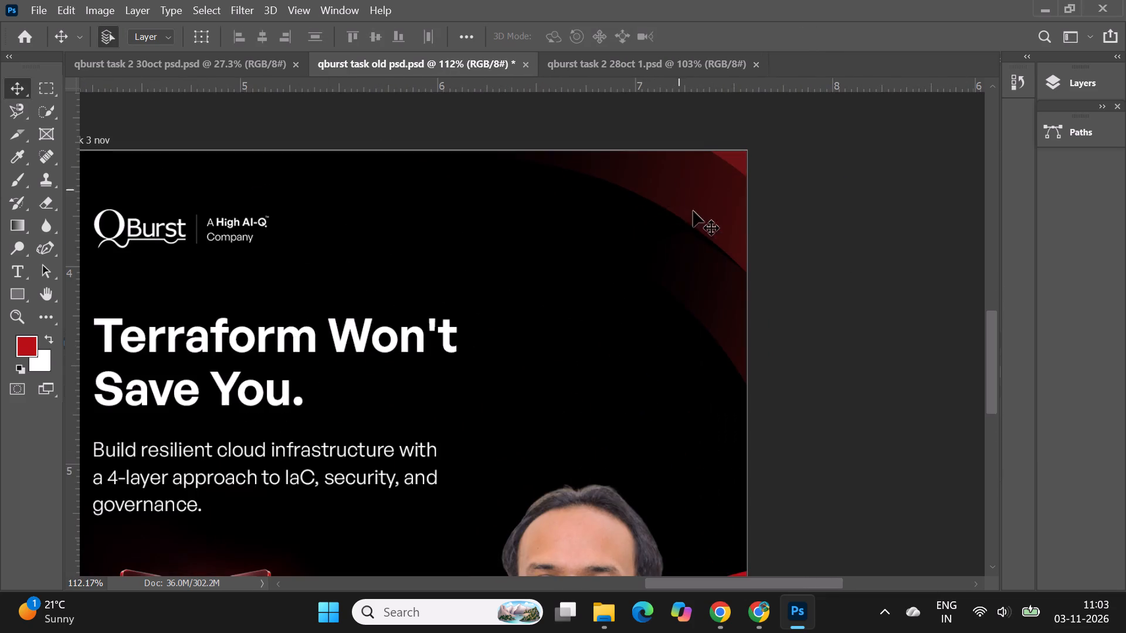
pyautogui.keyDown('alt'); pyautogui.scroll(-8, 635, 154); pyautogui.keyUp('alt')
pyautogui.click(778, 345)
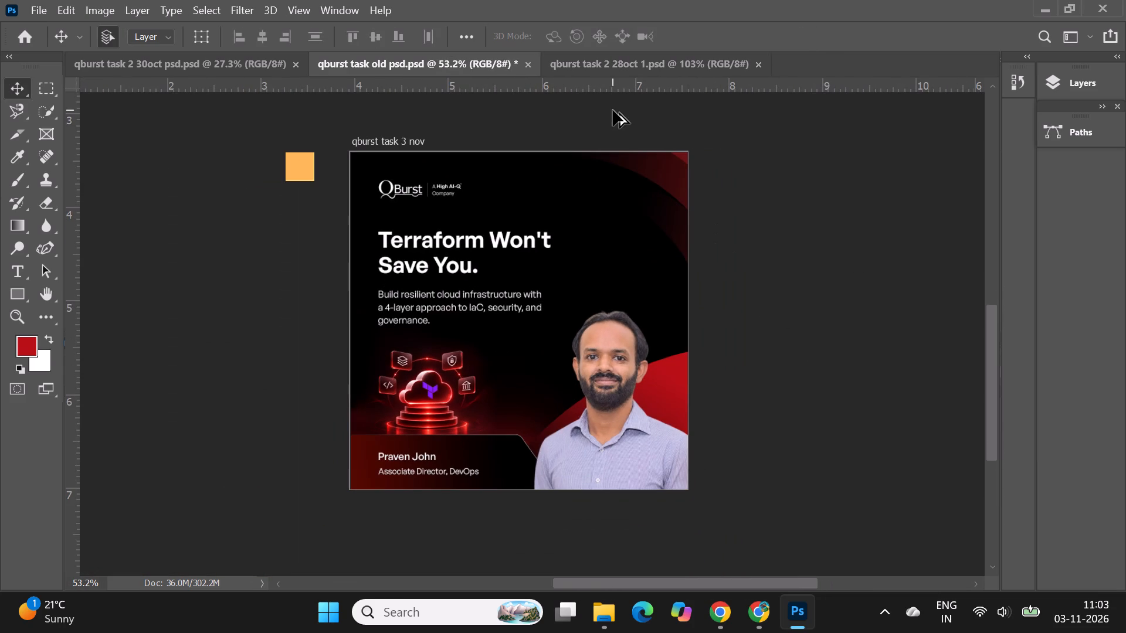
pyautogui.keyDown('alt'); pyautogui.scroll(4, 628, 123); pyautogui.keyUp('alt')
pyautogui.keyDown('alt'); pyautogui.scroll(4, 690, 144); pyautogui.keyUp('alt')
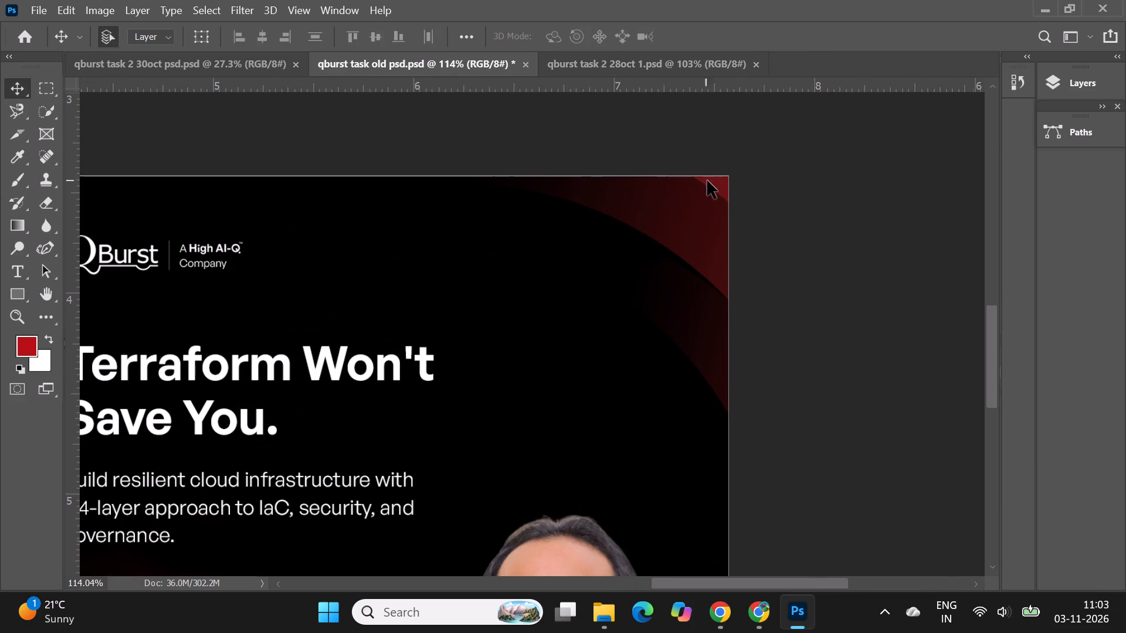
pyautogui.rightClick(714, 186)
pyautogui.click(741, 208)
pyautogui.keyDown('alt'); pyautogui.scroll(-6, 721, 203); pyautogui.keyUp('alt')
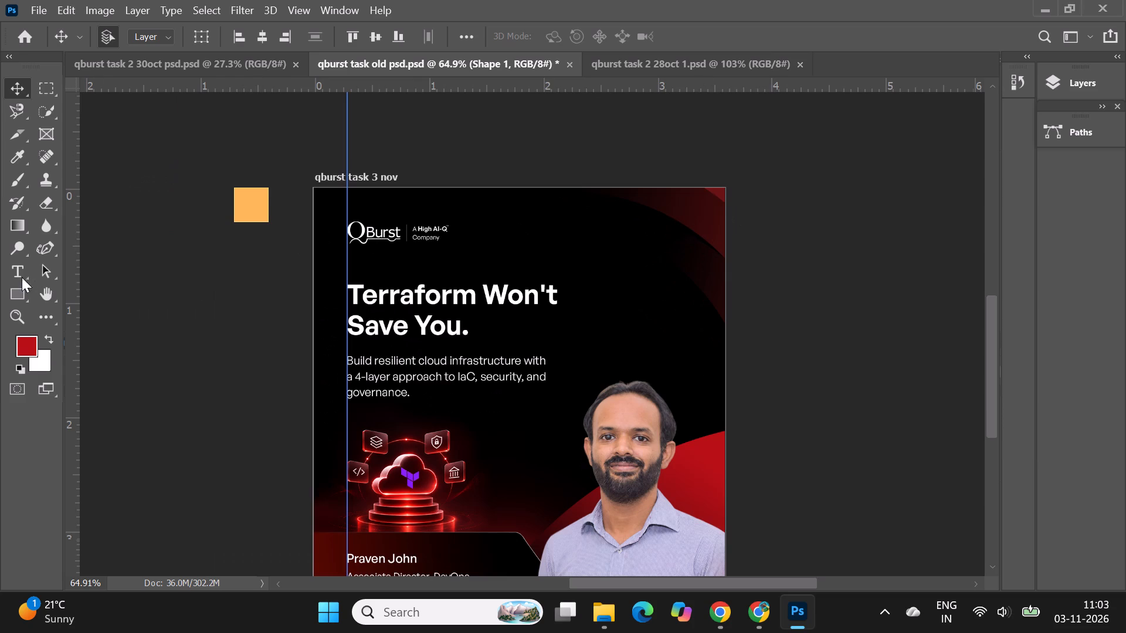
pyautogui.click(46, 248)
pyautogui.click(196, 40)
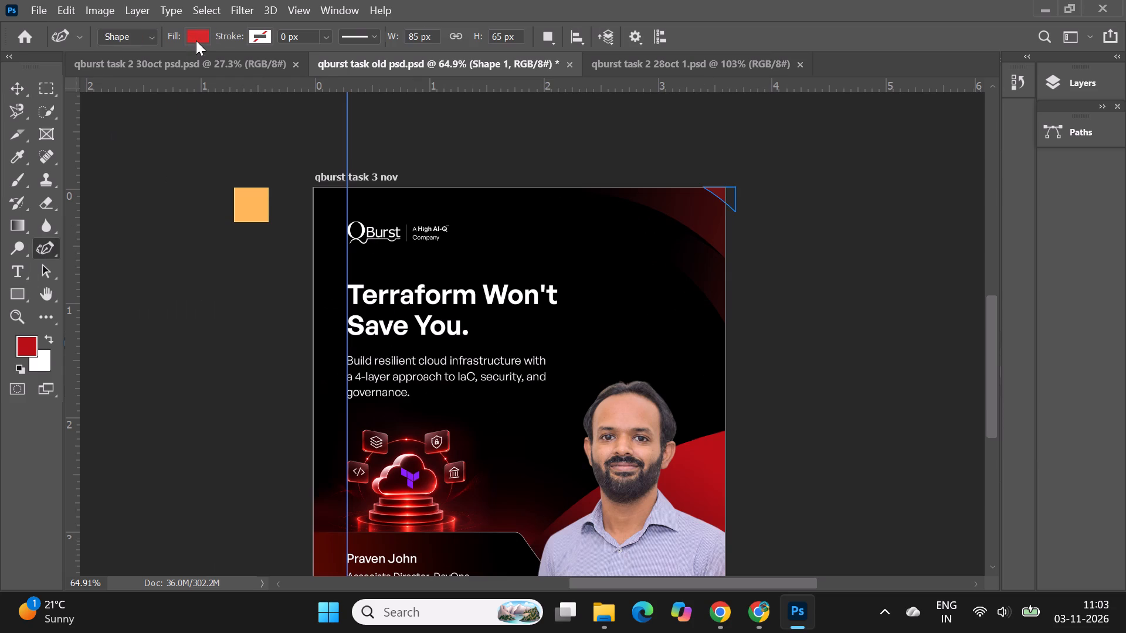
pyautogui.click(88, 128)
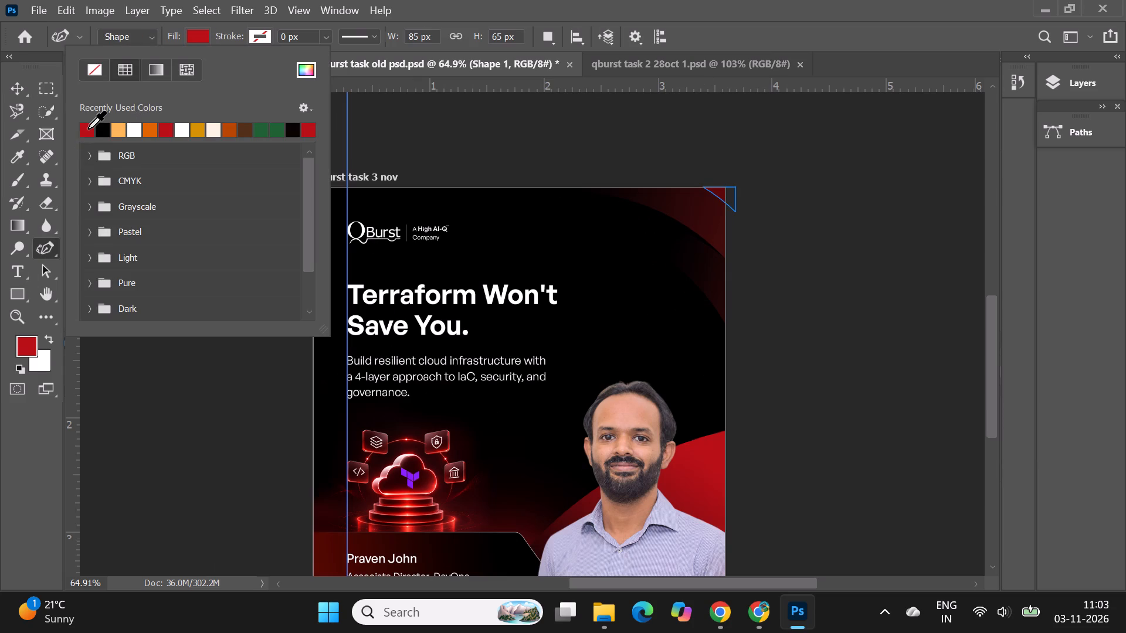
pyautogui.click(22, 84)
# Set the opacity of Shape 1, the small triangular piece at the artboard's upper-right corner, to 89%.
pyautogui.click(1049, 84)
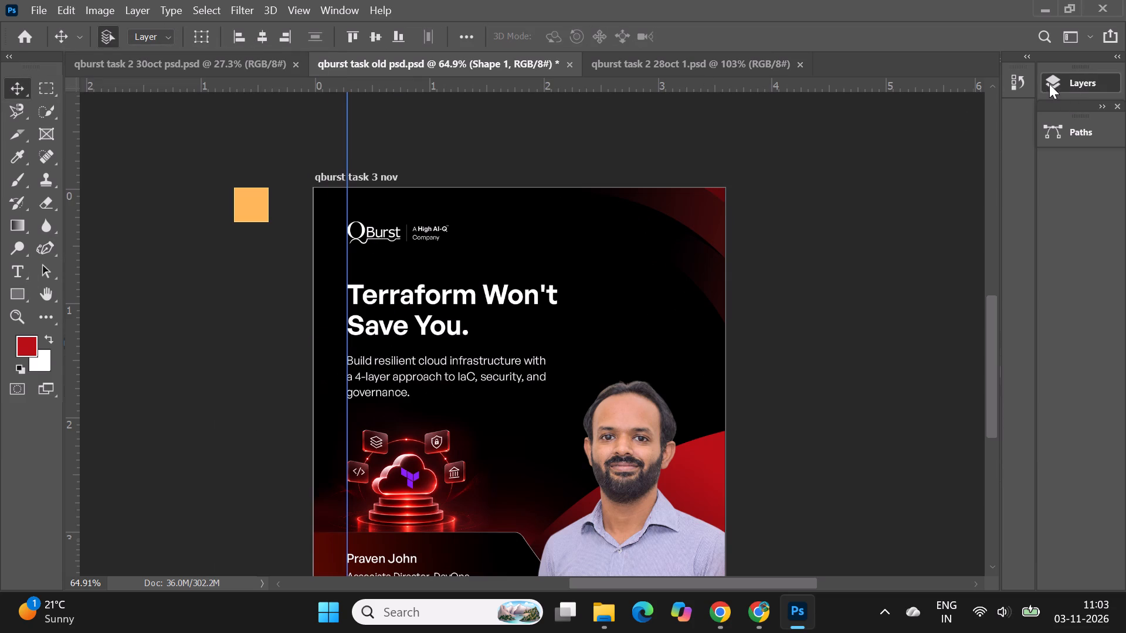
pyautogui.click(1019, 128)
pyautogui.click(1015, 145)
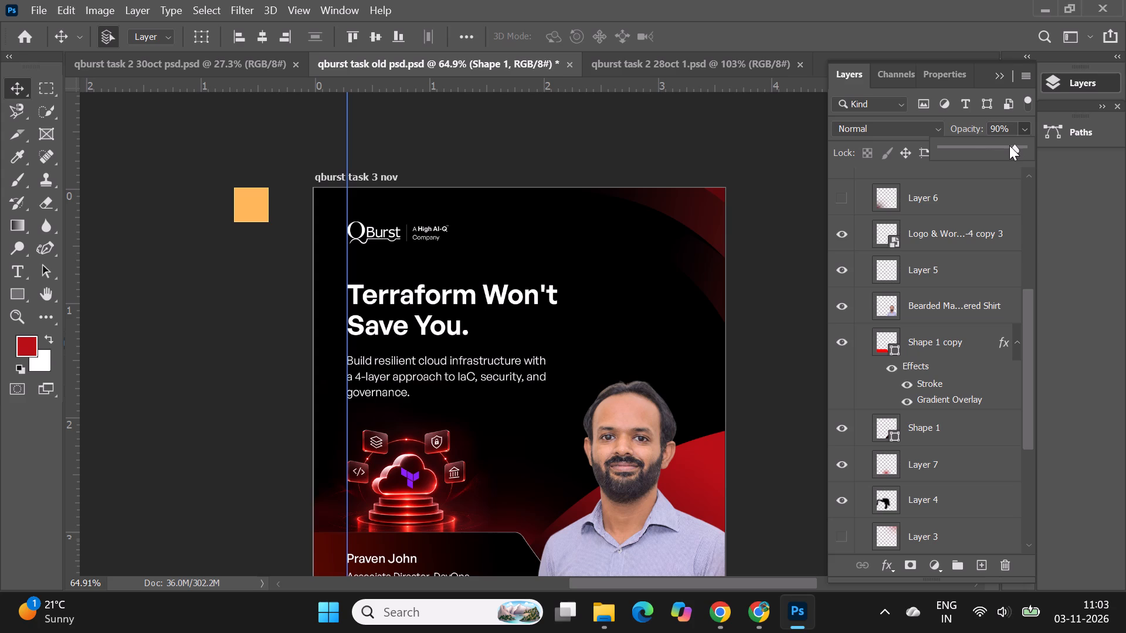
pyautogui.click(1003, 149)
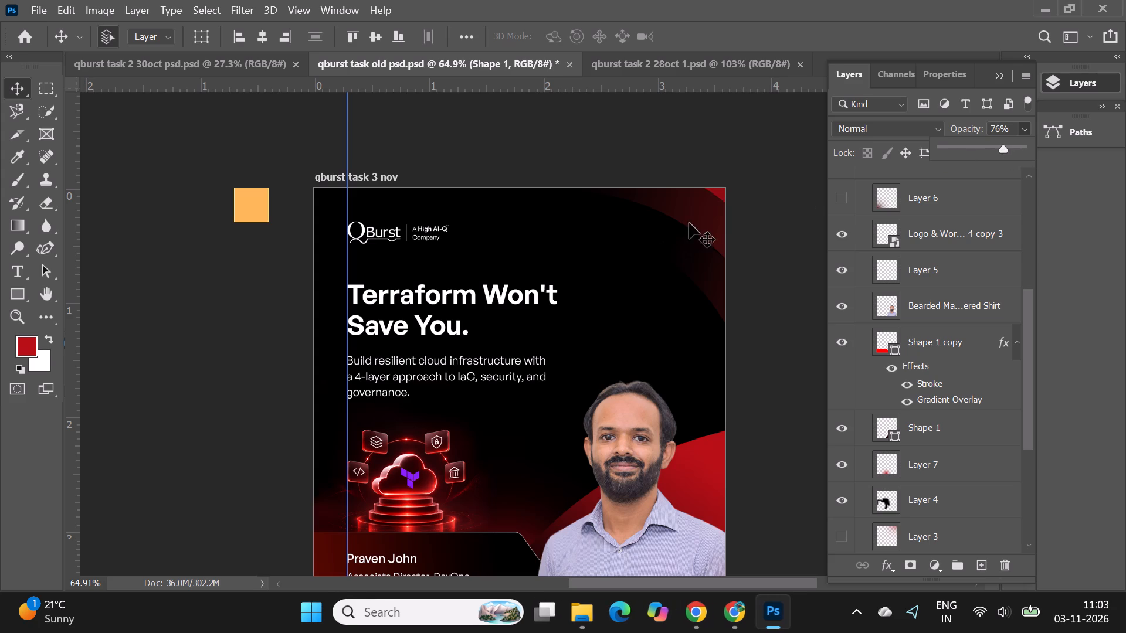
pyautogui.moveTo(1003, 148); pyautogui.dragTo(1010, 149)
pyautogui.click(1012, 149)
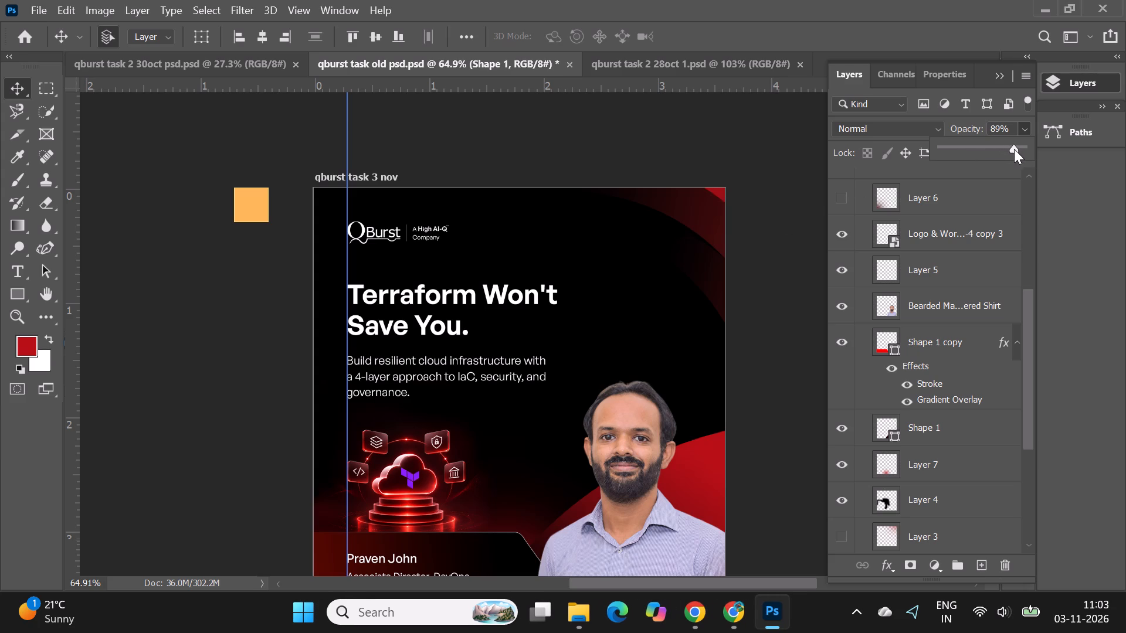
# Recolour the red gradient stop of Shape 1 copy's fill with the brighter red sampled from the curve beside the man's shoulder.
pyautogui.rightClick(710, 223)
pyautogui.click(741, 247)
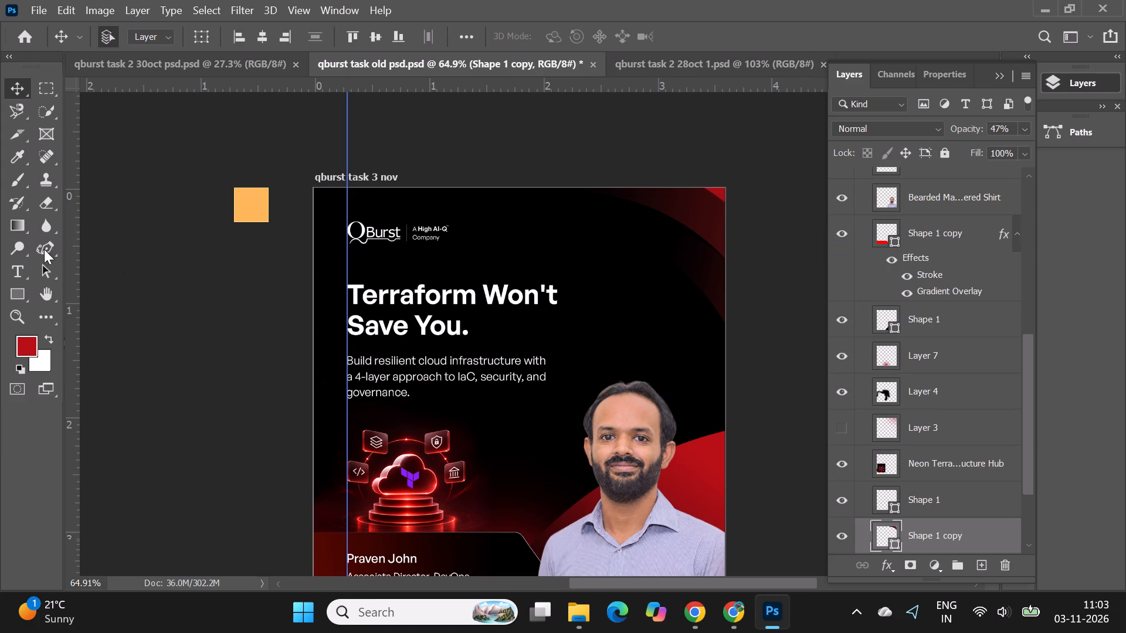
pyautogui.click(44, 249)
pyautogui.click(192, 39)
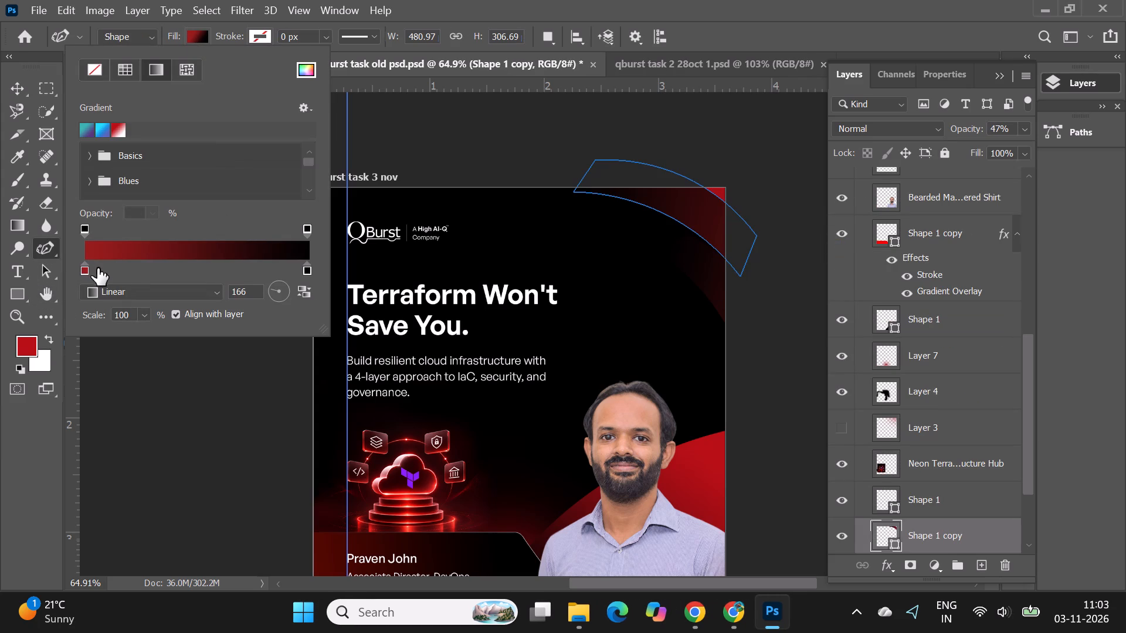
pyautogui.doubleClick(85, 271)
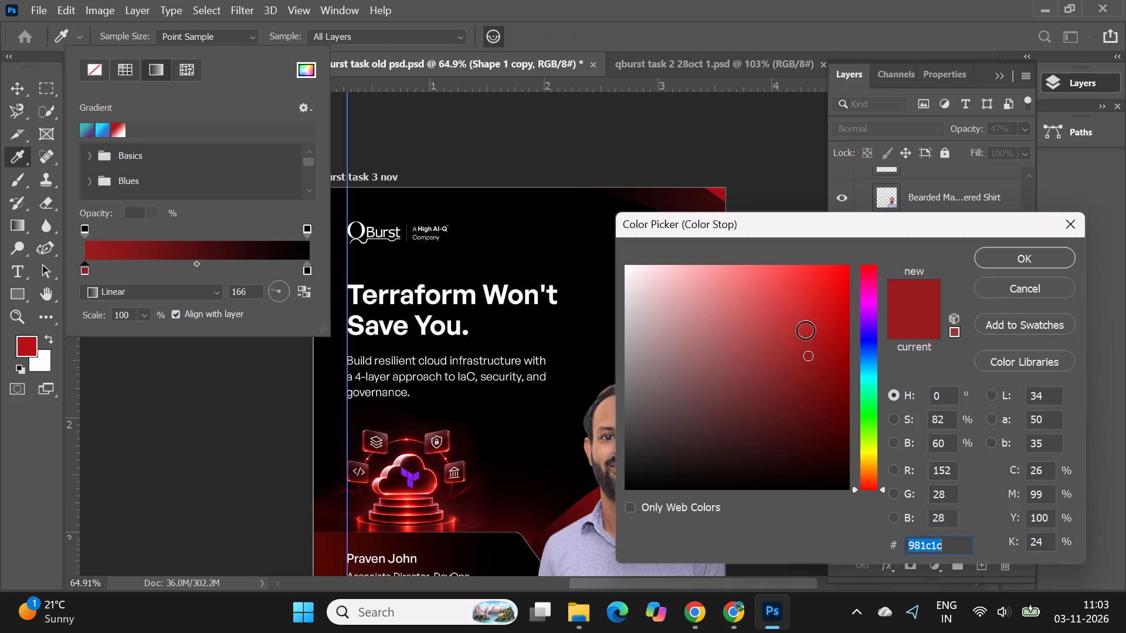
pyautogui.moveTo(823, 229); pyautogui.dragTo(860, 547)
pyautogui.click(718, 443)
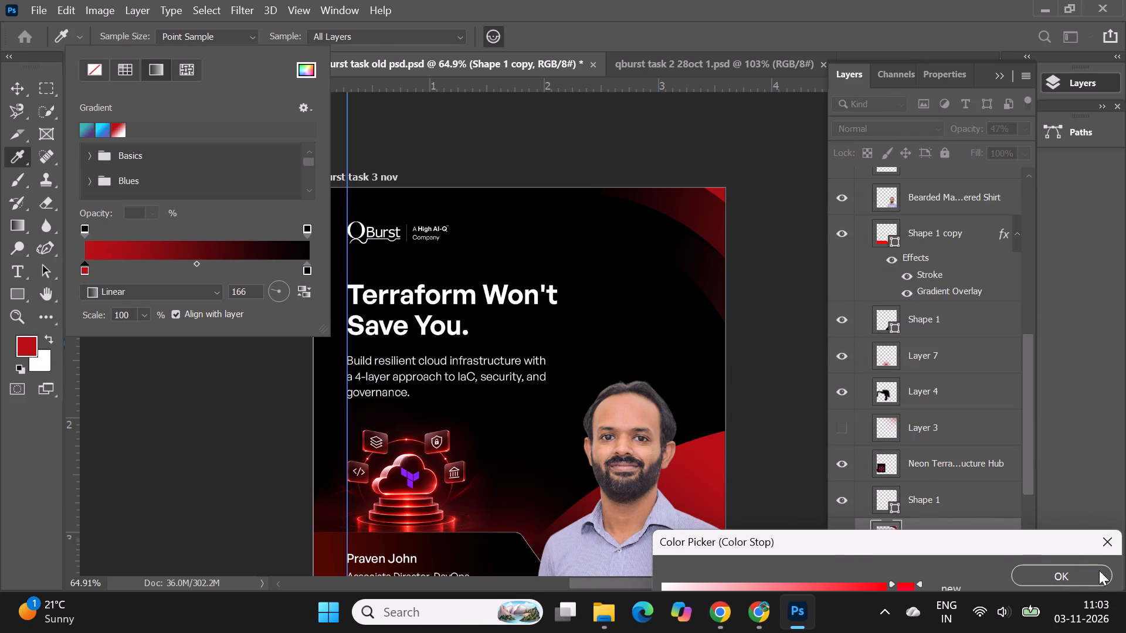
pyautogui.click(1067, 574)
# Set the opacity of the Shape 1 copy curved band to 63% and deselect it.
pyautogui.click(1017, 134)
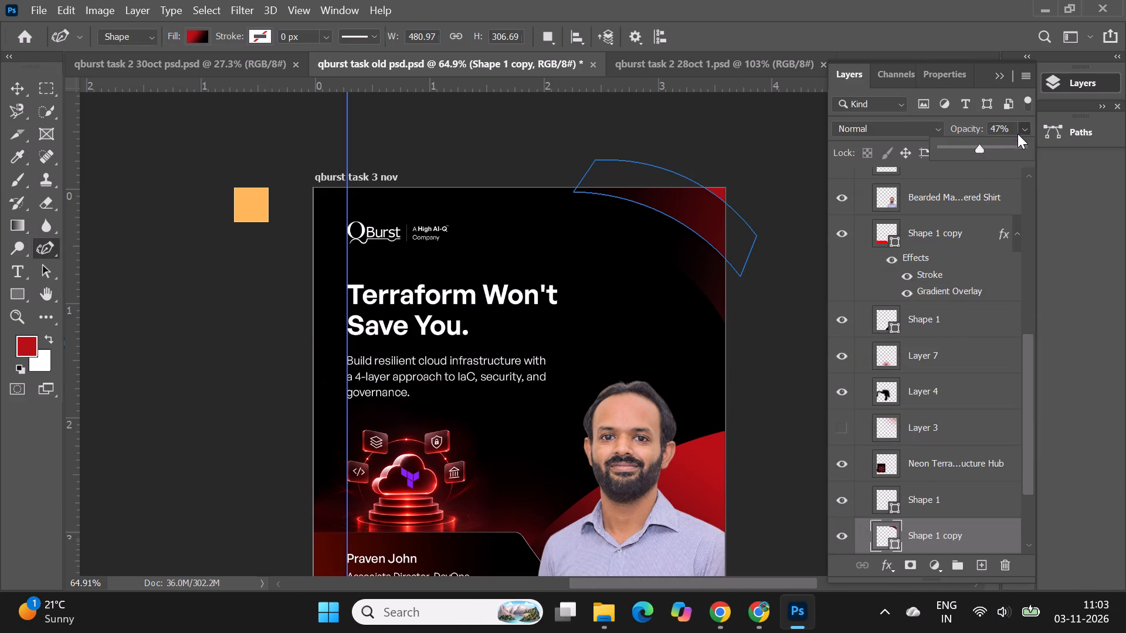
pyautogui.click(1023, 134)
pyautogui.click(1018, 135)
pyautogui.click(1000, 148)
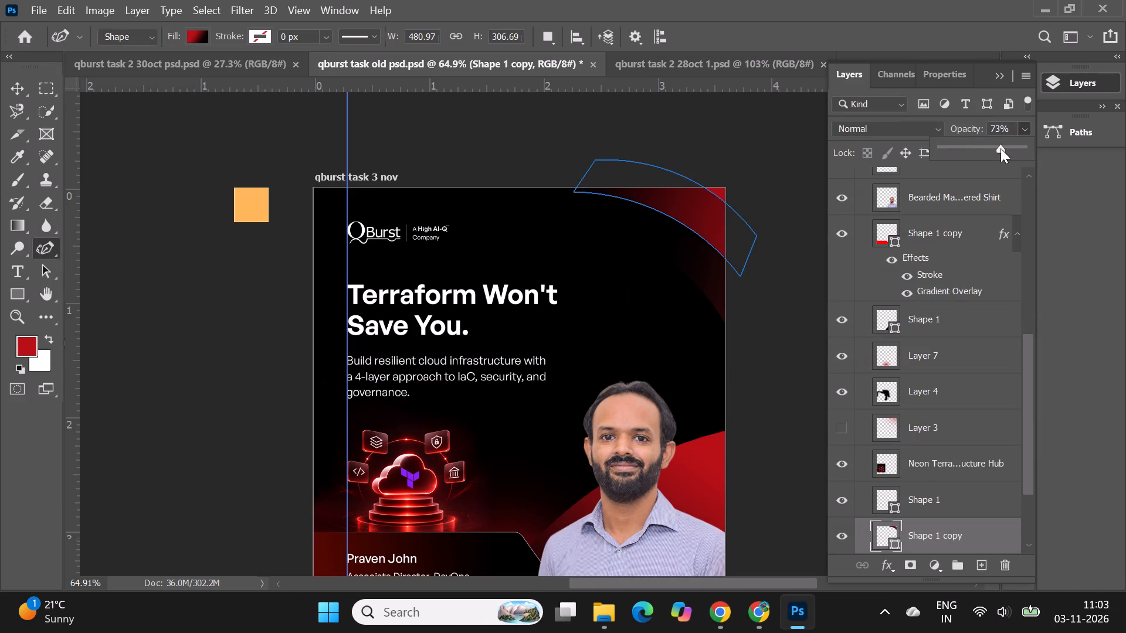
pyautogui.click(997, 148)
pyautogui.click(993, 148)
pyautogui.click(14, 84)
pyautogui.click(120, 298)
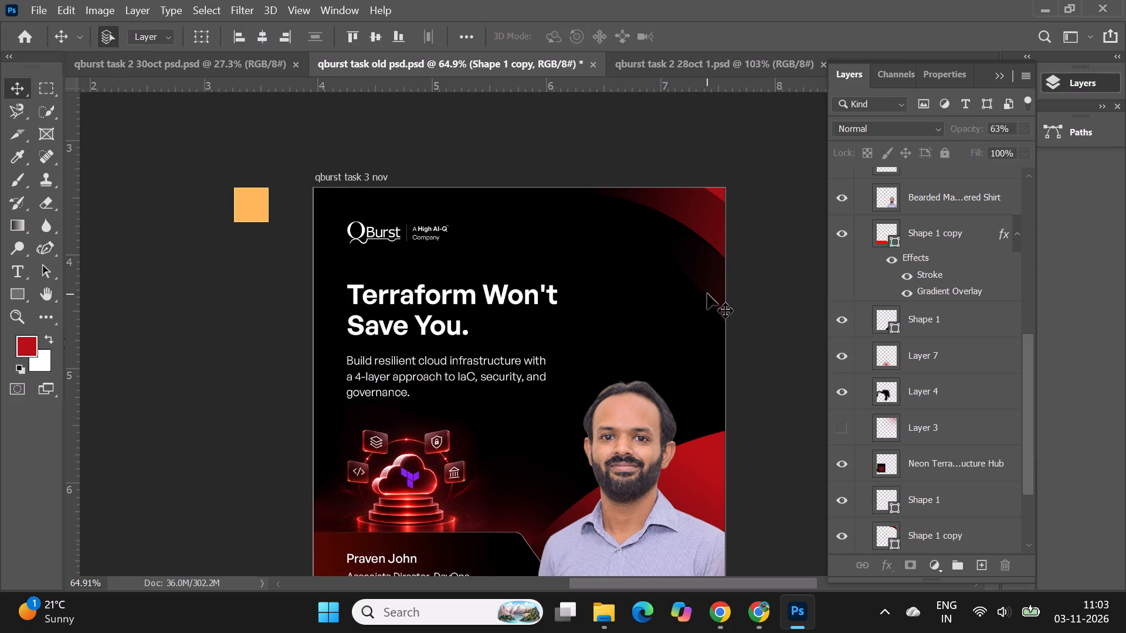
# Raise the opacity of Shape 1 copy 3, the lower curved band, to 100%.
pyautogui.rightClick(707, 294)
pyautogui.click(741, 324)
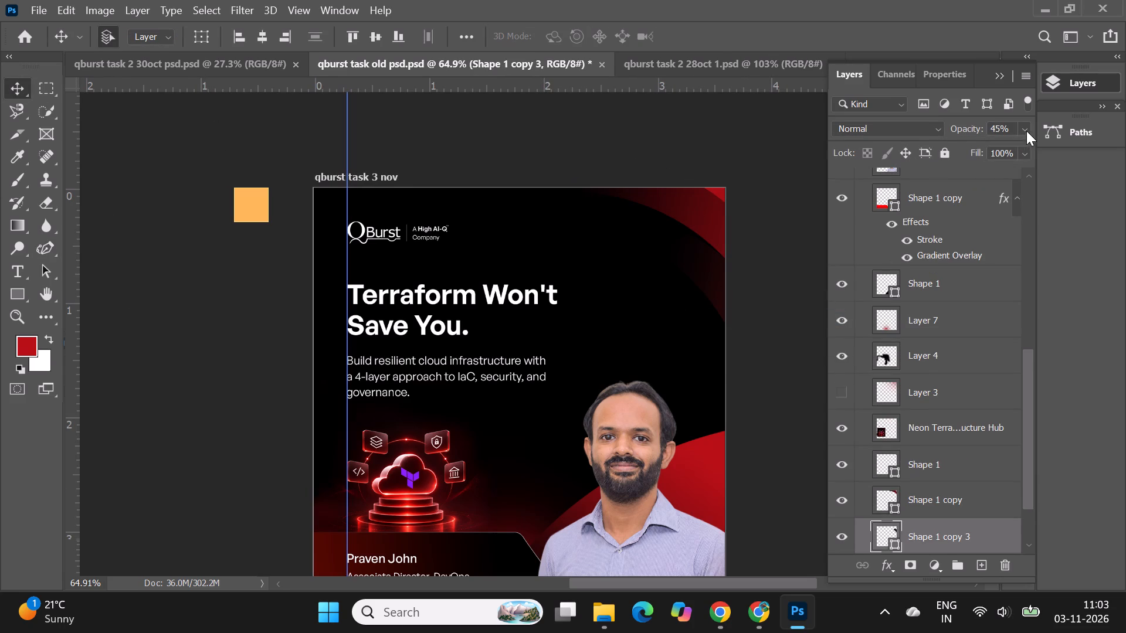
pyautogui.click(1026, 131)
pyautogui.click(996, 151)
pyautogui.click(1013, 149)
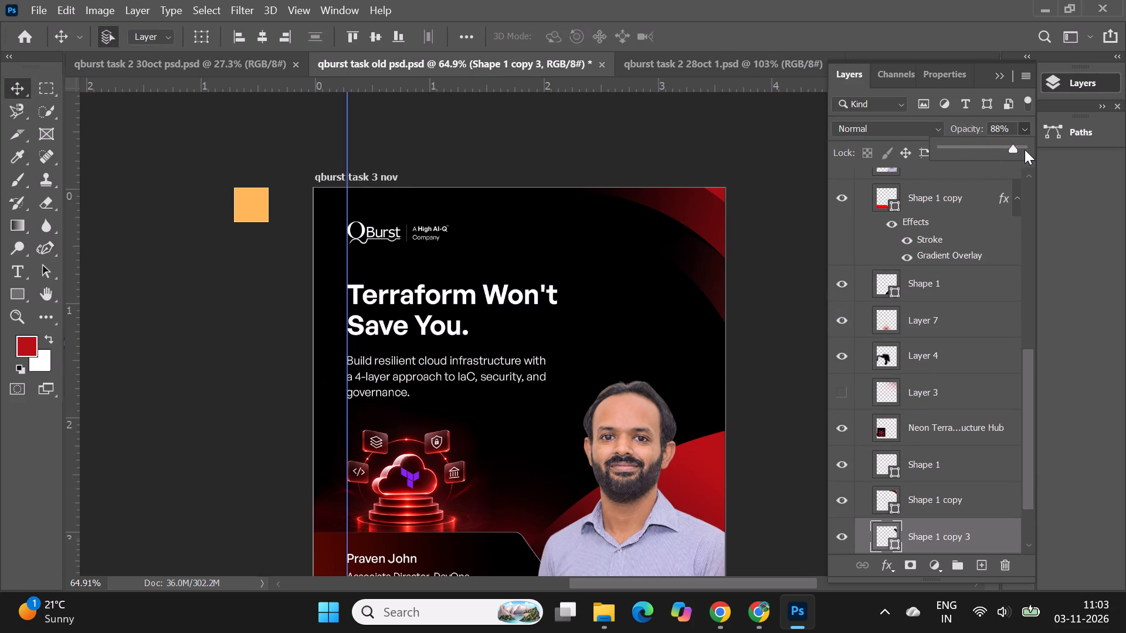
pyautogui.click(1025, 149)
pyautogui.click(1025, 149)
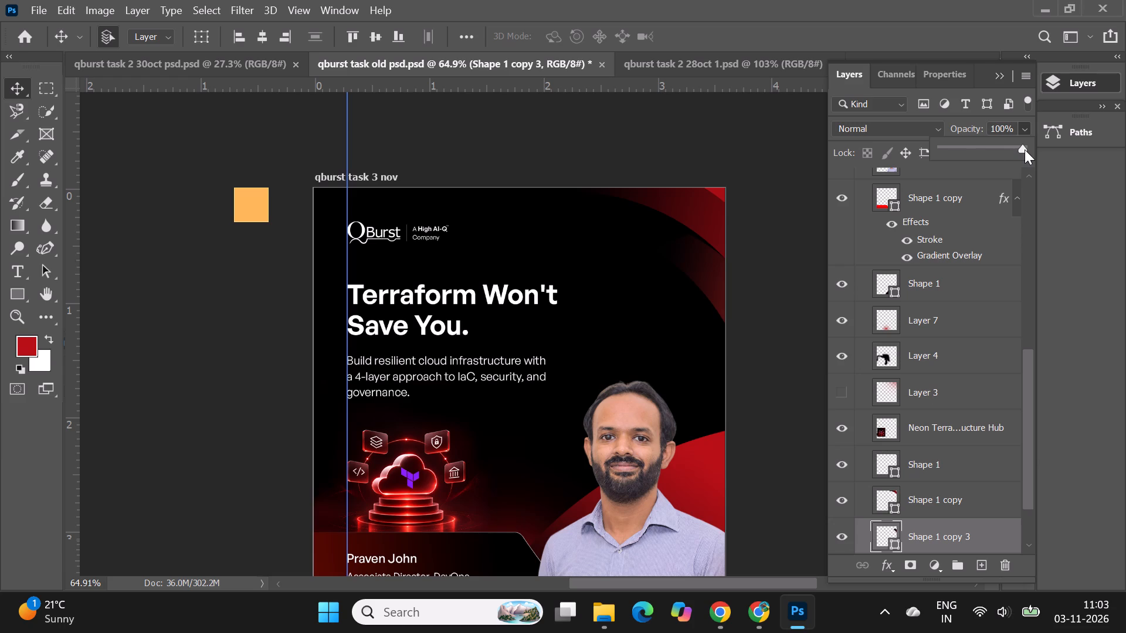
pyautogui.moveTo(1023, 145); pyautogui.dragTo(1042, 147)
pyautogui.click(792, 331)
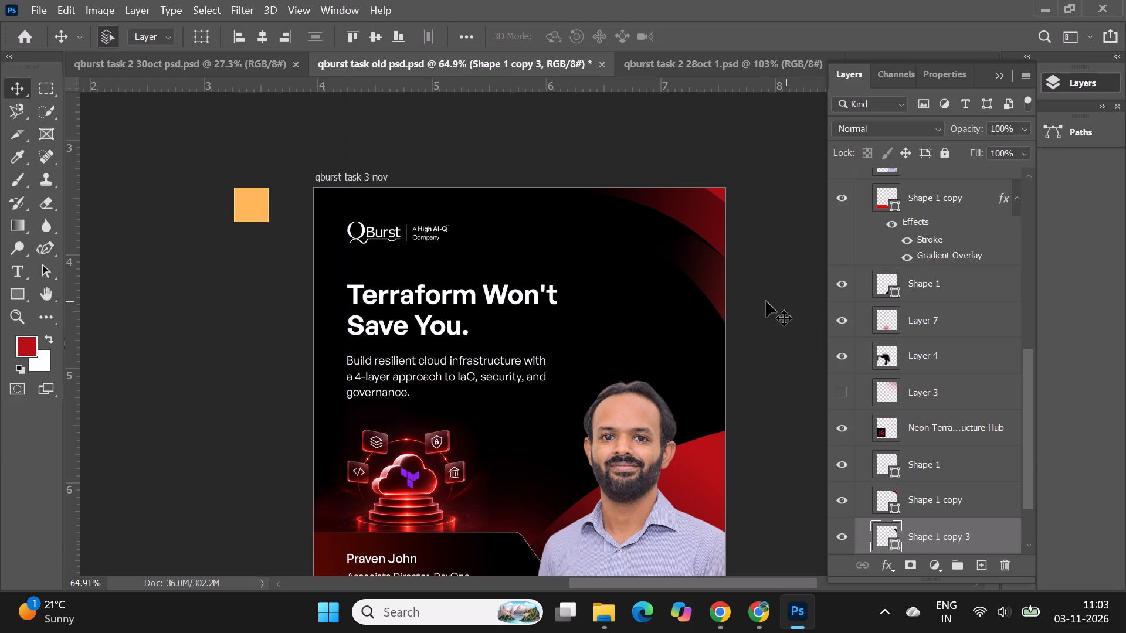
# Reshape Shape 1 copy 3 with the Curvature Pen, moving its upper tip and outer edge to meet the band above.
pyautogui.keyDown('alt'); pyautogui.scroll(4, 766, 301); pyautogui.keyUp('alt')
pyautogui.click(698, 274)
pyautogui.click(39, 248)
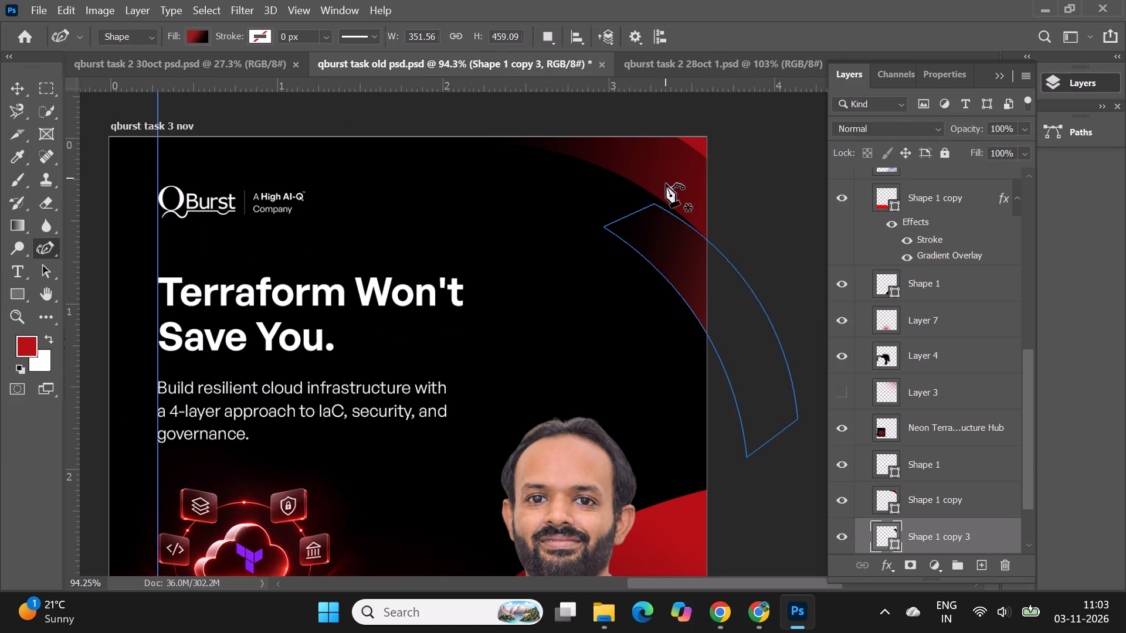
pyautogui.keyDown('alt'); pyautogui.scroll(8, 681, 203); pyautogui.keyUp('alt')
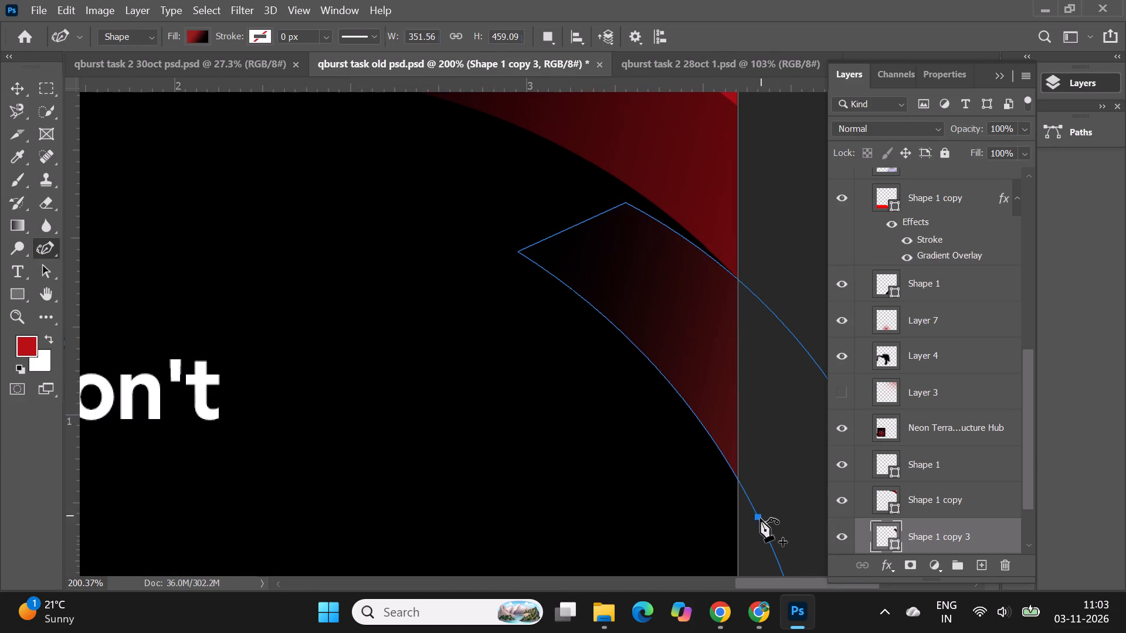
pyautogui.click(760, 518)
pyautogui.keyDown('alt'); pyautogui.scroll(3, 664, 216); pyautogui.keyUp('alt')
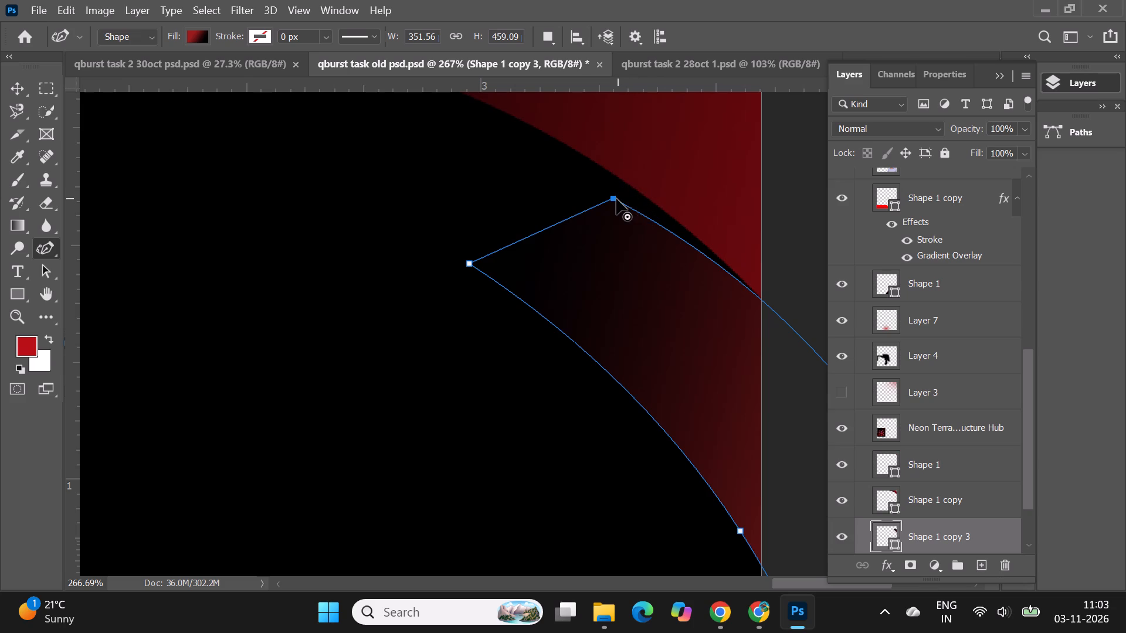
pyautogui.moveTo(616, 199); pyautogui.dragTo(622, 181)
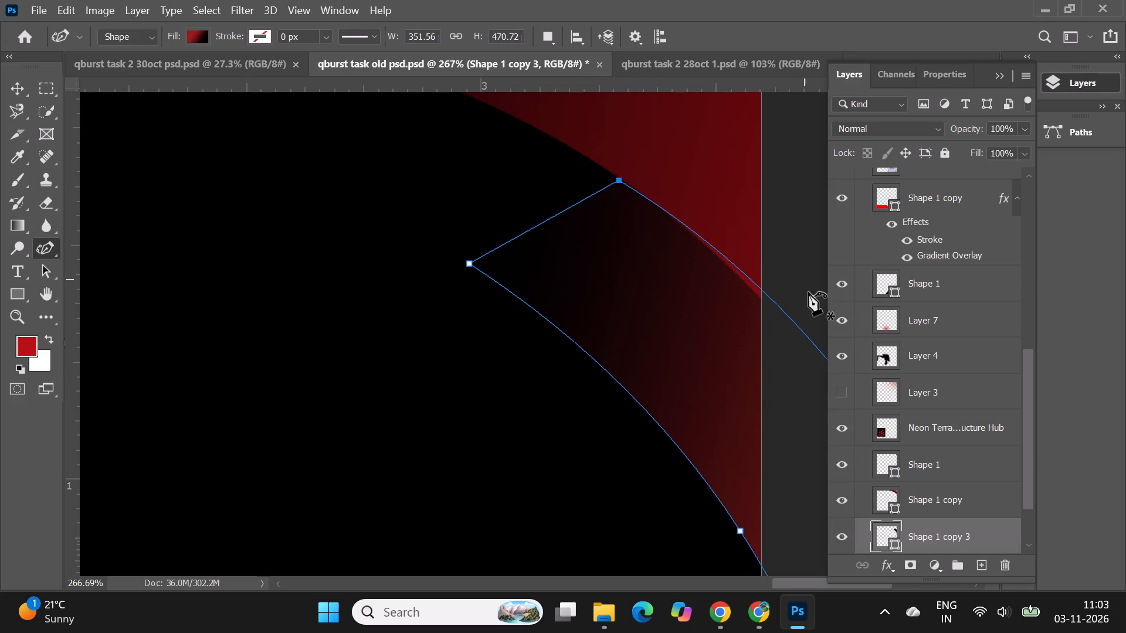
pyautogui.keyDown('alt'); pyautogui.scroll(4, 813, 300); pyautogui.keyUp('alt')
pyautogui.keyDown('alt'); pyautogui.scroll(-6, 308, 239); pyautogui.keyUp('alt')
pyautogui.keyDown('alt'); pyautogui.scroll(1, 592, 348); pyautogui.keyUp('alt')
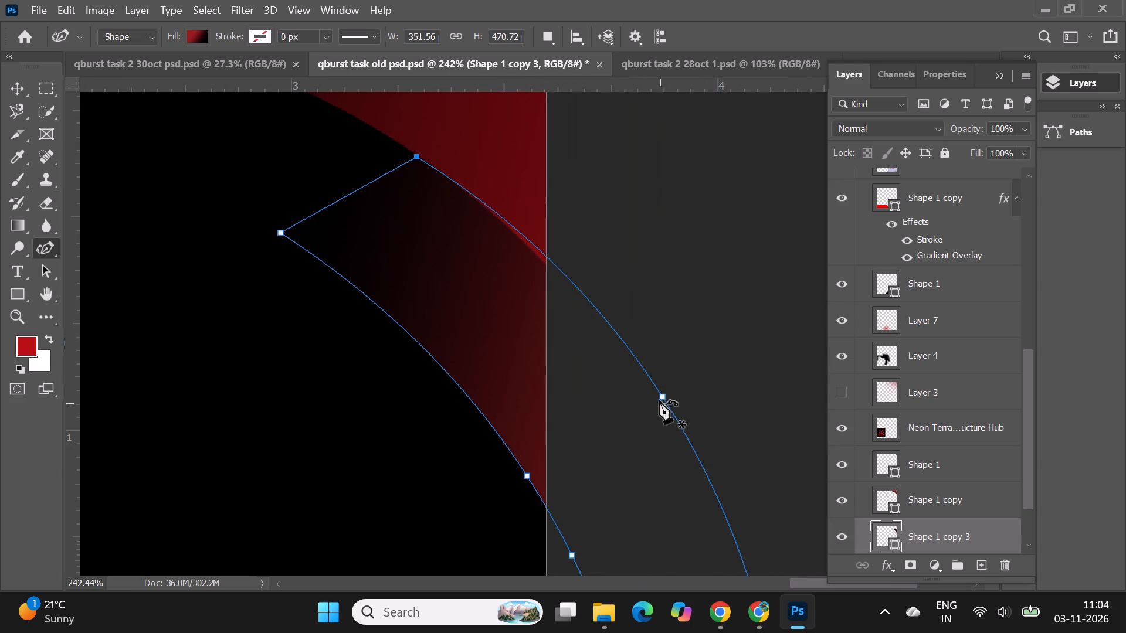
pyautogui.moveTo(663, 400); pyautogui.dragTo(657, 409)
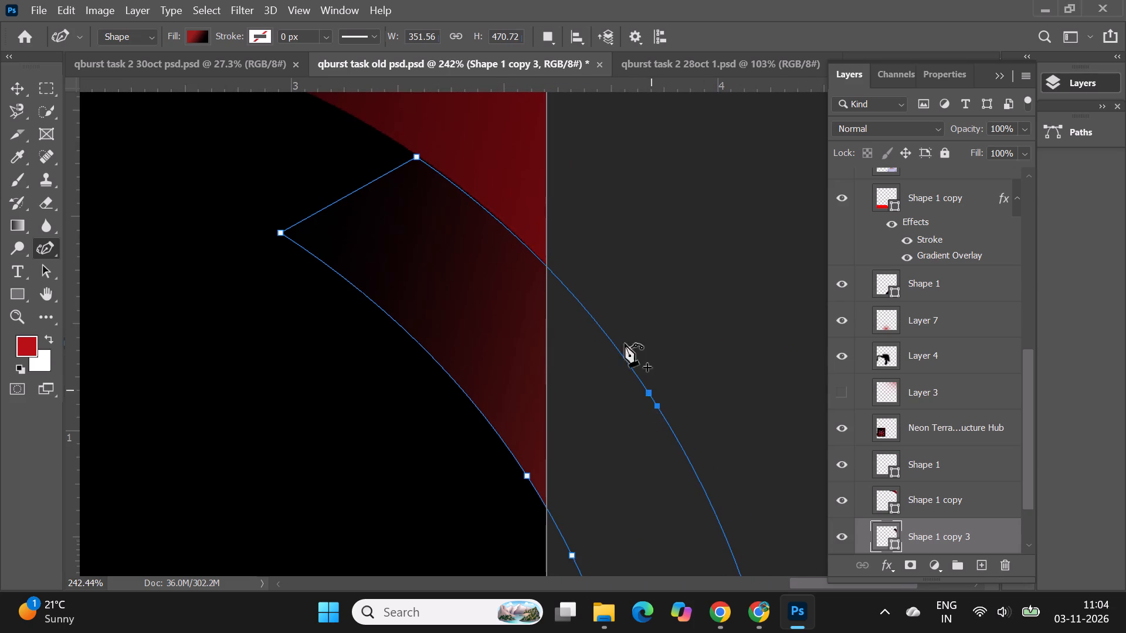
# Refine Shape 1 copy 3's outer curve, nudging its tip and adding anchor points so it follows the upper band's edge without a gap.
pyautogui.keyDown('alt'); pyautogui.scroll(4, 387, 159); pyautogui.keyUp('alt')
pyautogui.keyDown('alt'); pyautogui.scroll(7, 473, 165); pyautogui.keyUp('alt')
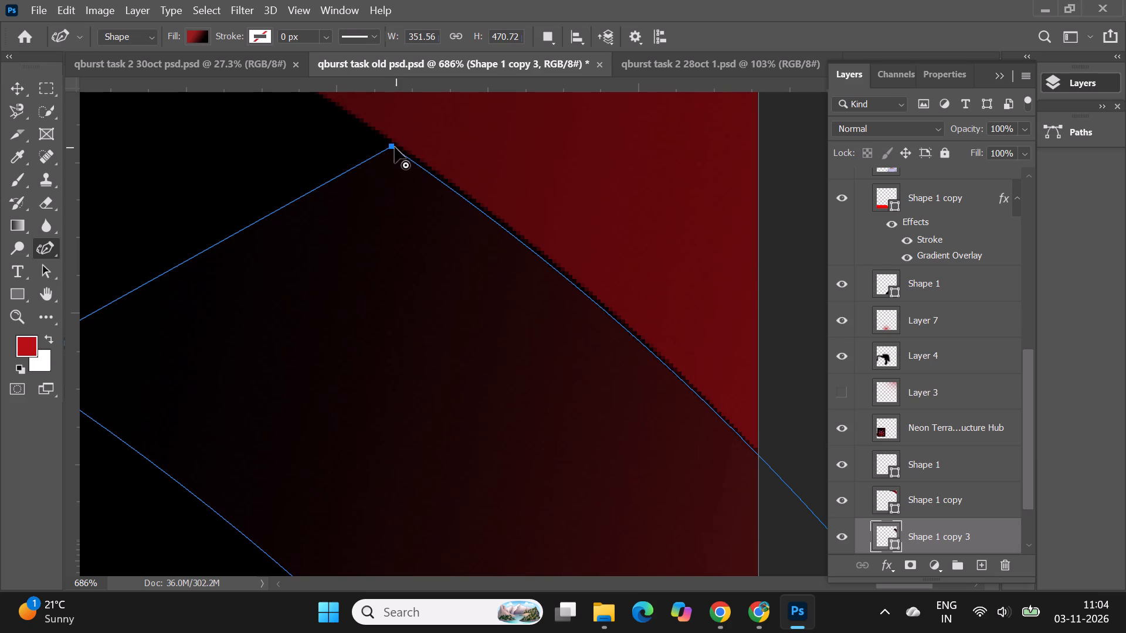
pyautogui.moveTo(395, 147); pyautogui.dragTo(394, 141)
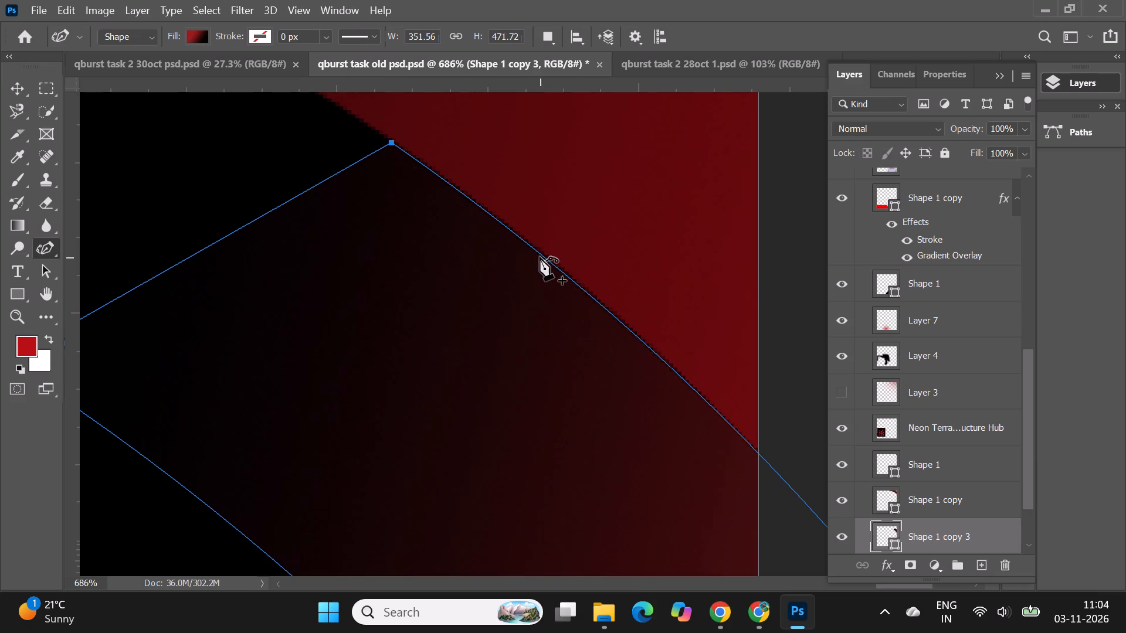
pyautogui.click(540, 257)
pyautogui.keyDown('alt'); pyautogui.scroll(-10, 495, 209); pyautogui.keyUp('alt')
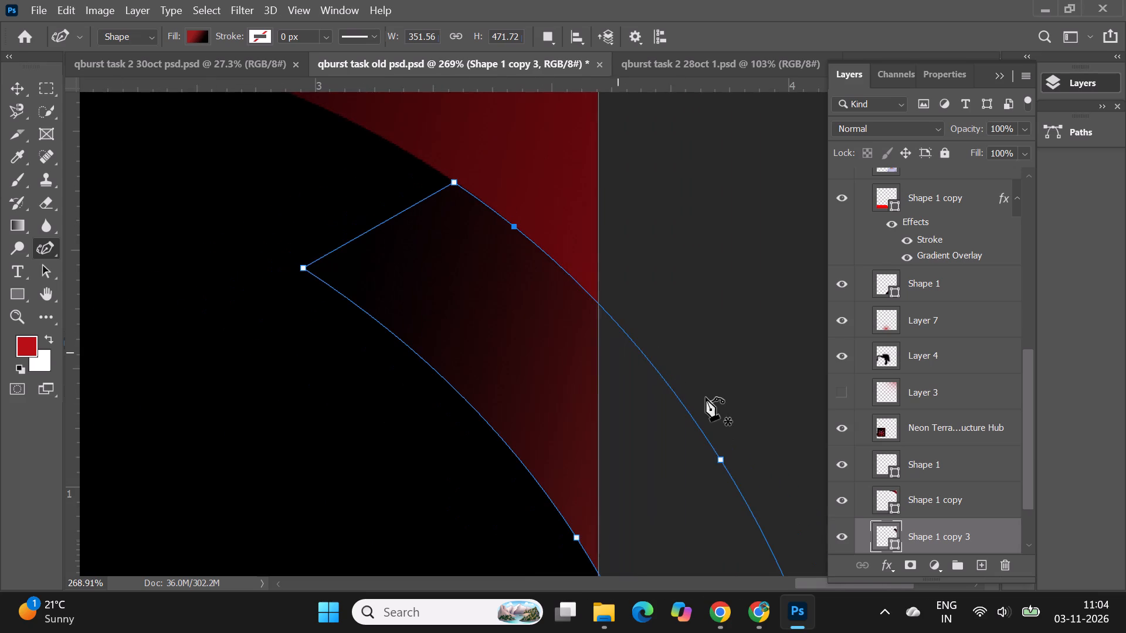
pyautogui.keyDown('alt'); pyautogui.scroll(5, 707, 397); pyautogui.keyUp('alt')
pyautogui.moveTo(732, 499); pyautogui.dragTo(723, 506)
pyautogui.click(542, 265)
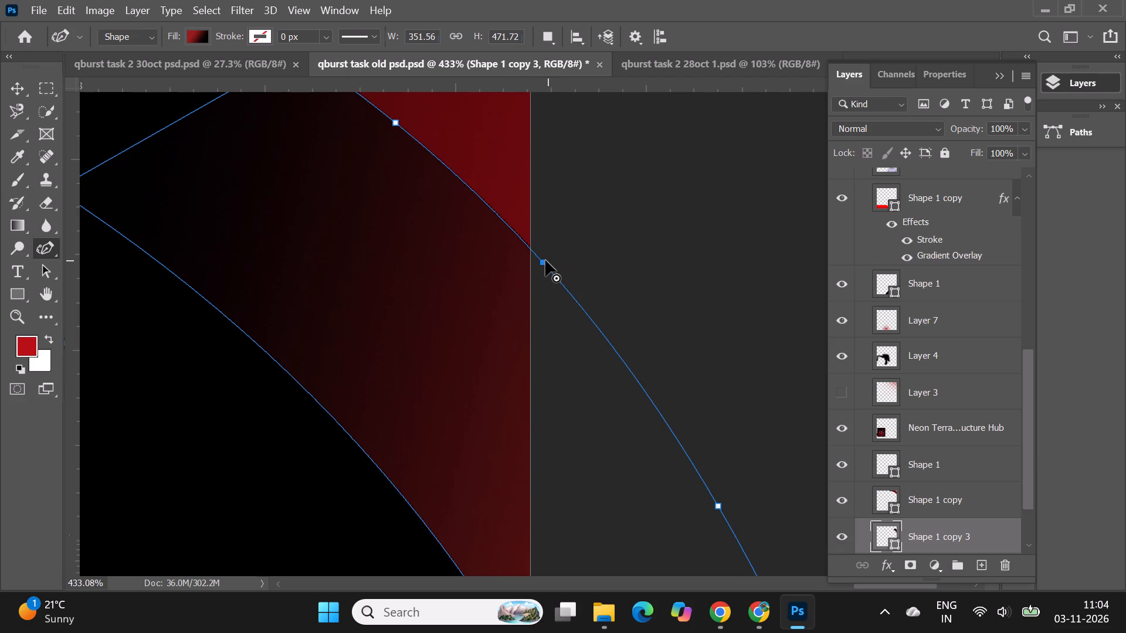
pyautogui.click(543, 260)
pyautogui.keyDown('alt'); pyautogui.scroll(-6, 667, 256); pyautogui.keyUp('alt')
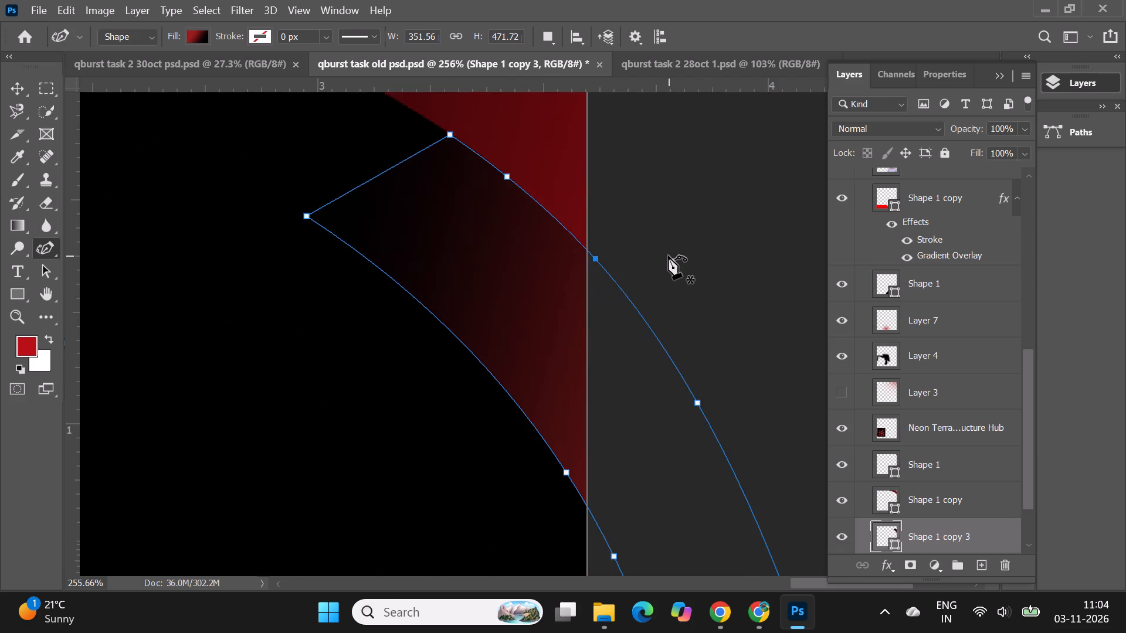
pyautogui.keyDown('alt'); pyautogui.scroll(-6, 668, 256); pyautogui.keyUp('alt')
pyautogui.click(15, 93)
pyautogui.keyDown('alt'); pyautogui.scroll(-6, 715, 302); pyautogui.keyUp('alt')
pyautogui.click(724, 250)
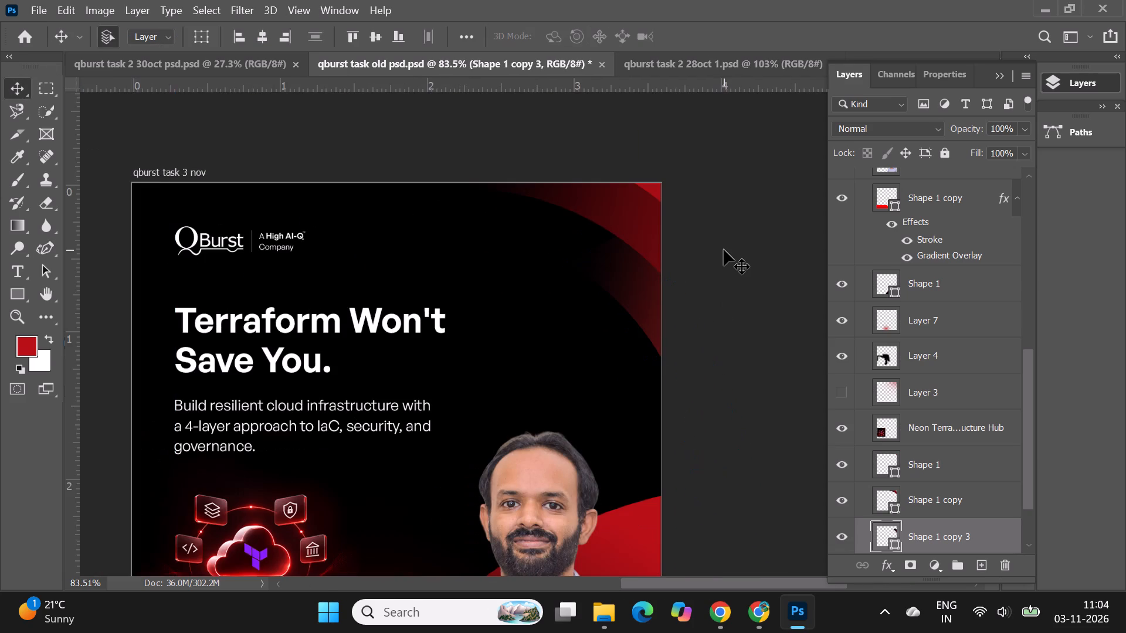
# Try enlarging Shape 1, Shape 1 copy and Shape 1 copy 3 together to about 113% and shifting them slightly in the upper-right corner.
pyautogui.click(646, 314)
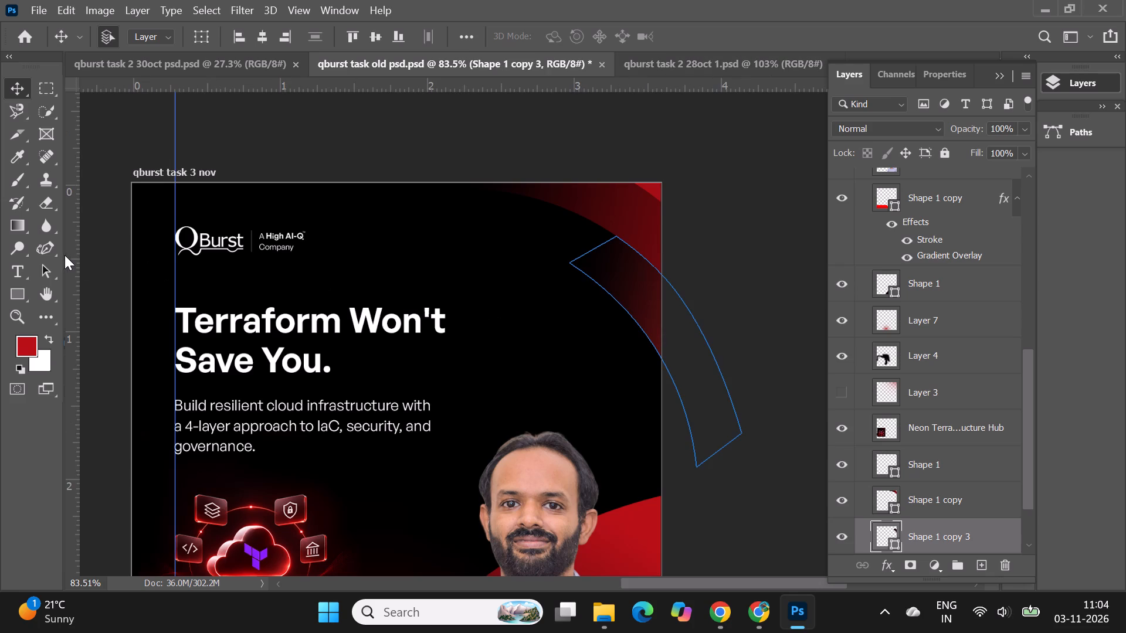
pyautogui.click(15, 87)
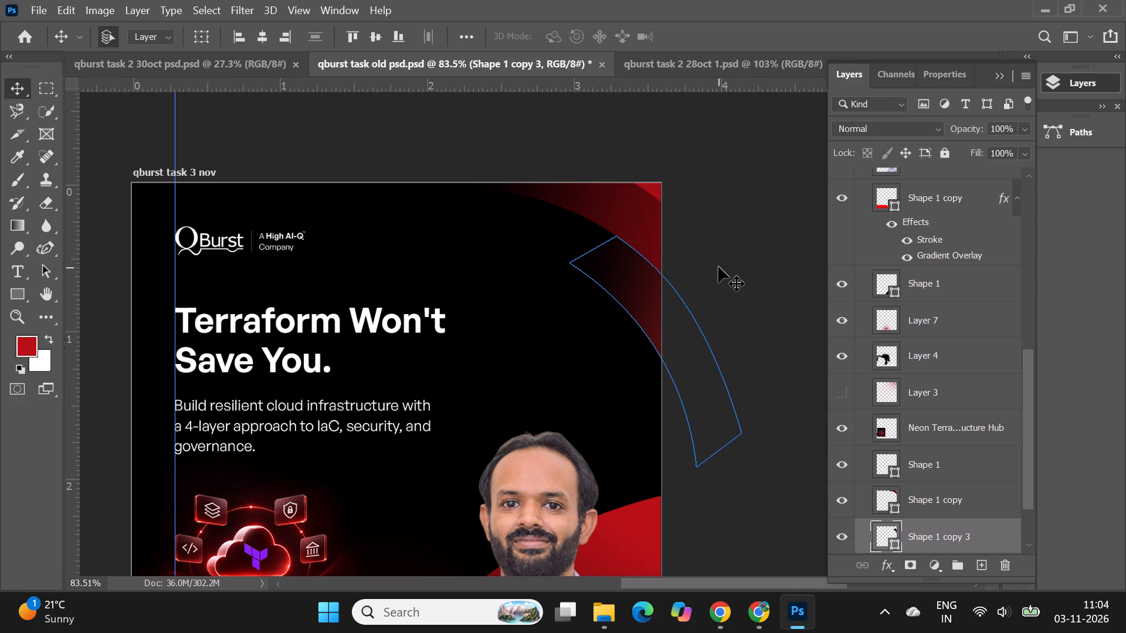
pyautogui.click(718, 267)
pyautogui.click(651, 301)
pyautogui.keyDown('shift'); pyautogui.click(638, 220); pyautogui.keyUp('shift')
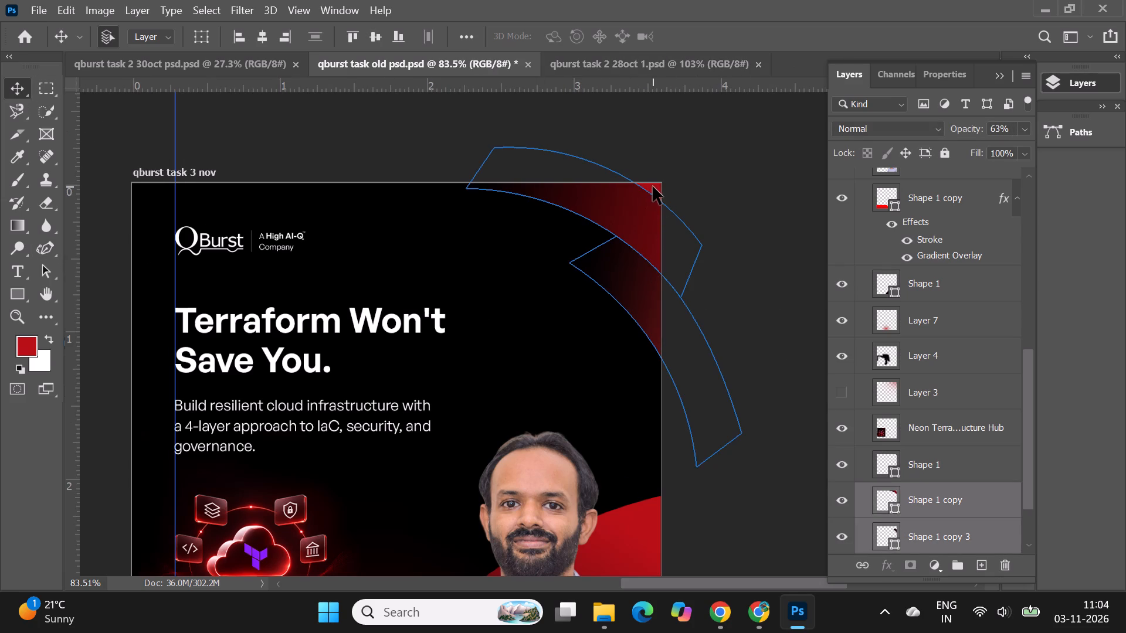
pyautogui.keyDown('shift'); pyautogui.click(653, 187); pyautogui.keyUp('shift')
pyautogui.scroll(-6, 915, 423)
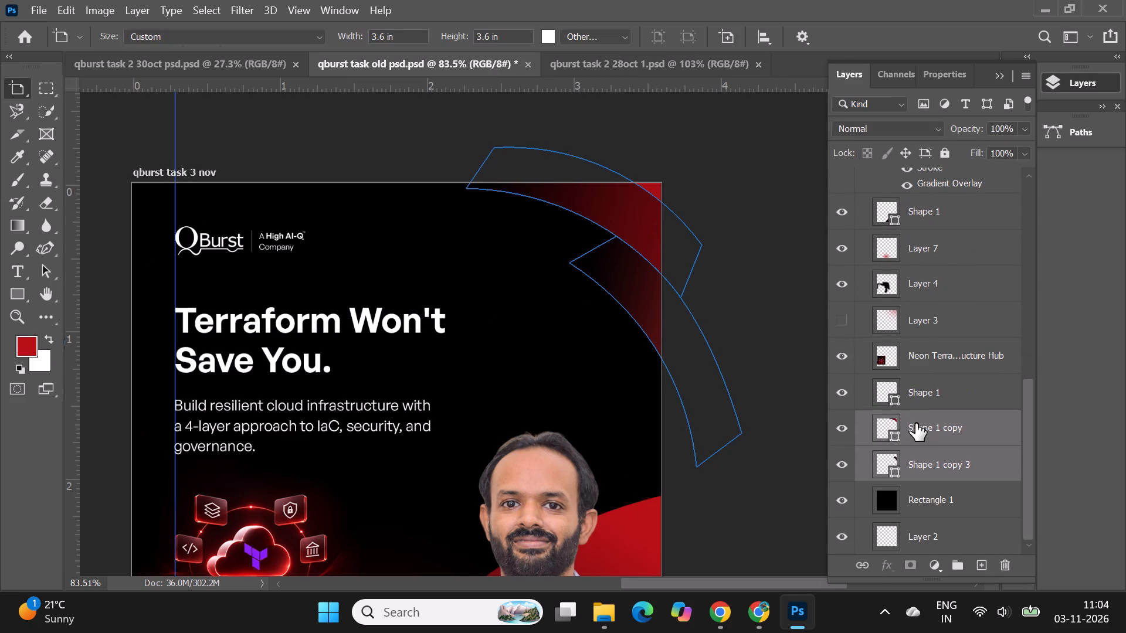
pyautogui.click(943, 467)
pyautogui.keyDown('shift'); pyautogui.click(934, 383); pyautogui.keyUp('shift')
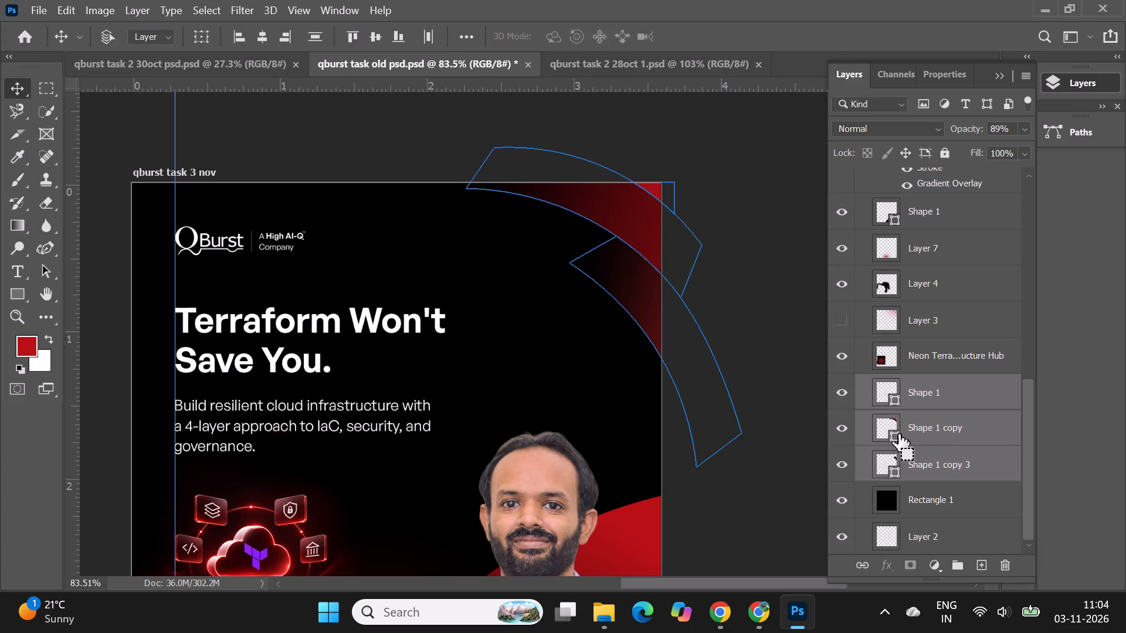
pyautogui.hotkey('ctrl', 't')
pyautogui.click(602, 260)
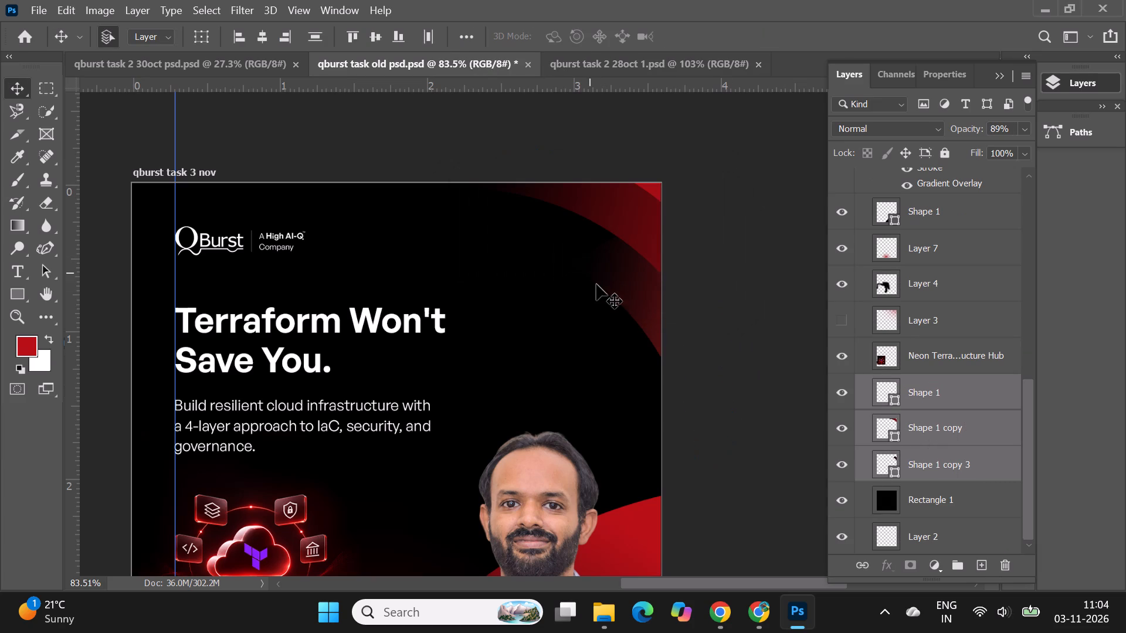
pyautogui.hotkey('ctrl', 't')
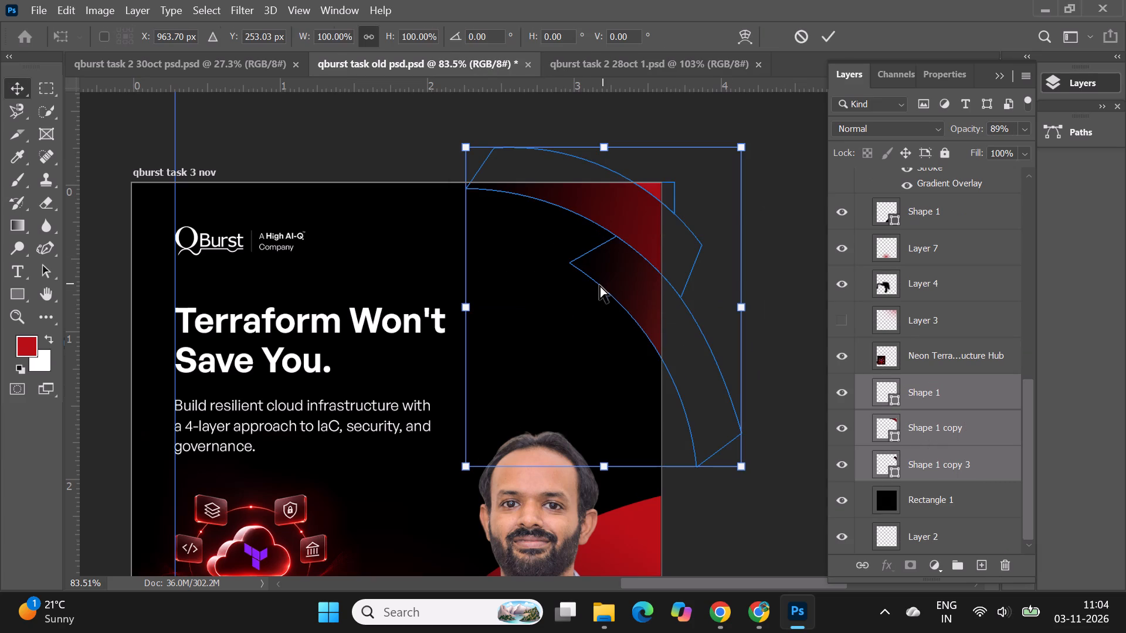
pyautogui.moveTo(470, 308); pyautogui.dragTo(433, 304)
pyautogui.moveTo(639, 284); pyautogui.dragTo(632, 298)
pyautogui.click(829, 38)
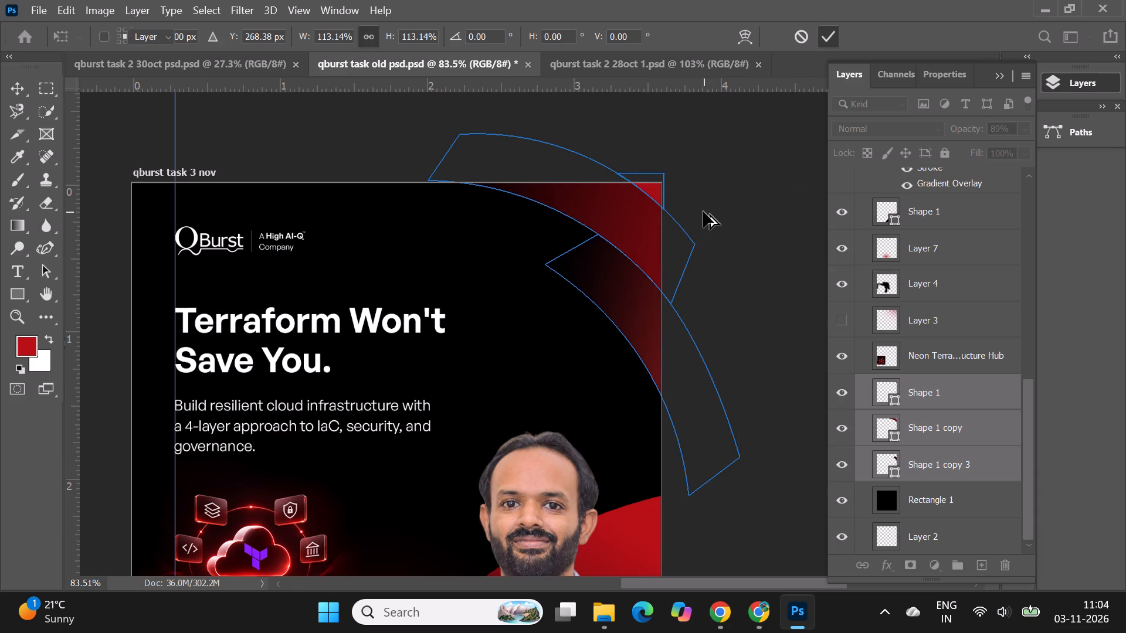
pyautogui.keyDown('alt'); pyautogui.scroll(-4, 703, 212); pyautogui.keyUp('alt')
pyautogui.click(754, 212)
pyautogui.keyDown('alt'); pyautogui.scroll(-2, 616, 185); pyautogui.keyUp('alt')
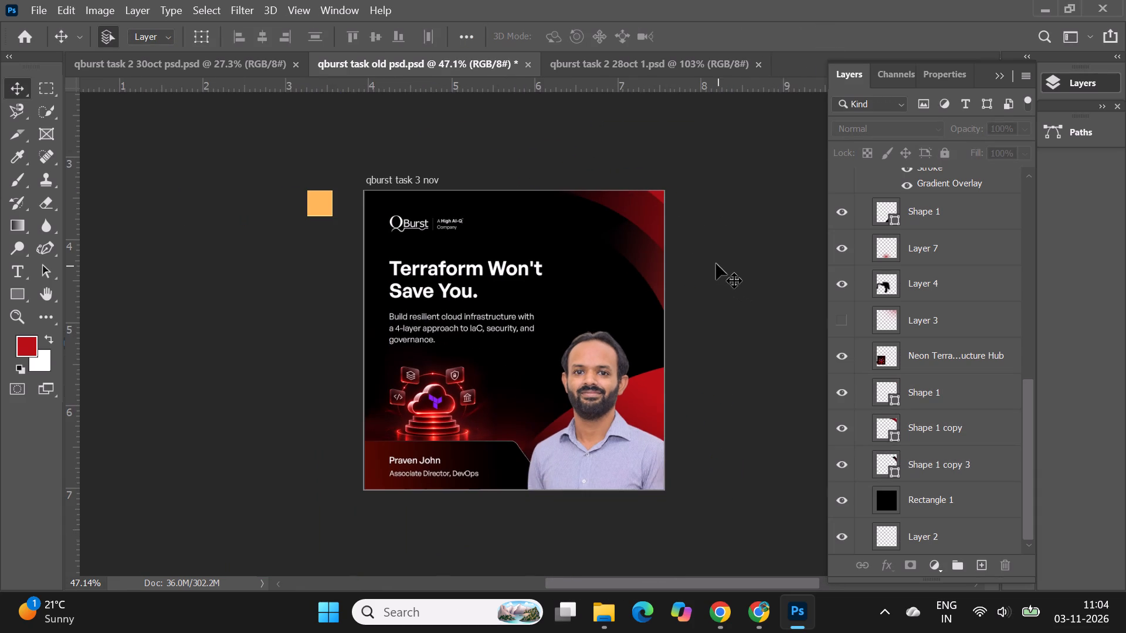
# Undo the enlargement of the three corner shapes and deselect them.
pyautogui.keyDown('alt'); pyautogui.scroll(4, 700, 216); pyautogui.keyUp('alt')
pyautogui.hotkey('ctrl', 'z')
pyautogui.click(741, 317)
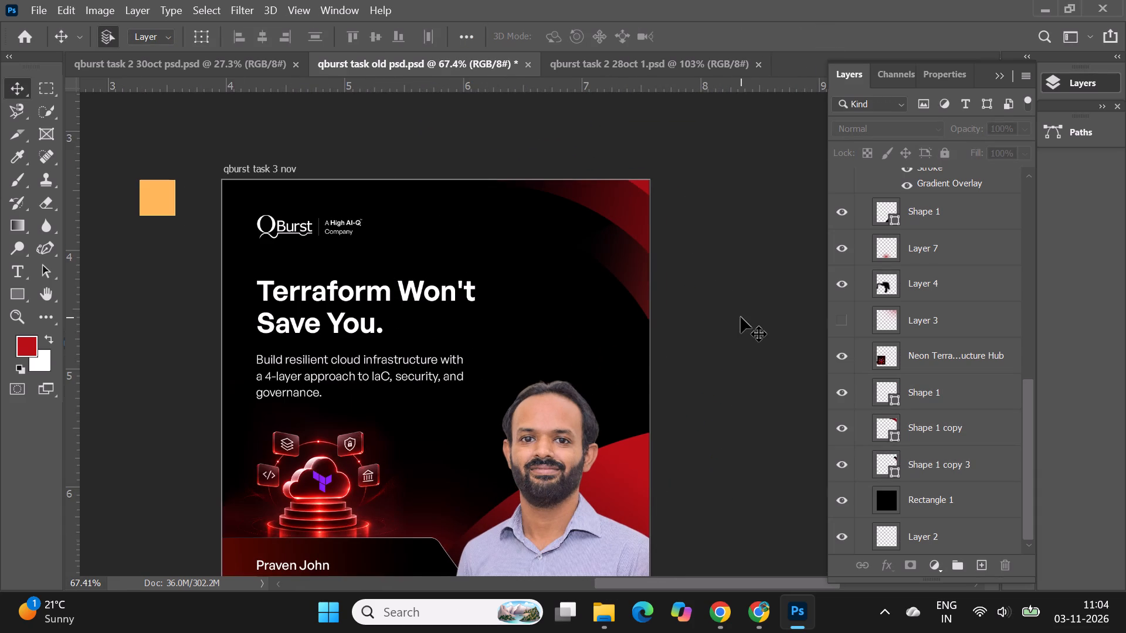
# Examine the upper-right curved shapes up close and against the whole creative to judge their size and brightness.
pyautogui.keyDown('alt'); pyautogui.scroll(-2, 706, 232); pyautogui.keyUp('alt')
pyautogui.keyDown('alt'); pyautogui.scroll(1, 698, 232); pyautogui.keyUp('alt')
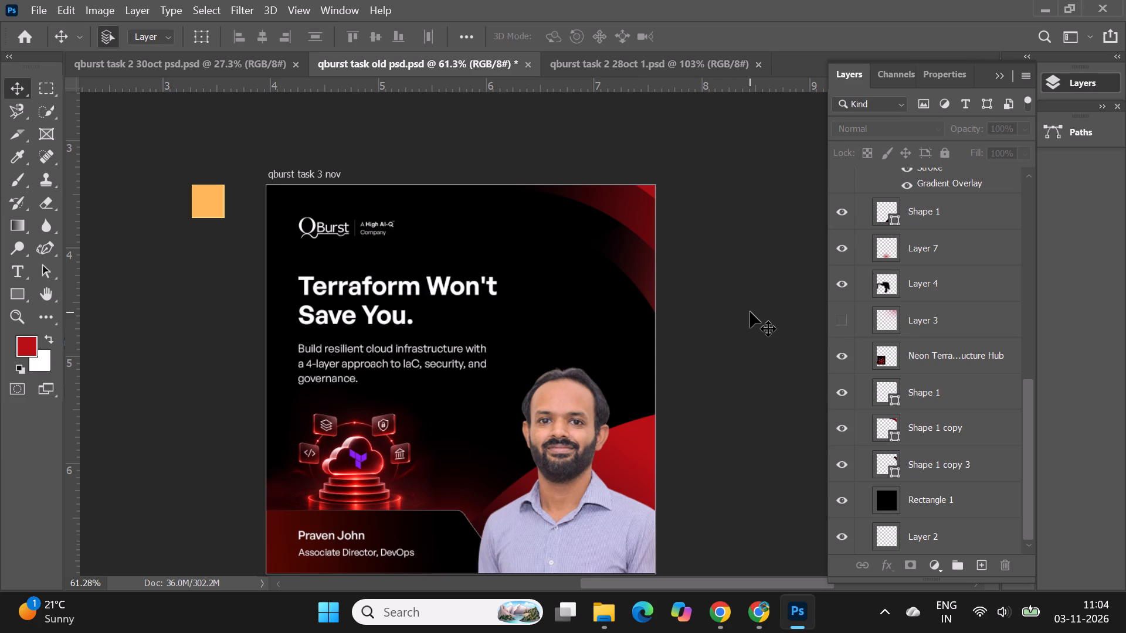
pyautogui.click(750, 312)
pyautogui.keyDown('alt'); pyautogui.scroll(-3, 750, 312); pyautogui.keyUp('alt')
pyautogui.click(750, 312)
pyautogui.keyDown('alt'); pyautogui.scroll(4, 671, 300); pyautogui.keyUp('alt')
pyautogui.keyDown('alt'); pyautogui.scroll(4, 690, 169); pyautogui.keyUp('alt')
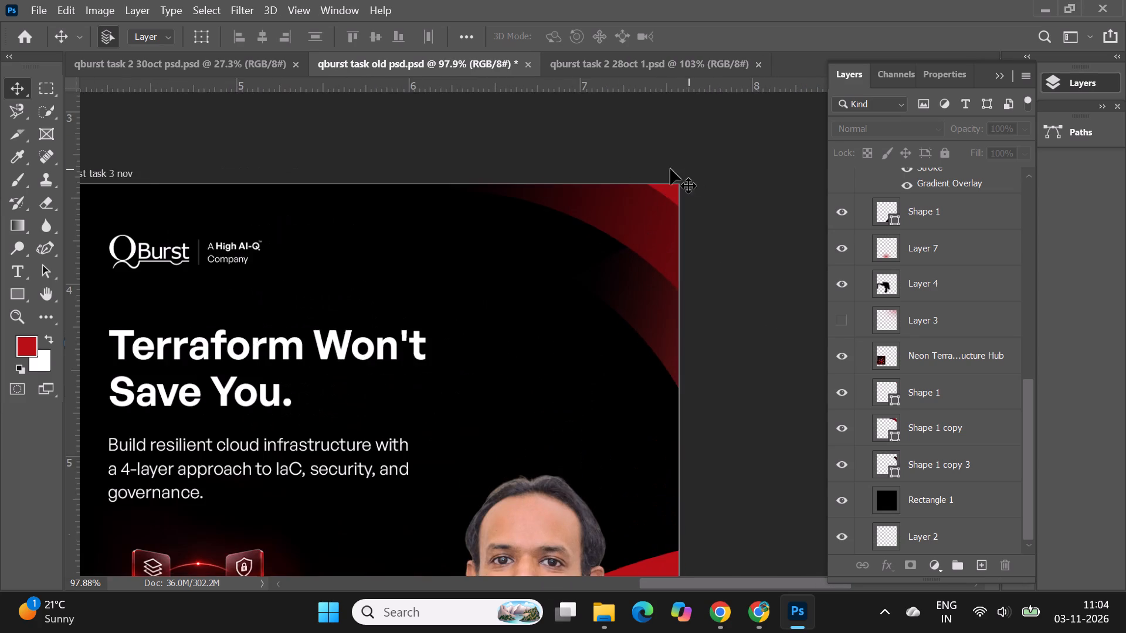
pyautogui.keyDown('alt'); pyautogui.scroll(-9, 552, 139); pyautogui.keyUp('alt')
pyautogui.keyDown('alt'); pyautogui.scroll(4, 537, 151); pyautogui.keyUp('alt')
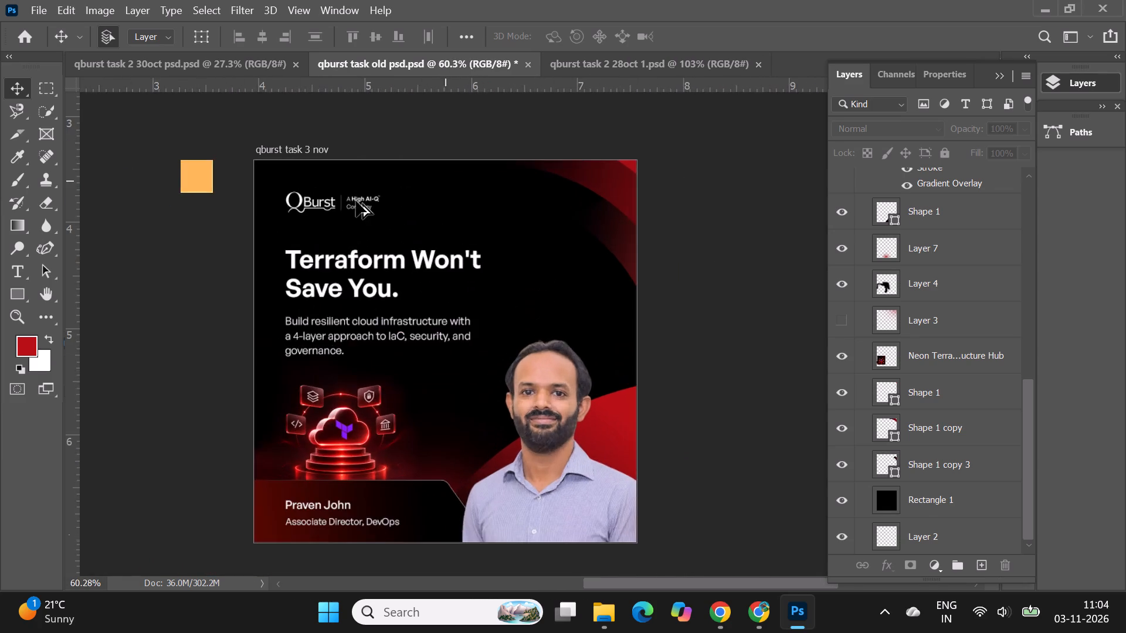
pyautogui.keyDown('alt'); pyautogui.scroll(2, 354, 202); pyautogui.keyUp('alt')
pyautogui.keyDown('alt'); pyautogui.scroll(-5, 514, 131); pyautogui.keyUp('alt')
pyautogui.click(731, 334)
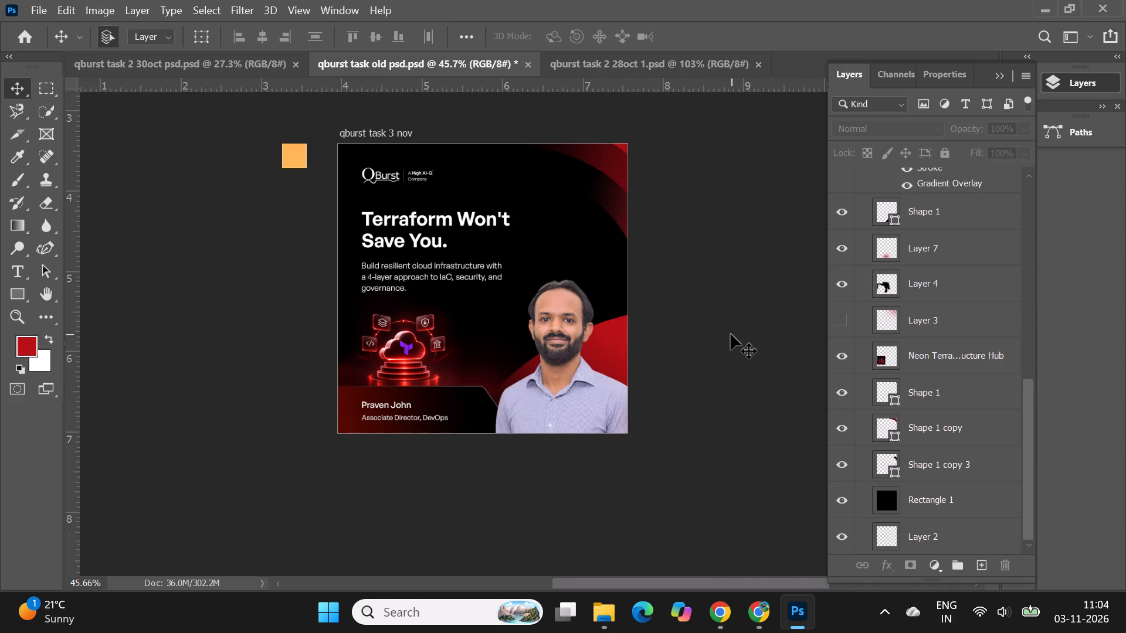
pyautogui.keyDown('alt'); pyautogui.scroll(1, 484, 198); pyautogui.keyUp('alt')
pyautogui.keyDown('alt'); pyautogui.scroll(2, 401, 154); pyautogui.keyUp('alt')
pyautogui.keyDown('alt'); pyautogui.scroll(1, 679, 114); pyautogui.keyUp('alt')
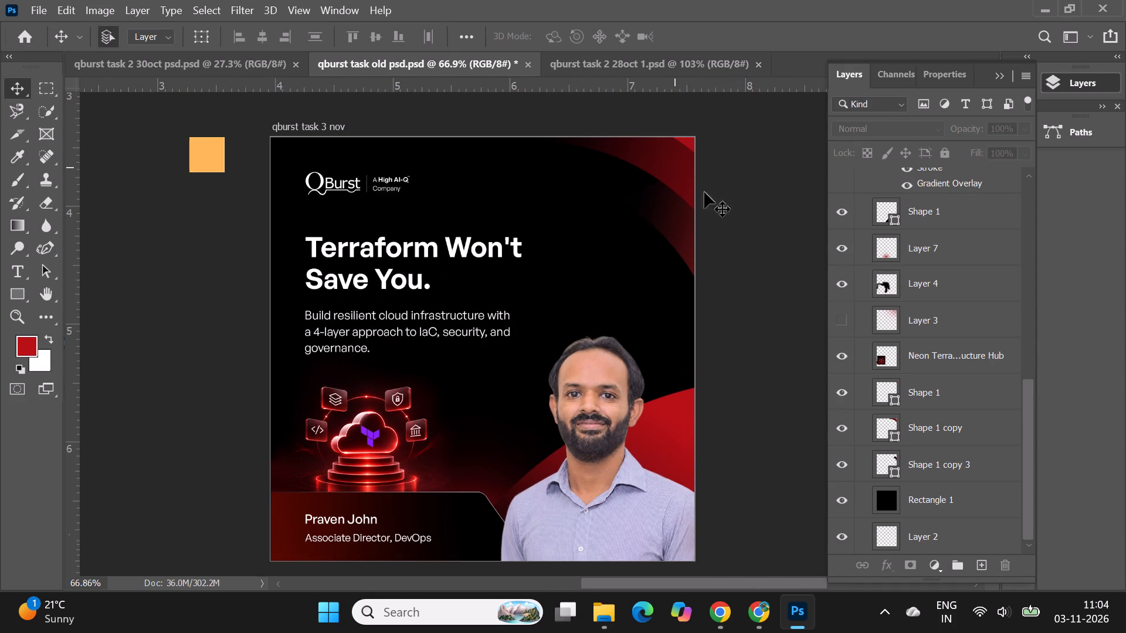
# Lower the opacity of Shape 1 copy, the upper curved band, to about 51% and deselect it.
pyautogui.click(685, 223)
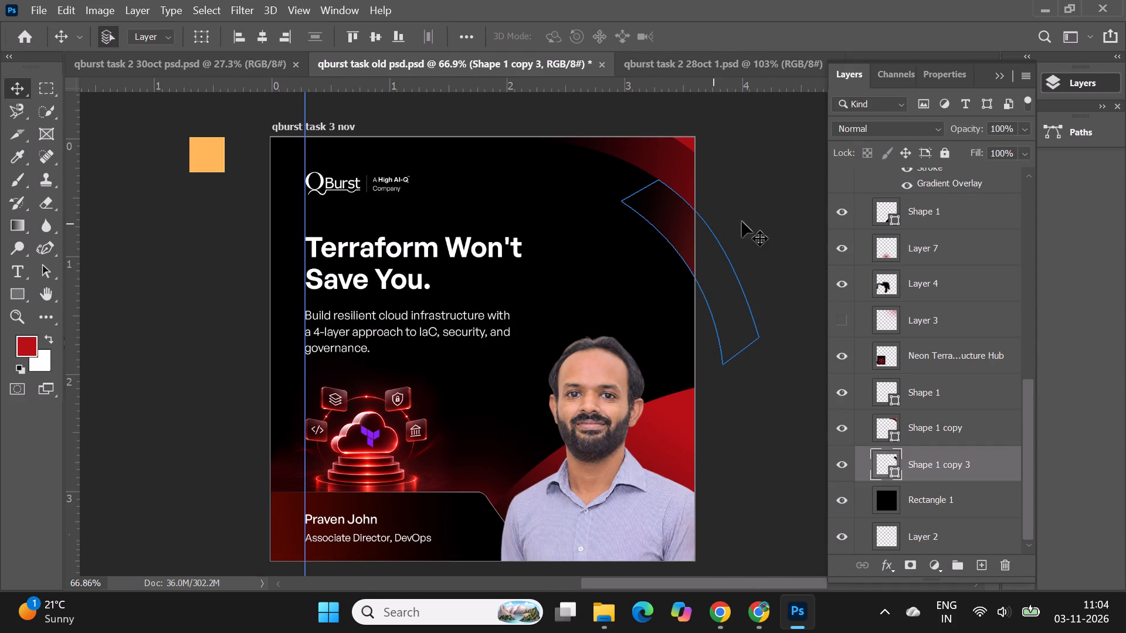
pyautogui.click(1032, 134)
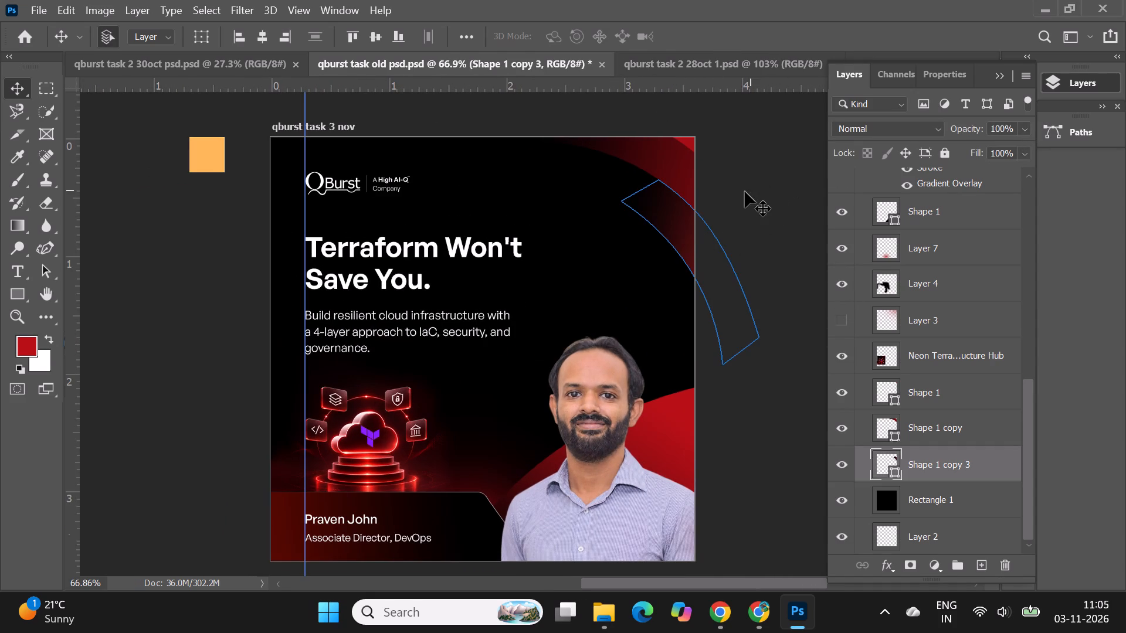
pyautogui.click(745, 192)
pyautogui.click(667, 172)
pyautogui.click(1028, 133)
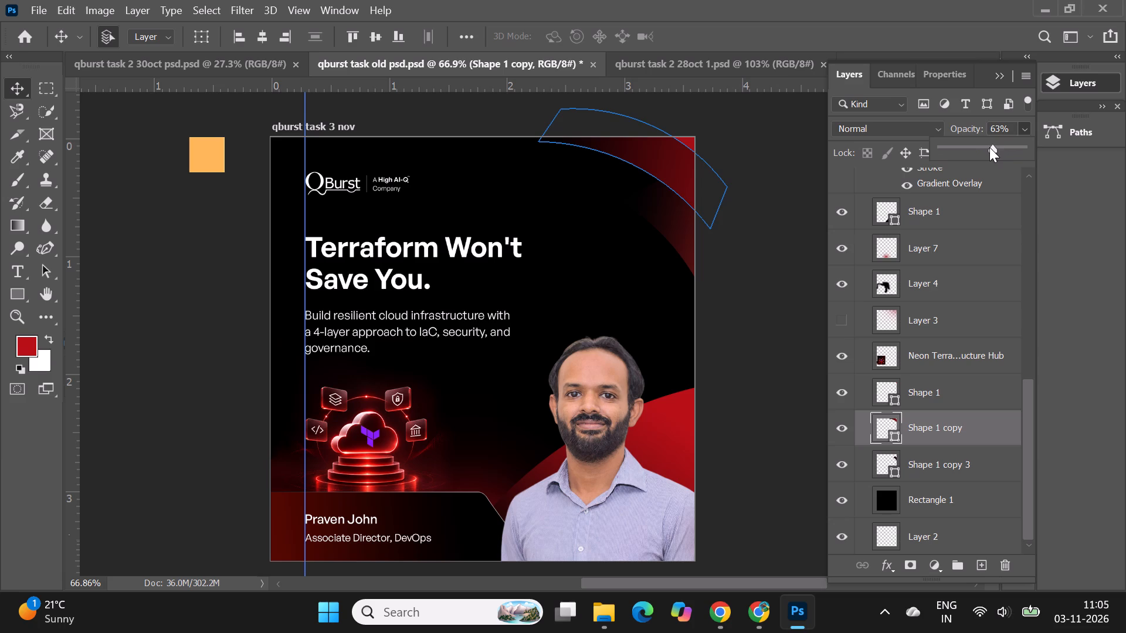
pyautogui.click(988, 147)
pyautogui.click(983, 147)
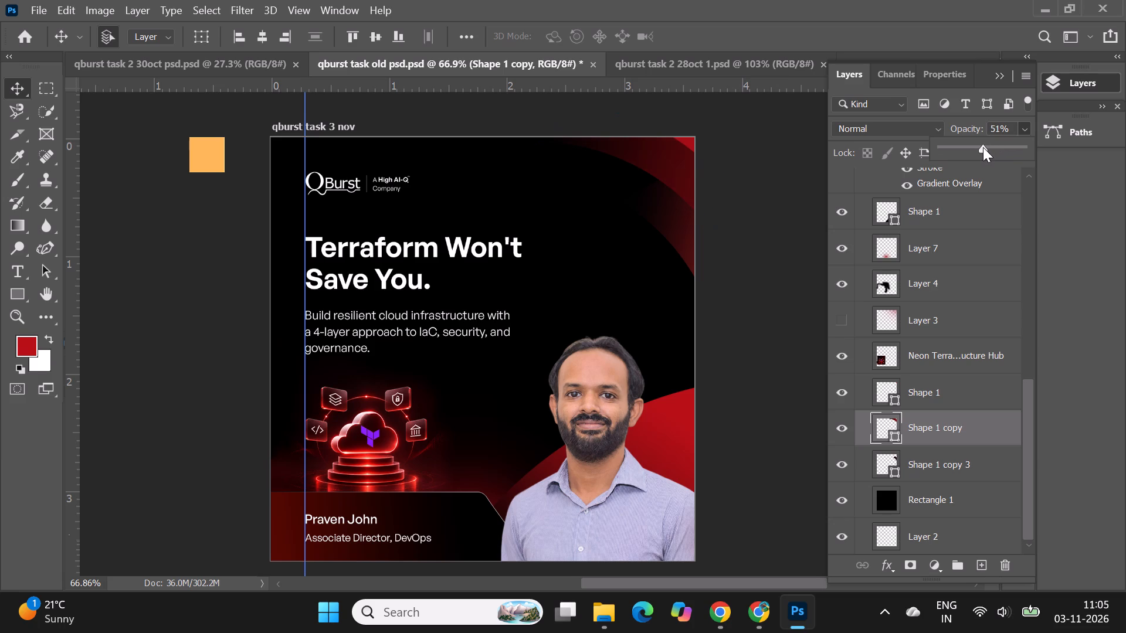
pyautogui.click(983, 147)
pyautogui.click(983, 144)
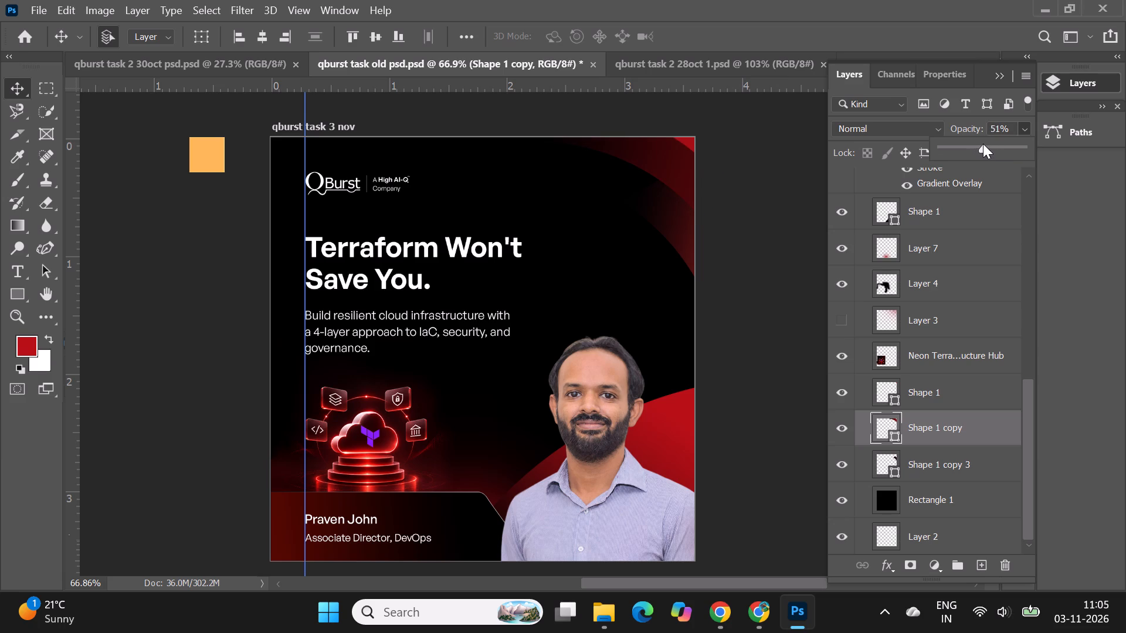
pyautogui.click(982, 143)
pyautogui.click(755, 204)
# Lower the opacity of Shape 1 copy 3, the lower curved band, to 88% and deselect it.
pyautogui.click(691, 230)
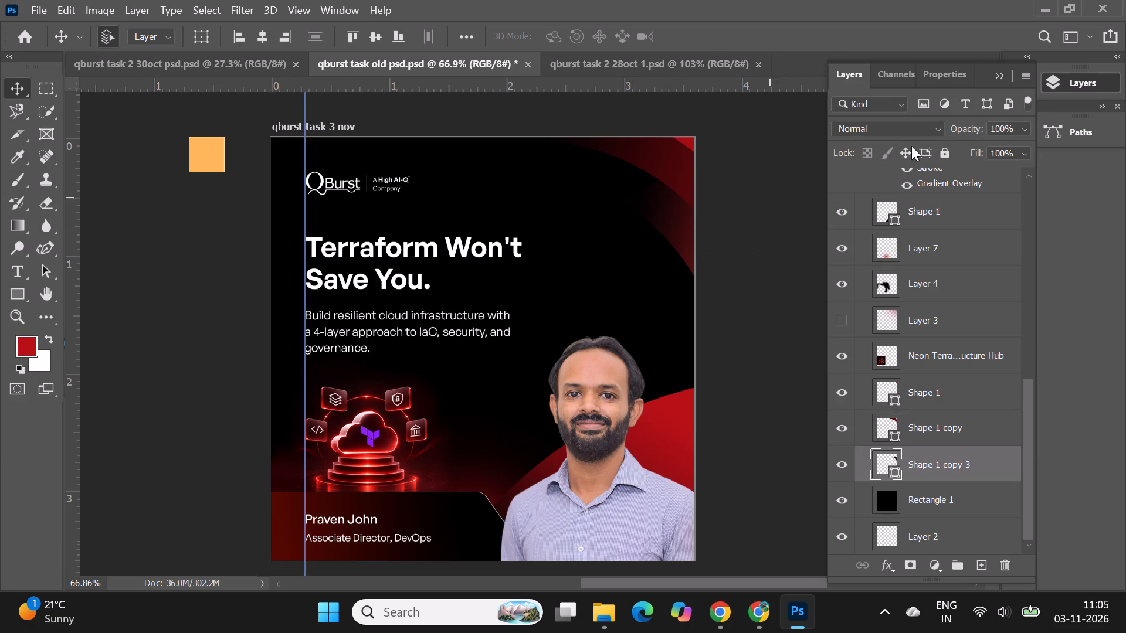
pyautogui.click(1025, 129)
pyautogui.click(1013, 147)
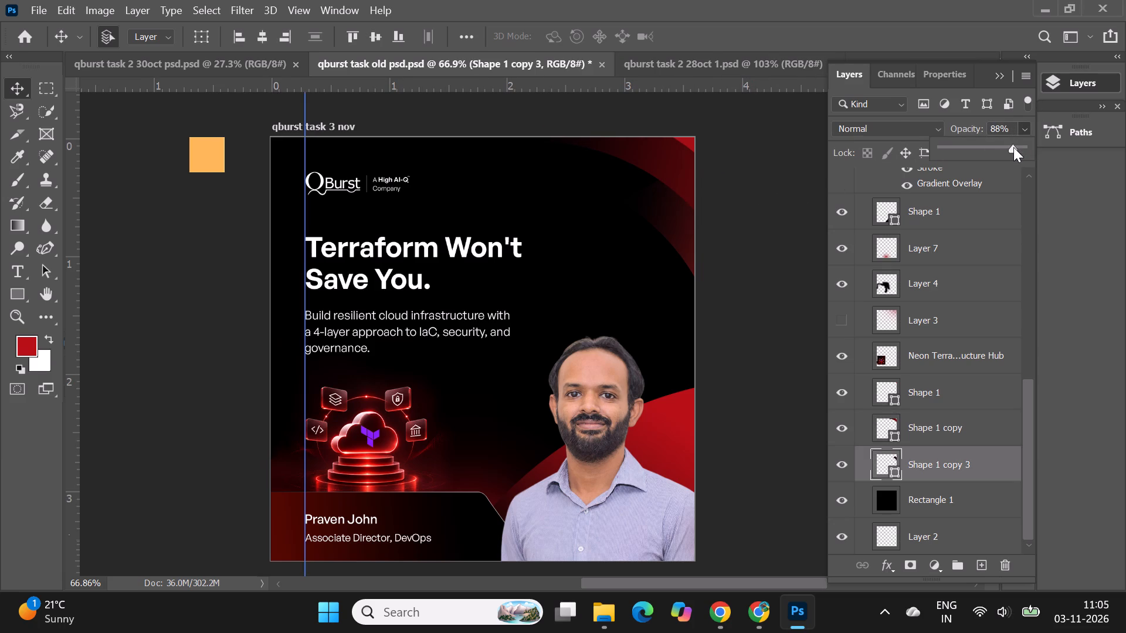
pyautogui.click(732, 241)
pyautogui.keyDown('alt'); pyautogui.scroll(-4, 707, 131); pyautogui.keyUp('alt')
pyautogui.click(747, 256)
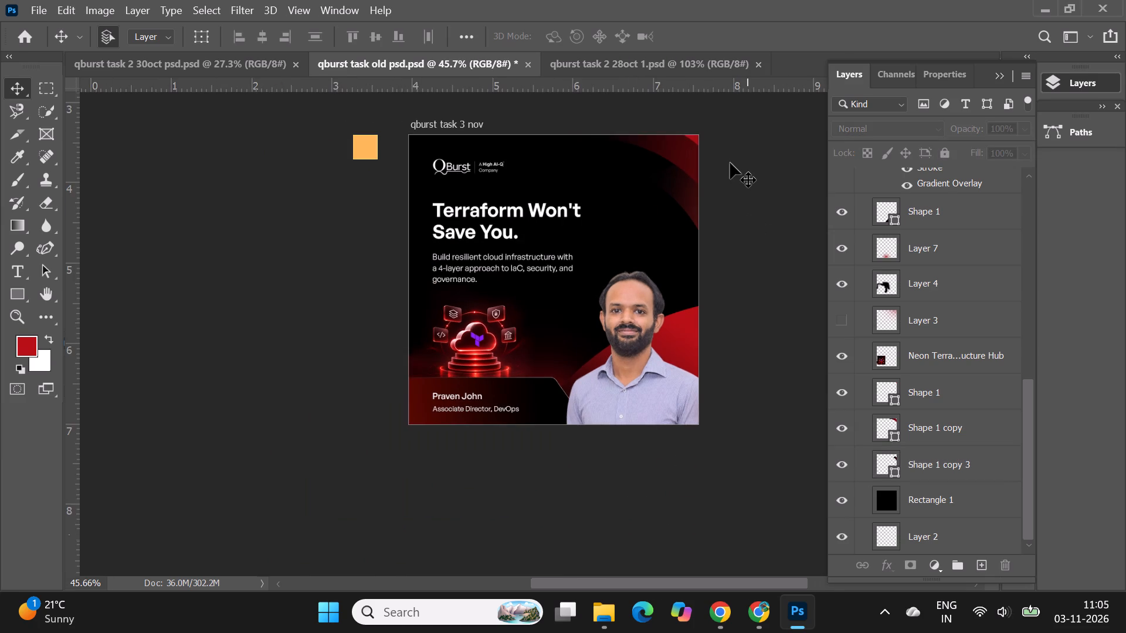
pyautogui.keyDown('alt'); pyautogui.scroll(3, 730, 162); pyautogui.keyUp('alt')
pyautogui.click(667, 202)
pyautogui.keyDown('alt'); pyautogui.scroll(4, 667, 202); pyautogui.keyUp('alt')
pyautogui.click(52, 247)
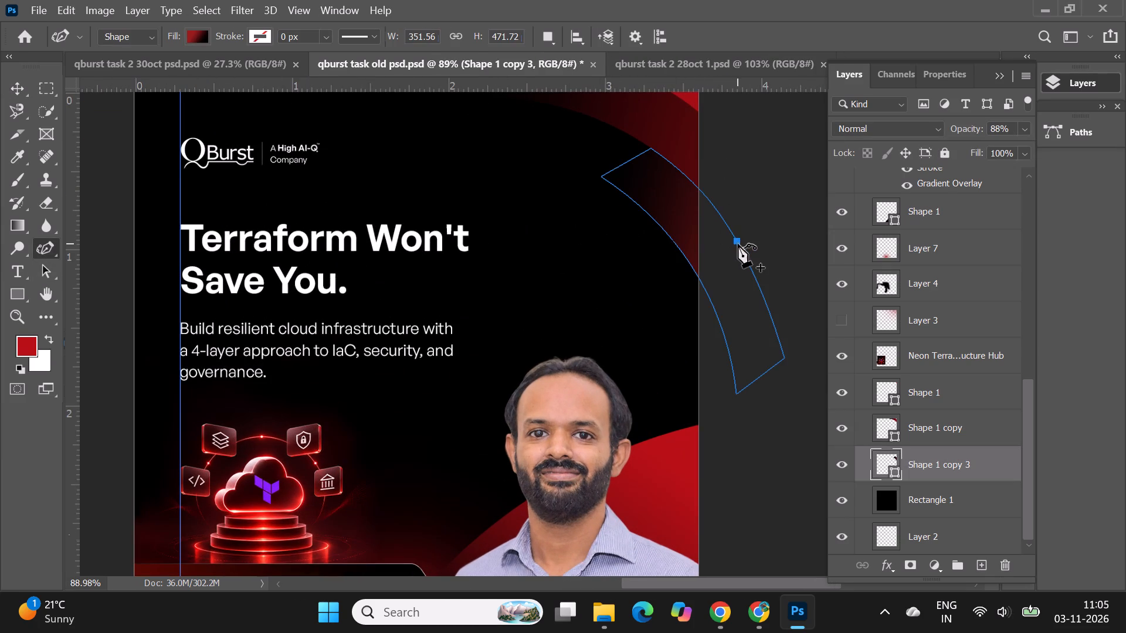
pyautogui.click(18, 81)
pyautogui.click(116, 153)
# Hide the Shape 1 layer containing the large red curve behind the man's portrait.
pyautogui.keyDown('alt'); pyautogui.scroll(-4, 552, 199); pyautogui.keyUp('alt')
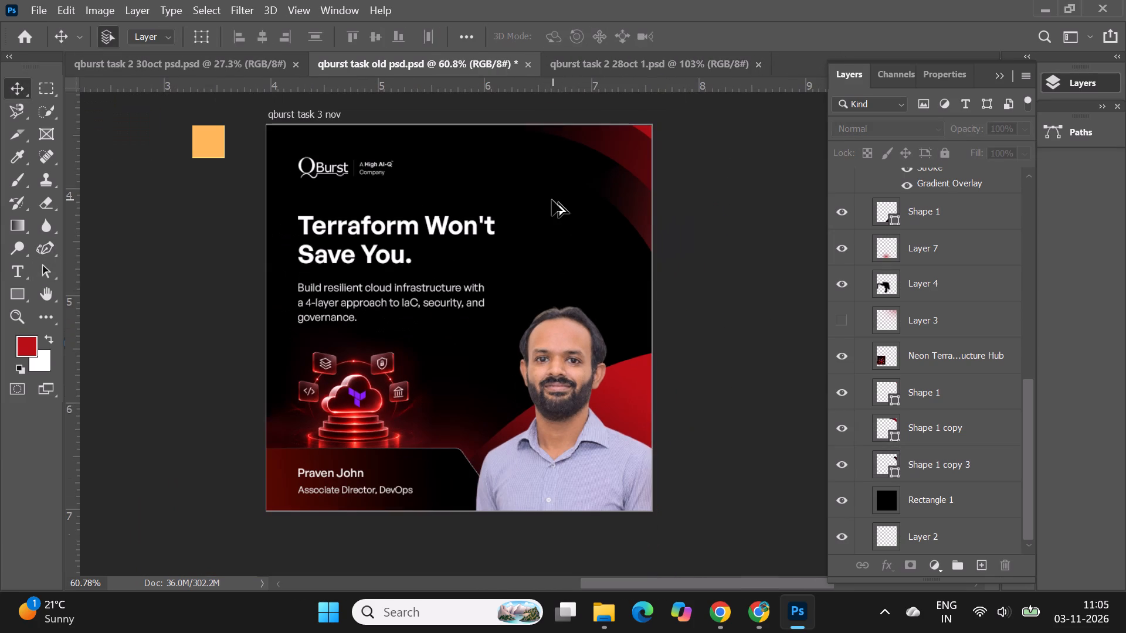
pyautogui.click(690, 302)
pyautogui.scroll(-1, 690, 302)
pyautogui.click(643, 365)
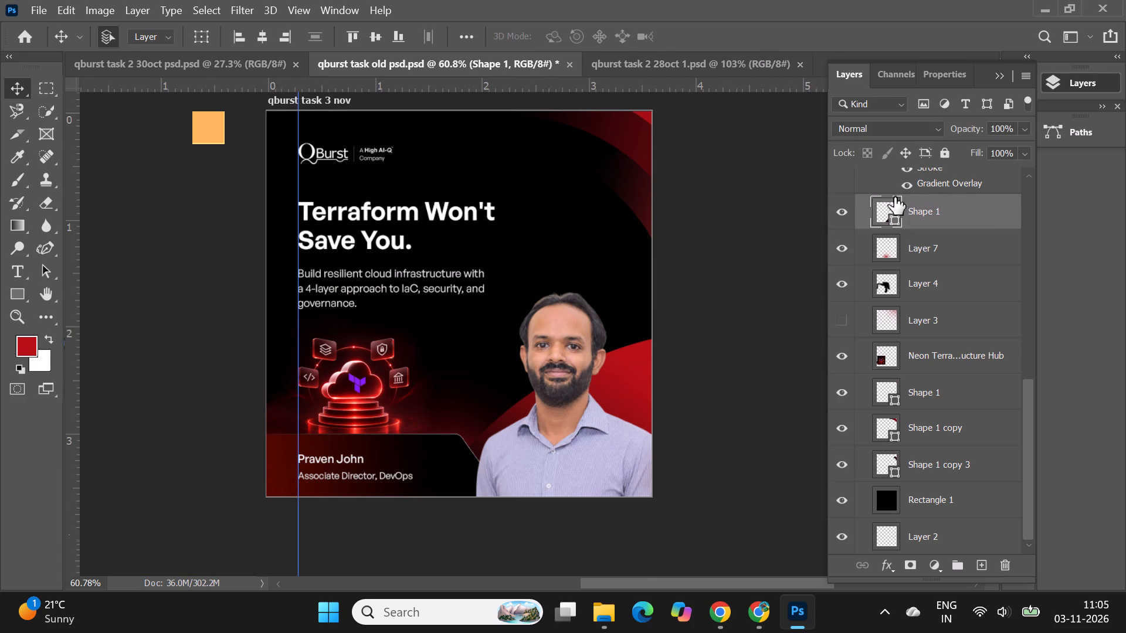
pyautogui.click(840, 211)
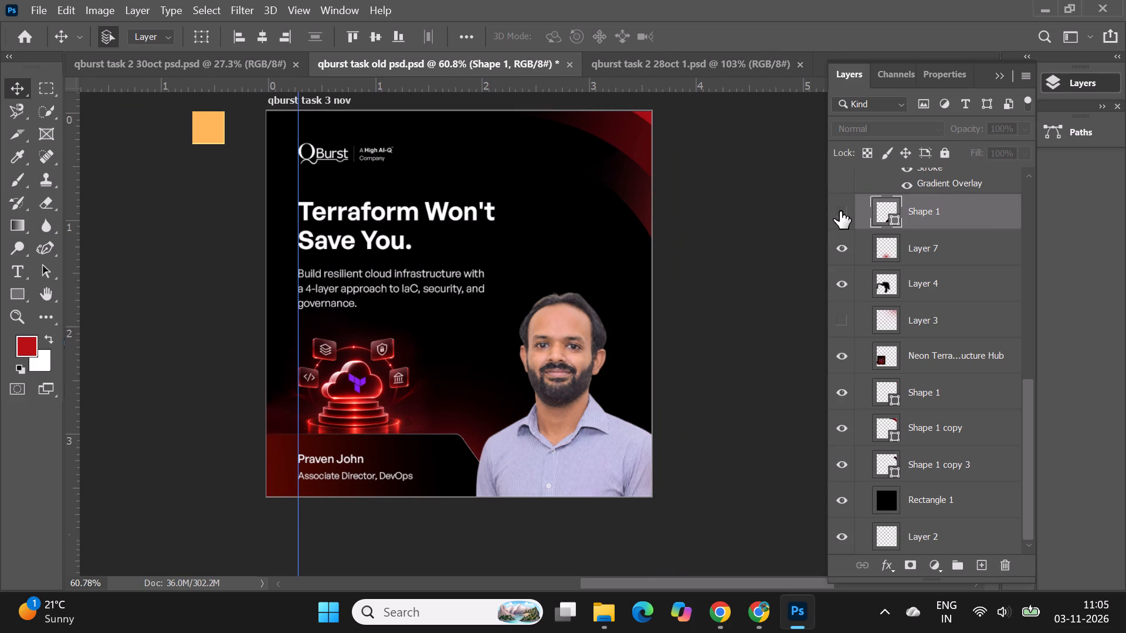
# Add a new blank layer directly above the black Rectangle 1 background.
pyautogui.keyDown('alt'); pyautogui.scroll(-2, 574, 264); pyautogui.keyUp('alt')
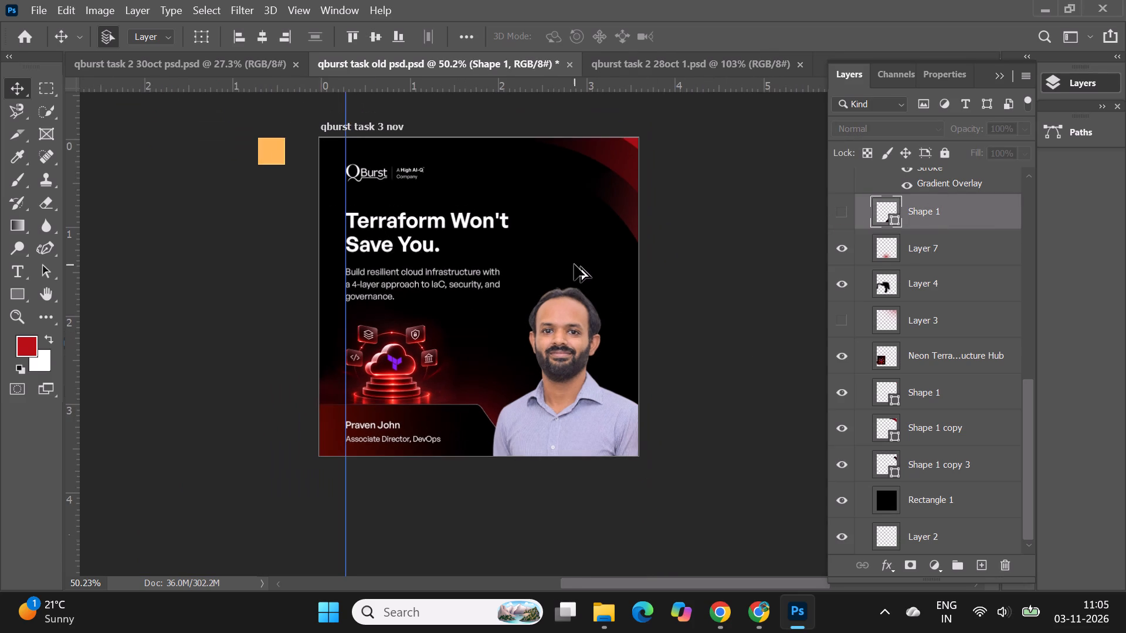
pyautogui.keyDown('alt'); pyautogui.scroll(1, 598, 288); pyautogui.keyUp('alt')
pyautogui.click(619, 330)
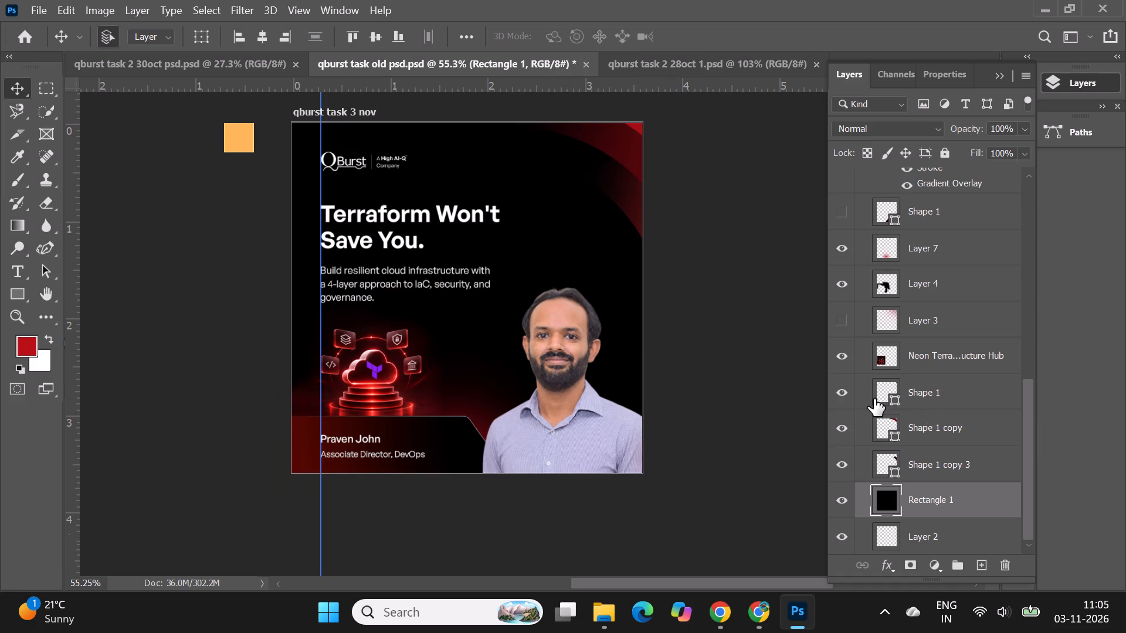
pyautogui.click(974, 569)
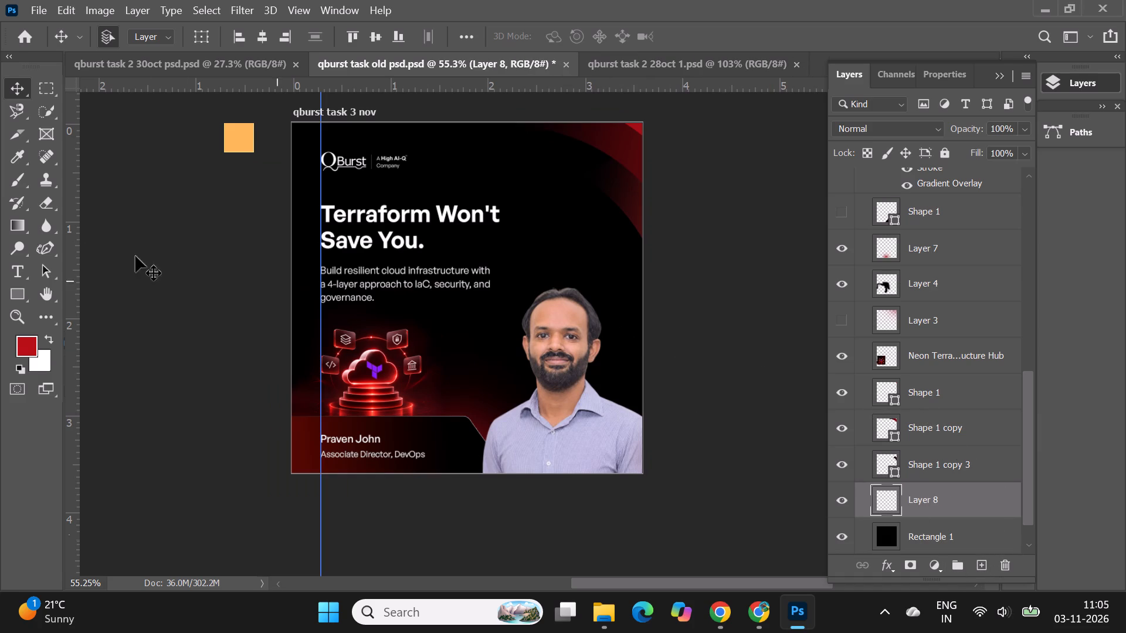
# Paint a soft red glow behind the man's shoulder with a 511 px brush, using the red sampled from the artboard's upper-right corner.
pyautogui.click(16, 173)
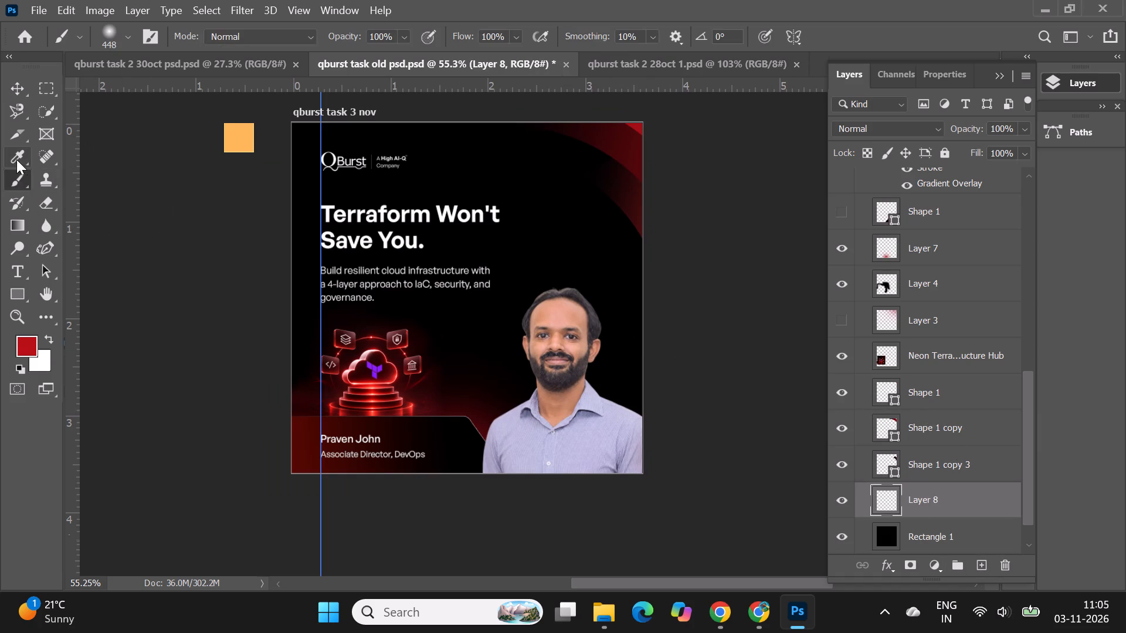
pyautogui.click(15, 161)
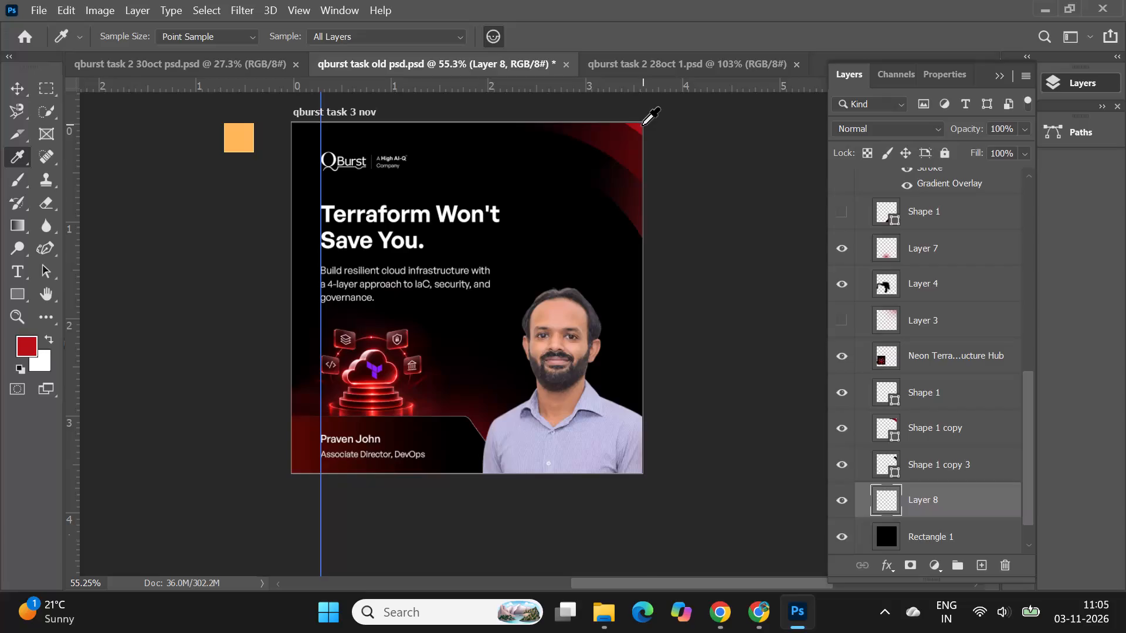
pyautogui.click(640, 125)
pyautogui.click(13, 186)
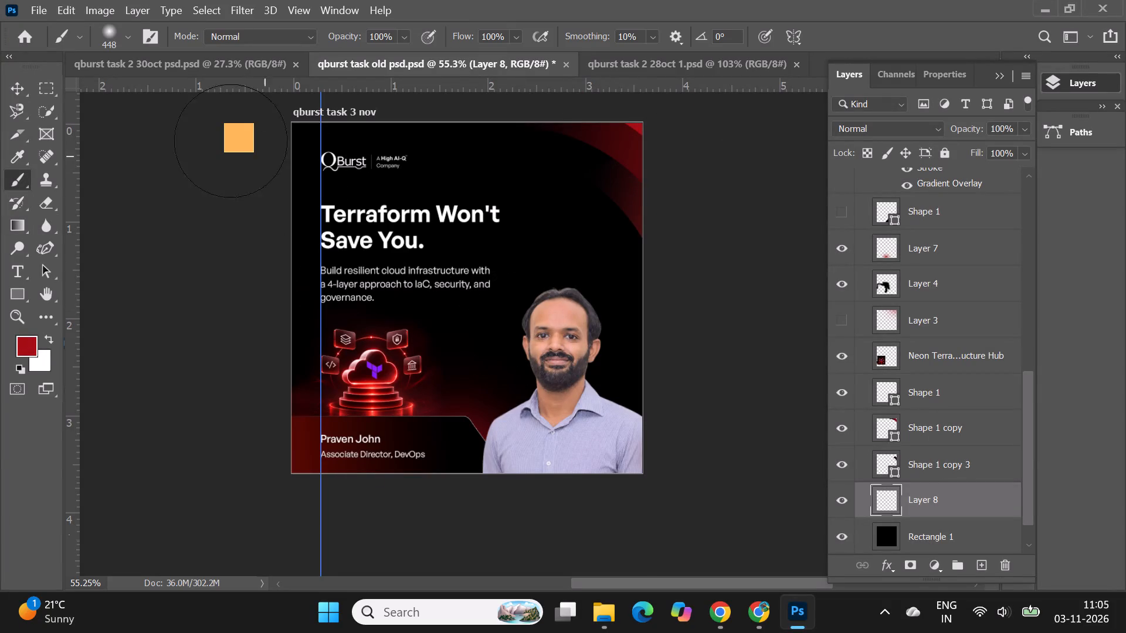
pyautogui.click(130, 42)
pyautogui.click(201, 90)
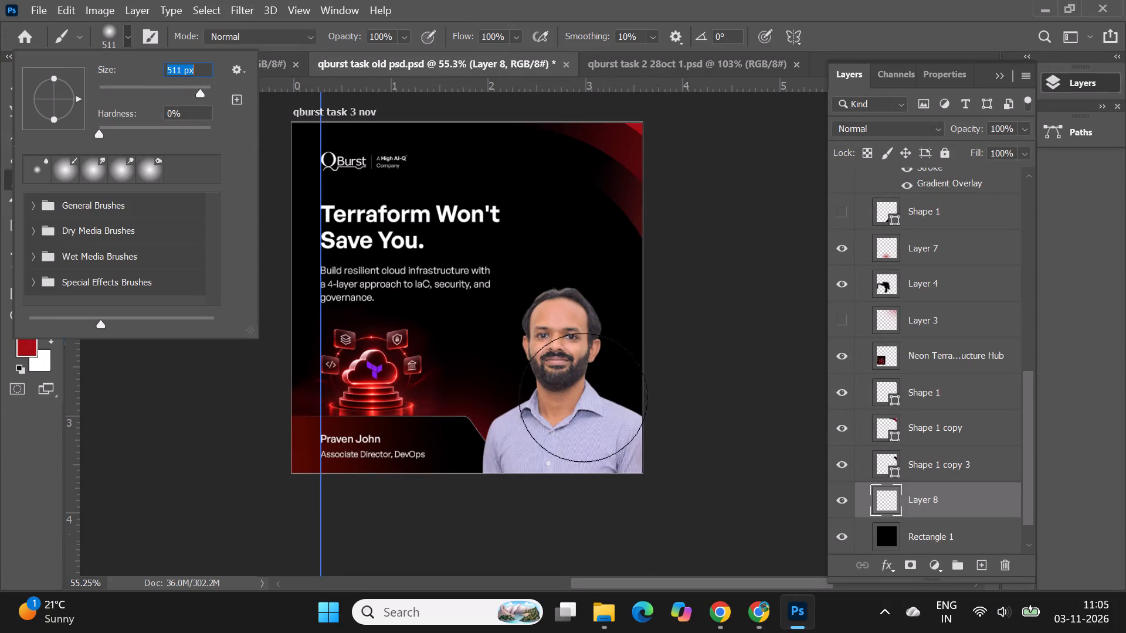
pyautogui.click(613, 413)
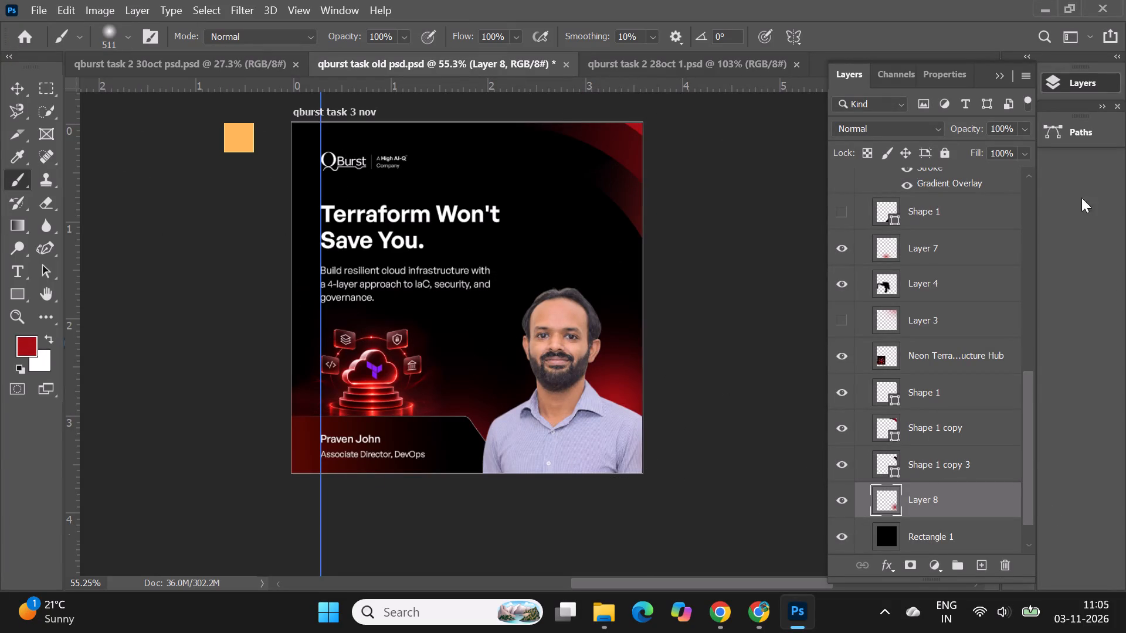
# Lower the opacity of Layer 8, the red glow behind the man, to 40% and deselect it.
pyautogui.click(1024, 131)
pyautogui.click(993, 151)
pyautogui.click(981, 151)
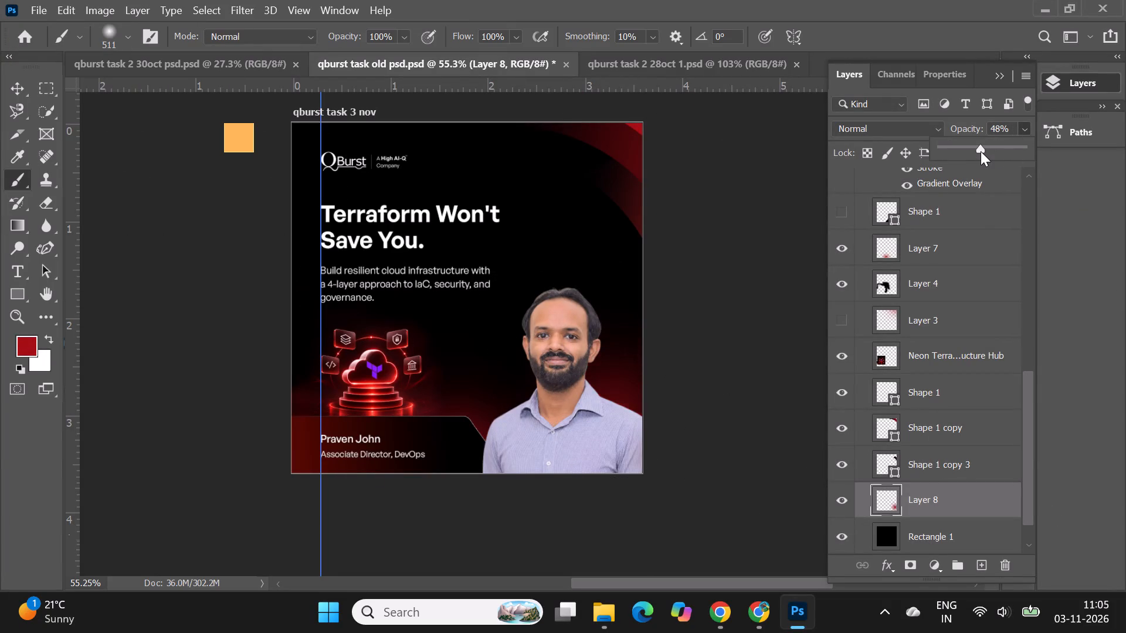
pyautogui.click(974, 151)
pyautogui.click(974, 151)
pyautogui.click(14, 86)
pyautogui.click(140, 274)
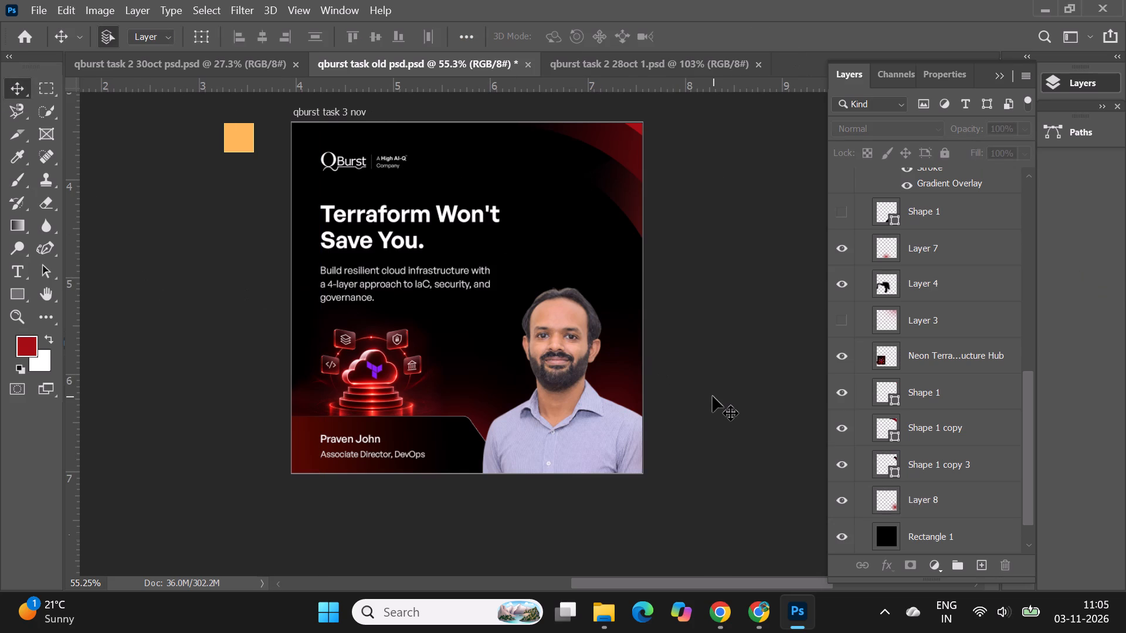
# Undo the glow, its layer and the hiding of Shape 1 to restore the red curve behind the portrait.
pyautogui.hotkey('ctrl', 'z')
pyautogui.hotkey('ctrl', 'z')
pyautogui.hotkey('ctrl', 'z')
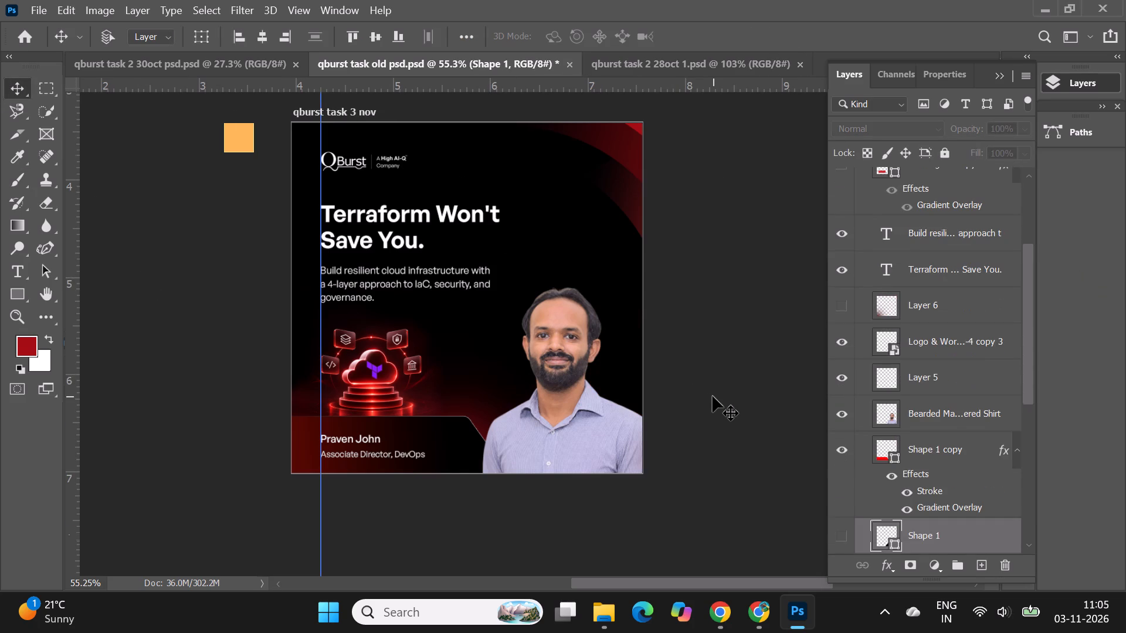
pyautogui.hotkey('ctrl', 'z')
pyautogui.click(713, 396)
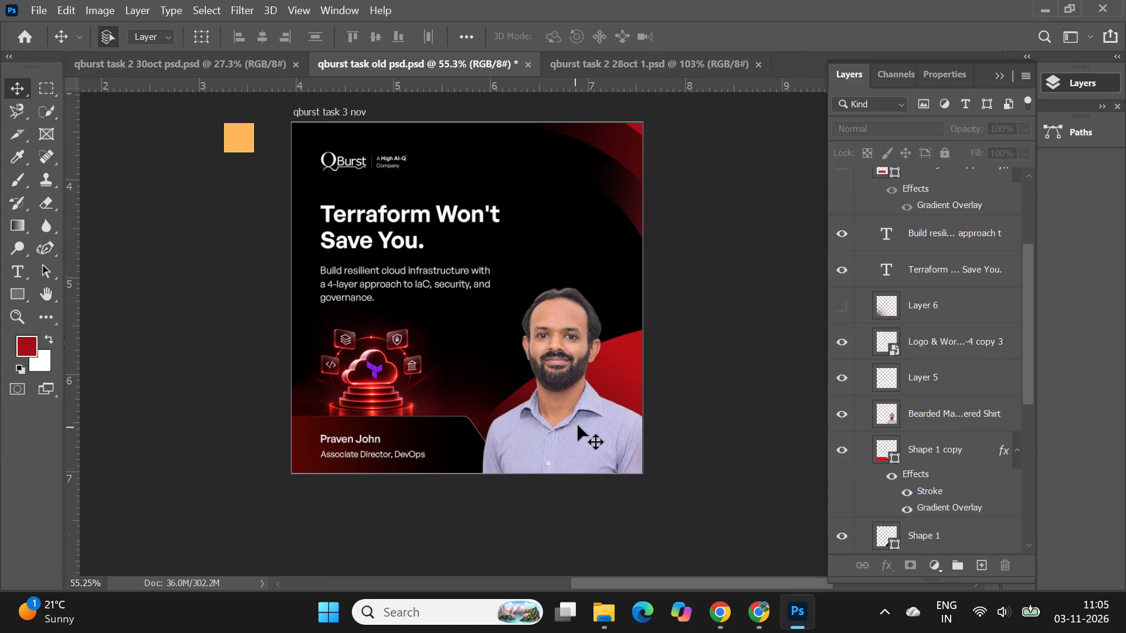
# Move the large red curve behind the portrait slightly down and scale it to about 113%, reaching past the artboard's right edge.
pyautogui.click(625, 378)
pyautogui.moveTo(632, 365); pyautogui.dragTo(628, 380)
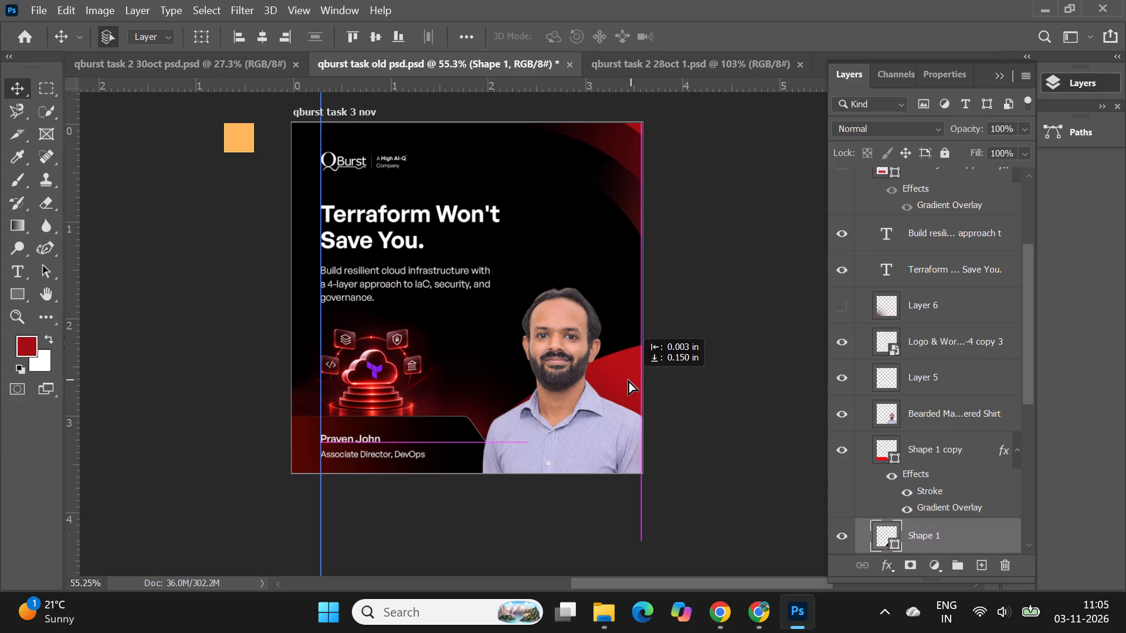
pyautogui.moveTo(628, 380); pyautogui.dragTo(623, 380)
pyautogui.hotkey('ctrl', 't')
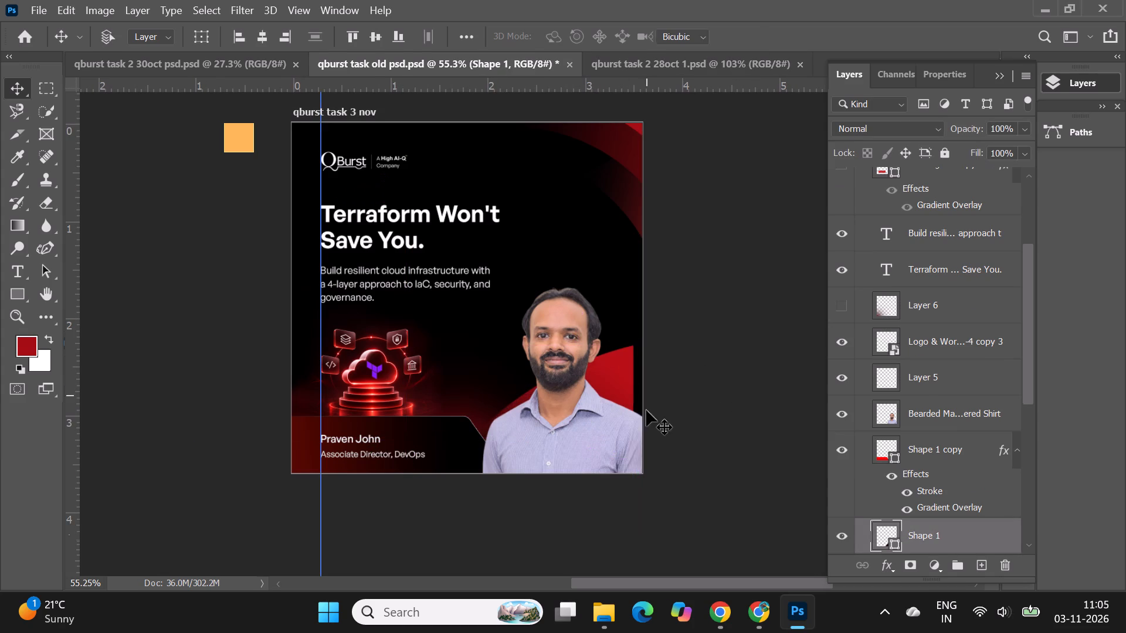
pyautogui.moveTo(634, 451); pyautogui.dragTo(646, 452)
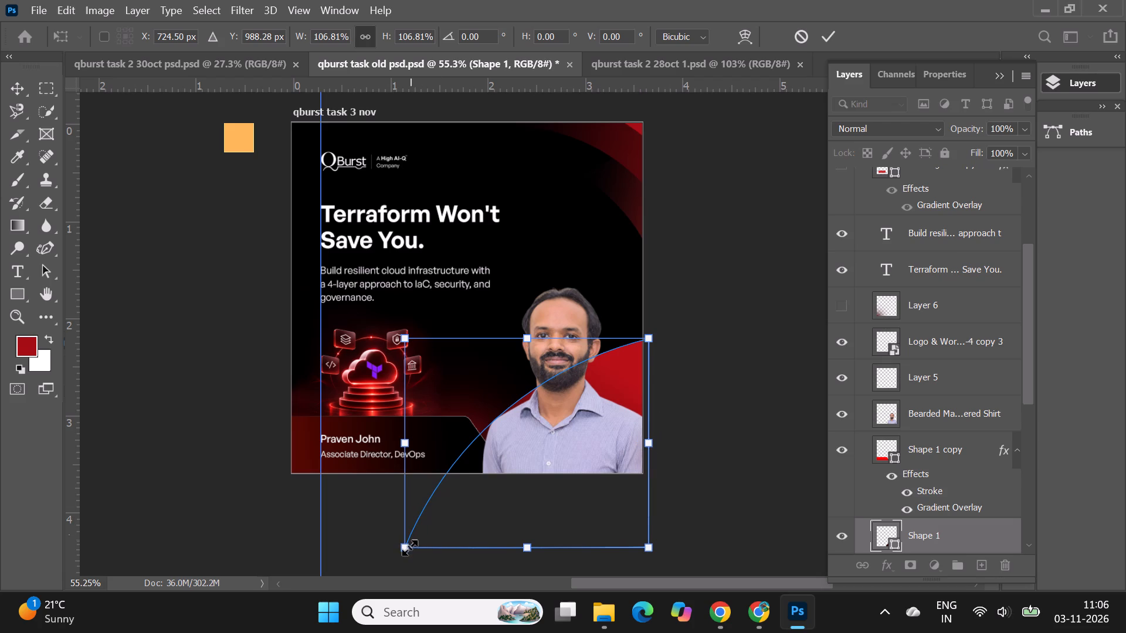
pyautogui.moveTo(409, 547); pyautogui.dragTo(388, 551)
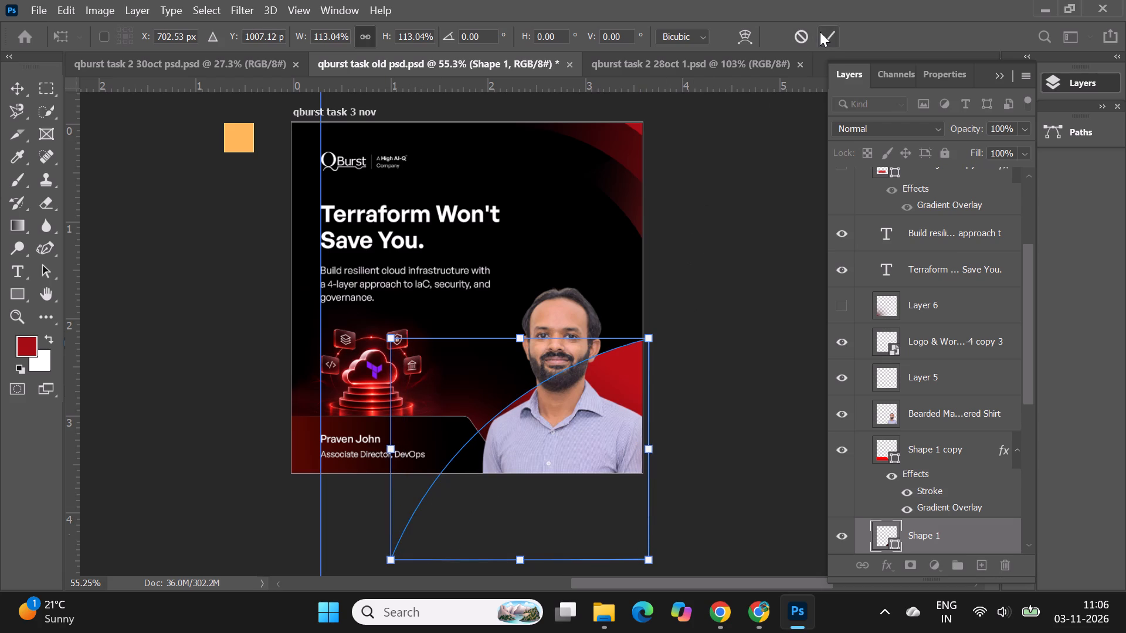
pyautogui.click(820, 32)
pyautogui.click(779, 362)
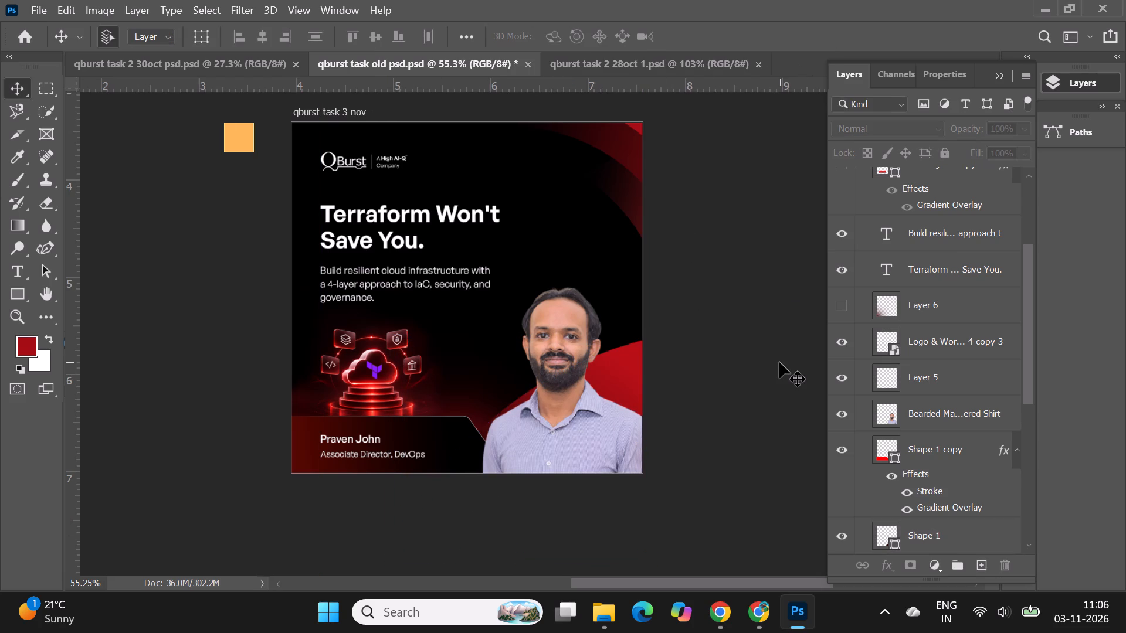
# Scale the "Terraform Won't Save You." headline up to about 106%, keeping its left edge on the guide.
pyautogui.keyDown('alt'); pyautogui.scroll(-1, 712, 232); pyautogui.keyUp('alt')
pyautogui.click(732, 283)
pyautogui.keyDown('alt'); pyautogui.scroll(5, 584, 177); pyautogui.keyUp('alt')
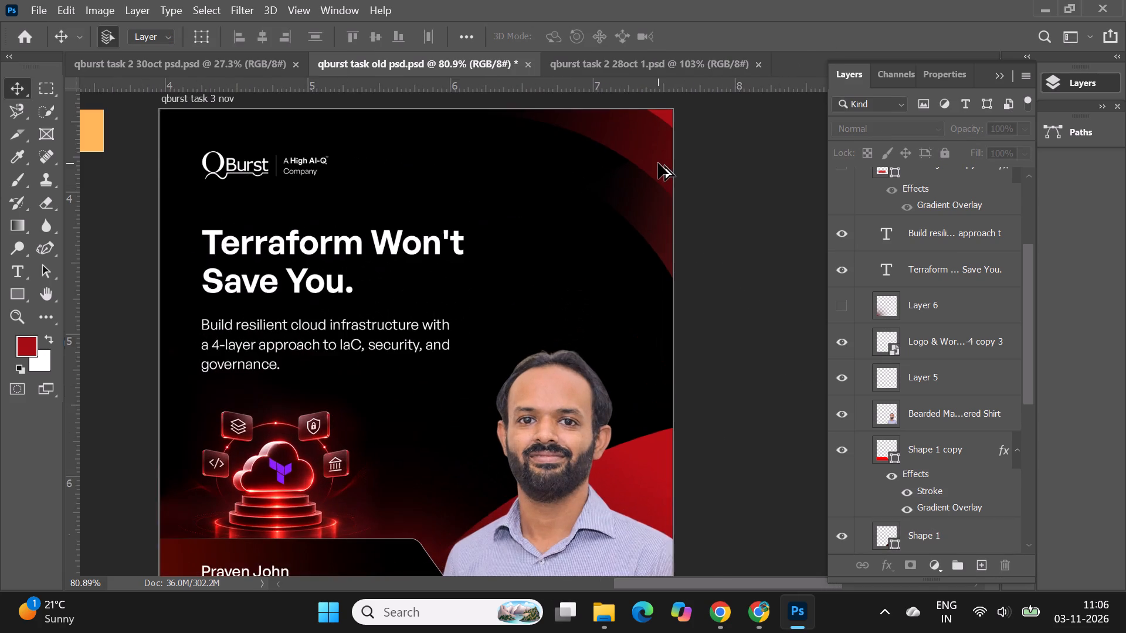
pyautogui.keyDown('alt'); pyautogui.scroll(-3, 658, 163); pyautogui.keyUp('alt')
pyautogui.click(732, 245)
pyautogui.click(519, 181)
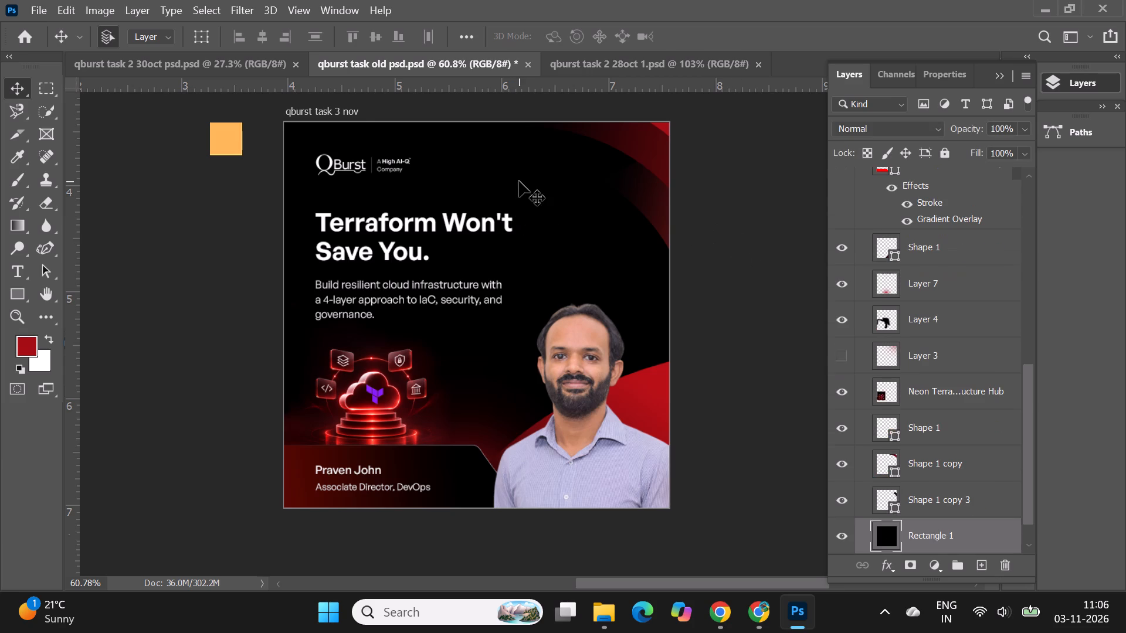
pyautogui.keyDown('alt'); pyautogui.scroll(2, 401, 195); pyautogui.keyUp('alt')
pyautogui.click(402, 226)
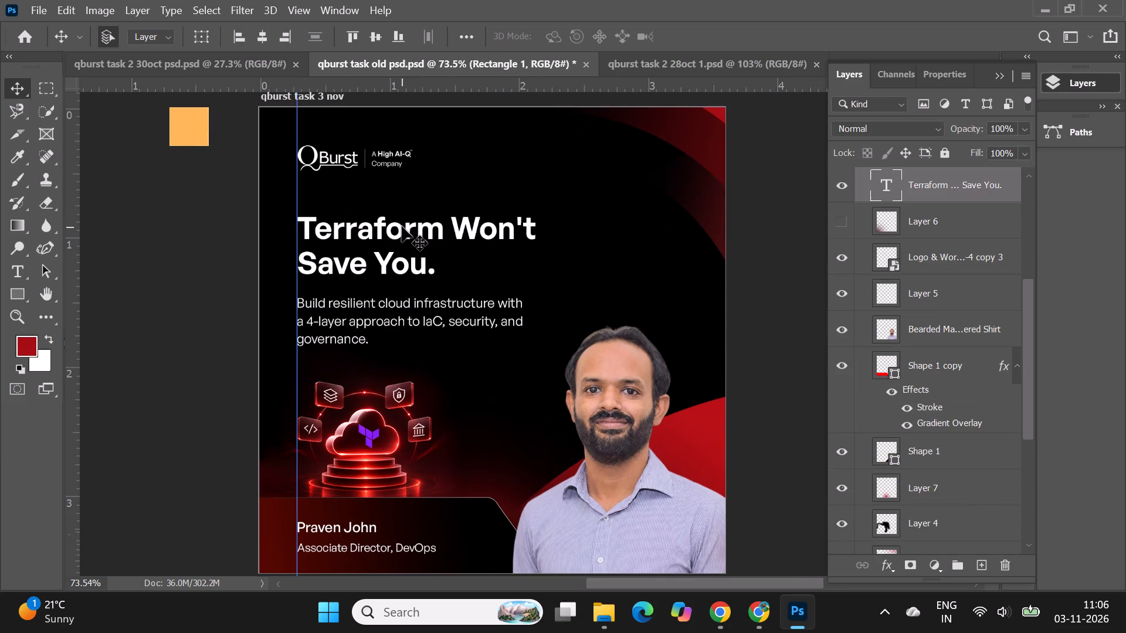
pyautogui.hotkey('ctrl', 't')
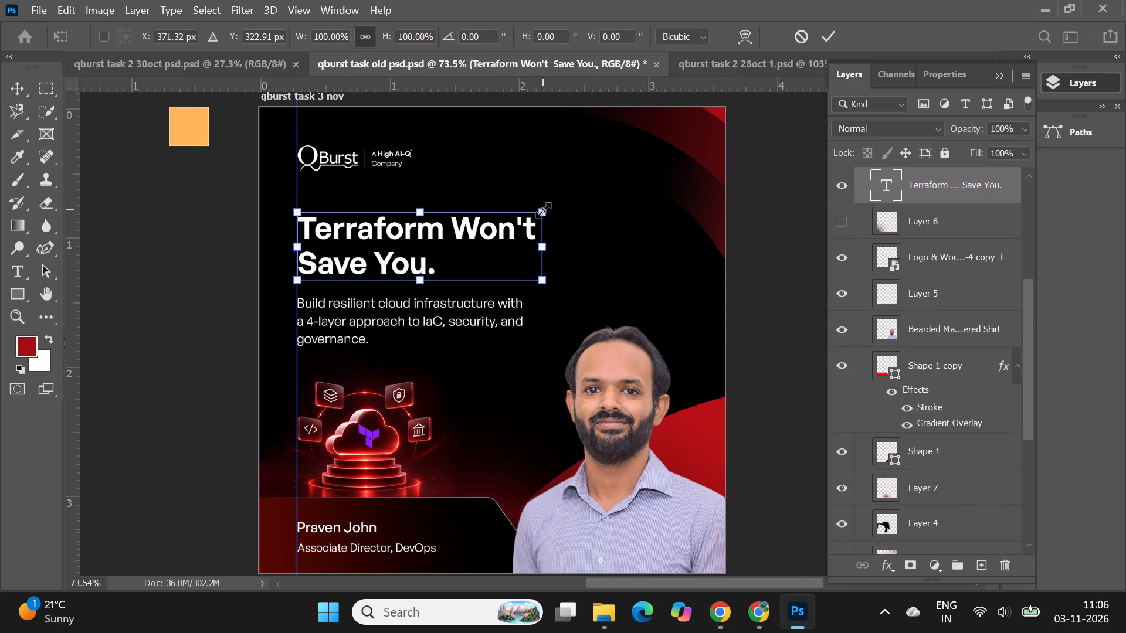
pyautogui.moveTo(543, 210); pyautogui.dragTo(559, 209)
pyautogui.keyDown('alt'); pyautogui.scroll(-1, 403, 171); pyautogui.keyUp('alt')
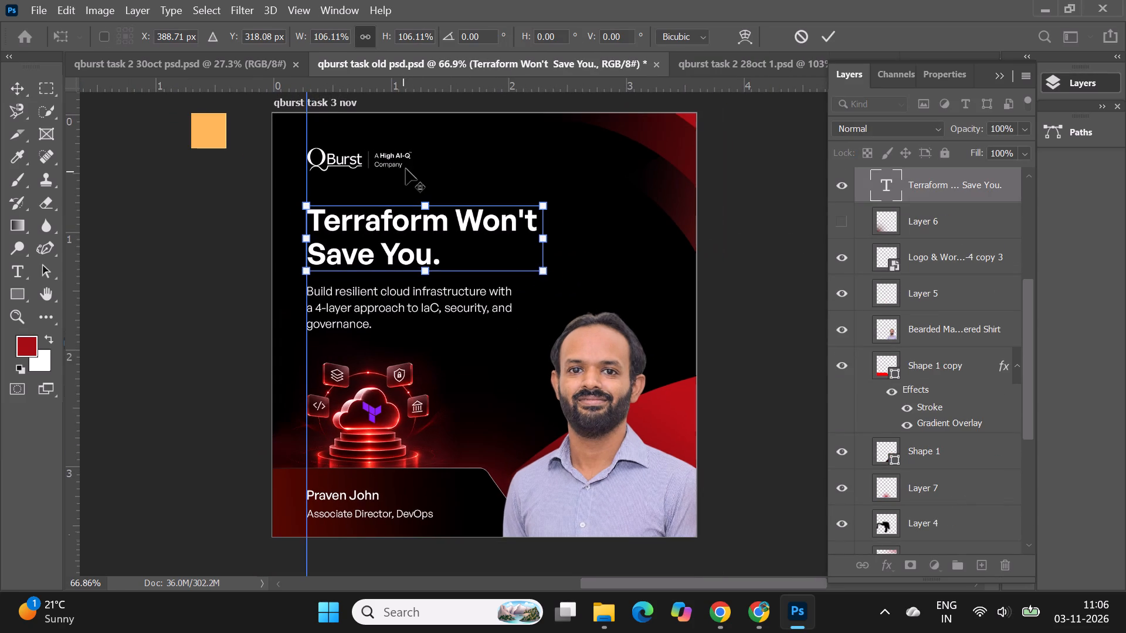
pyautogui.click(542, 269)
pyautogui.click(823, 42)
pyautogui.click(718, 344)
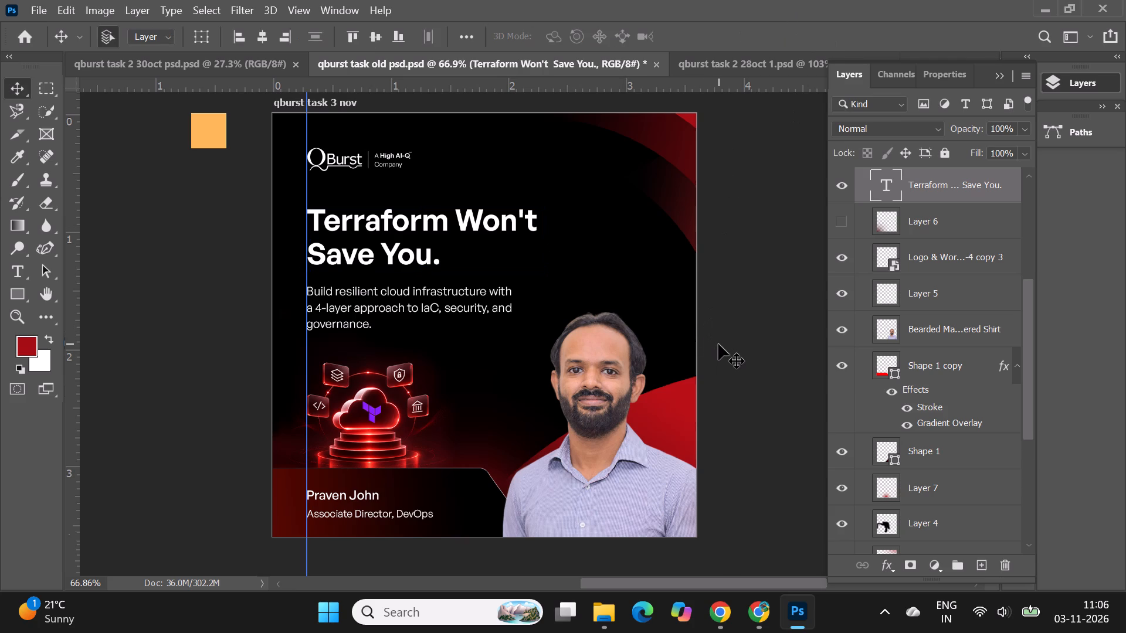
# Collapse the layers list and examine the balance of the whole composition.
pyautogui.keyDown('alt'); pyautogui.scroll(-1, 445, 266); pyautogui.keyUp('alt')
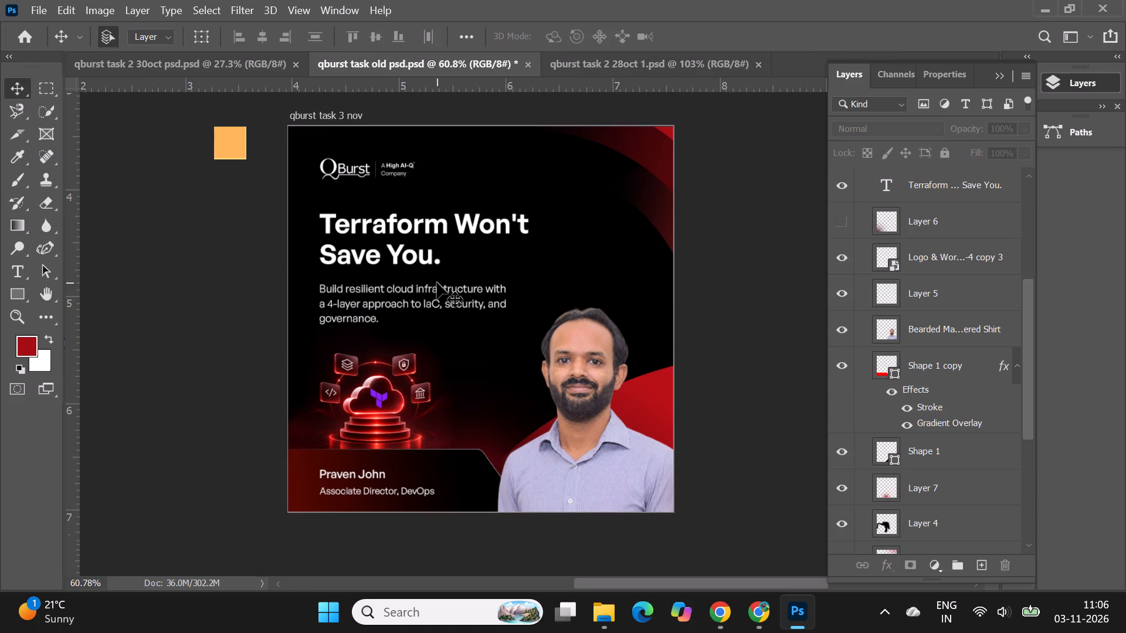
pyautogui.keyDown('alt'); pyautogui.scroll(-2, 412, 187); pyautogui.keyUp('alt')
pyautogui.click(706, 313)
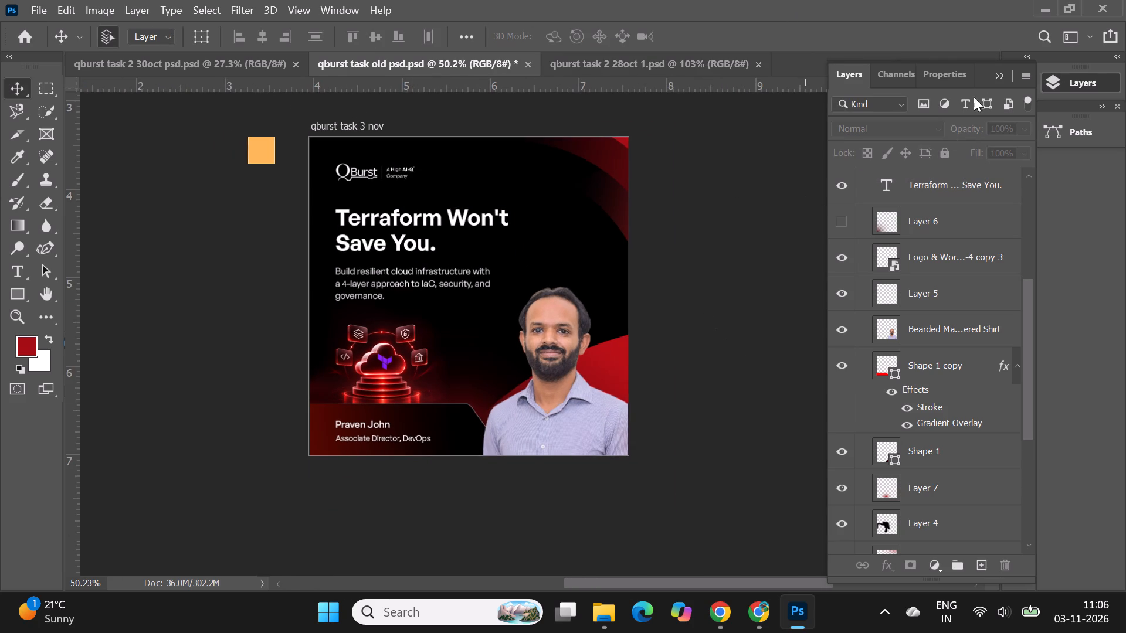
pyautogui.click(1002, 81)
pyautogui.click(780, 273)
pyautogui.keyDown('alt'); pyautogui.scroll(2, 402, 213); pyautogui.keyUp('alt')
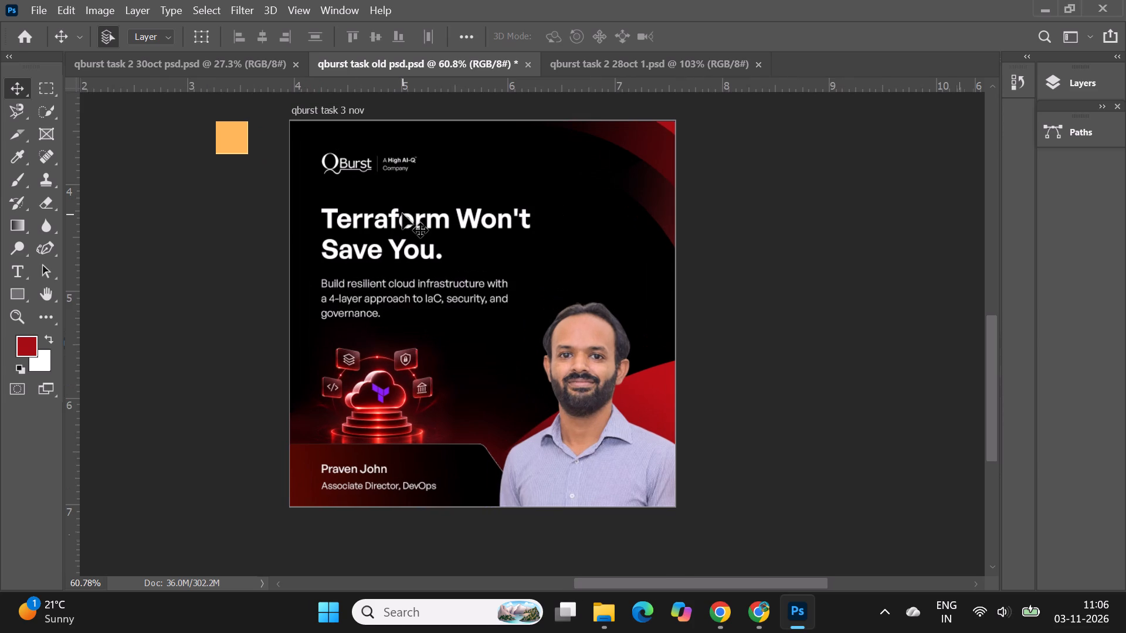
pyautogui.keyDown('alt'); pyautogui.scroll(1, 363, 215); pyautogui.keyUp('alt')
pyautogui.click(389, 189)
pyautogui.keyDown('alt'); pyautogui.scroll(-1, 389, 196); pyautogui.keyUp('alt')
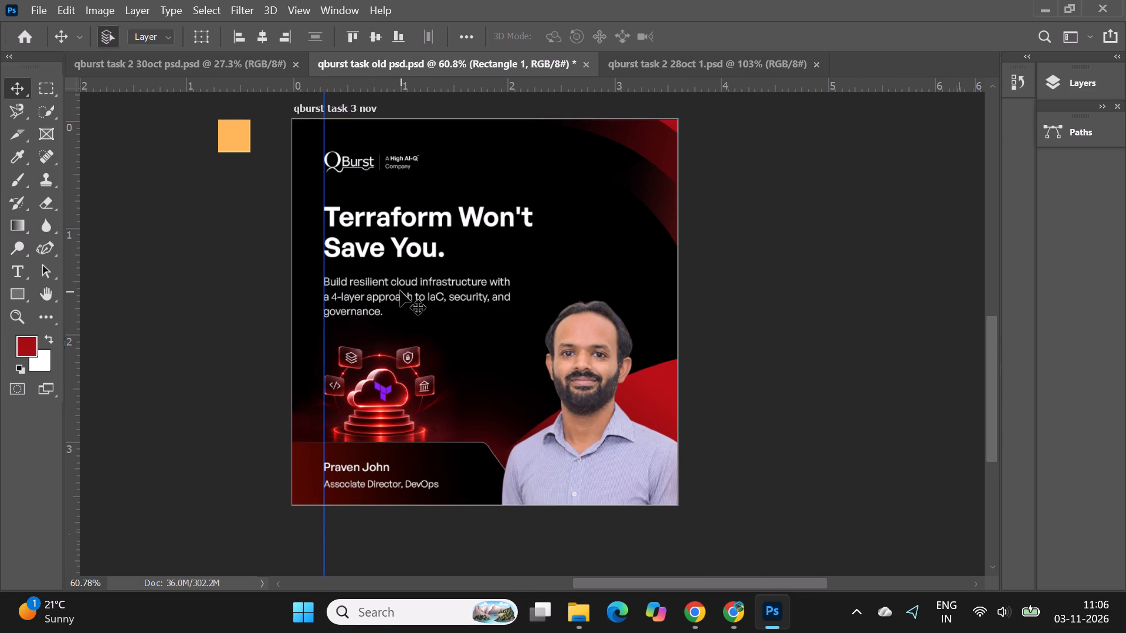
# Nudge the "Terraform Won't Save You." headline down by three small increments.
pyautogui.click(388, 221)
pyautogui.press('Down')
pyautogui.press('Down')
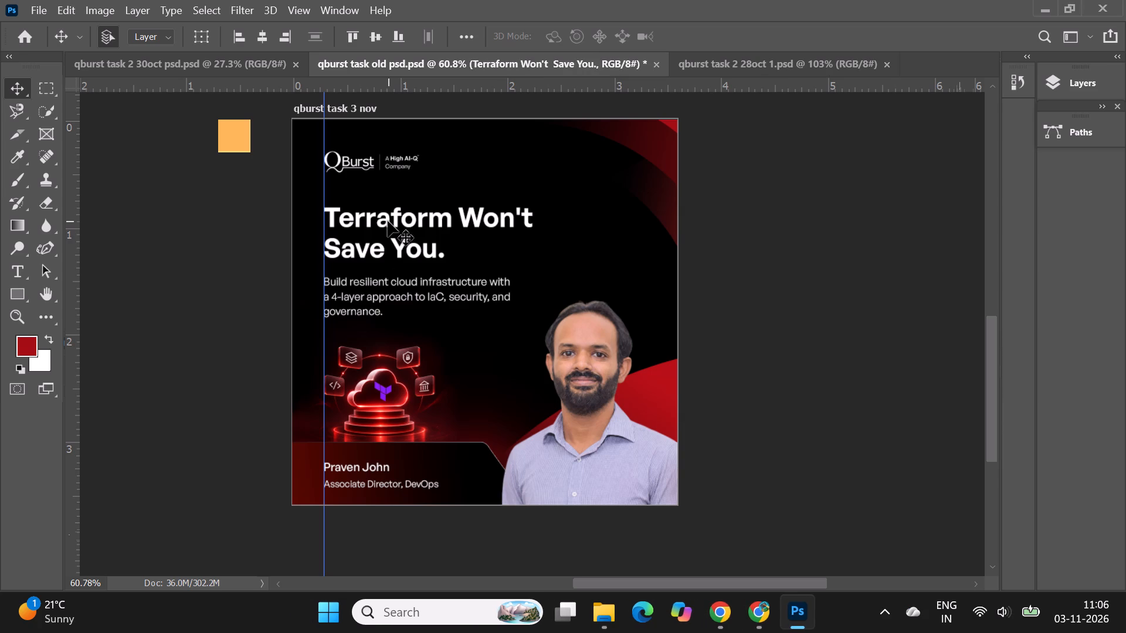
pyautogui.press('Down')
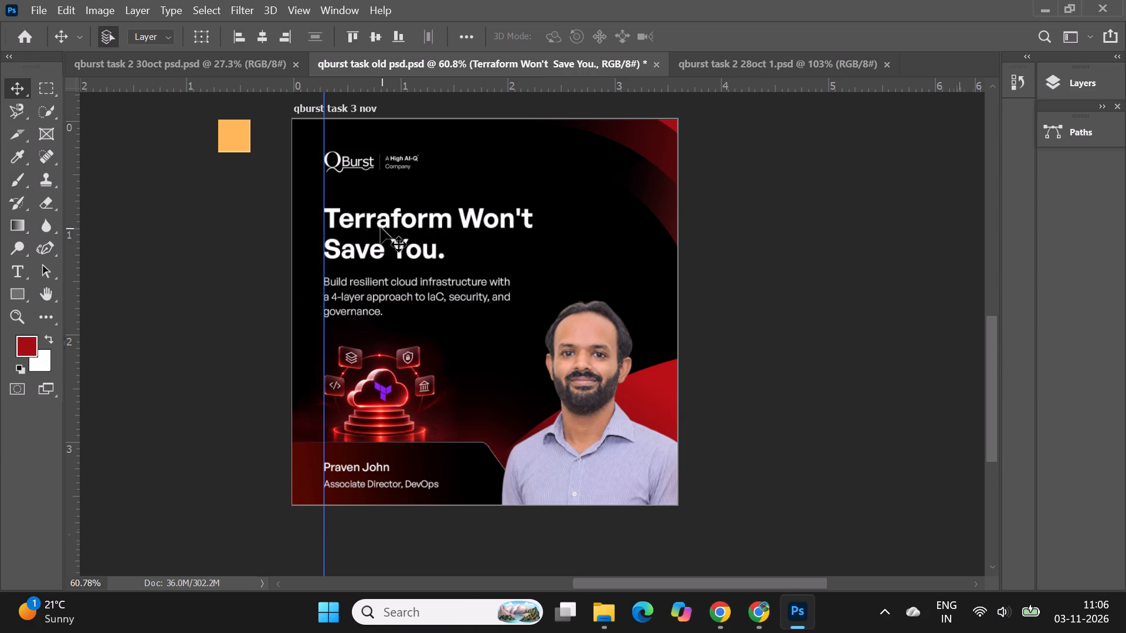
# Nudge the neon Terraform cloud illustration down by a net three small increments and deselect it.
pyautogui.click(373, 397)
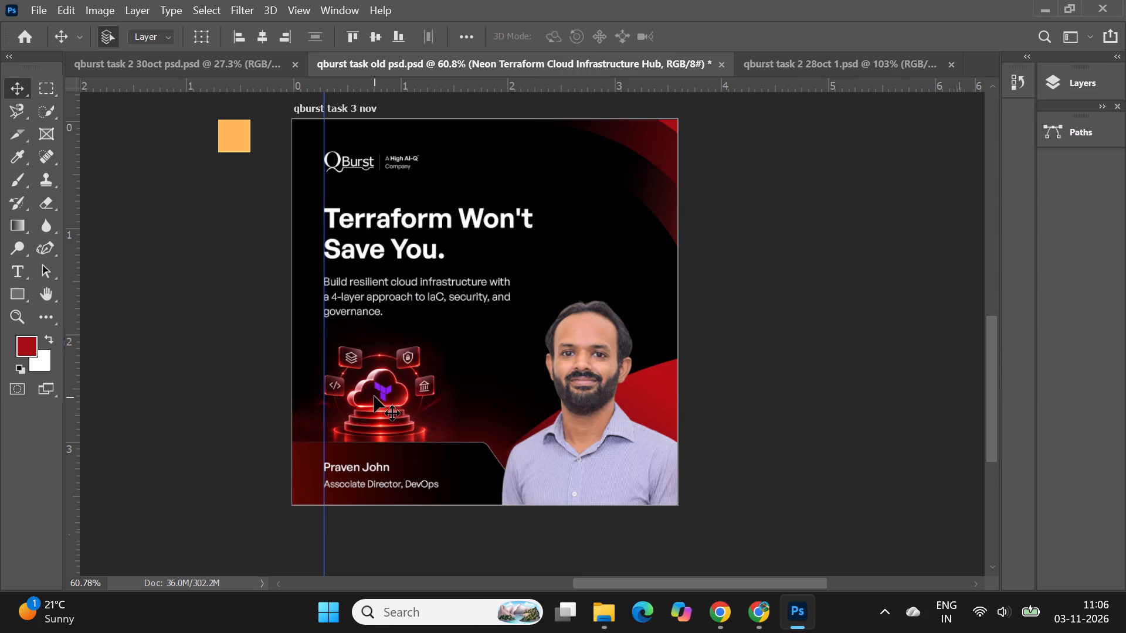
pyautogui.press('Down')
pyautogui.press('Down')
pyautogui.press('Down')
pyautogui.press('Down')
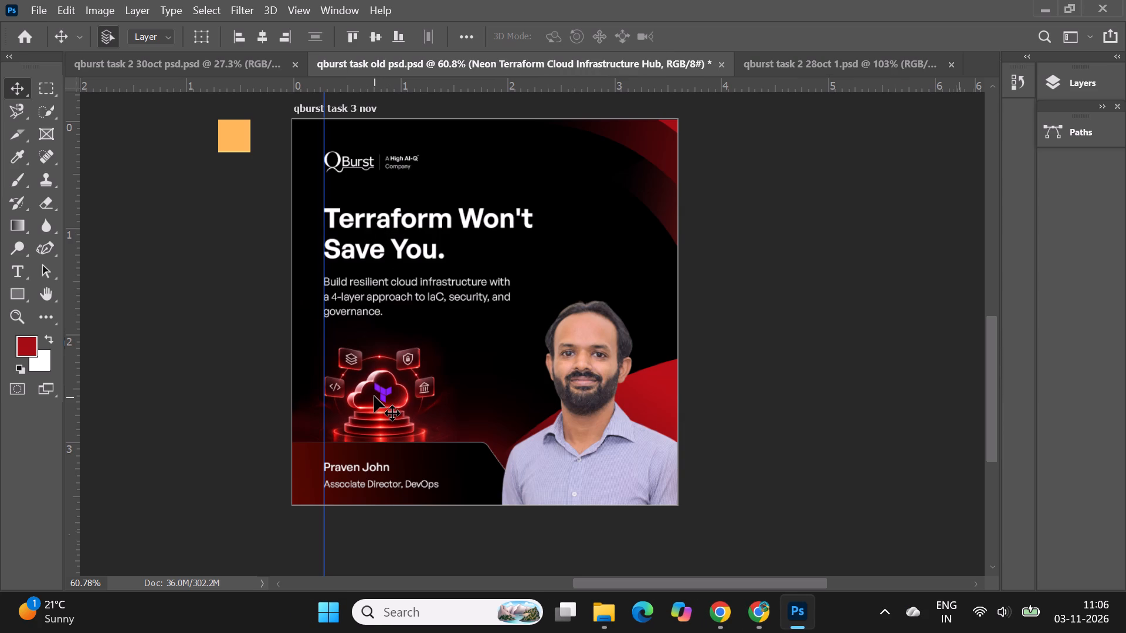
pyautogui.press('Up')
pyautogui.click(784, 282)
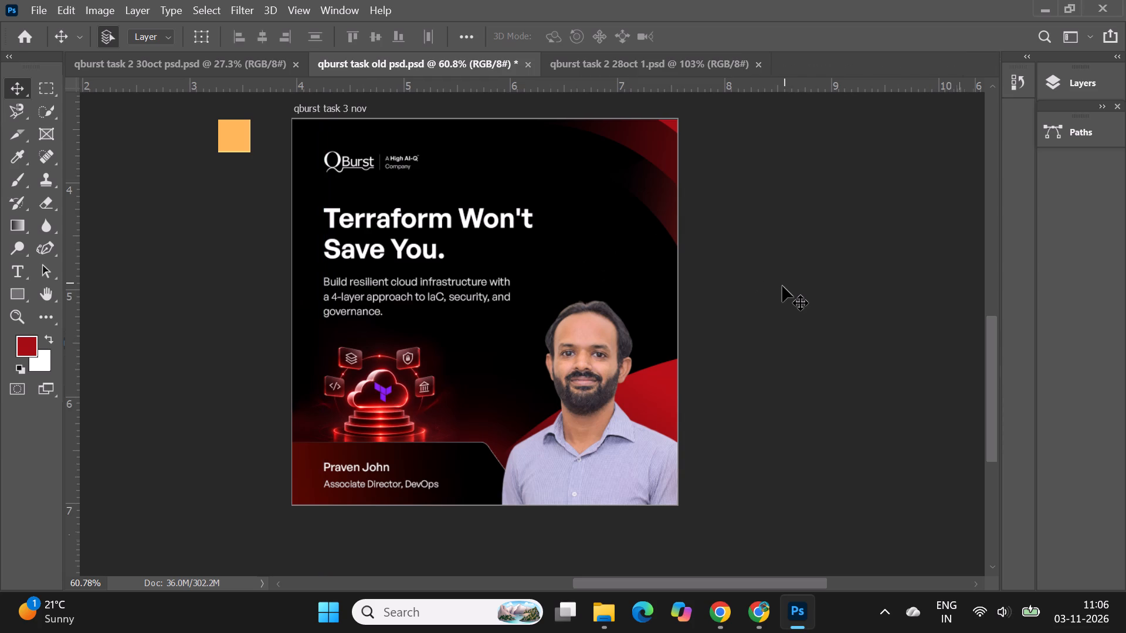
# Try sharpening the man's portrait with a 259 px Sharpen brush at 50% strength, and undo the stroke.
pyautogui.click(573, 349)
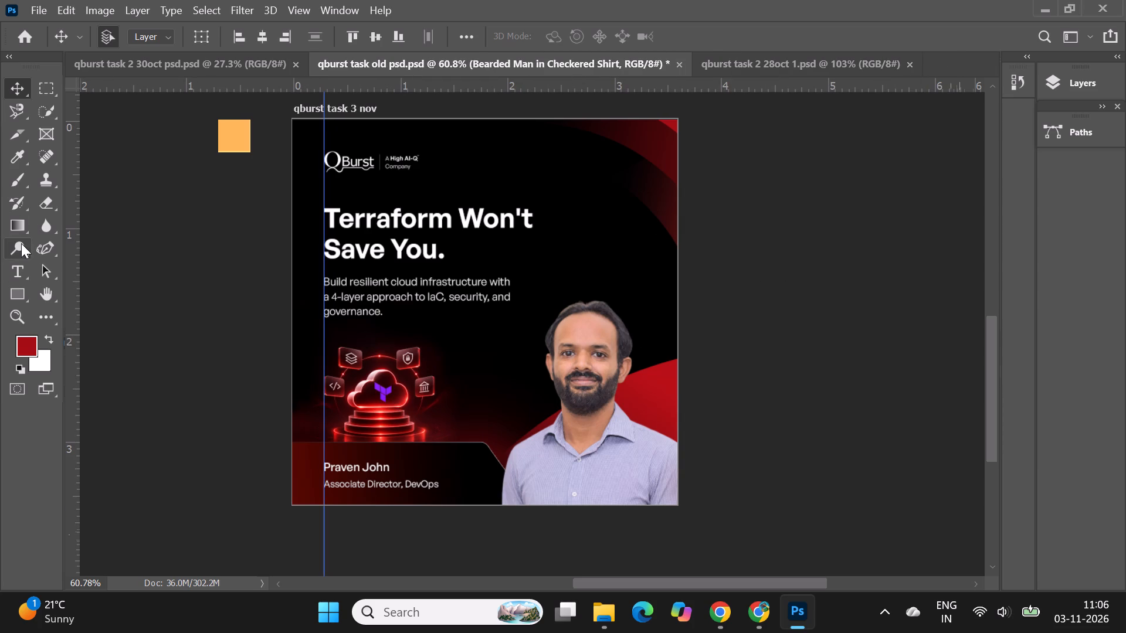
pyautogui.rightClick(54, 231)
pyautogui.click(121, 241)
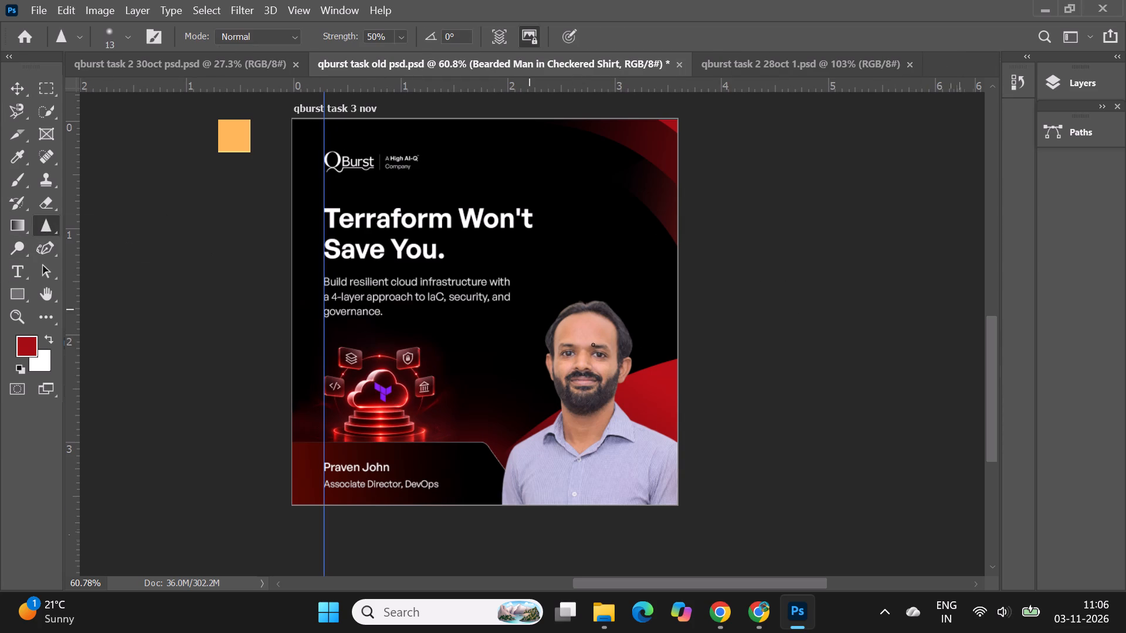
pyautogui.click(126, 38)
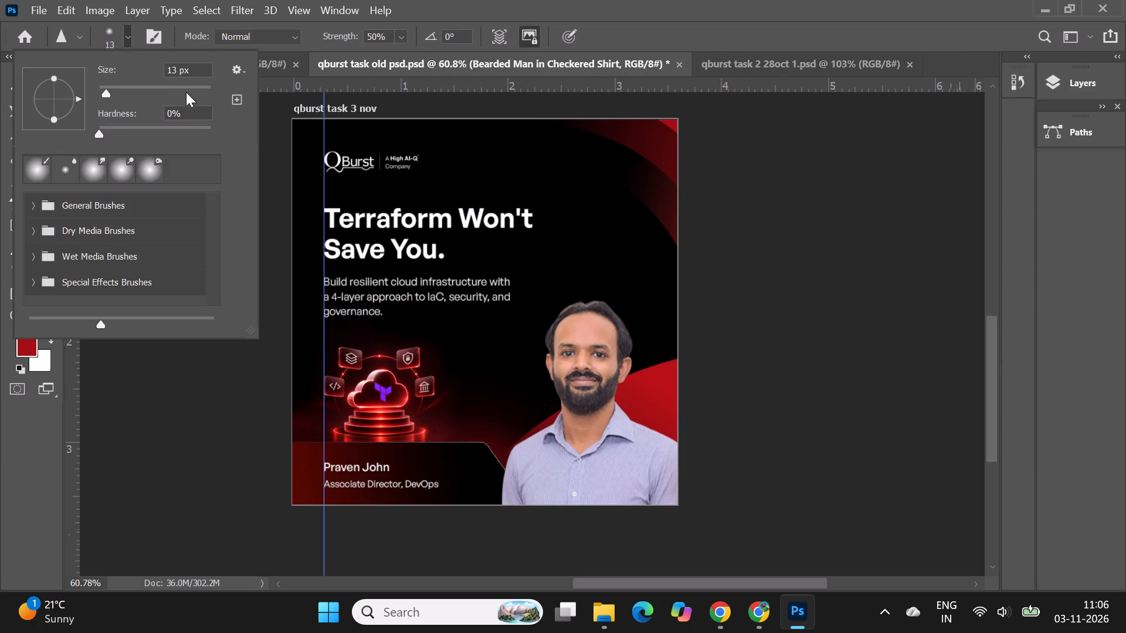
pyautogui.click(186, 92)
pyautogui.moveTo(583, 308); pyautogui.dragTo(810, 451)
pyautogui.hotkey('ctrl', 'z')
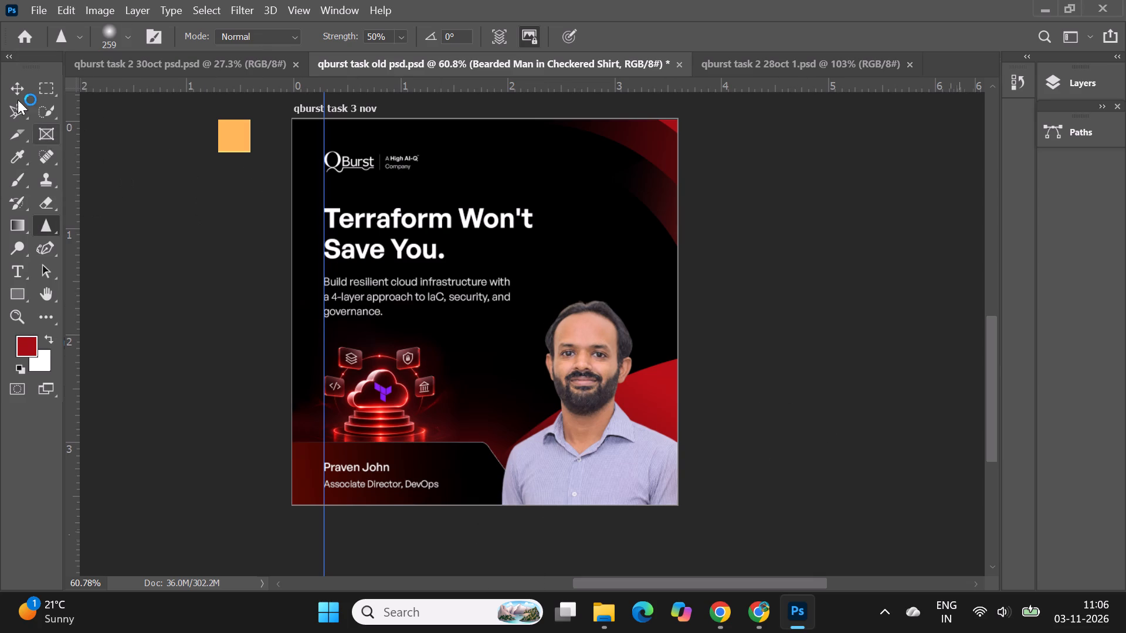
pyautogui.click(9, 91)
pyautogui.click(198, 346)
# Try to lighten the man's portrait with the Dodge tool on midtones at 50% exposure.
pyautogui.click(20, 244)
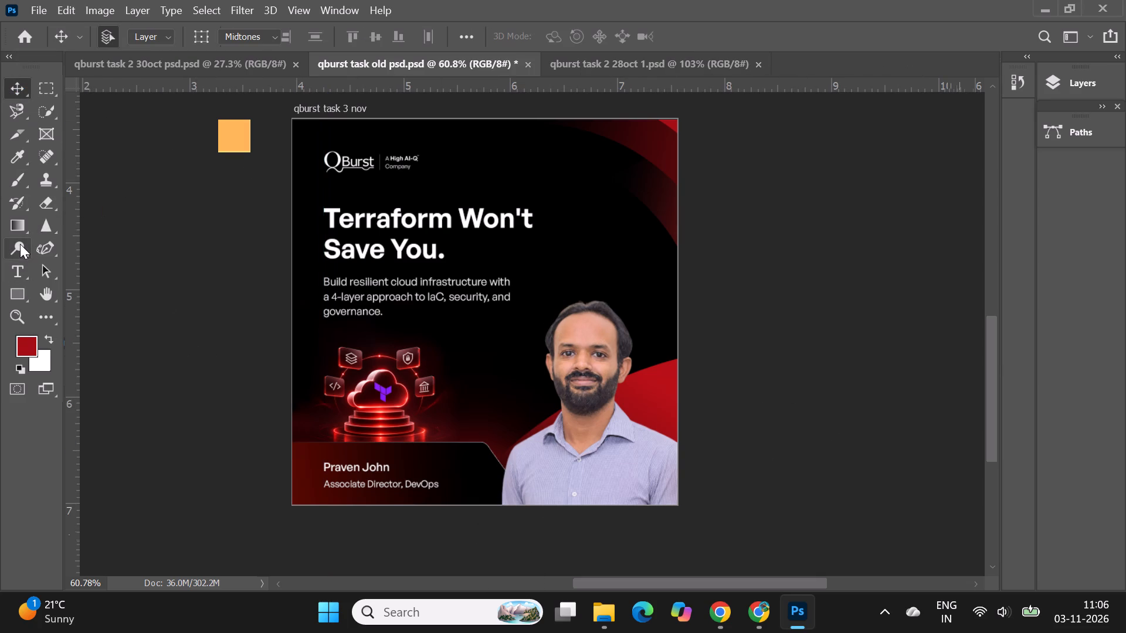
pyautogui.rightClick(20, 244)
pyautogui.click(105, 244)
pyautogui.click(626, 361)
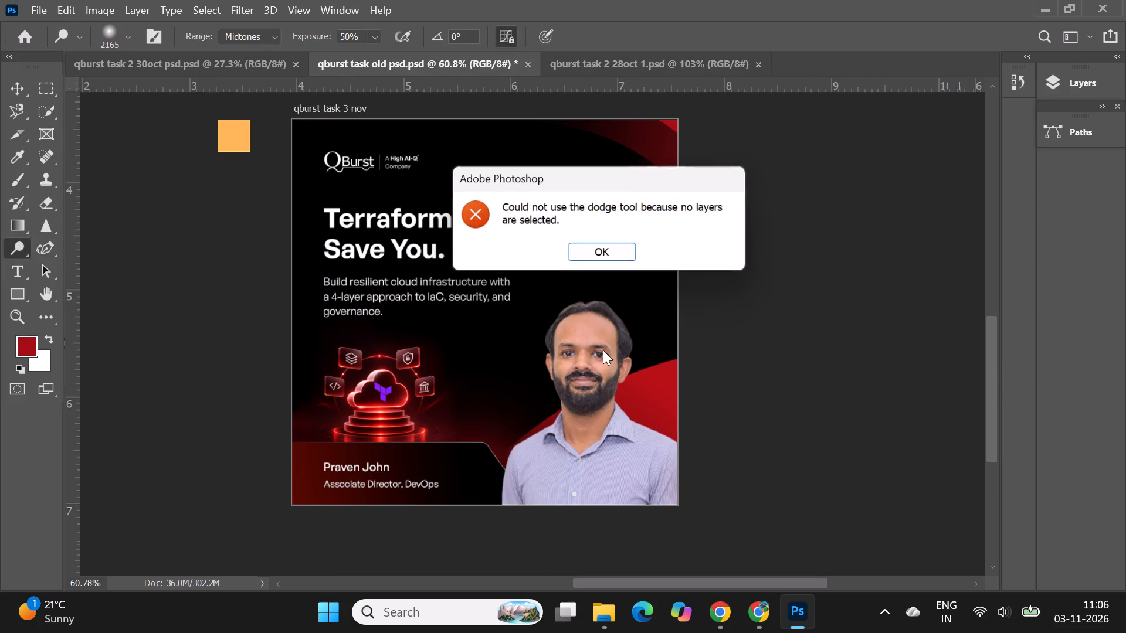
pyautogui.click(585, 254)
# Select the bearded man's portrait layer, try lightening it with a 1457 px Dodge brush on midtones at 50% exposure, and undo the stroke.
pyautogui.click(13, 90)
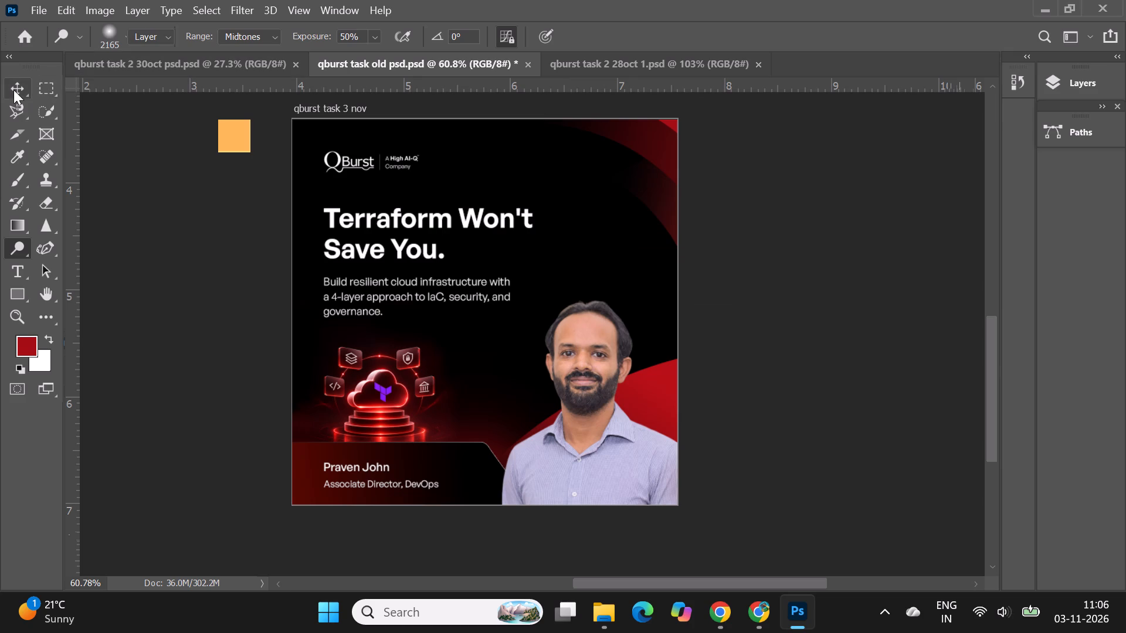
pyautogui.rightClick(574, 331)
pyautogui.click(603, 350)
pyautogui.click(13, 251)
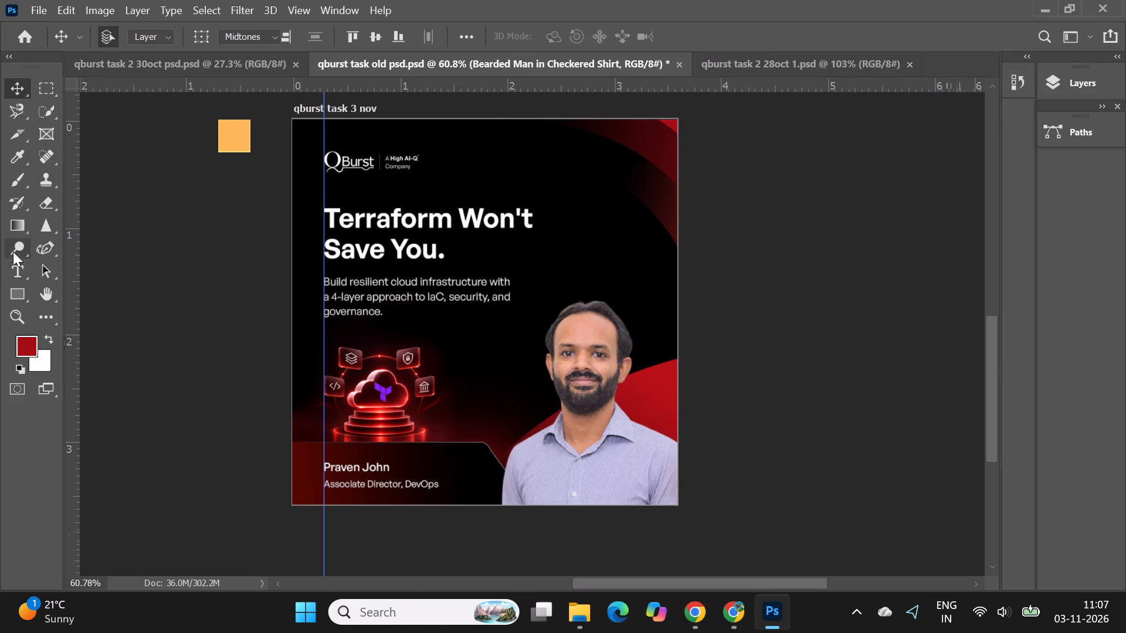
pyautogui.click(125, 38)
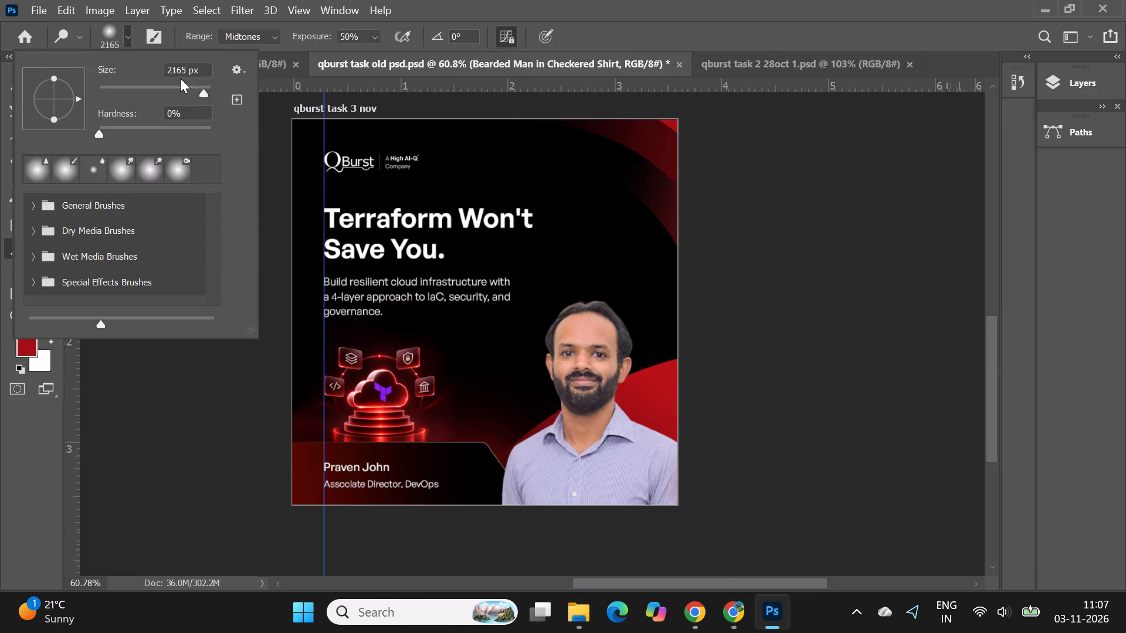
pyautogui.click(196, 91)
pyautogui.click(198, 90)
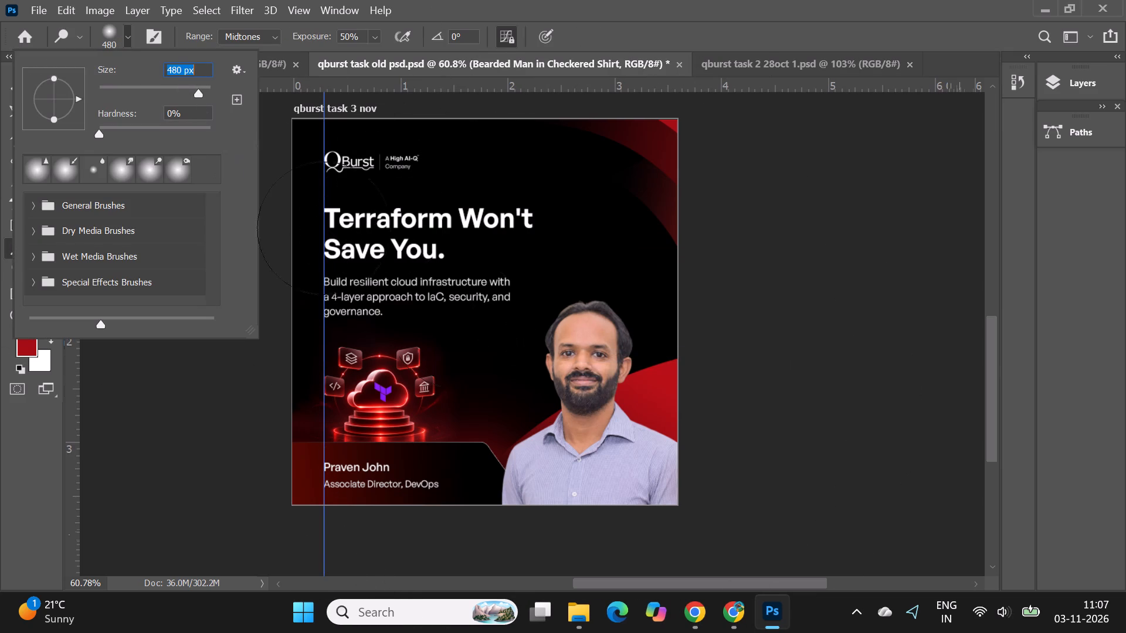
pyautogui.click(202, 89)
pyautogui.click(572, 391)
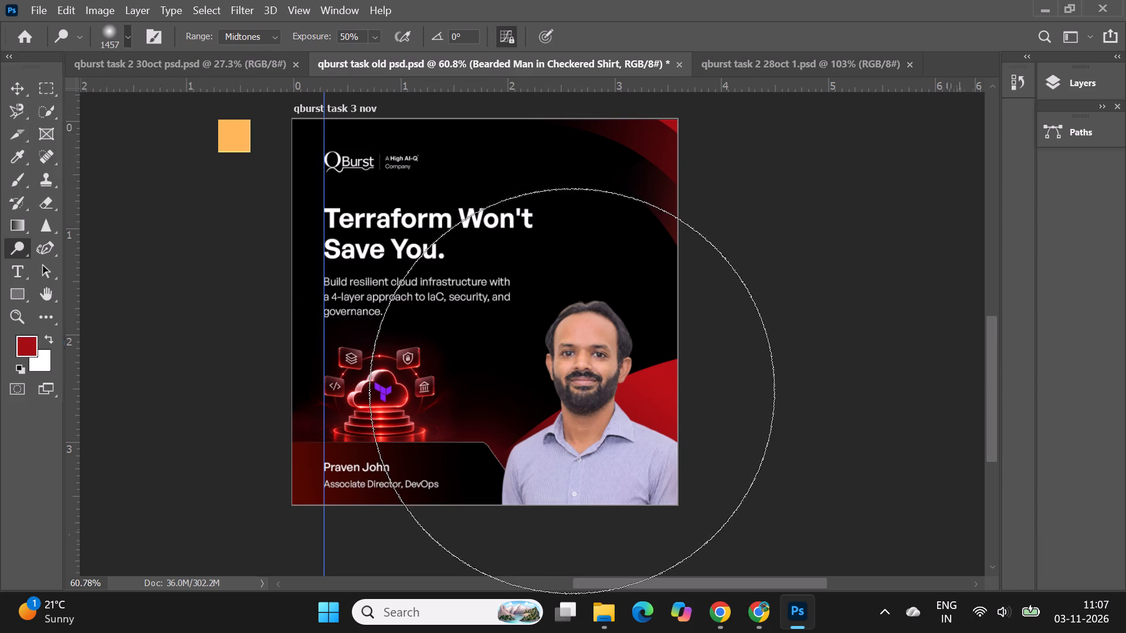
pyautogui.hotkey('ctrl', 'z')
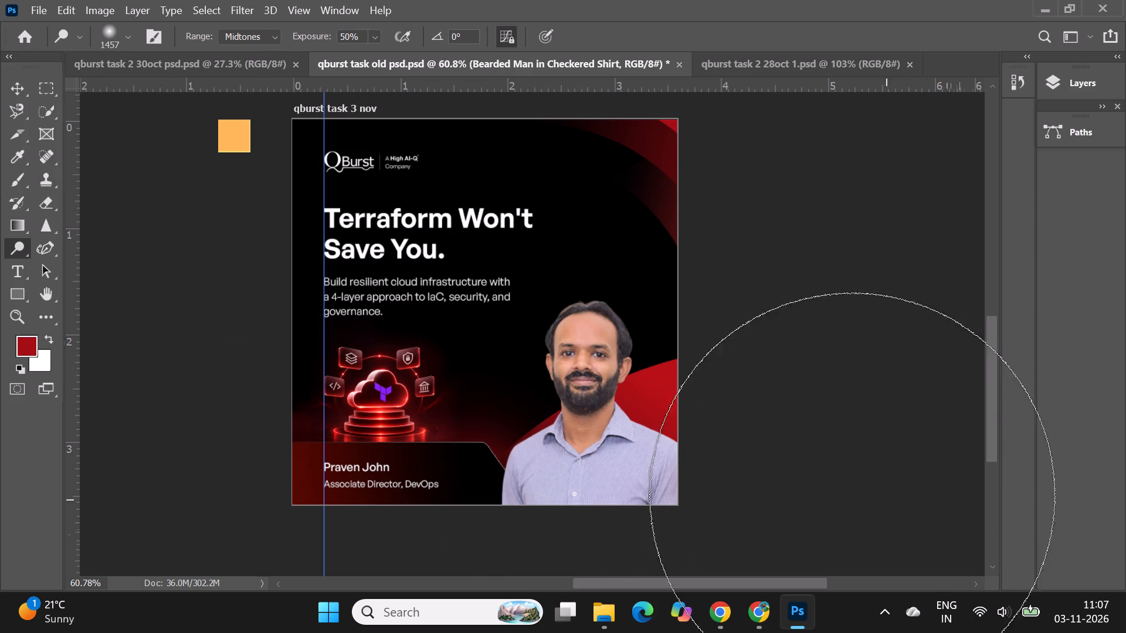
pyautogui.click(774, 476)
# Darken the edges of the man's hair with a 53 px Burn brush on midtones at 50% exposure, and undo the last stroke.
pyautogui.click(18, 89)
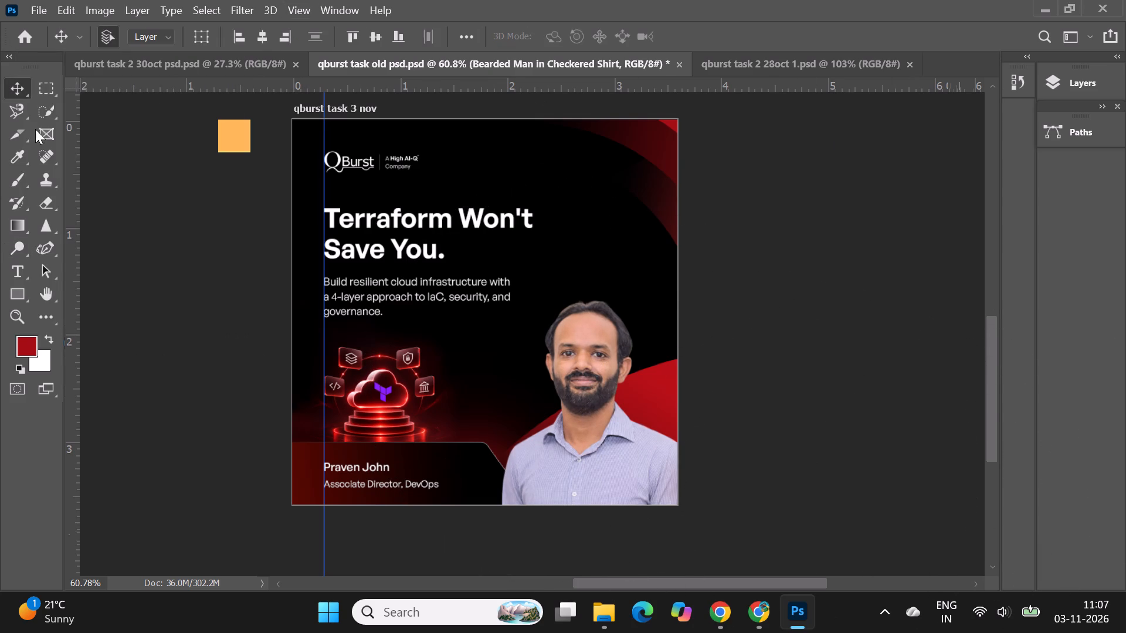
pyautogui.rightClick(31, 260)
pyautogui.rightClick(21, 251)
pyautogui.click(78, 265)
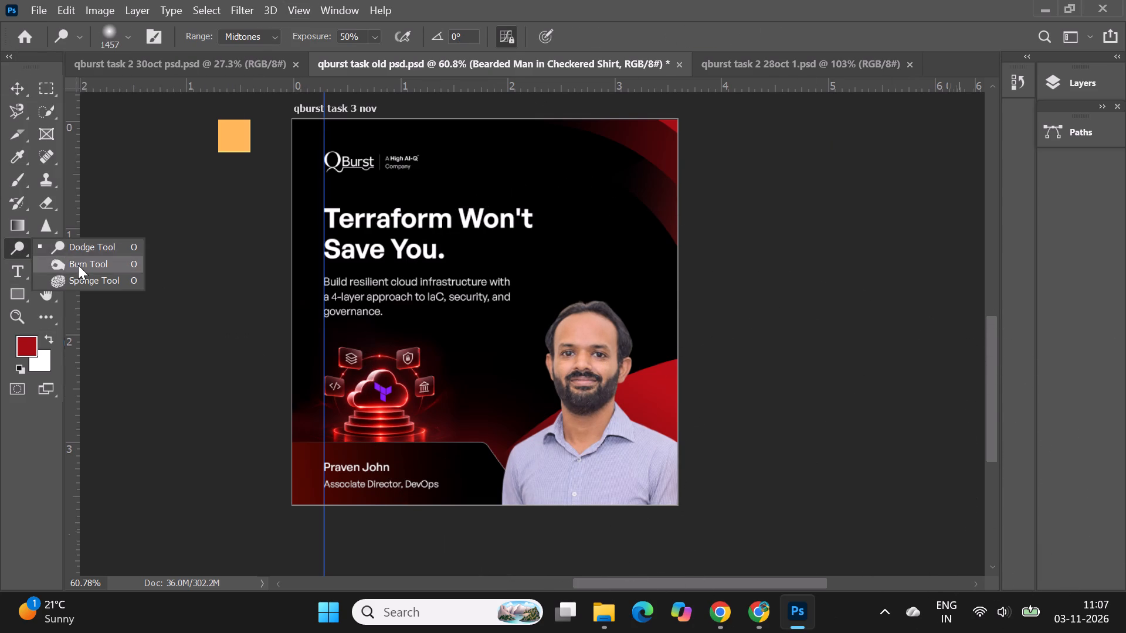
pyautogui.click(127, 33)
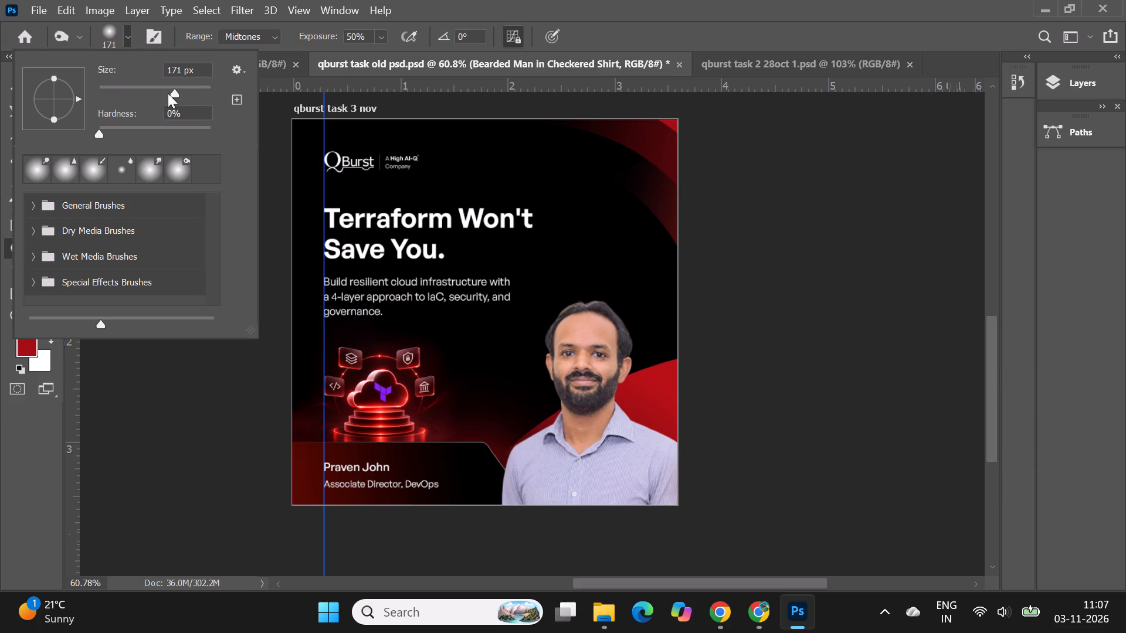
pyautogui.click(156, 93)
pyautogui.click(128, 91)
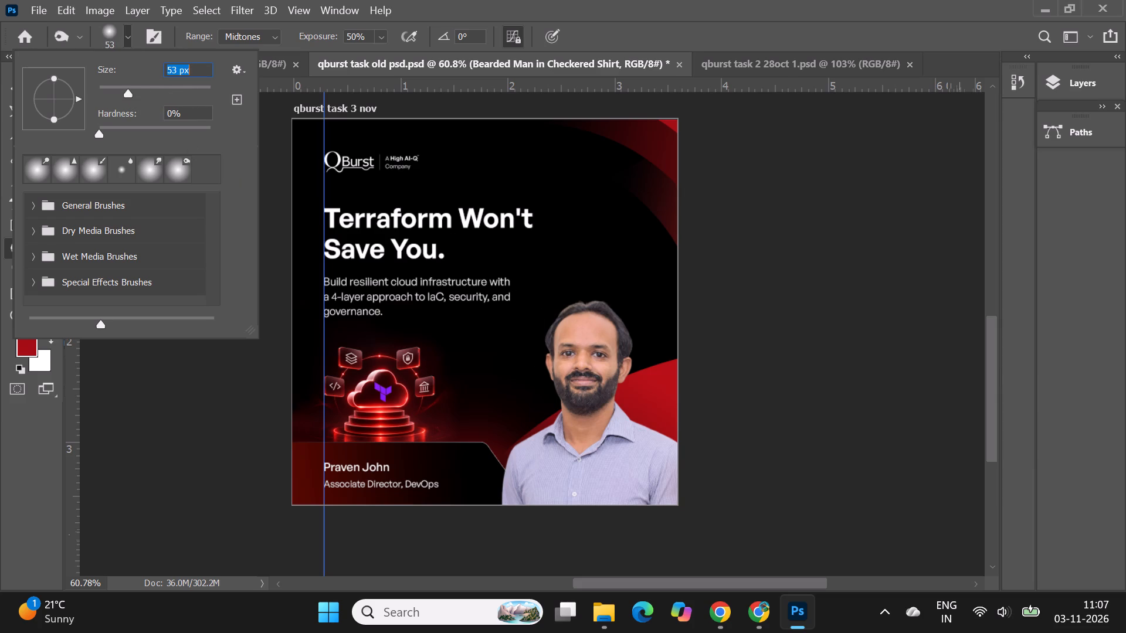
pyautogui.moveTo(545, 328); pyautogui.dragTo(542, 350)
pyautogui.moveTo(567, 309); pyautogui.dragTo(589, 300)
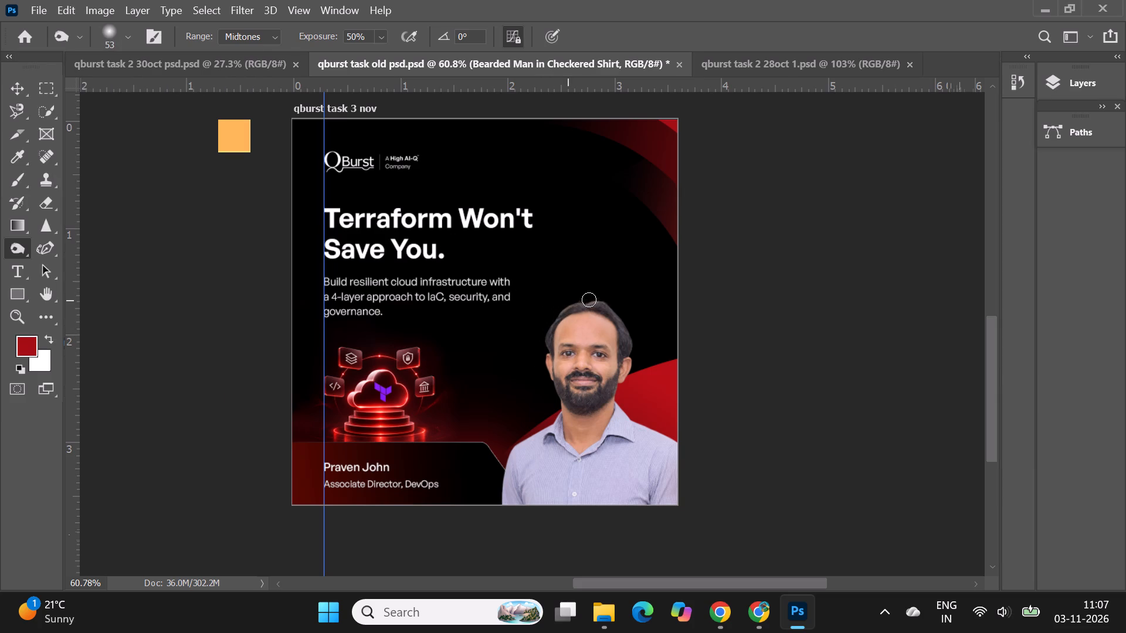
pyautogui.moveTo(589, 300); pyautogui.dragTo(625, 333)
pyautogui.moveTo(625, 333); pyautogui.dragTo(515, 352)
pyautogui.moveTo(592, 302); pyautogui.dragTo(631, 359)
pyautogui.hotkey('ctrl', 'z')
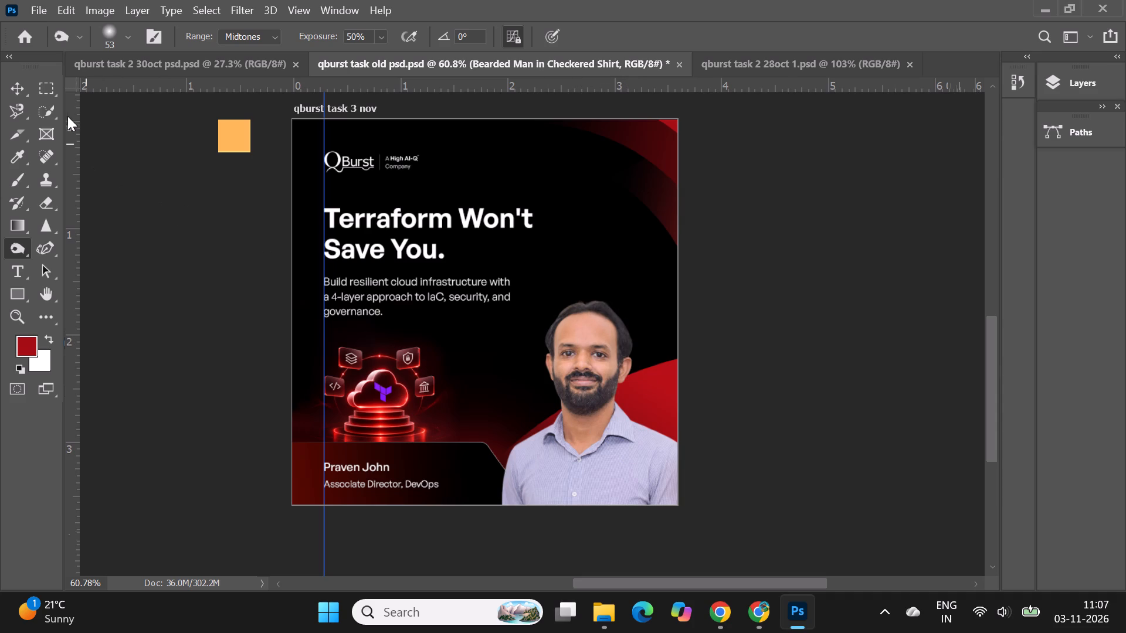
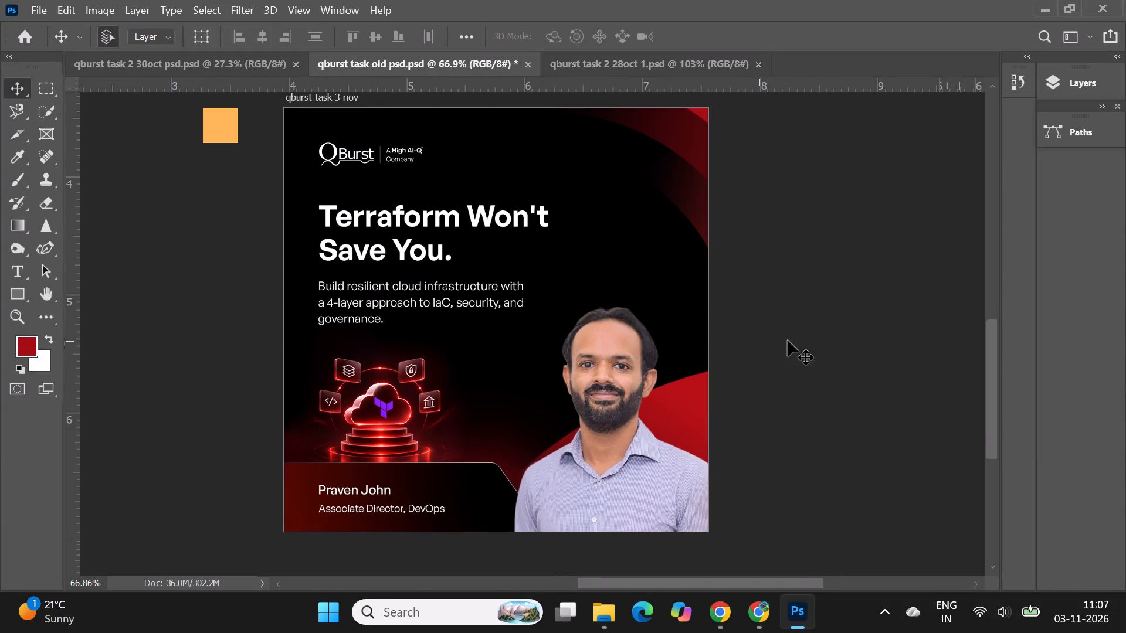
# Change the font weight of the "Build resilient cloud infrastructure" paragraph below the headline to Medium.
pyautogui.keyDown('alt'); pyautogui.scroll(-1, 836, 336); pyautogui.keyUp('alt')
pyautogui.keyDown('alt'); pyautogui.scroll(1, 394, 295); pyautogui.keyUp('alt')
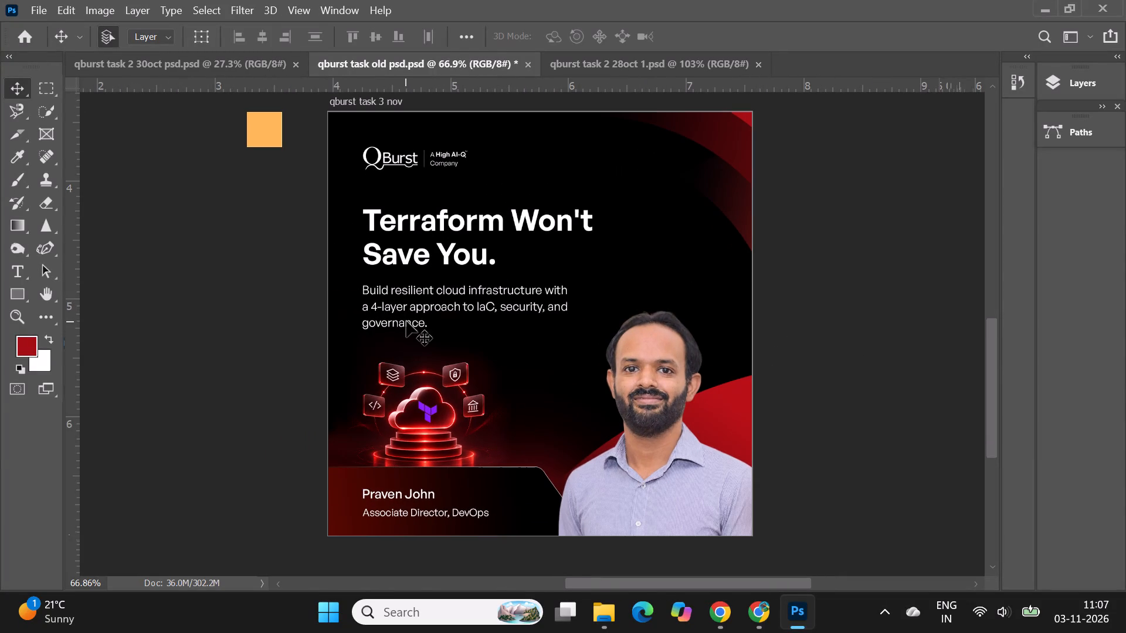
pyautogui.doubleClick(406, 312)
pyautogui.click(385, 35)
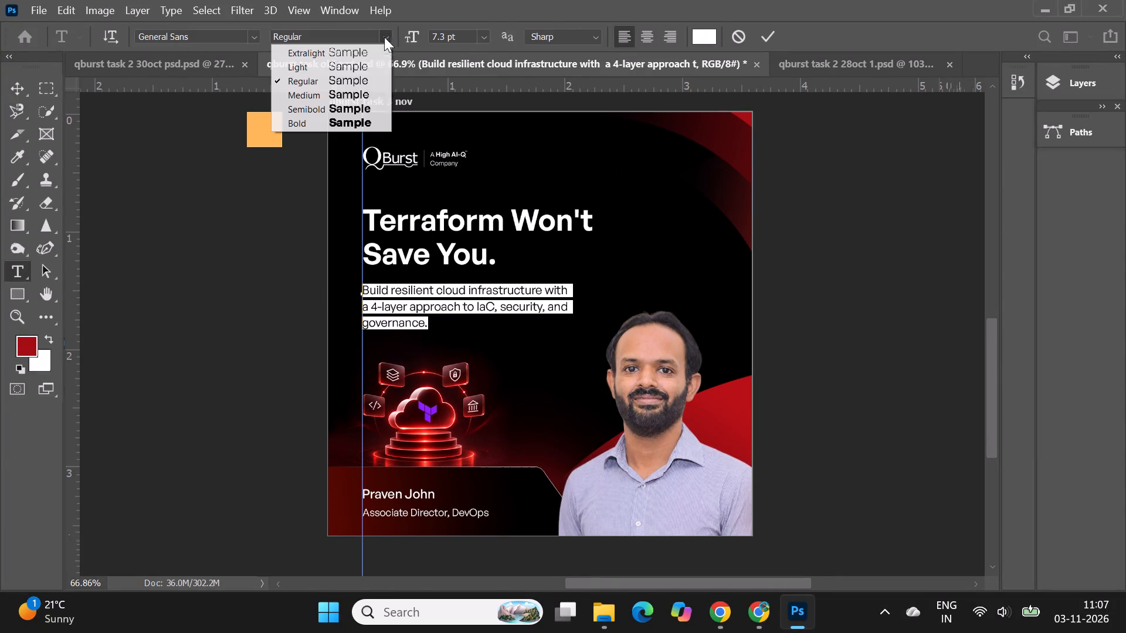
pyautogui.click(348, 97)
pyautogui.click(765, 35)
pyautogui.click(810, 308)
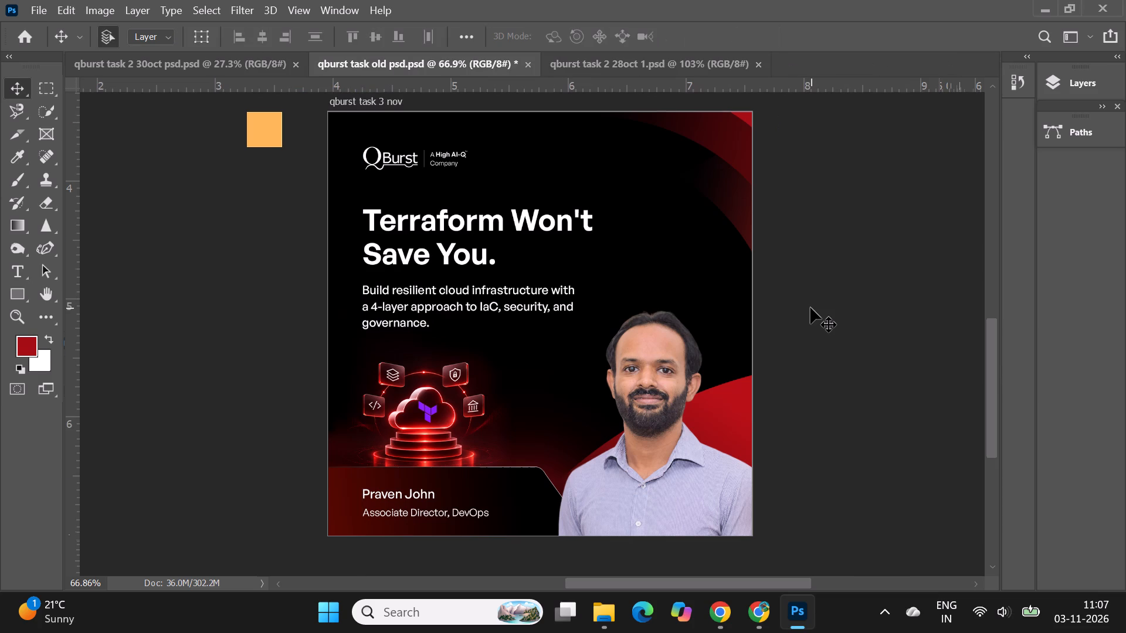
# Set the font size of the "Build resilient cloud infrastructure" paragraph to 7.2 pt.
pyautogui.keyDown('alt'); pyautogui.scroll(2, 362, 287); pyautogui.keyUp('alt')
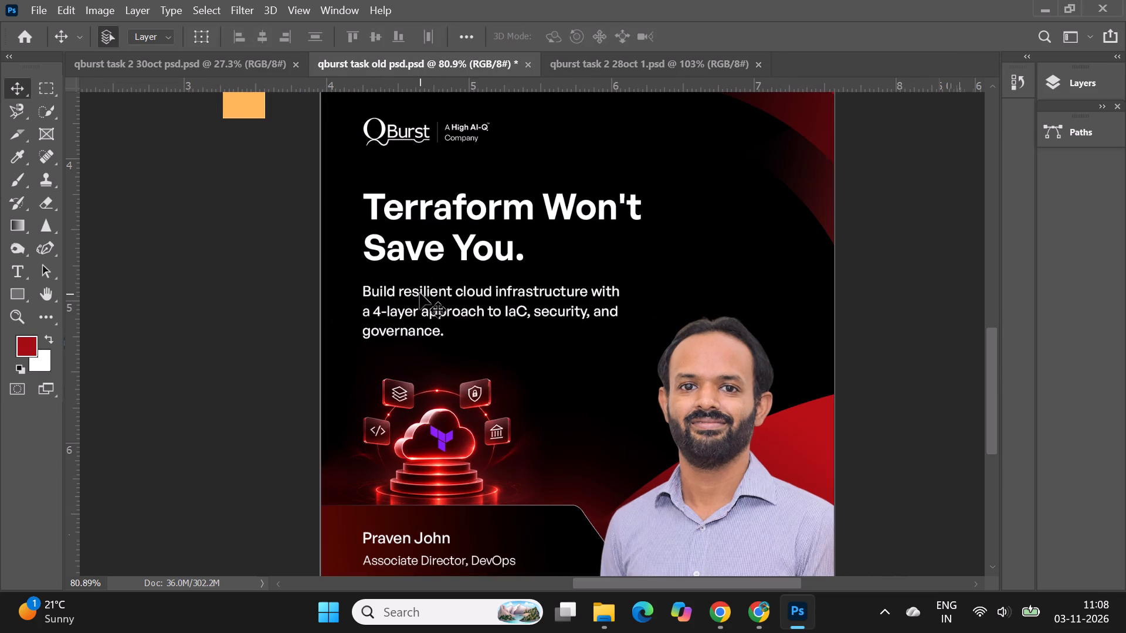
pyautogui.click(420, 293)
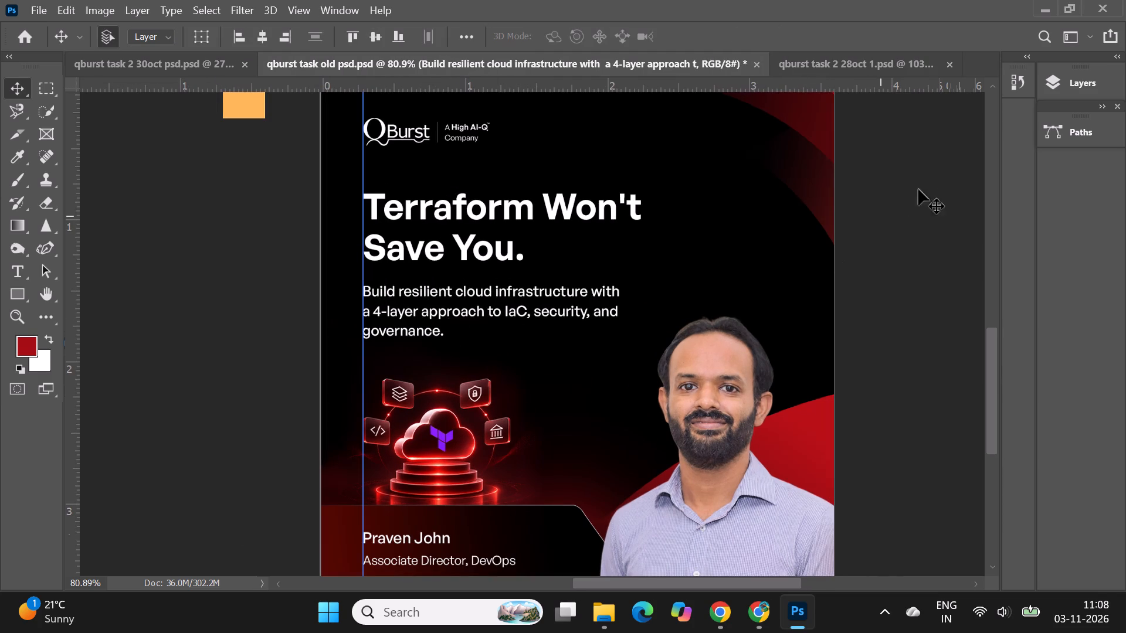
pyautogui.doubleClick(416, 322)
pyautogui.click(446, 33)
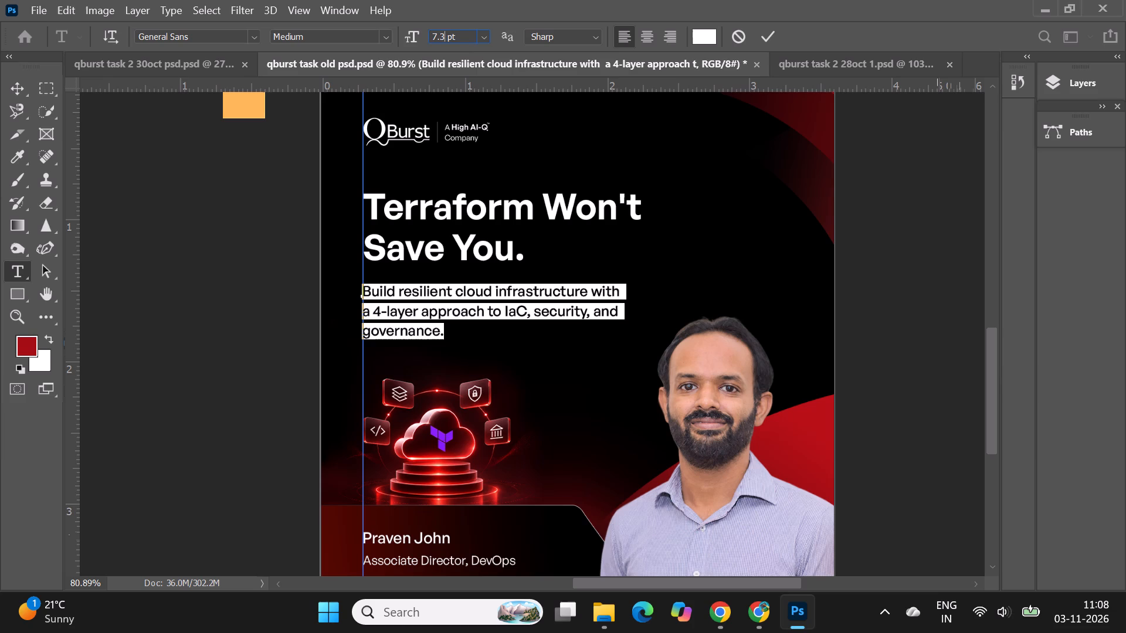
pyautogui.press('BackSpace')
pyautogui.press('2')
pyautogui.press('Return')
pyautogui.click(771, 36)
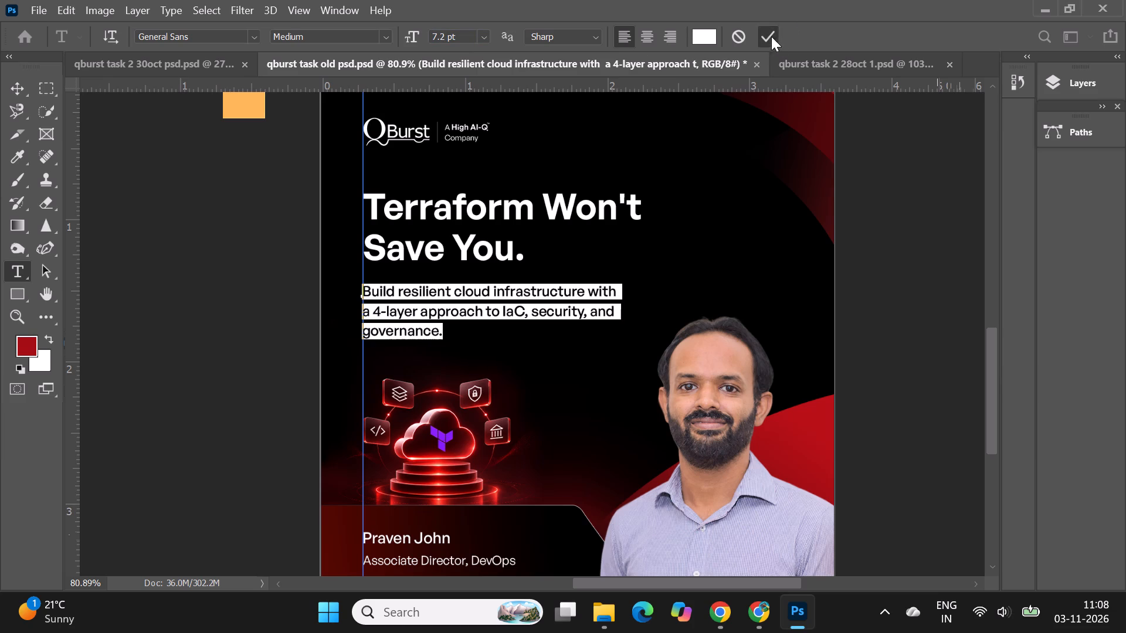
pyautogui.click(928, 335)
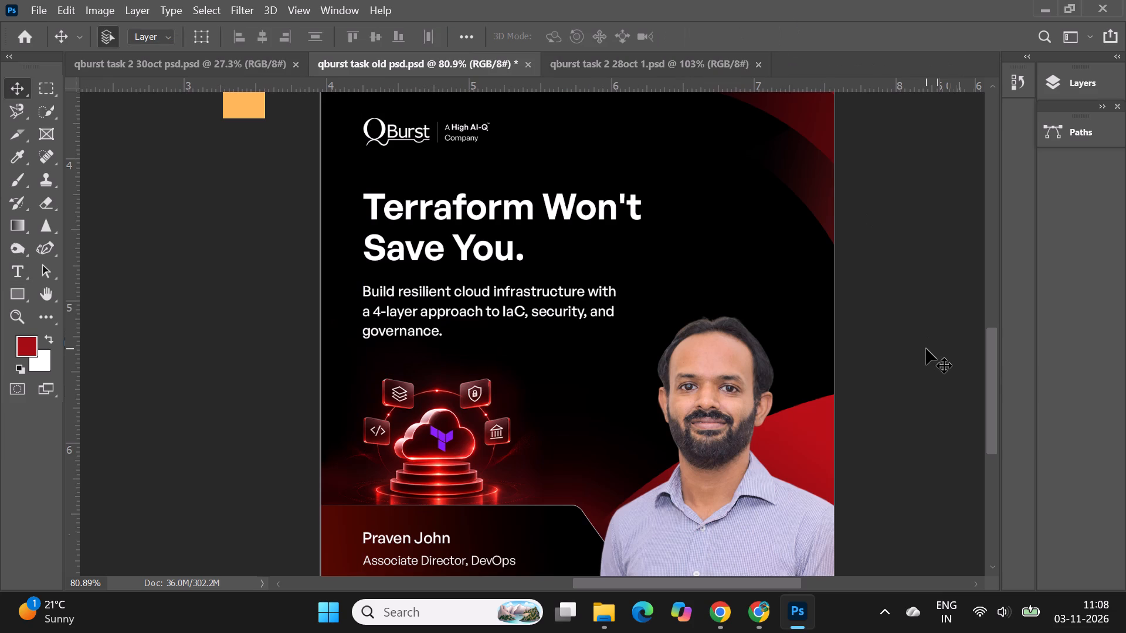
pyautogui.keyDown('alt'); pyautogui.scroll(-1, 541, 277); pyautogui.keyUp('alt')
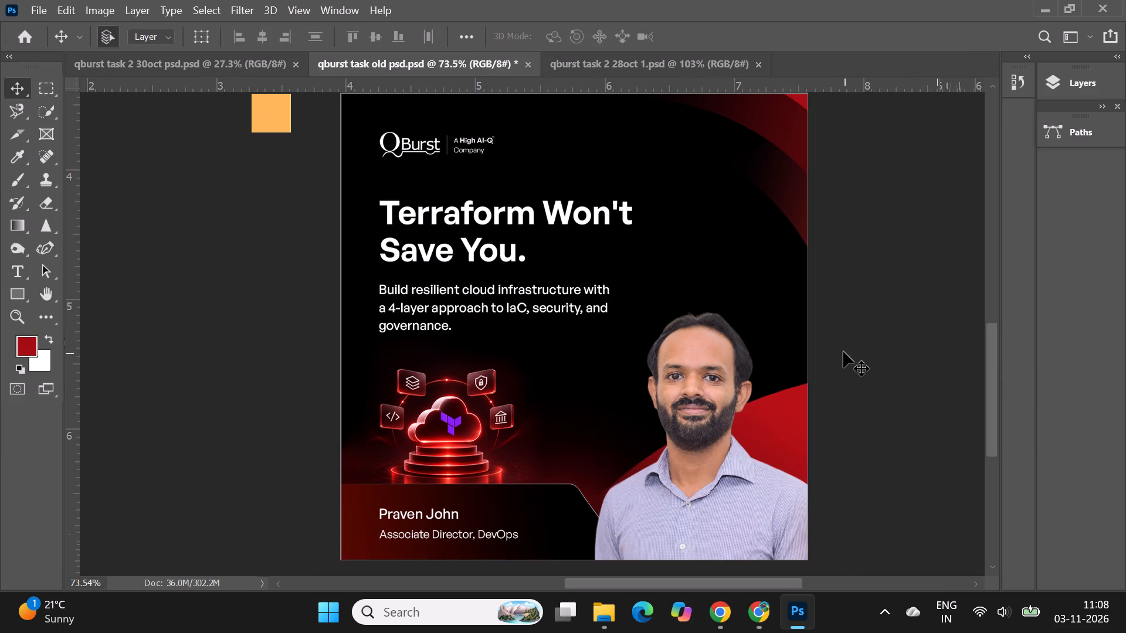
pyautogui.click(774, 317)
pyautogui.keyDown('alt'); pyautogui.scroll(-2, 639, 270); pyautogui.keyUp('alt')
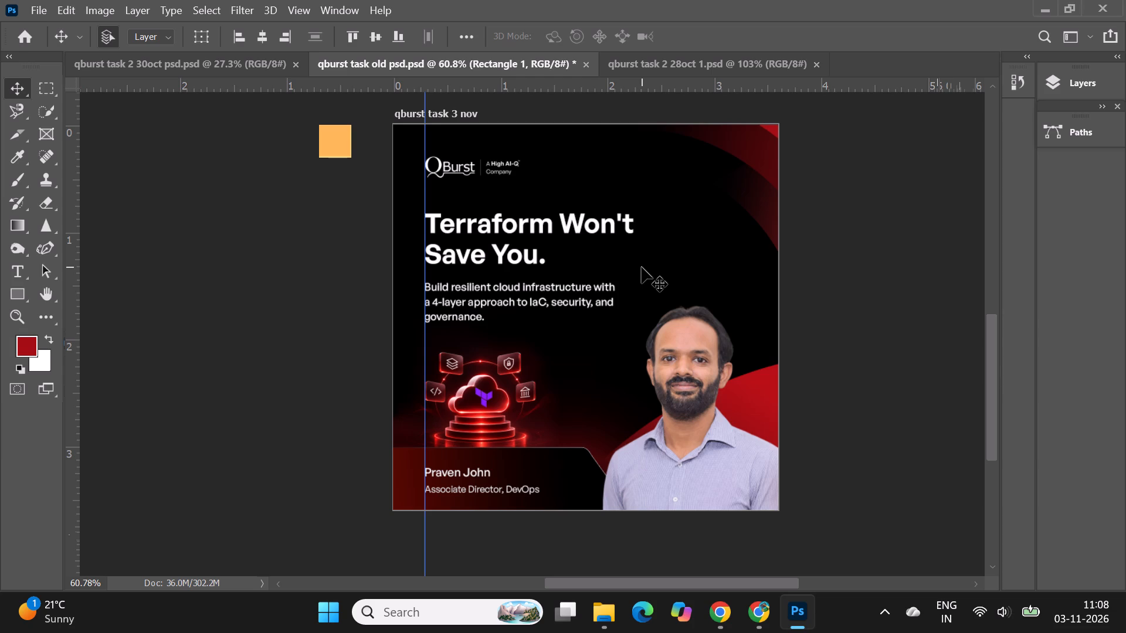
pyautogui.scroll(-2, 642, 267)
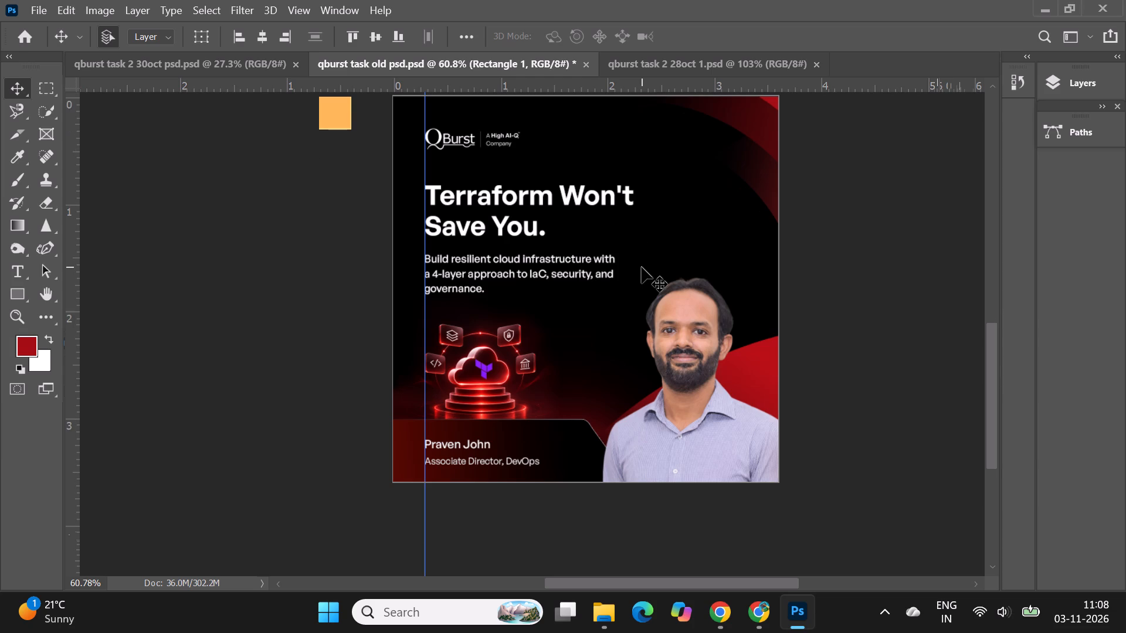
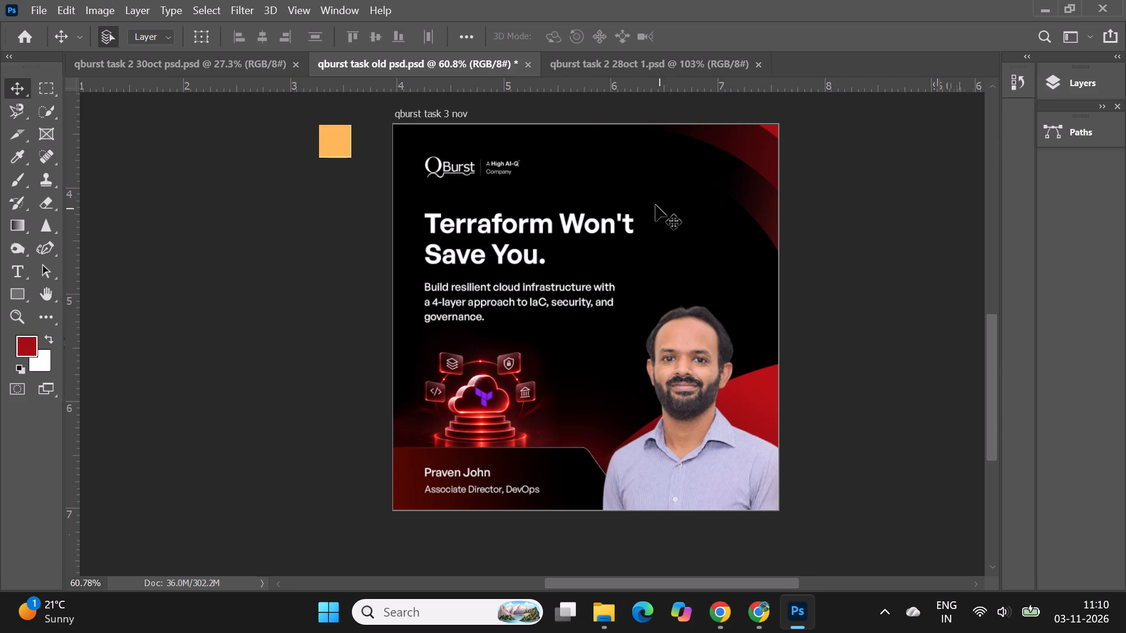
# Export the Terraform artboard at 100% scale as a 1080 x 1080 px PNG named "qburst task 3 nov" in the Downloads folder.
pyautogui.click(643, 196)
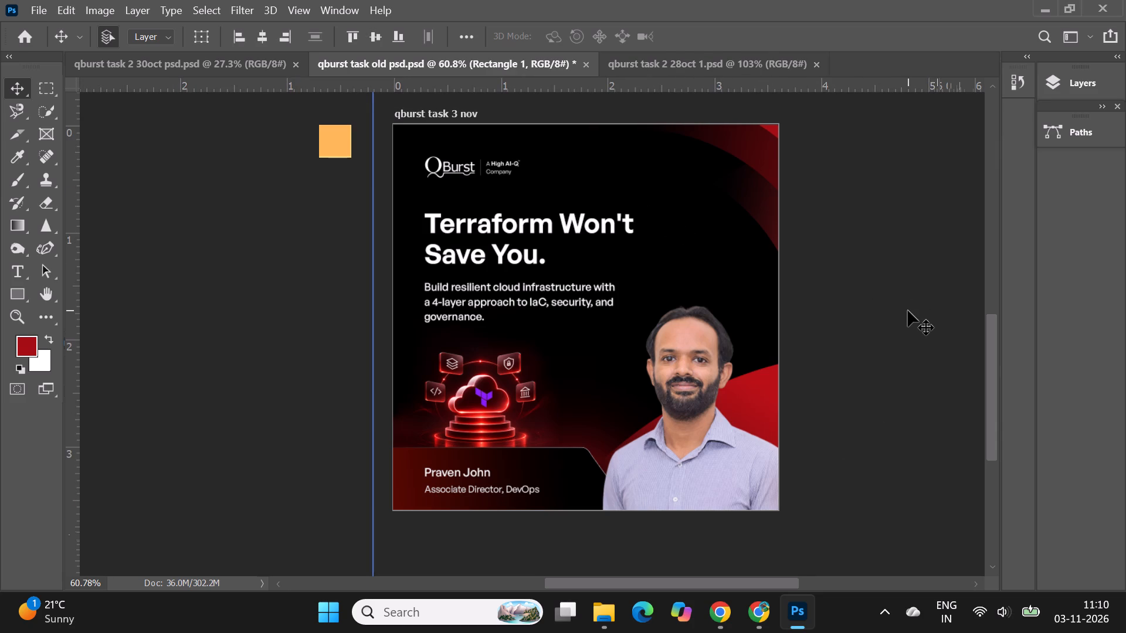
pyautogui.scroll(1, 701, 294)
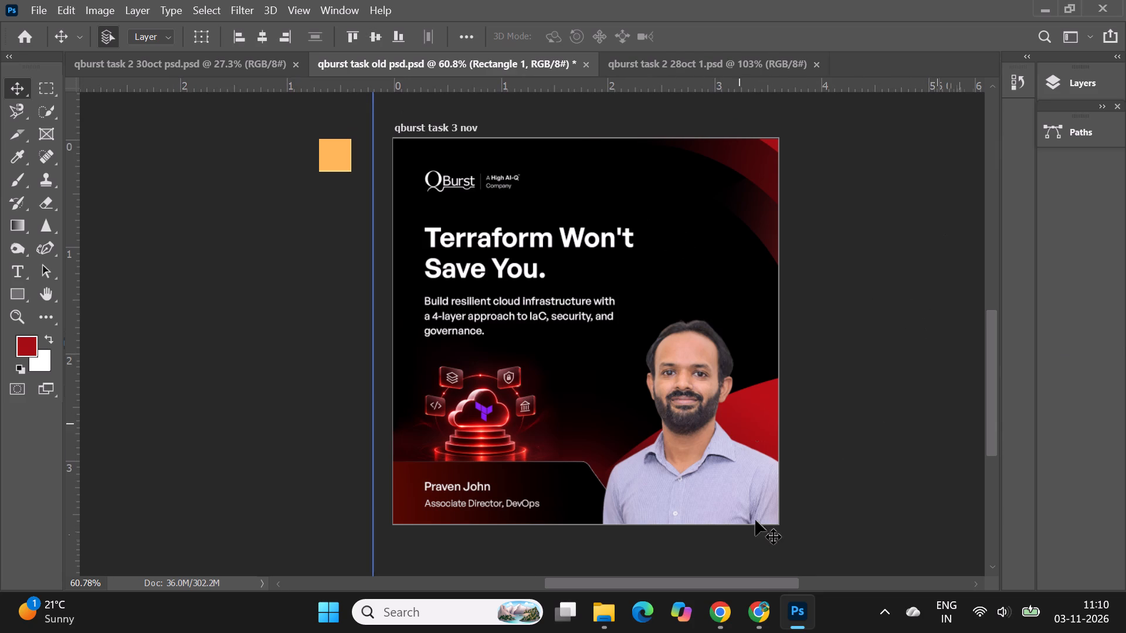
pyautogui.moveTo(741, 581); pyautogui.dragTo(758, 584)
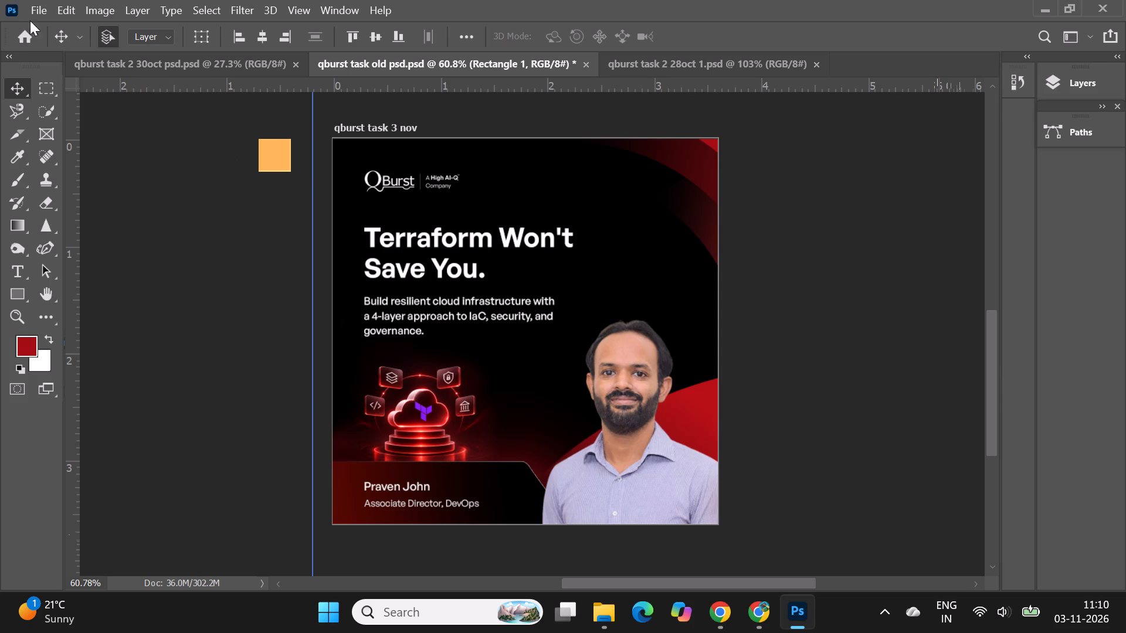
pyautogui.click(34, 4)
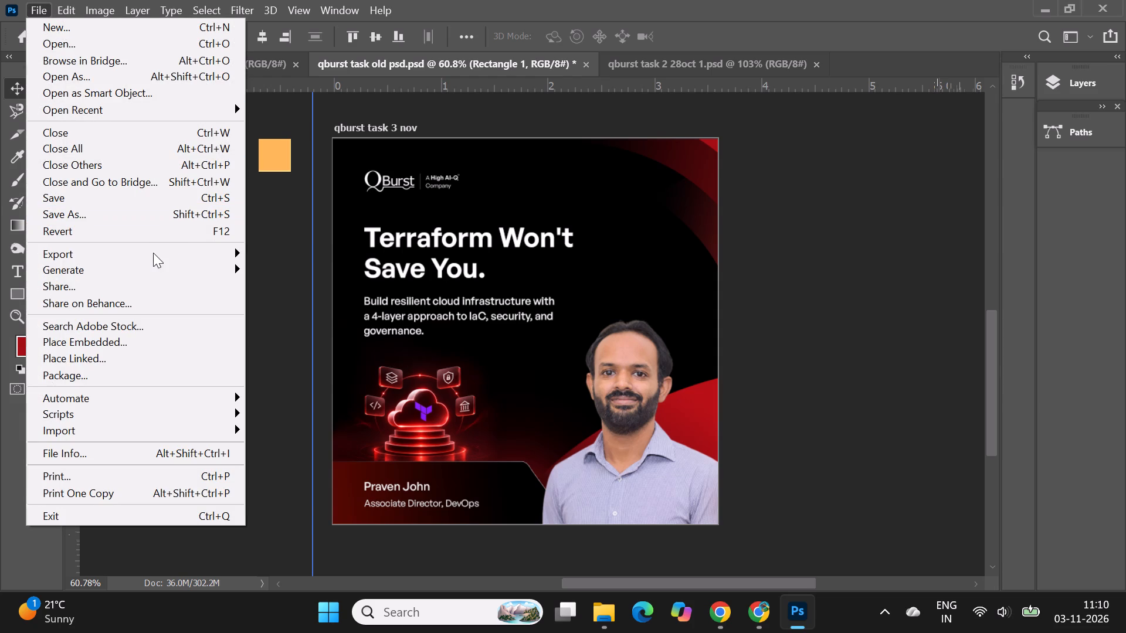
pyautogui.click(153, 253)
pyautogui.click(333, 273)
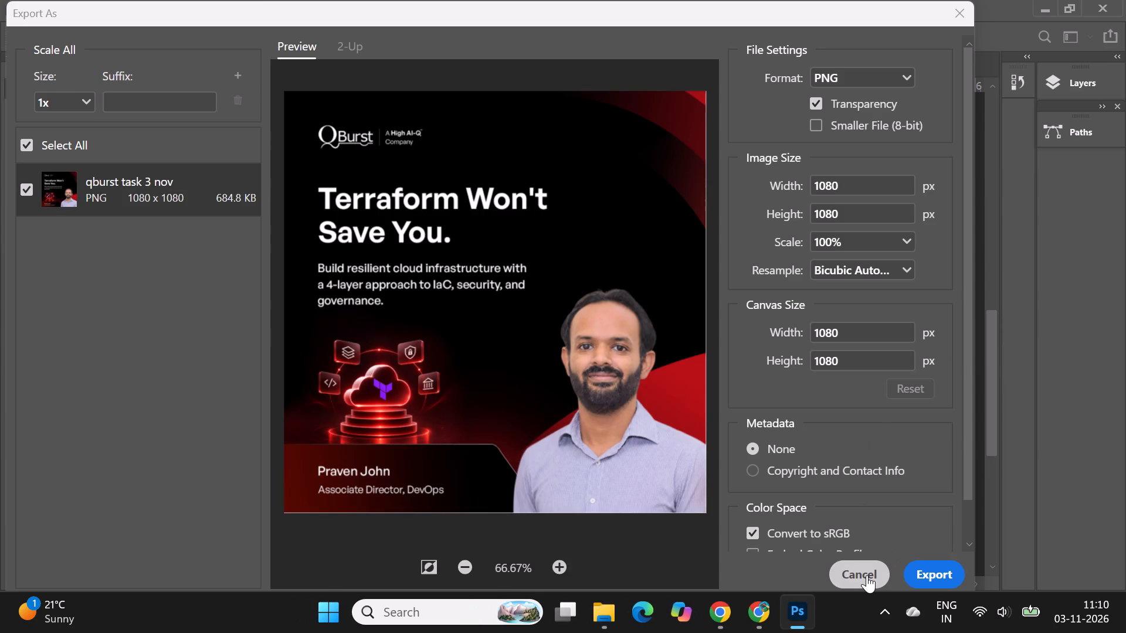
pyautogui.click(926, 573)
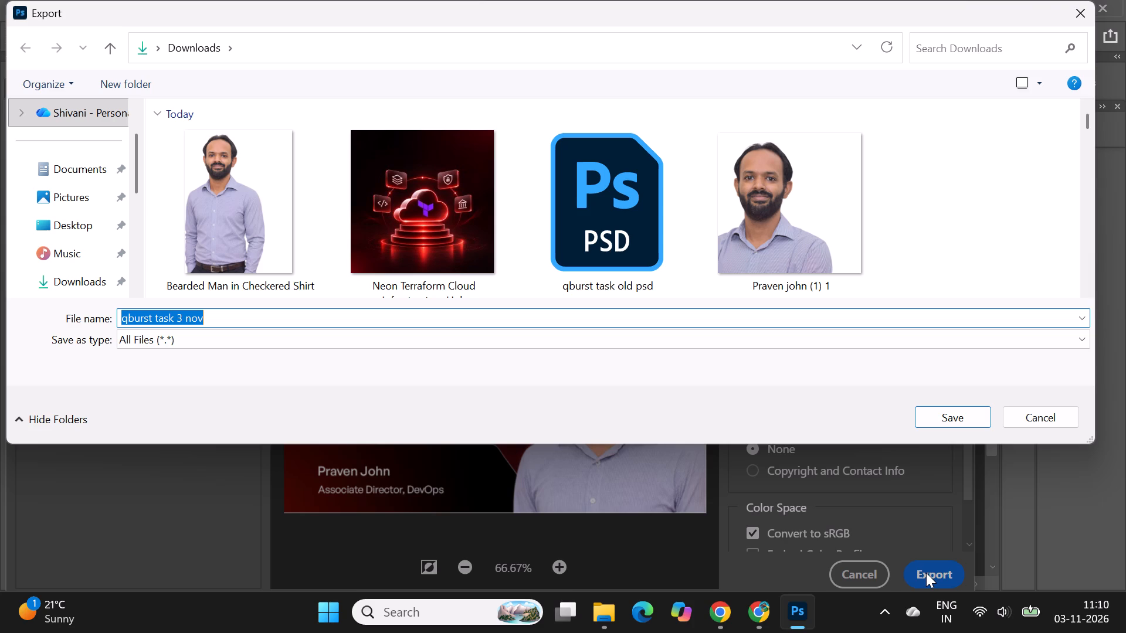
pyautogui.click(76, 283)
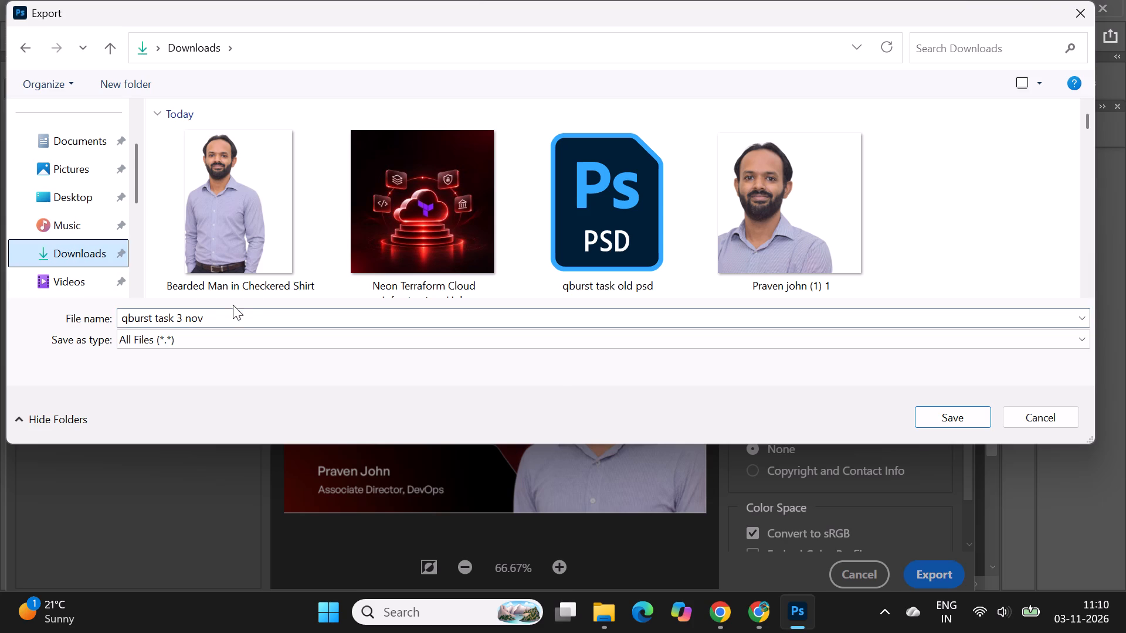
pyautogui.click(233, 316)
pyautogui.click(233, 316)
pyautogui.click(233, 316)
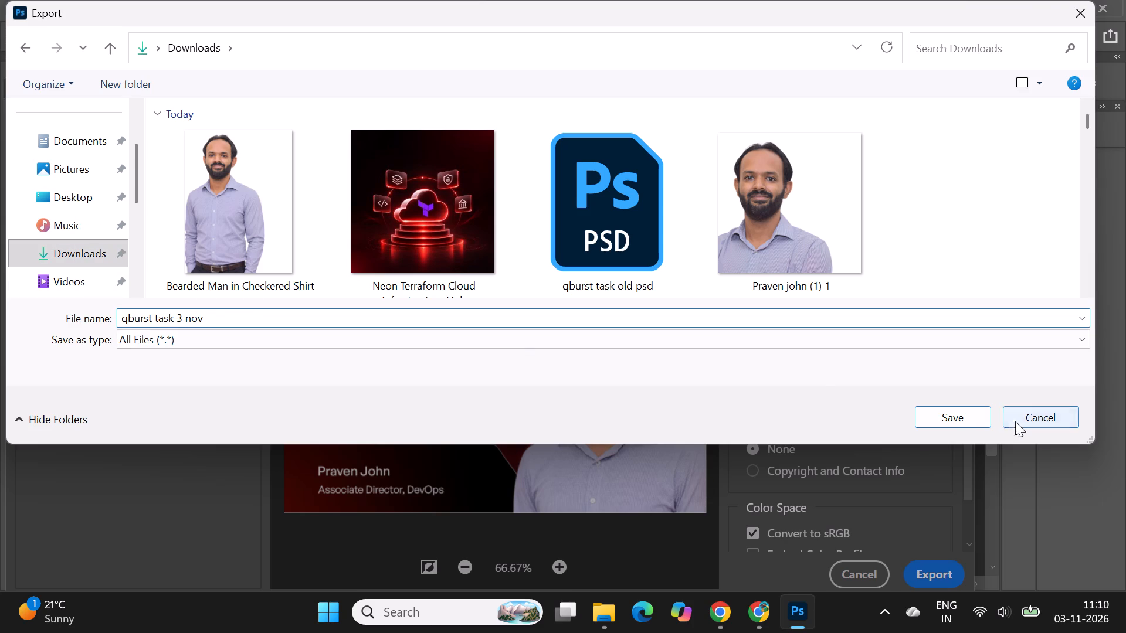
pyautogui.click(959, 416)
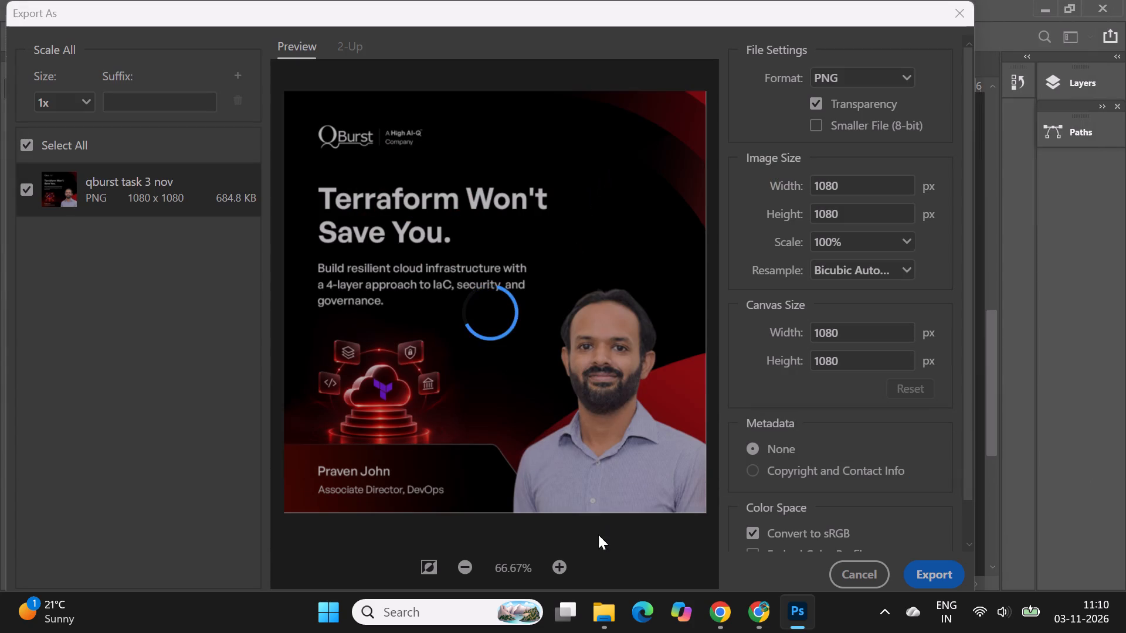
# Open the exported "qburst task 3 nov" image from Downloads in Photos, examine the finished creative, and close the viewer.
pyautogui.click(603, 617)
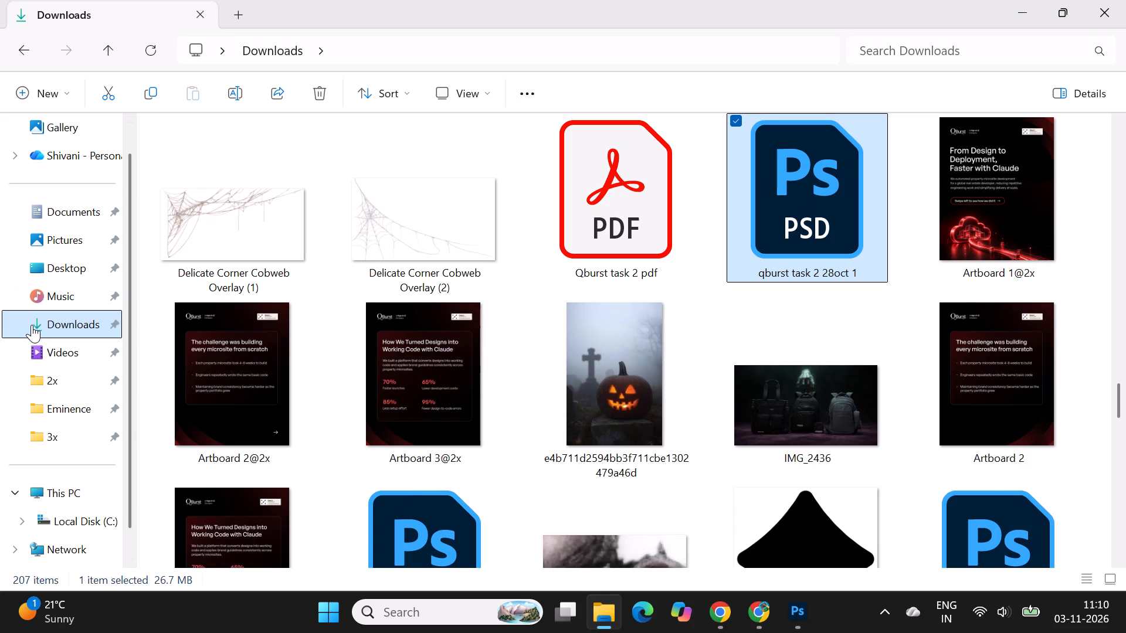
pyautogui.doubleClick(32, 325)
pyautogui.scroll(3, 463, 311)
pyautogui.doubleClick(251, 244)
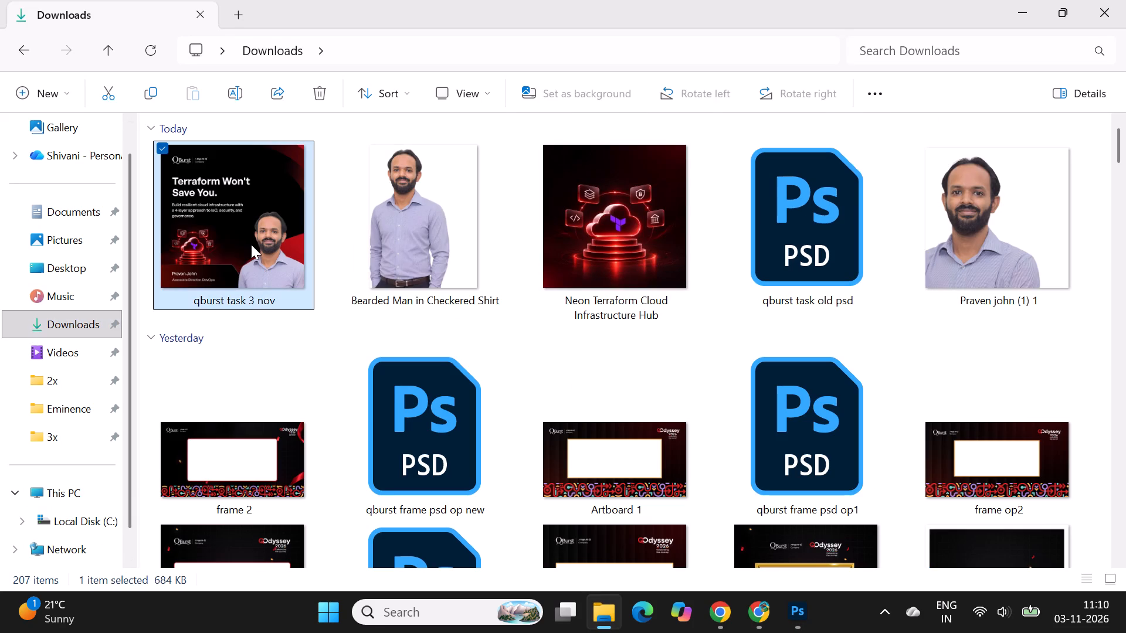
pyautogui.click(842, 85)
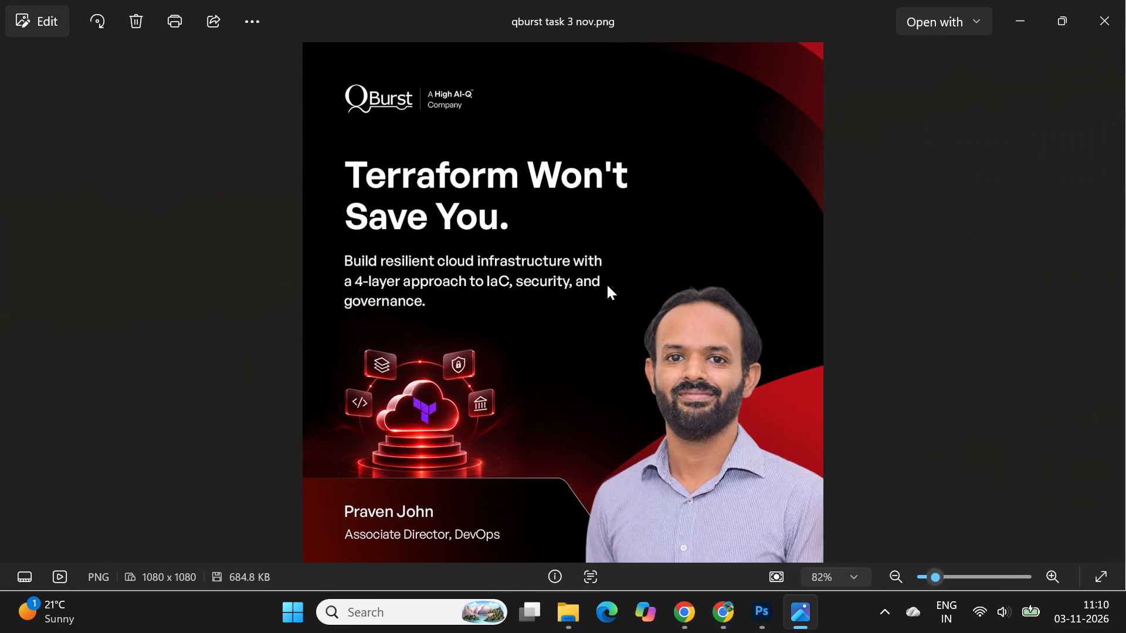
pyautogui.click(607, 285)
pyautogui.scroll(-10, 607, 285)
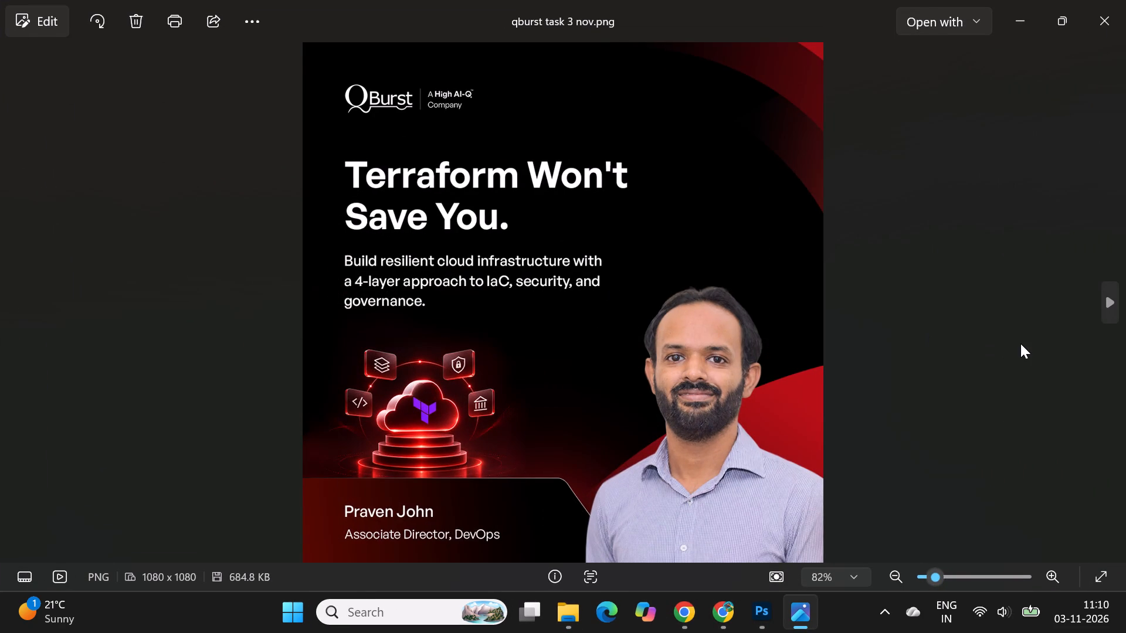
pyautogui.scroll(-12, 1020, 343)
pyautogui.click(1094, 20)
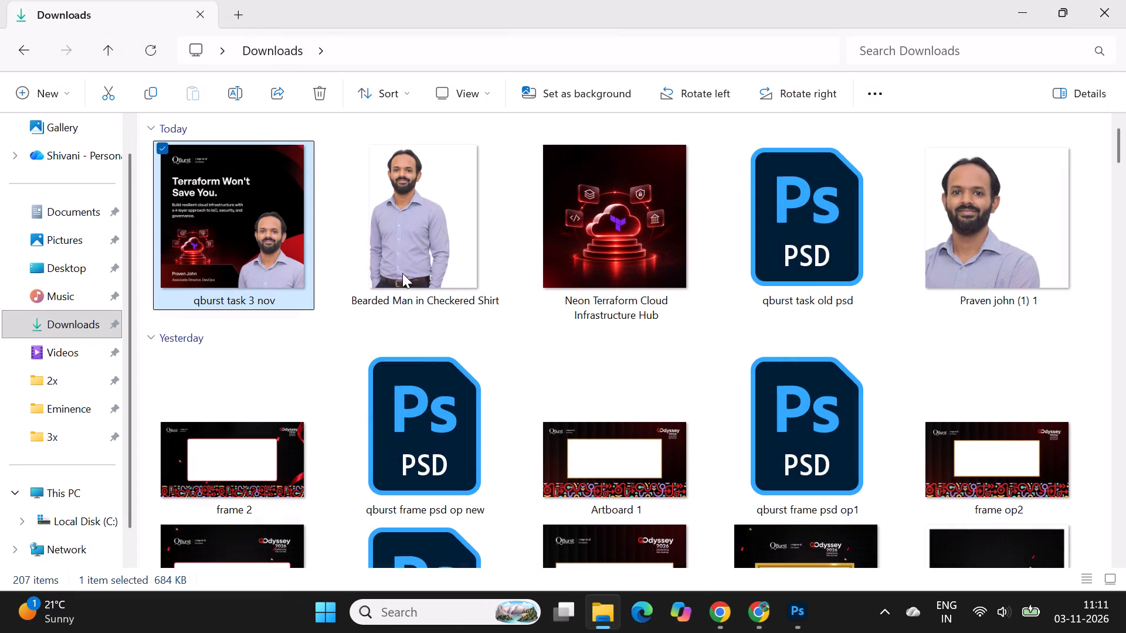
pyautogui.doubleClick(210, 270)
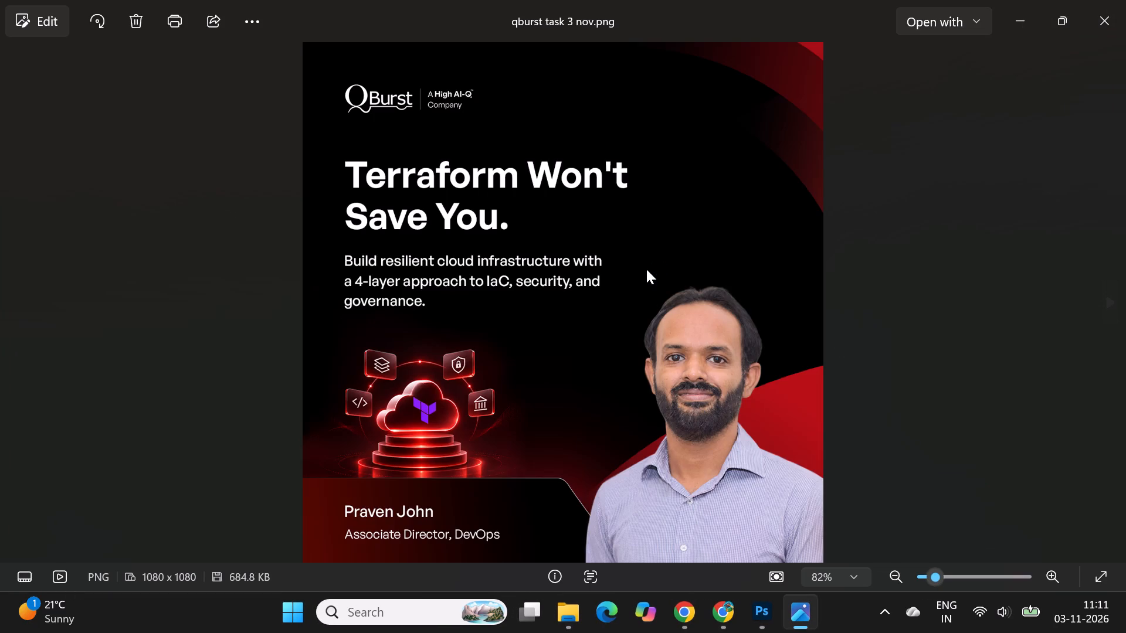
pyautogui.click(1107, 17)
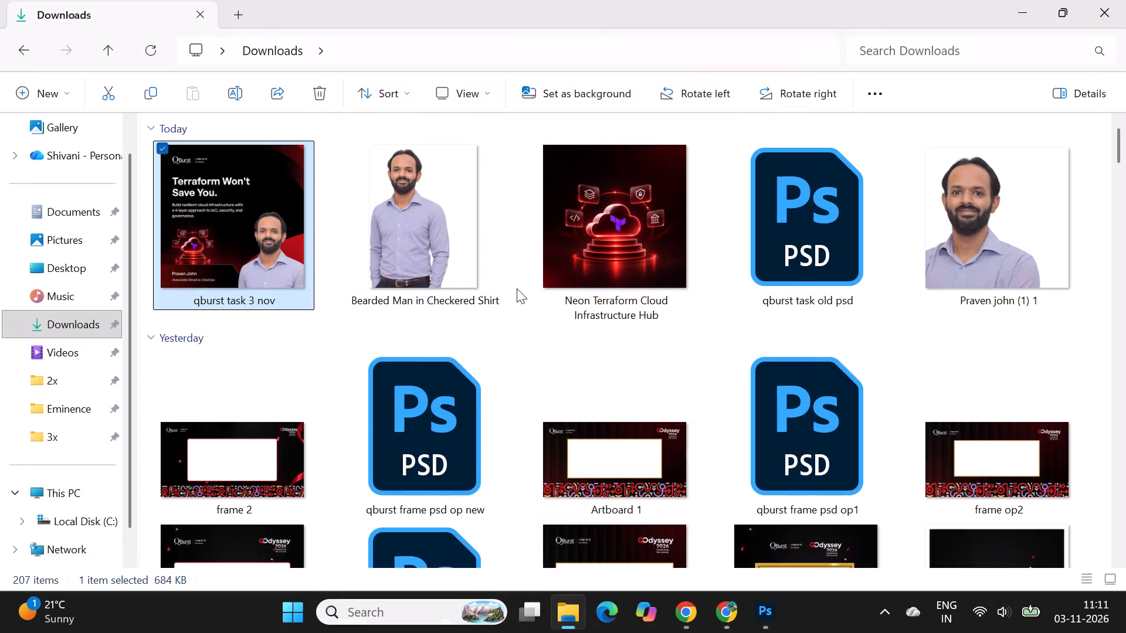
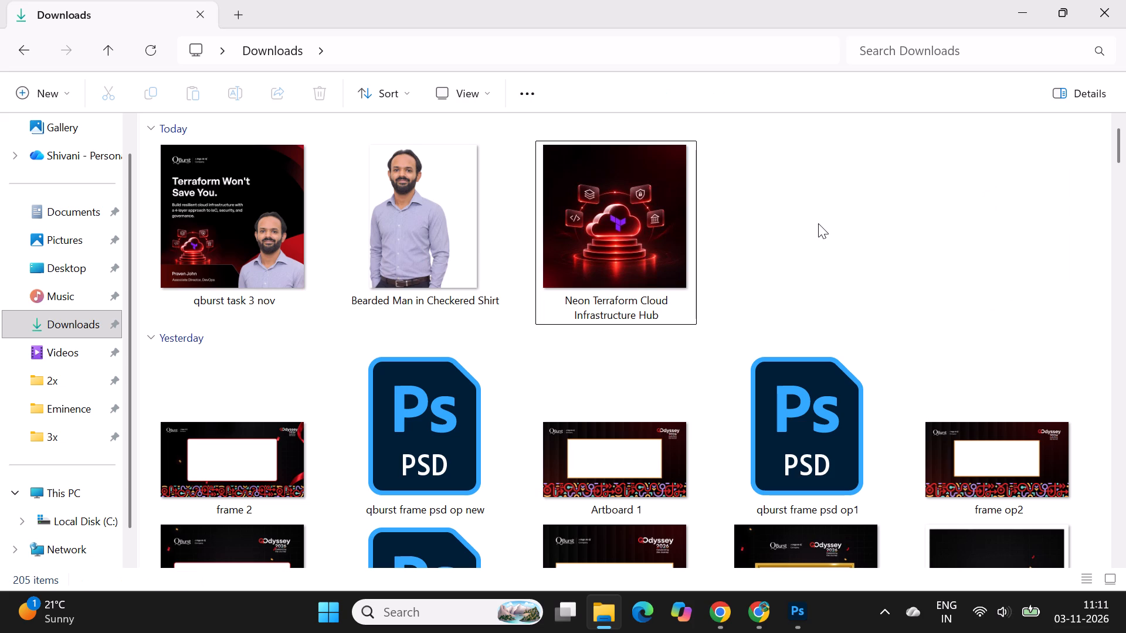
# Switch to Photoshop and close the "qburst task 2 28oct 1.psd" document.
pyautogui.scroll(-1, 787, 249)
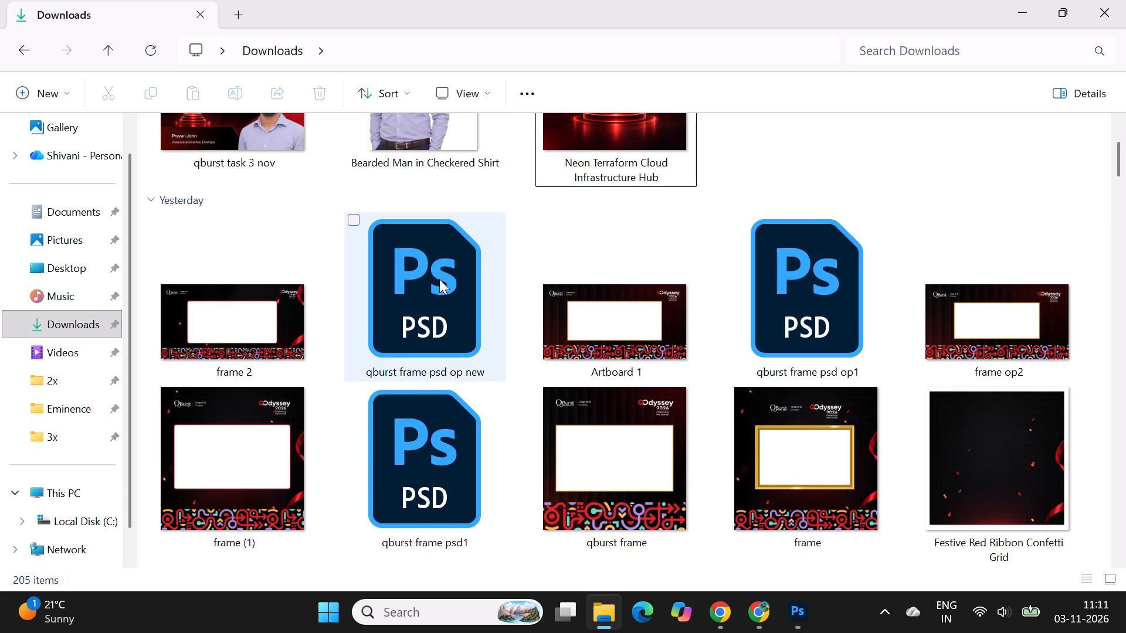
pyautogui.click(795, 617)
pyautogui.click(567, 68)
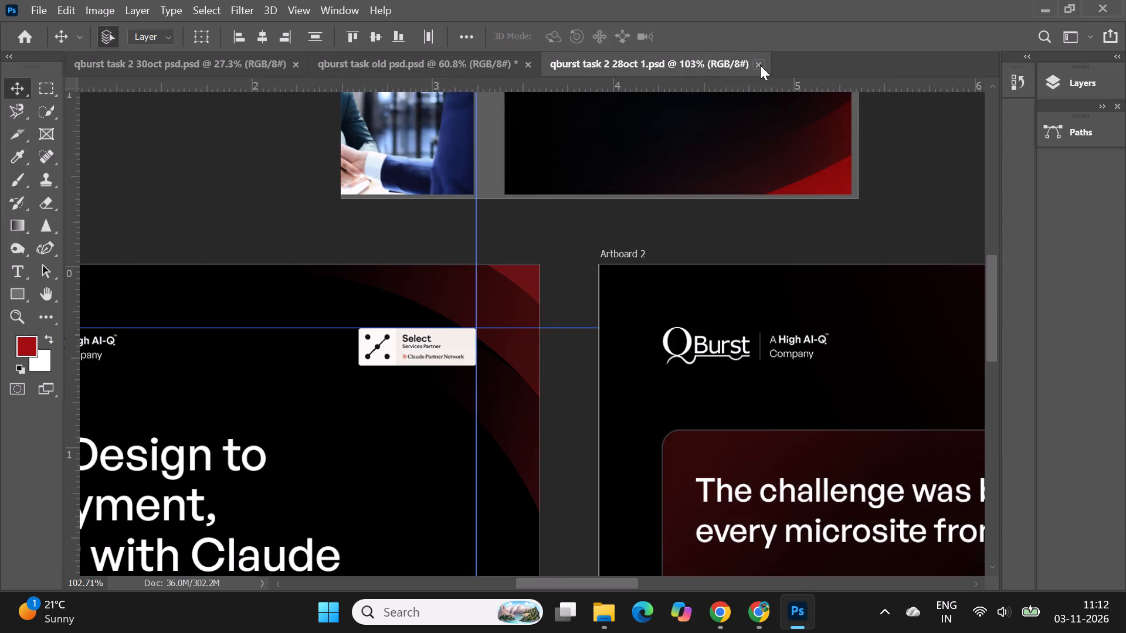
pyautogui.click(760, 65)
# Examine the Terraform creative in "qburst task old psd.psd" alongside the earlier creatives in "qburst task 2 30oct psd.psd".
pyautogui.scroll(-4, 378, 157)
pyautogui.click(304, 178)
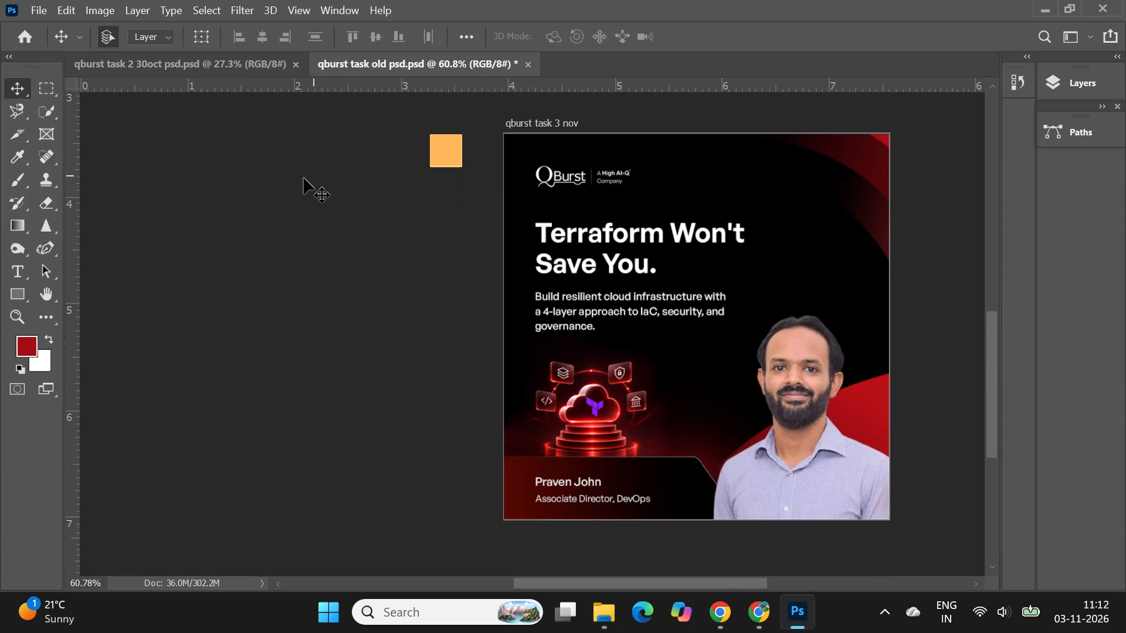
pyautogui.keyDown('alt'); pyautogui.scroll(-6, 163, 162); pyautogui.keyUp('alt')
pyautogui.keyDown('alt'); pyautogui.scroll(3, 421, 133); pyautogui.keyUp('alt')
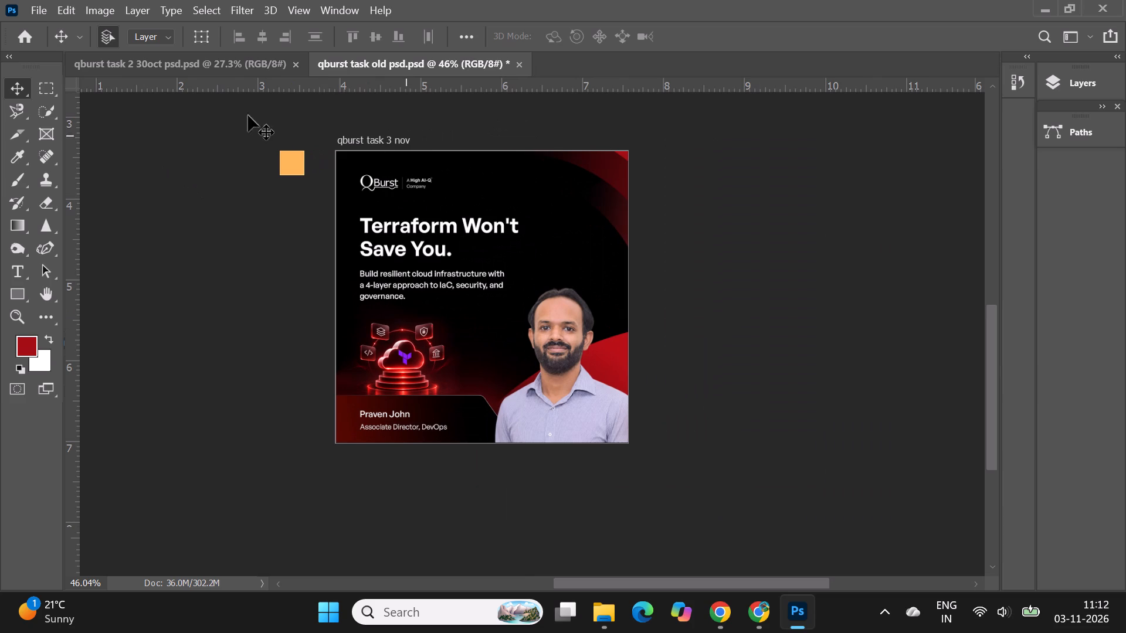
pyautogui.click(224, 62)
pyautogui.click(352, 64)
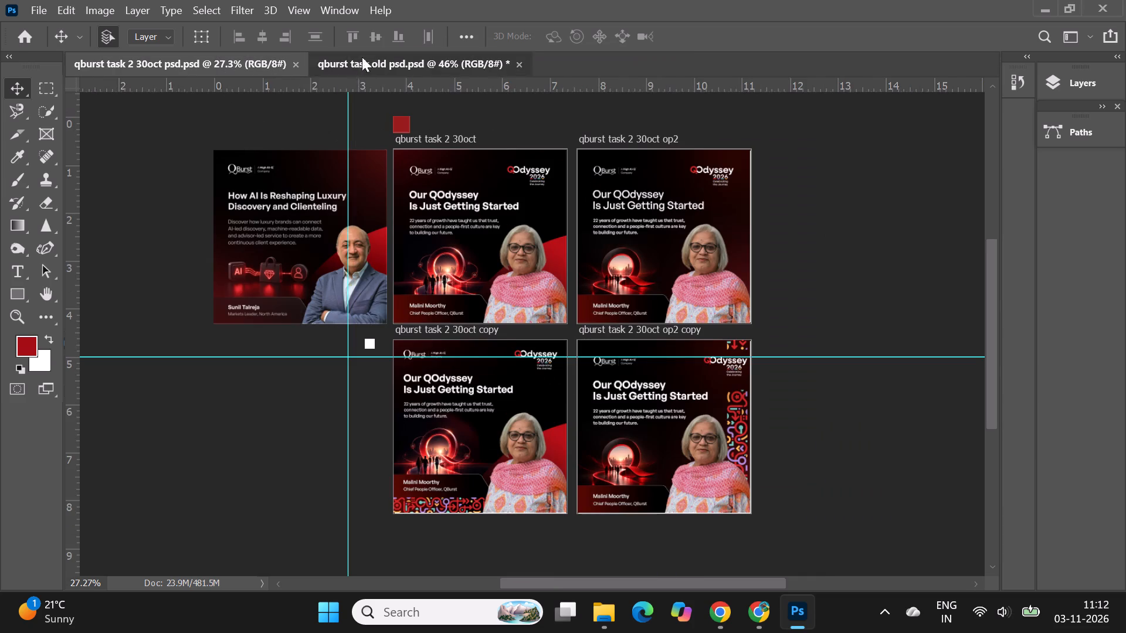
pyautogui.scroll(-5, 592, 252)
pyautogui.keyDown('alt'); pyautogui.scroll(3, 595, 318); pyautogui.keyUp('alt')
pyautogui.scroll(-2, 595, 318)
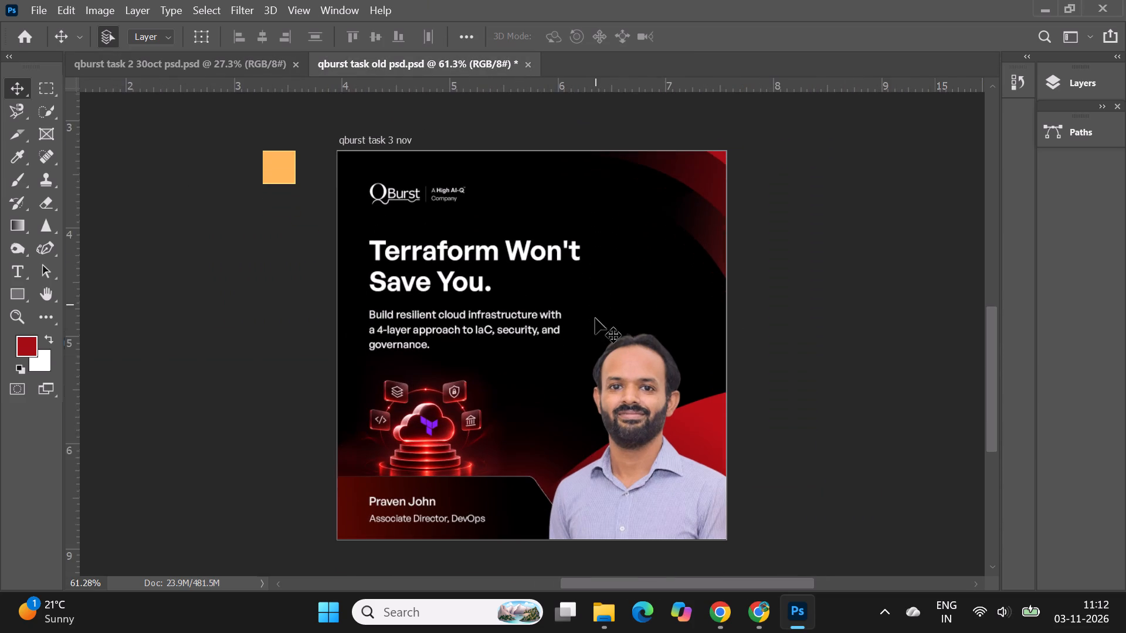
pyautogui.keyDown('alt'); pyautogui.scroll(-1, 538, 256); pyautogui.keyUp('alt')
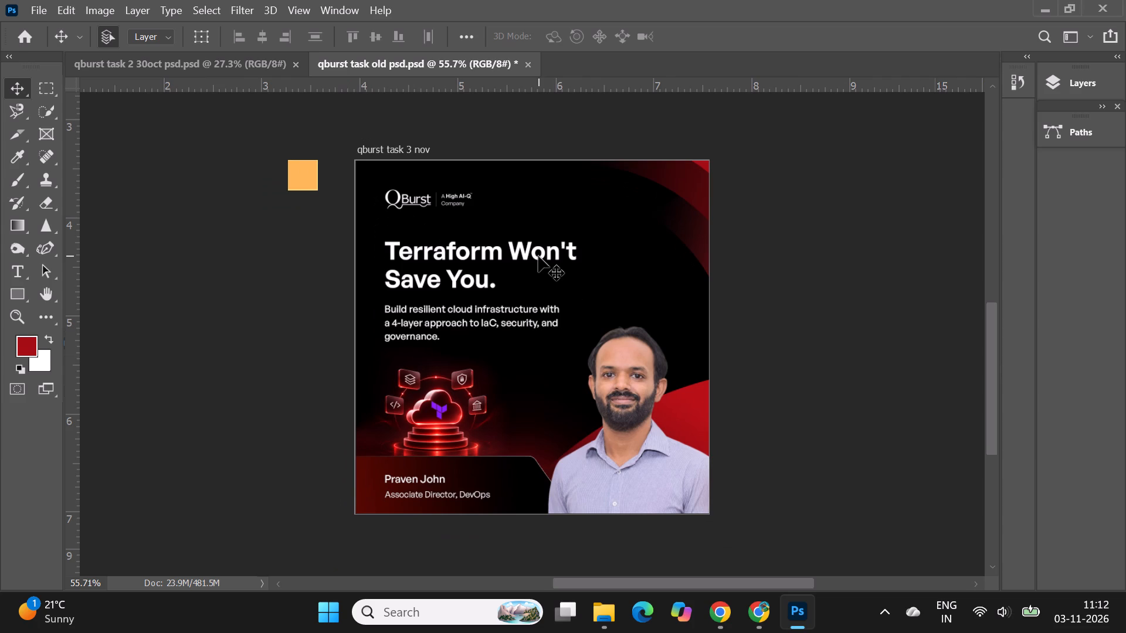
pyautogui.click(800, 350)
# Switch to File Explorer and look over today's files in the Downloads folder.
pyautogui.click(604, 614)
pyautogui.click(894, 169)
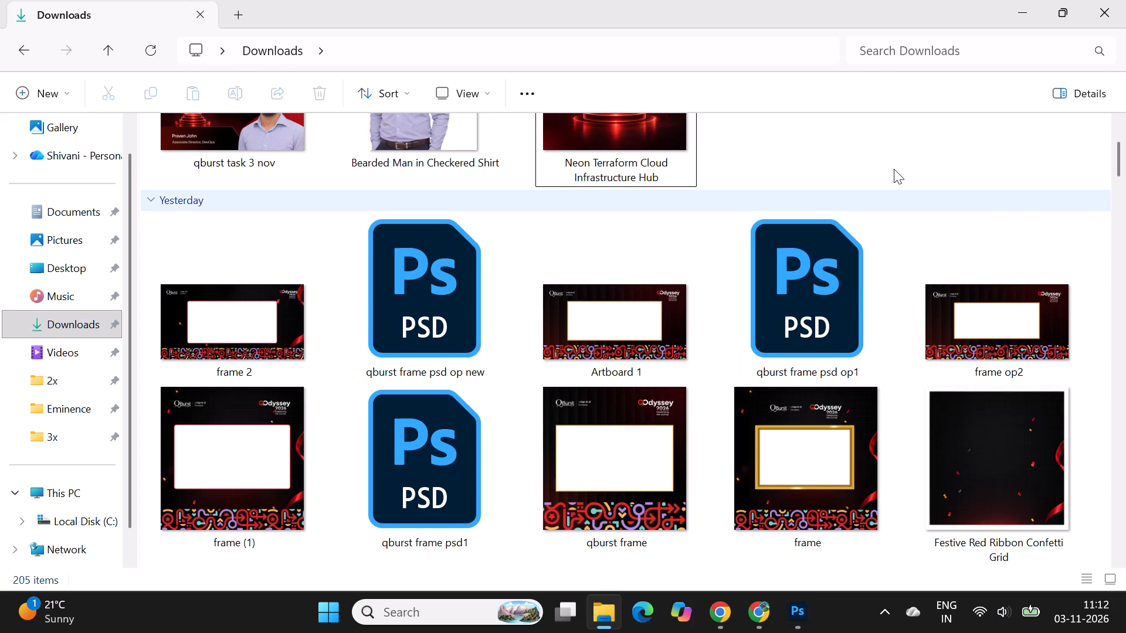
pyautogui.scroll(7, 810, 356)
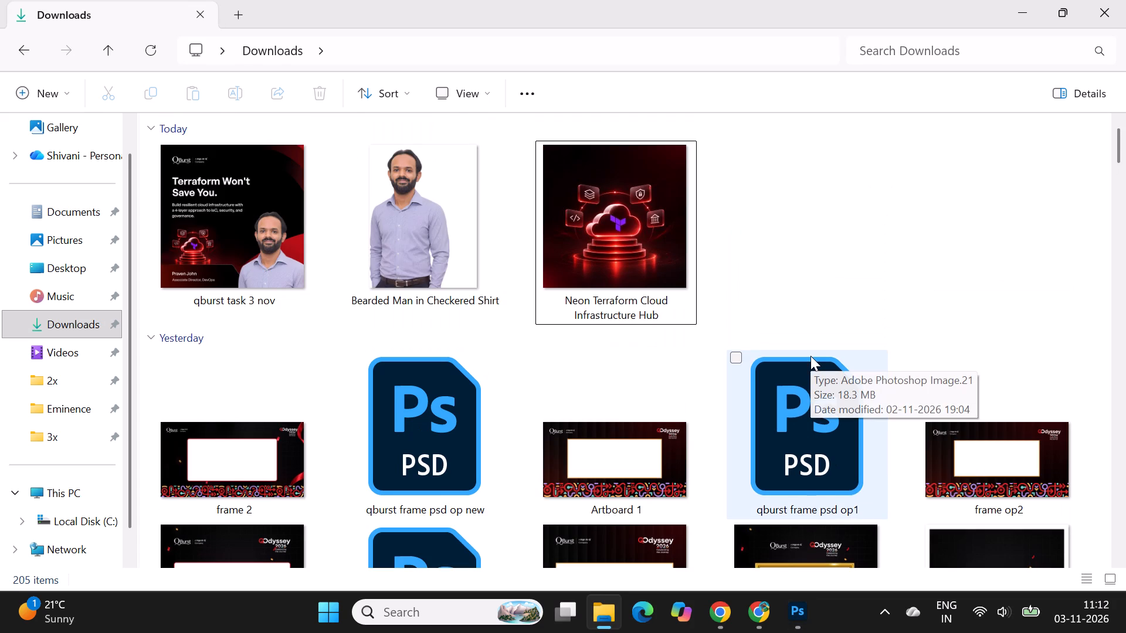
pyautogui.scroll(3, 810, 356)
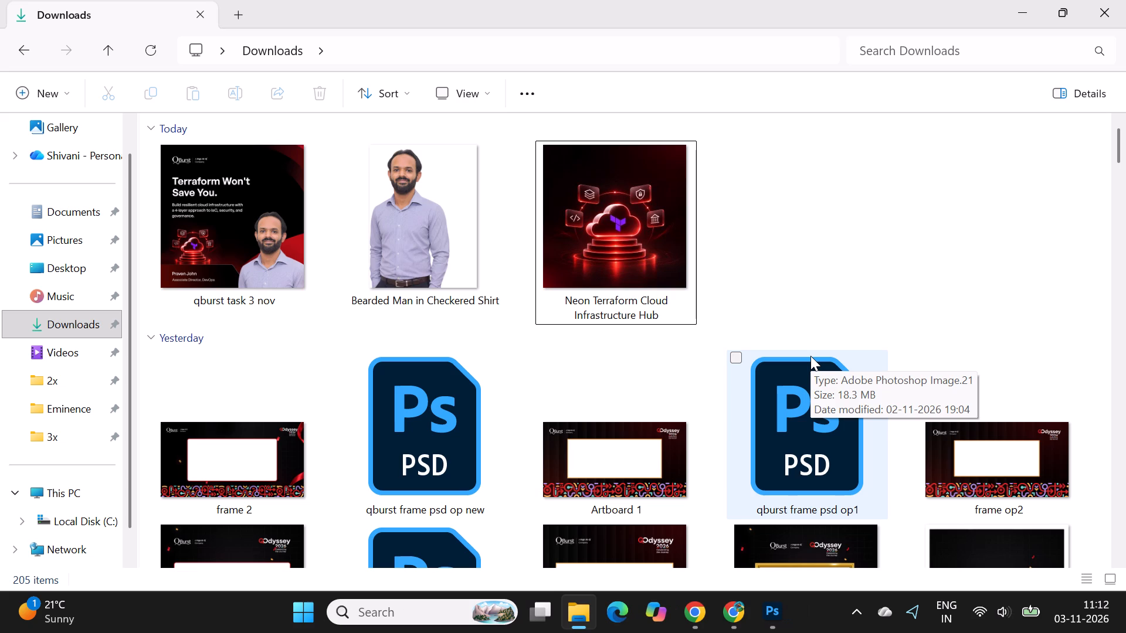
pyautogui.click(852, 190)
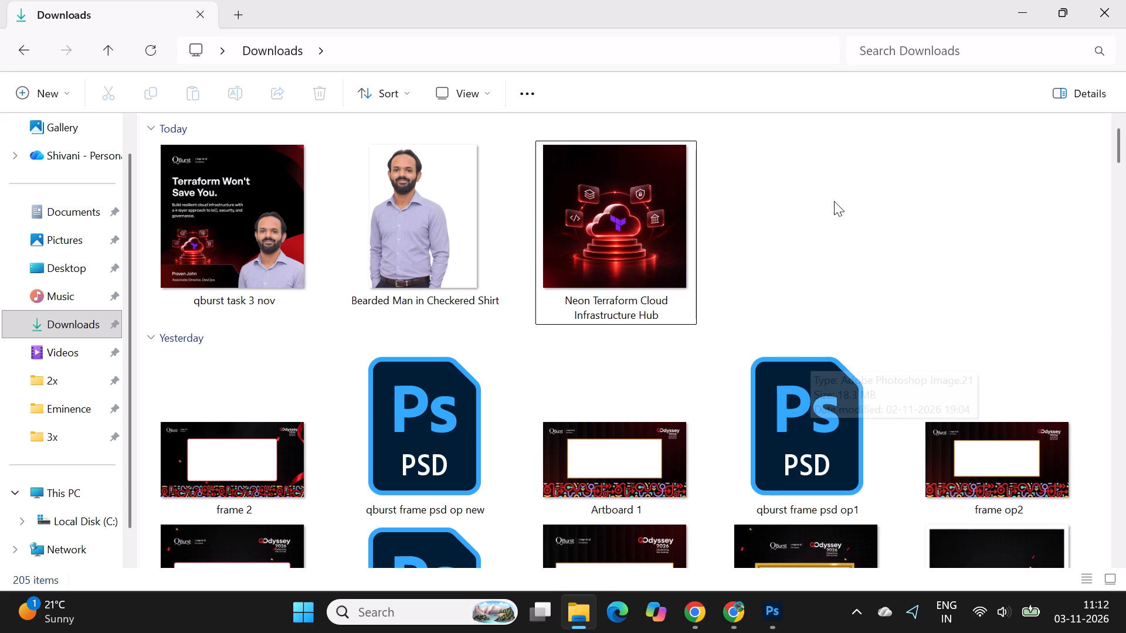
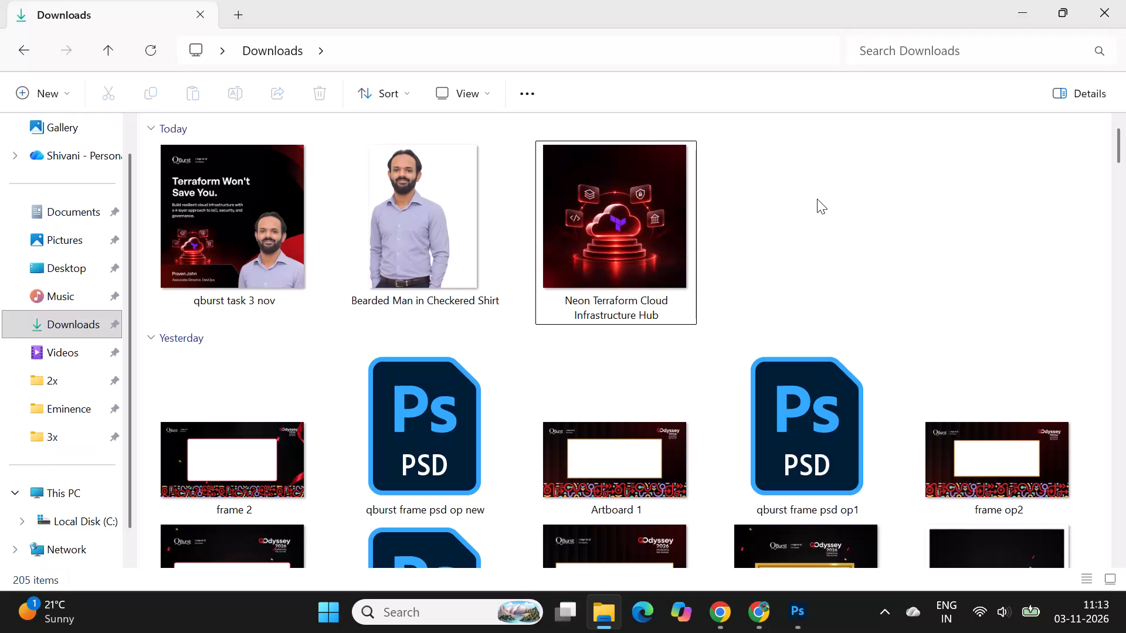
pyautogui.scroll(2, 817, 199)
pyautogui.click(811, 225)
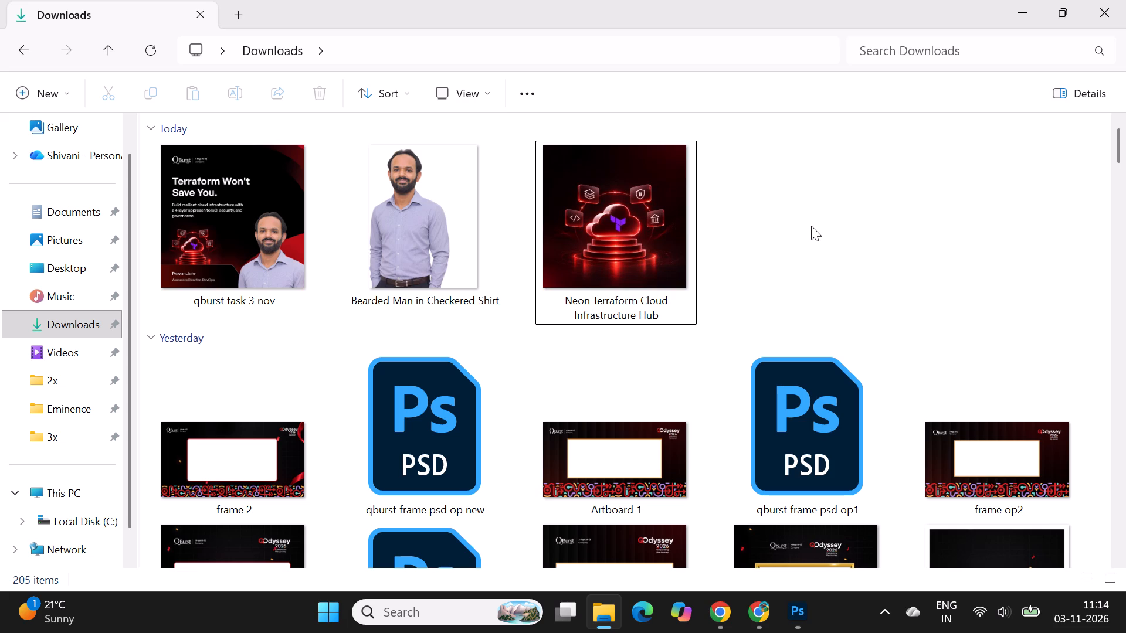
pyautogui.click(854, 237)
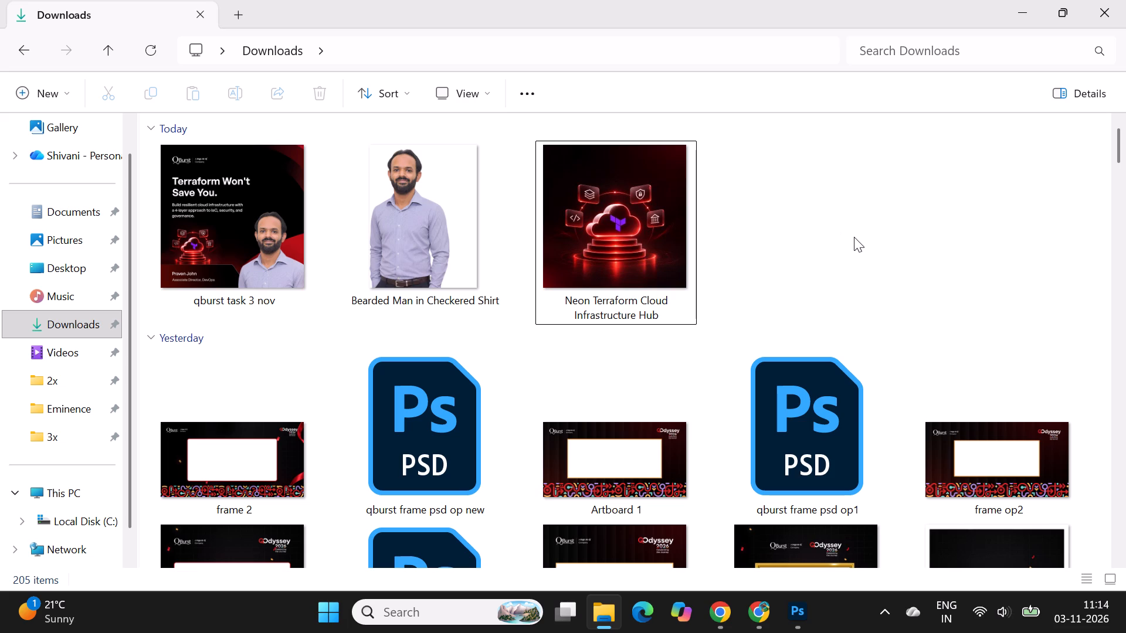
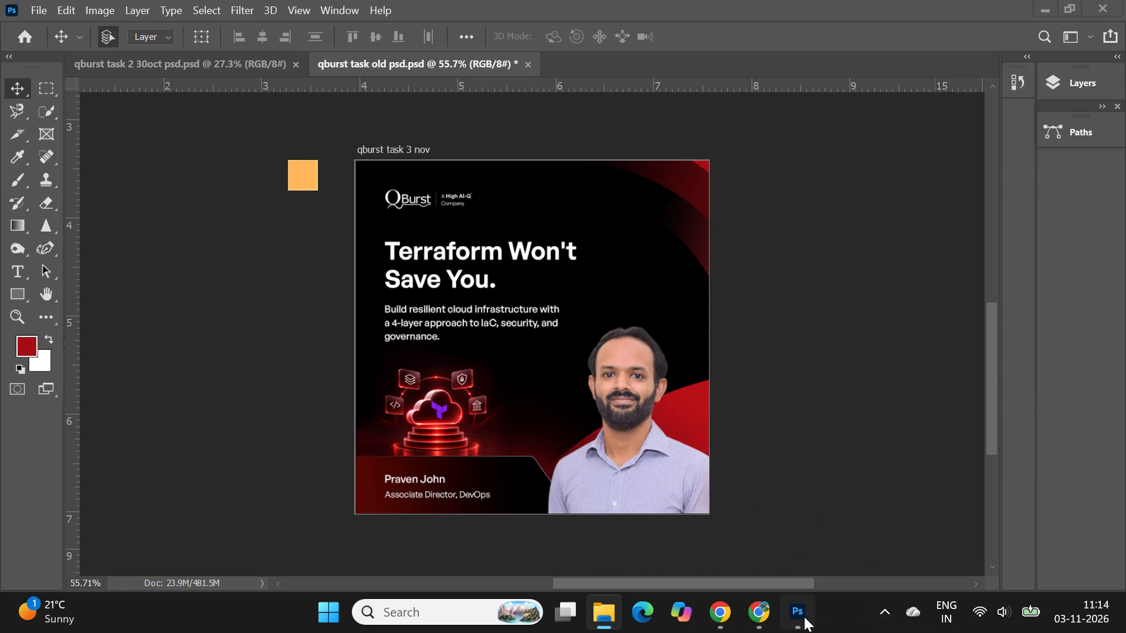
# Open the qburst frame psd op1 file from the Downloads folder in Photoshop to check its artboards, and close it.
pyautogui.click(606, 615)
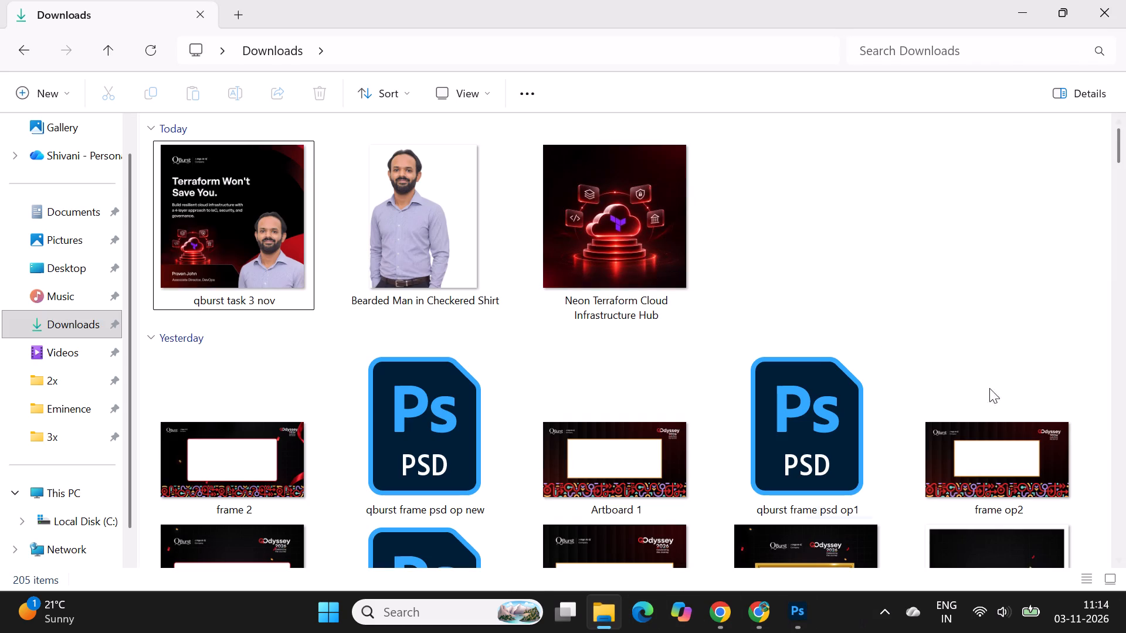
pyautogui.click(840, 225)
pyautogui.scroll(1, 840, 225)
pyautogui.doubleClick(789, 452)
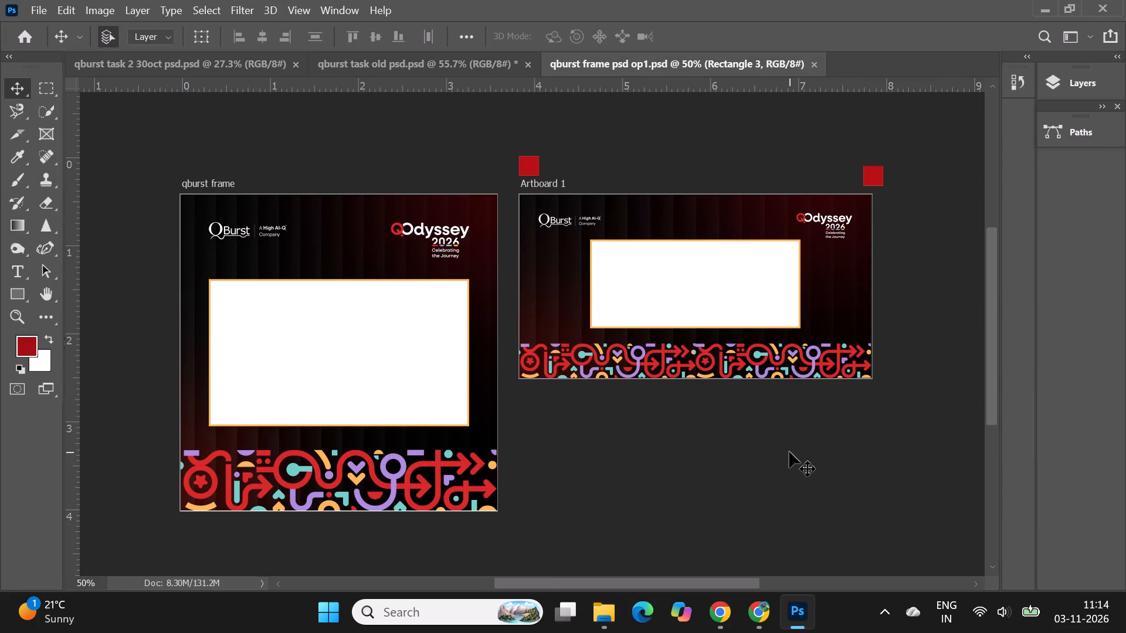
pyautogui.click(815, 64)
# Preview the frame 2 image from the Downloads folder in Photos and close it.
pyautogui.click(602, 620)
pyautogui.doubleClick(221, 471)
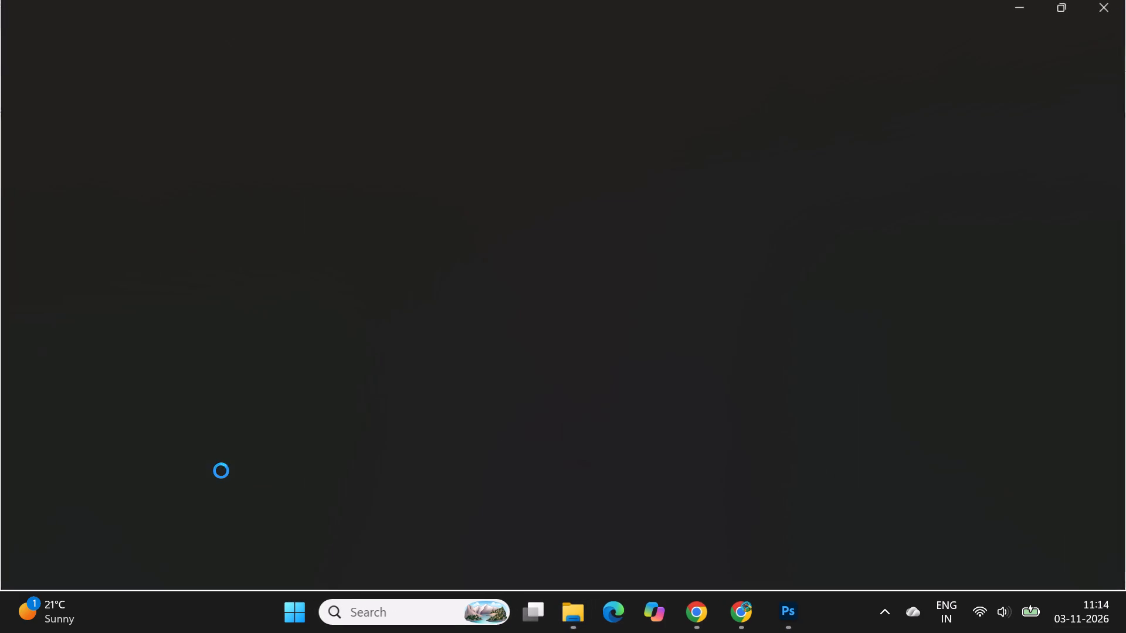
pyautogui.click(1114, 0)
# Open the qburst frame psd op new file from Downloads in Photoshop to check its artboards, and close it.
pyautogui.doubleClick(423, 439)
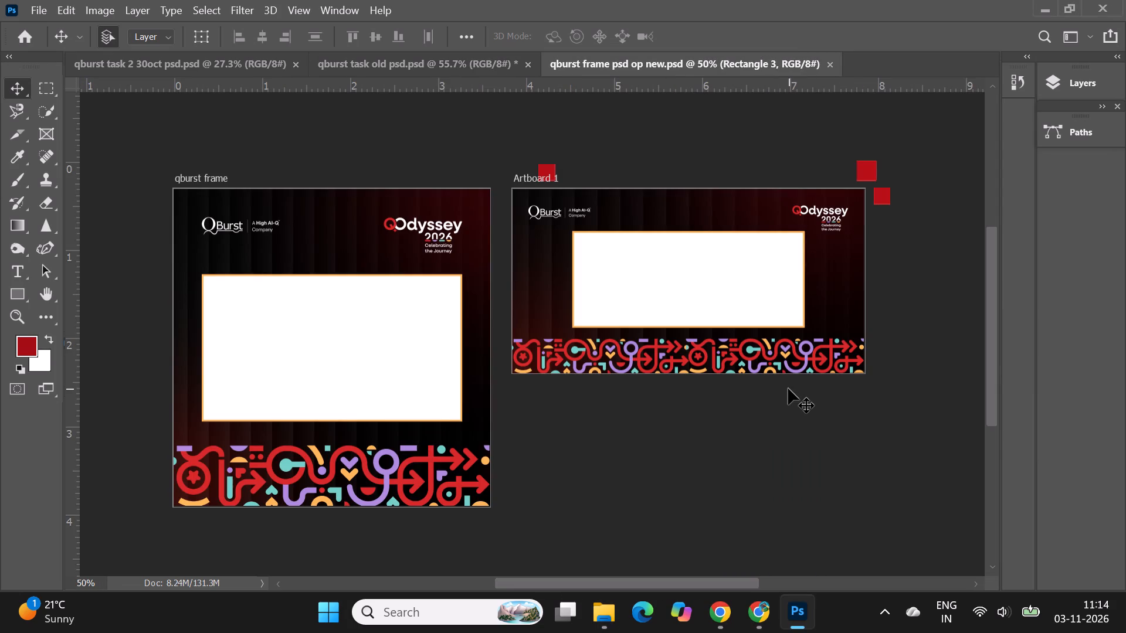
pyautogui.click(827, 59)
pyautogui.click(831, 67)
# Delete the qburst frame psd op1 file from the Downloads folder in File Explorer.
pyautogui.click(599, 615)
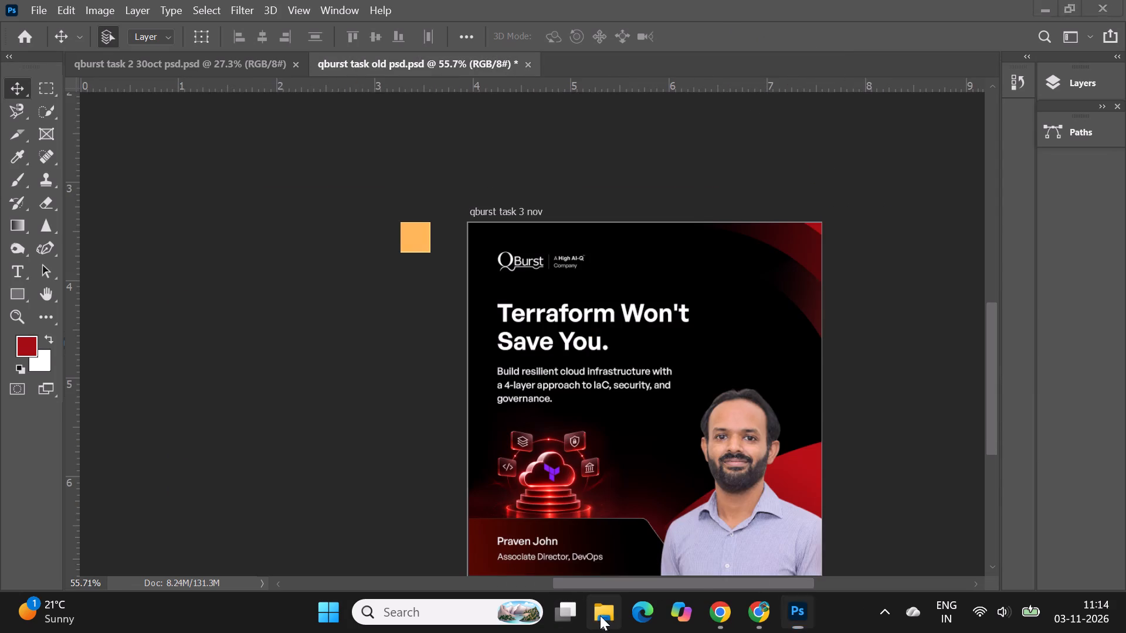
pyautogui.click(937, 249)
pyautogui.click(817, 434)
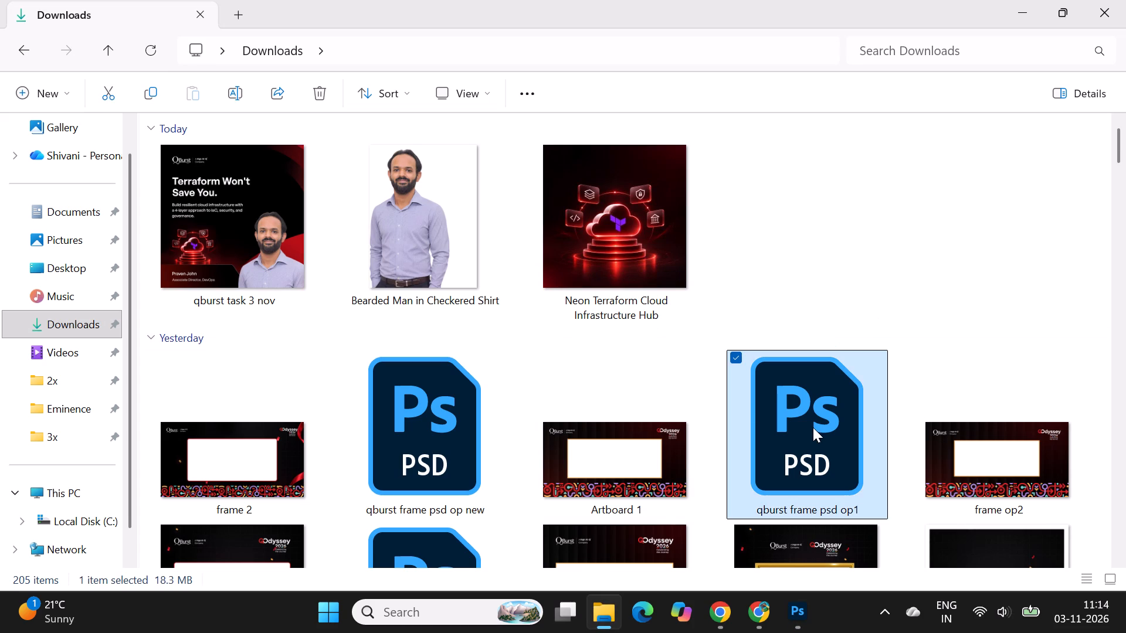
pyautogui.press('Delete')
# Open the file options for qburst frame psd op new in the Downloads folder.
pyautogui.rightClick(445, 513)
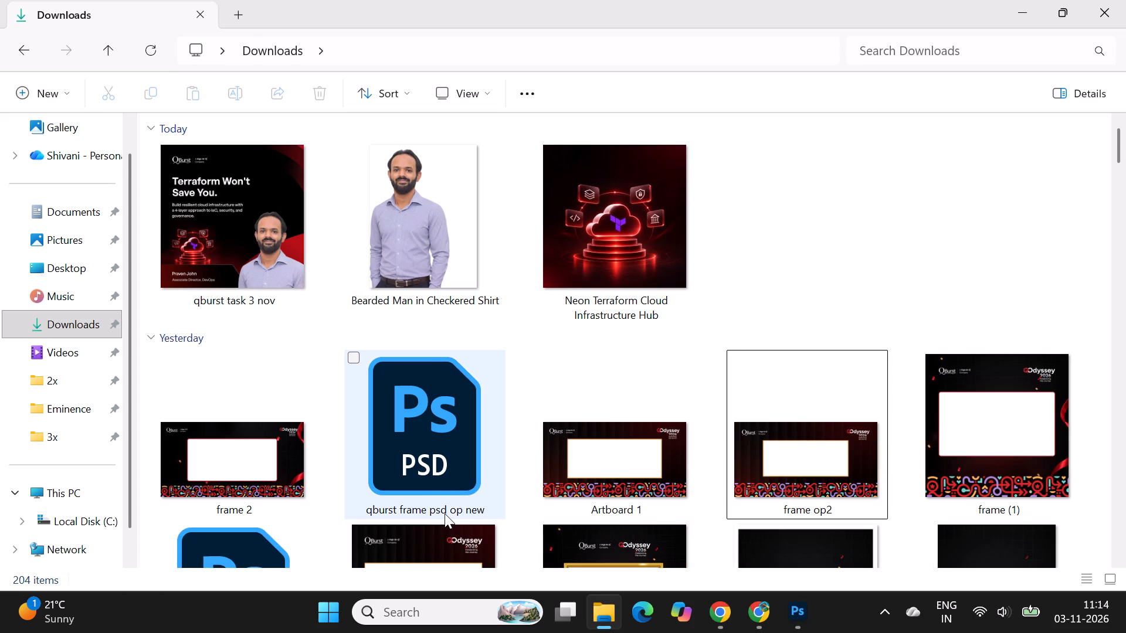
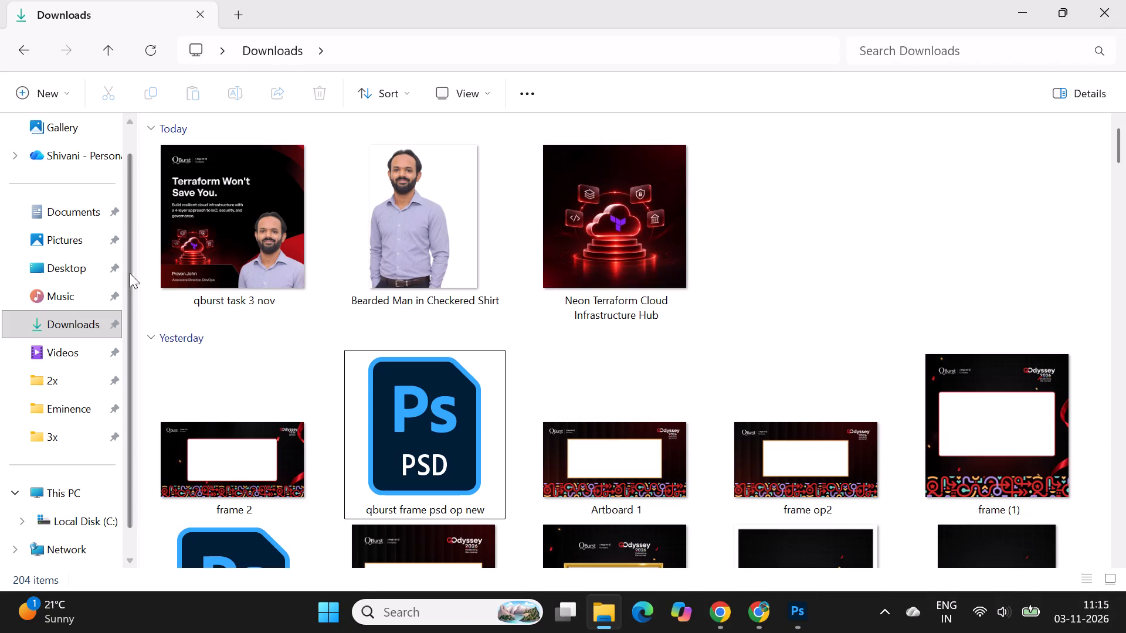
# Open the exported qburst task 3 nov image from Downloads in Photos and review the creative.
pyautogui.click(992, 219)
pyautogui.scroll(2, 876, 205)
pyautogui.doubleClick(250, 213)
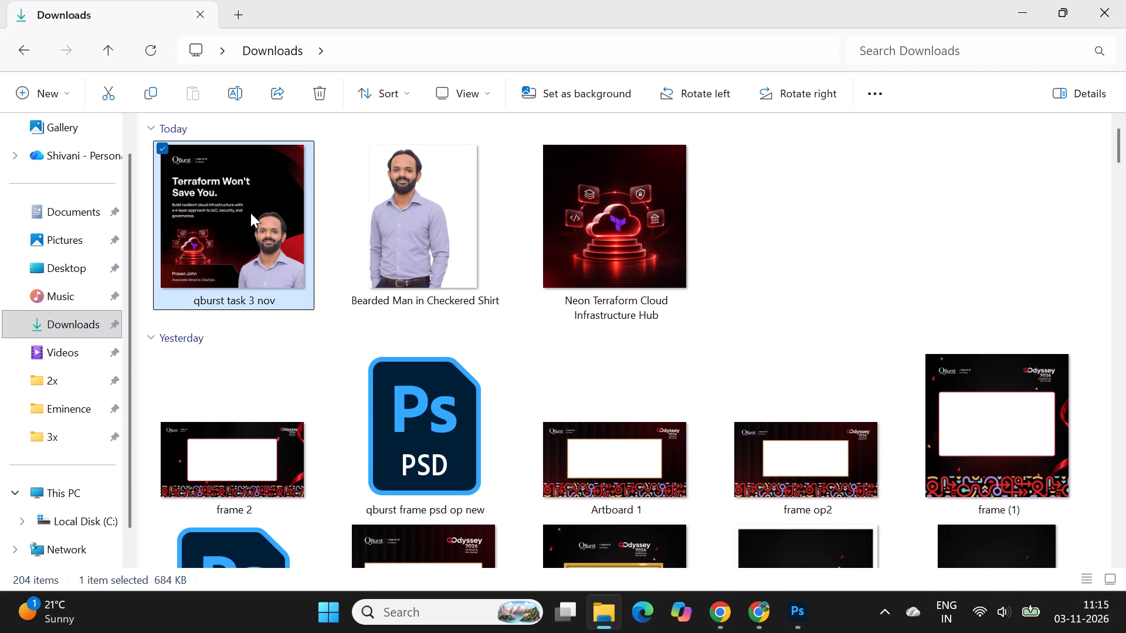
pyautogui.scroll(-3, 588, 276)
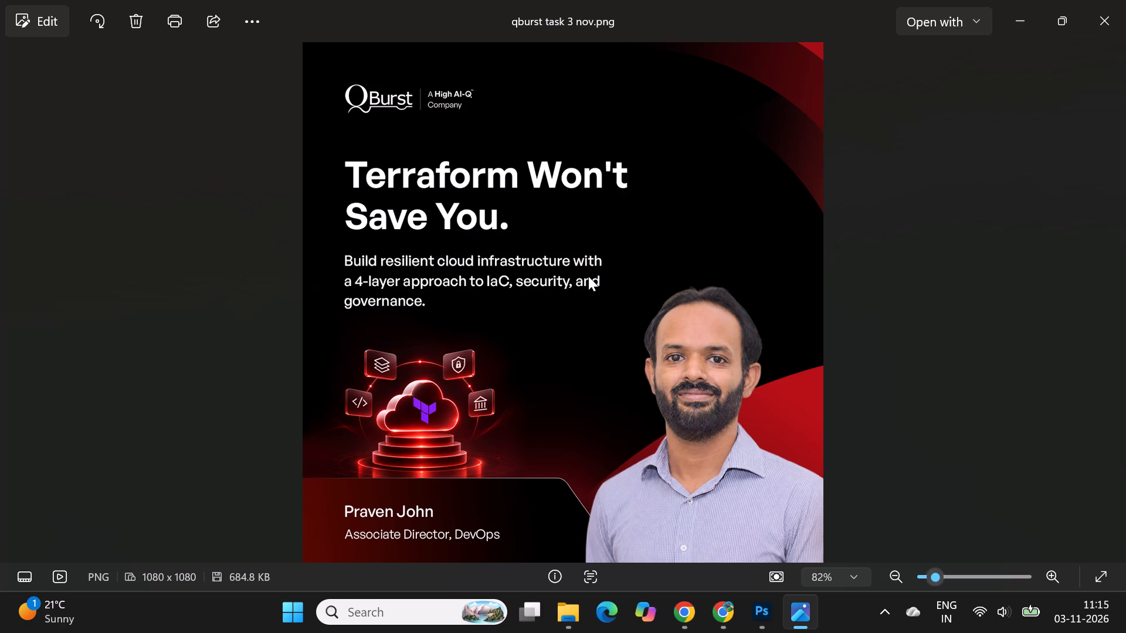
pyautogui.scroll(-7, 588, 276)
# In Photoshop, re-break the headline on the qburst task 3 nov artboard as "Terraform" over "Won't Save You.".
pyautogui.click(751, 611)
pyautogui.doubleClick(491, 256)
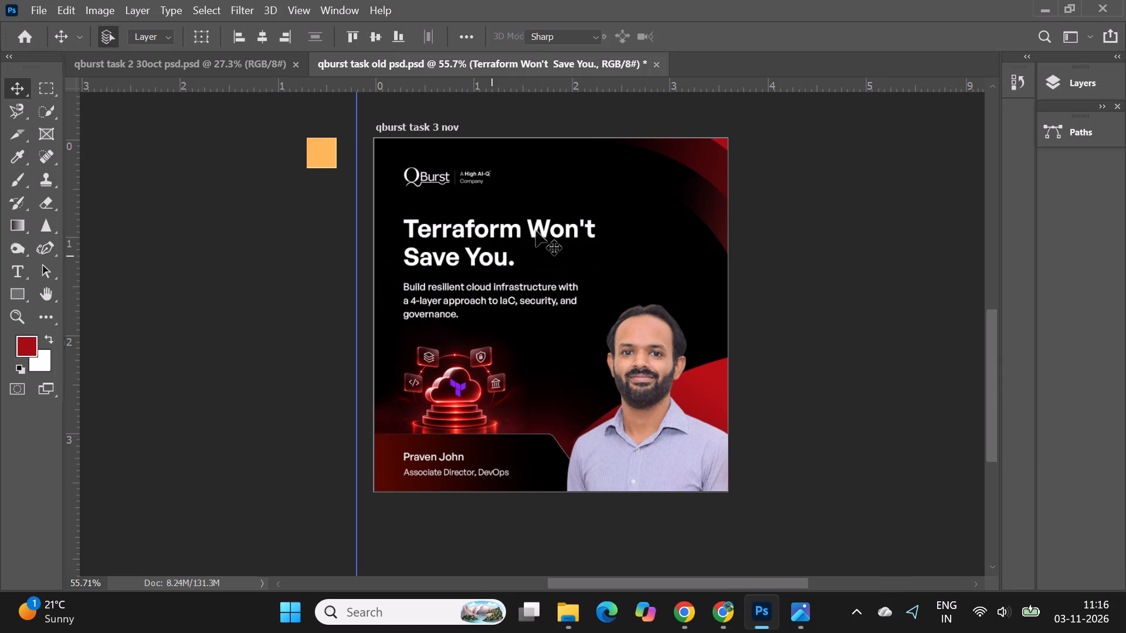
pyautogui.click(531, 229)
pyautogui.press('Return')
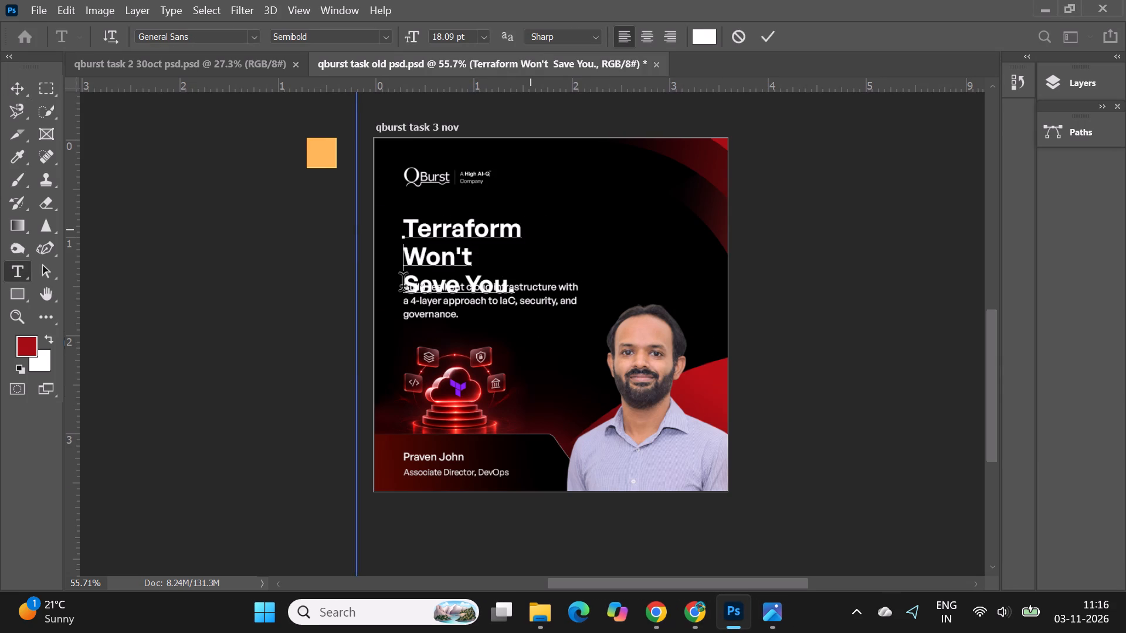
pyautogui.click(403, 287)
pyautogui.press('BackSpace')
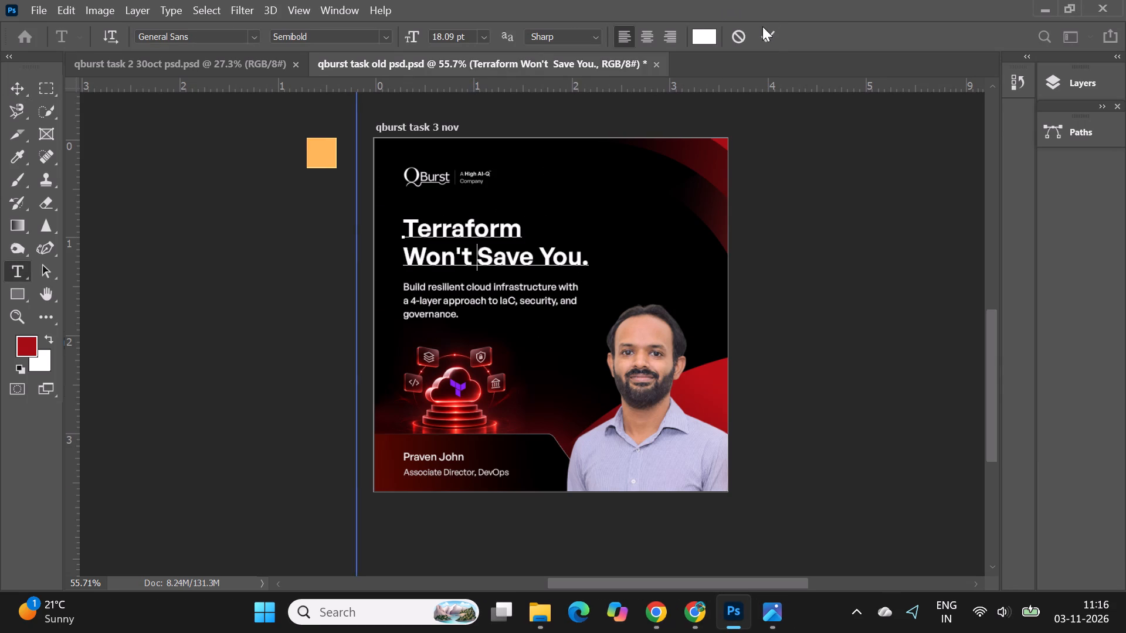
pyautogui.click(772, 32)
pyautogui.click(793, 275)
pyautogui.scroll(-1, 793, 275)
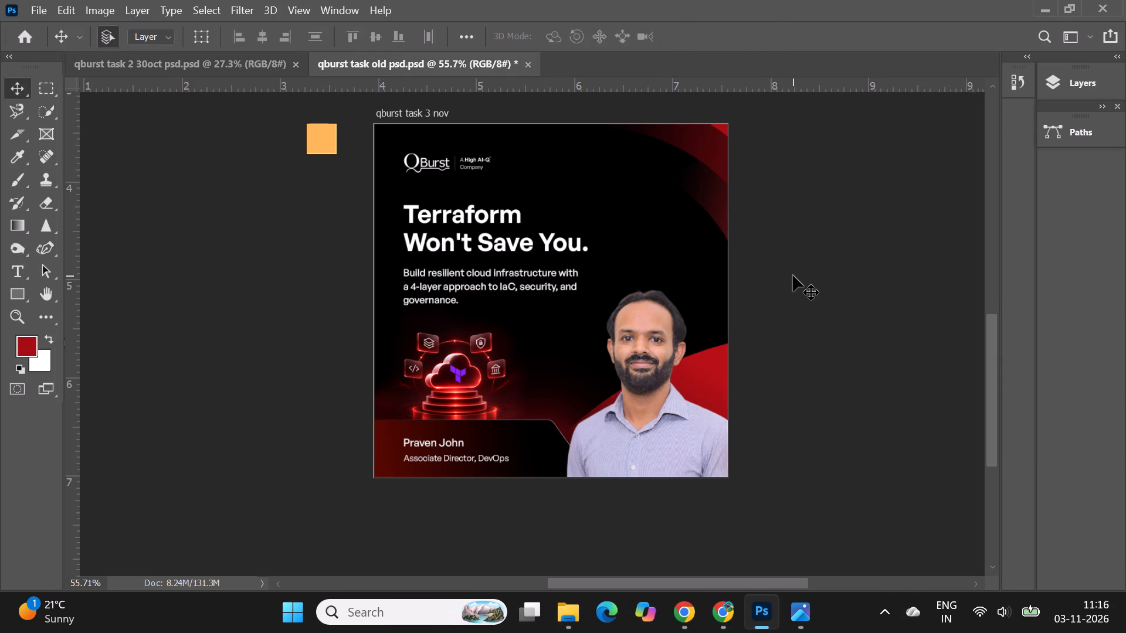
pyautogui.scroll(1, 793, 275)
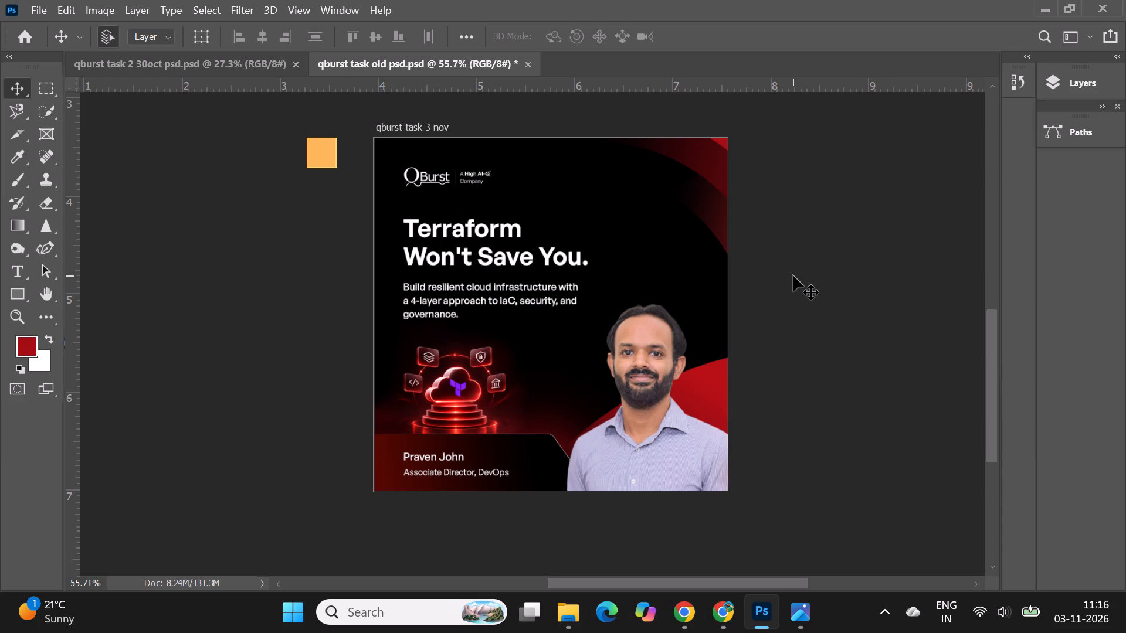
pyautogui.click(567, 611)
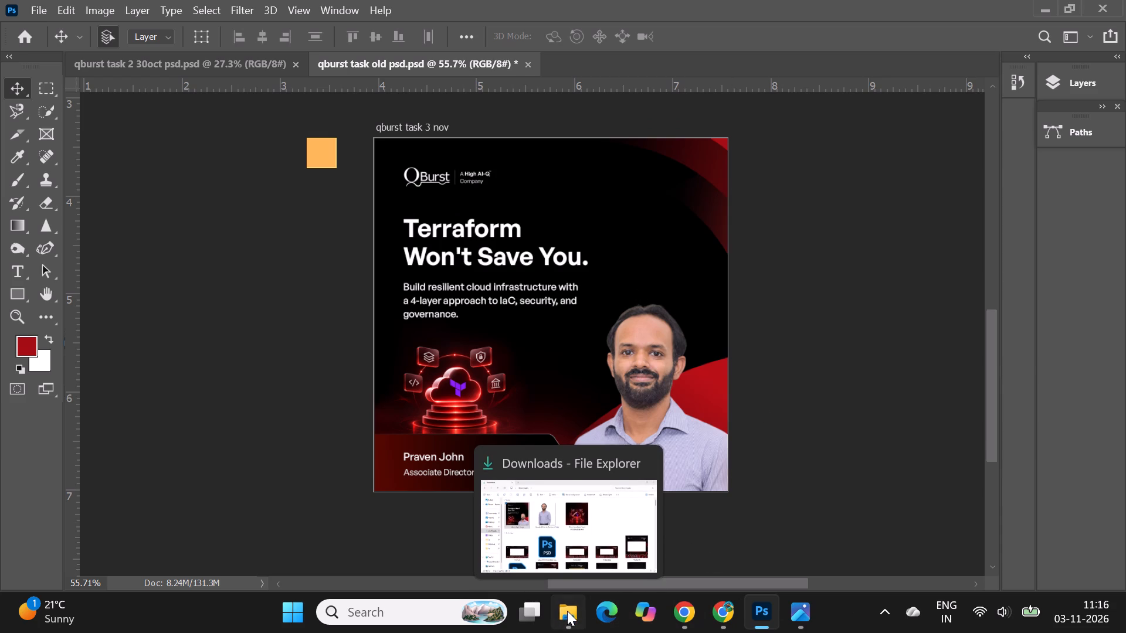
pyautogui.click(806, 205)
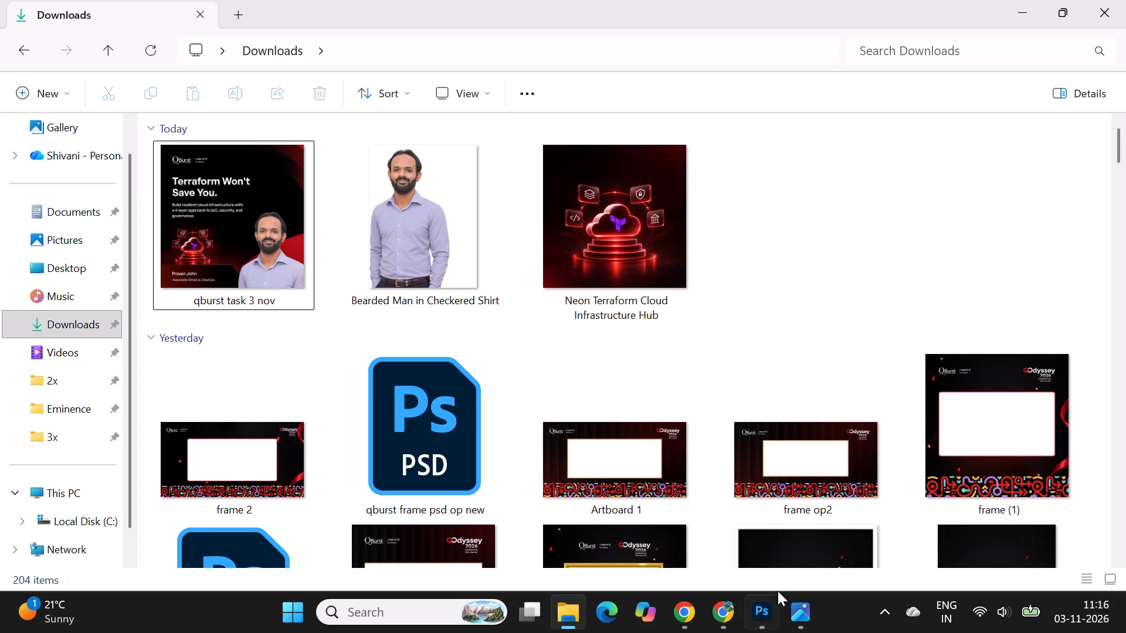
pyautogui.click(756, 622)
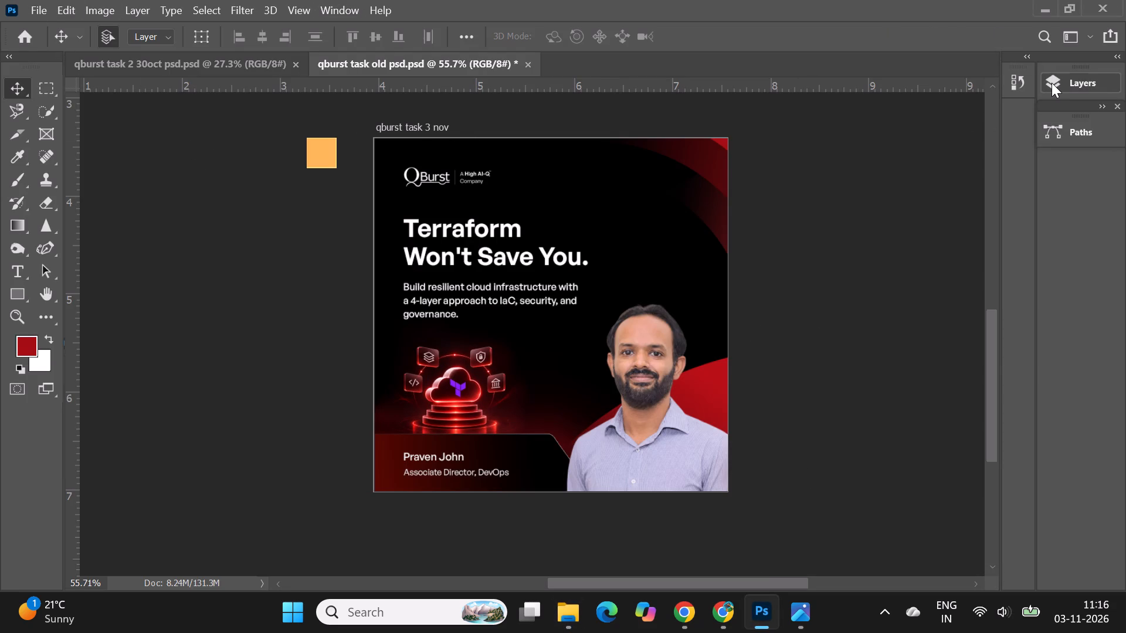
# Export the qburst task 3 nov artboard as a 1080 x 1080 px PNG named qburst task 3 nov2 in Downloads.
pyautogui.click(39, 5)
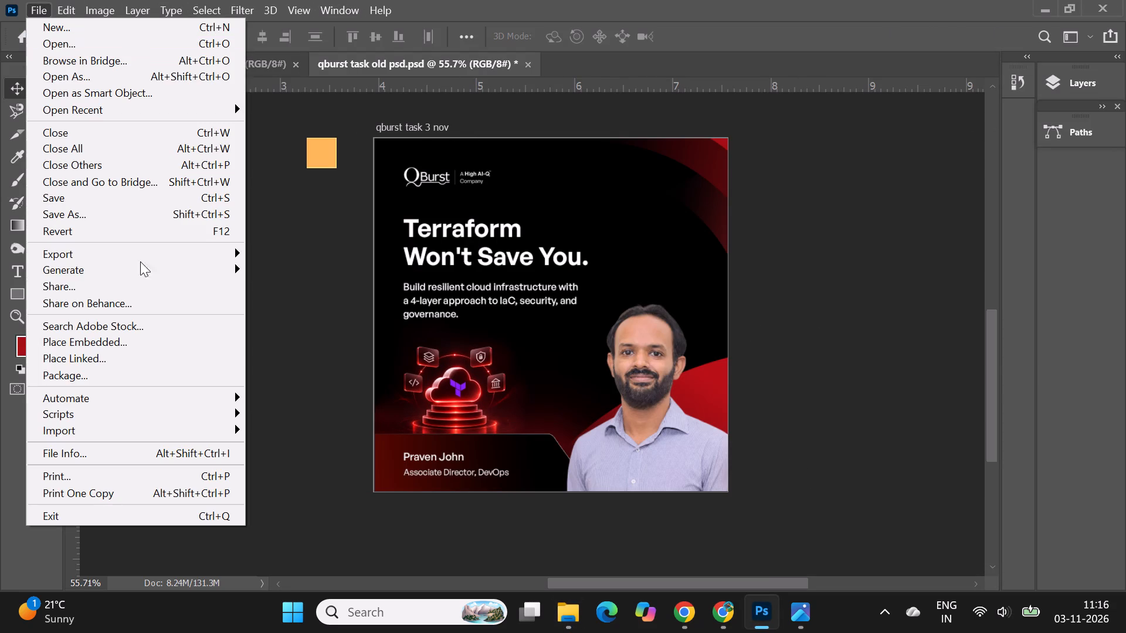
pyautogui.click(134, 254)
pyautogui.click(279, 270)
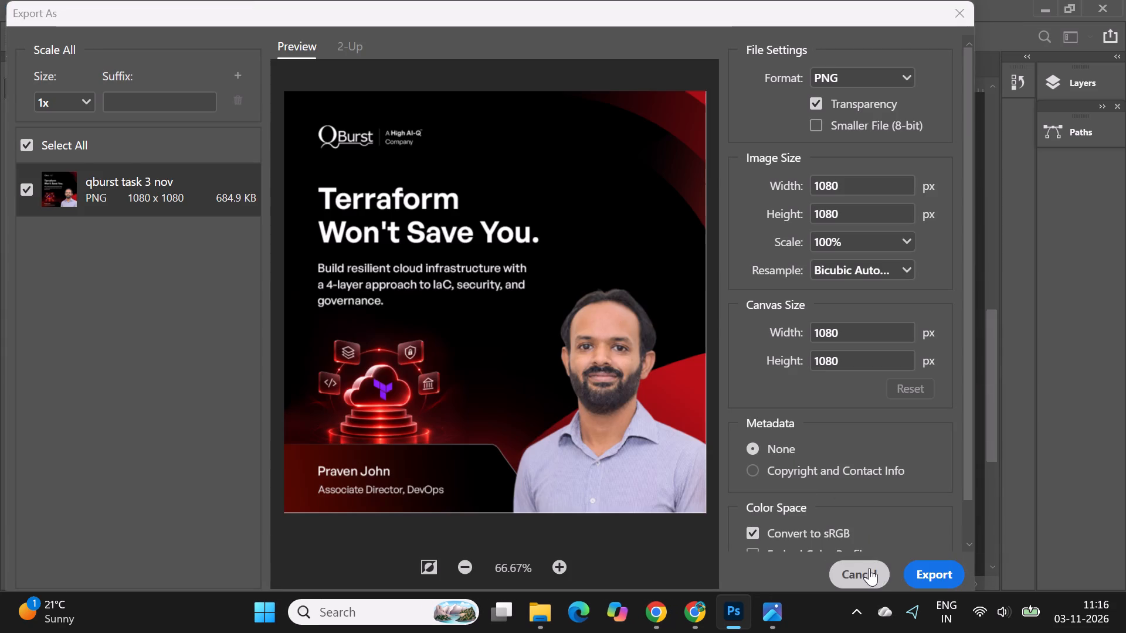
pyautogui.click(945, 574)
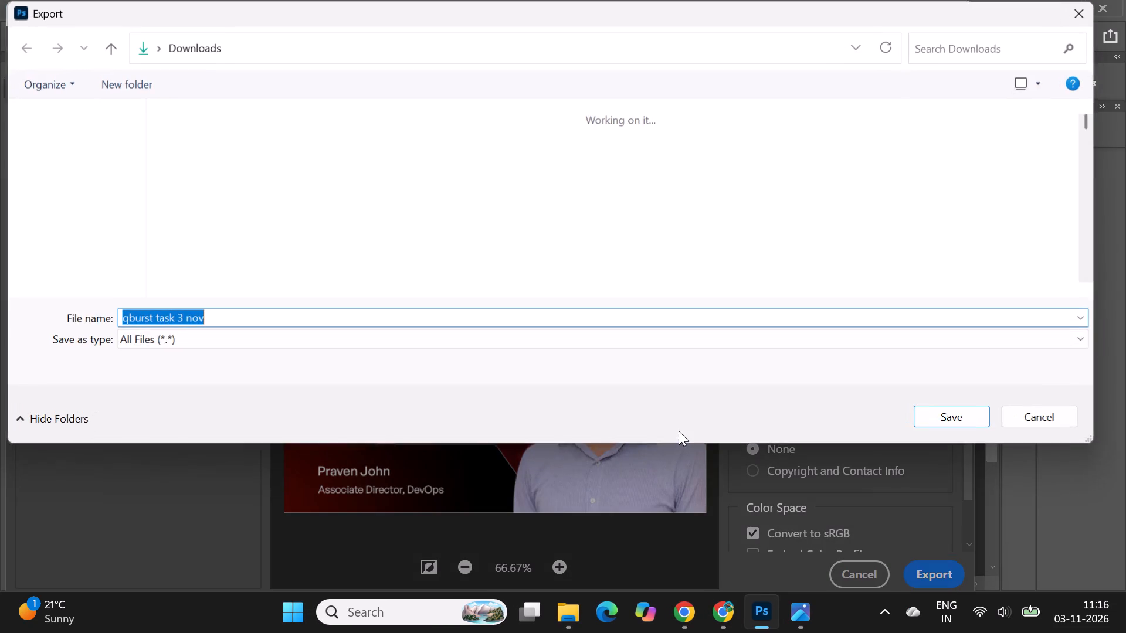
pyautogui.click(205, 314)
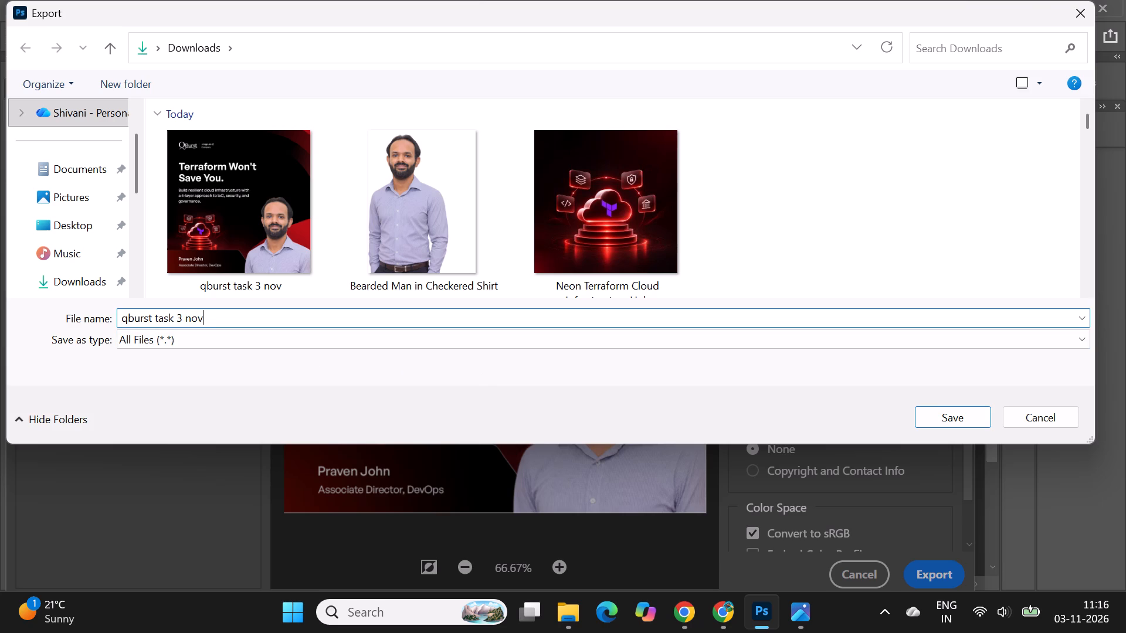
pyautogui.press('2')
pyautogui.scroll(-1, 56, 227)
pyautogui.click(73, 188)
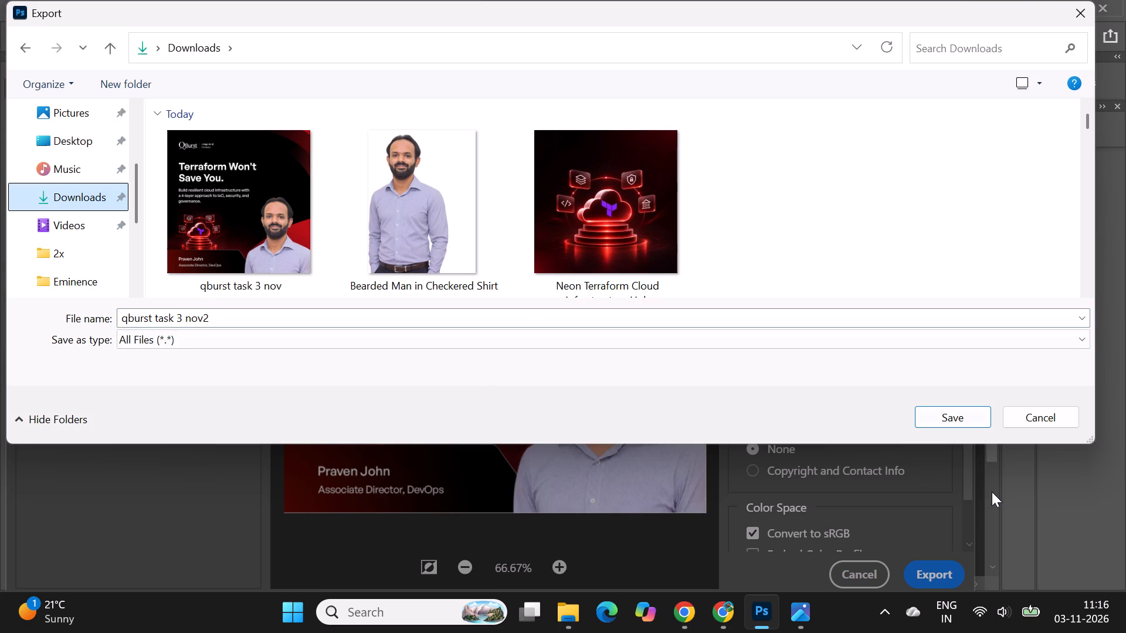
pyautogui.click(947, 412)
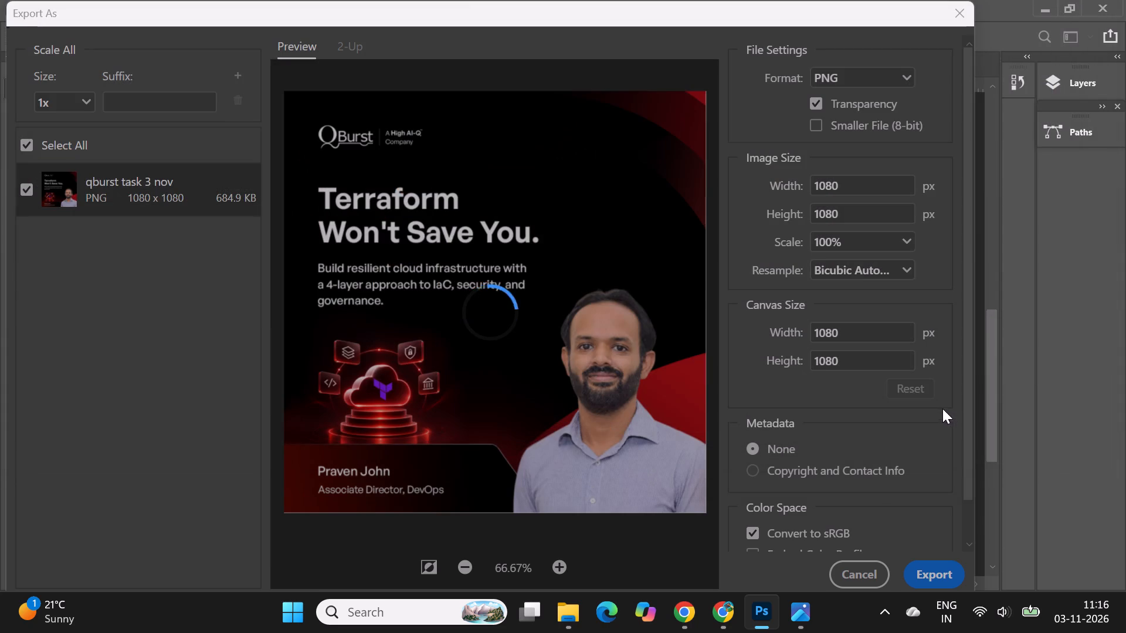
# Open qburst task 3 nov2 from Downloads in Photos, compare its headline with the qburst task 3 nov version, and close the viewer.
pyautogui.click(575, 606)
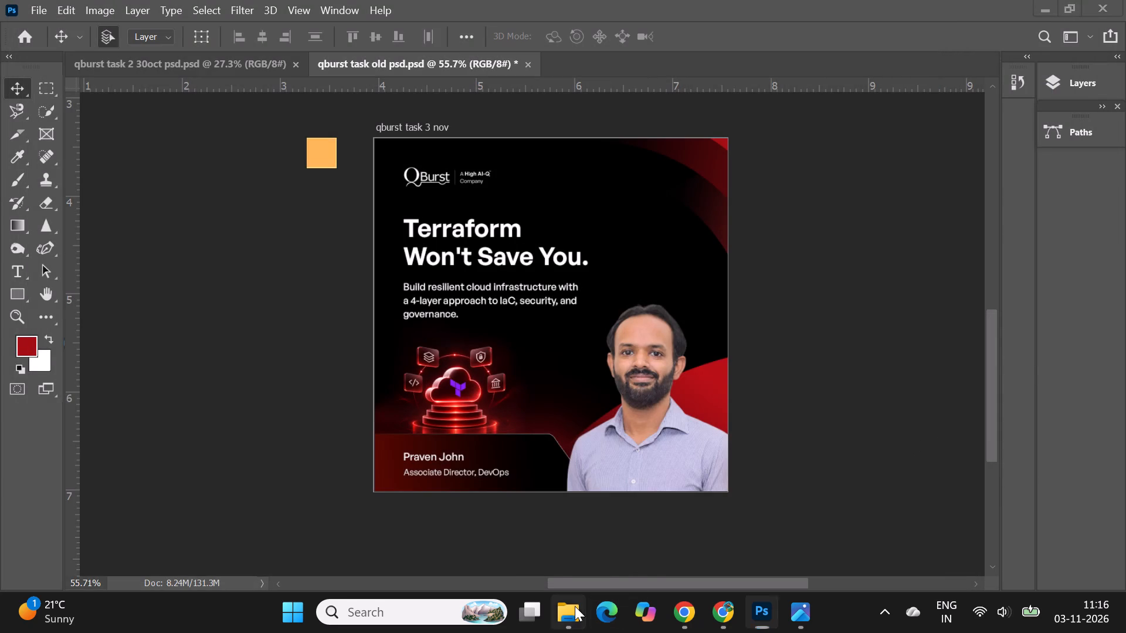
pyautogui.doubleClick(113, 324)
pyautogui.scroll(4, 233, 352)
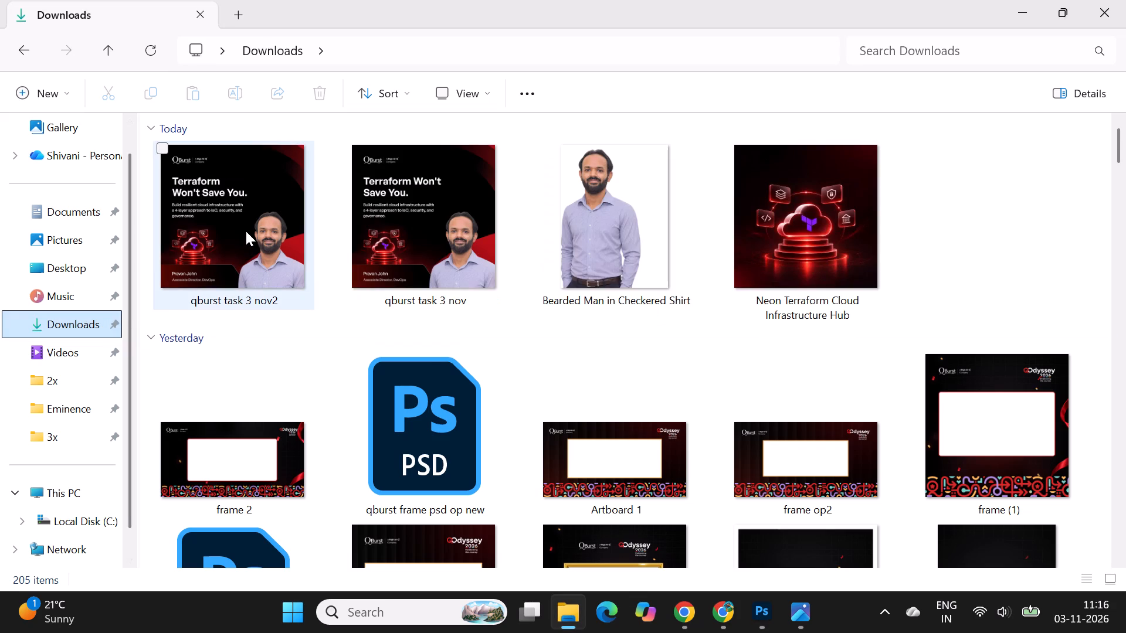
pyautogui.doubleClick(246, 231)
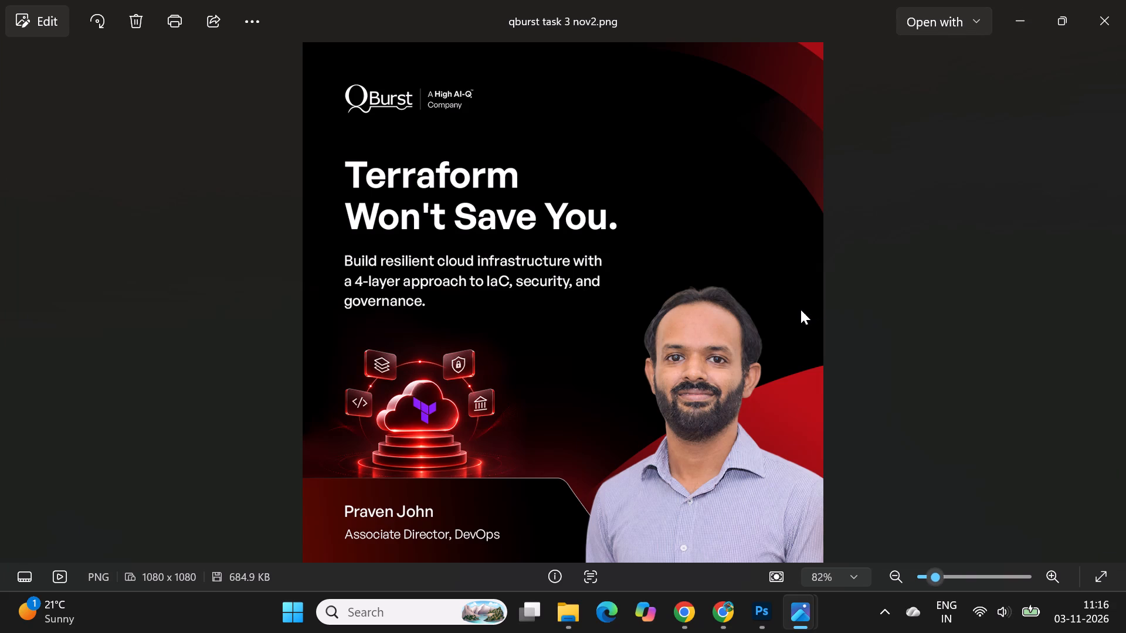
pyautogui.click(801, 309)
pyautogui.scroll(-2, 671, 344)
pyautogui.click(1108, 307)
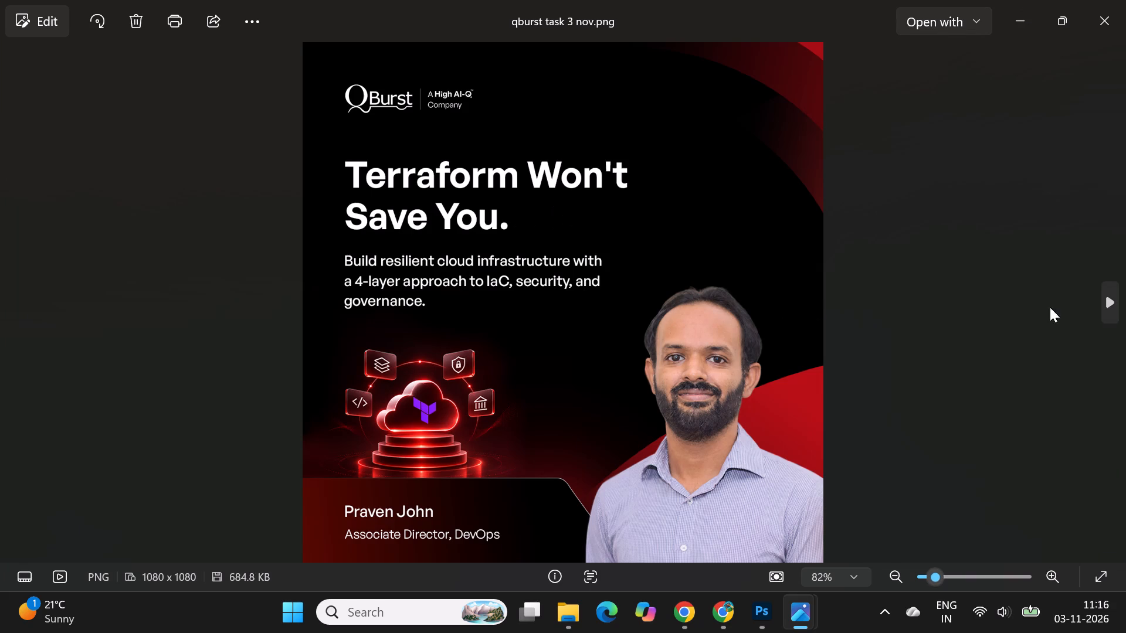
pyautogui.click(23, 295)
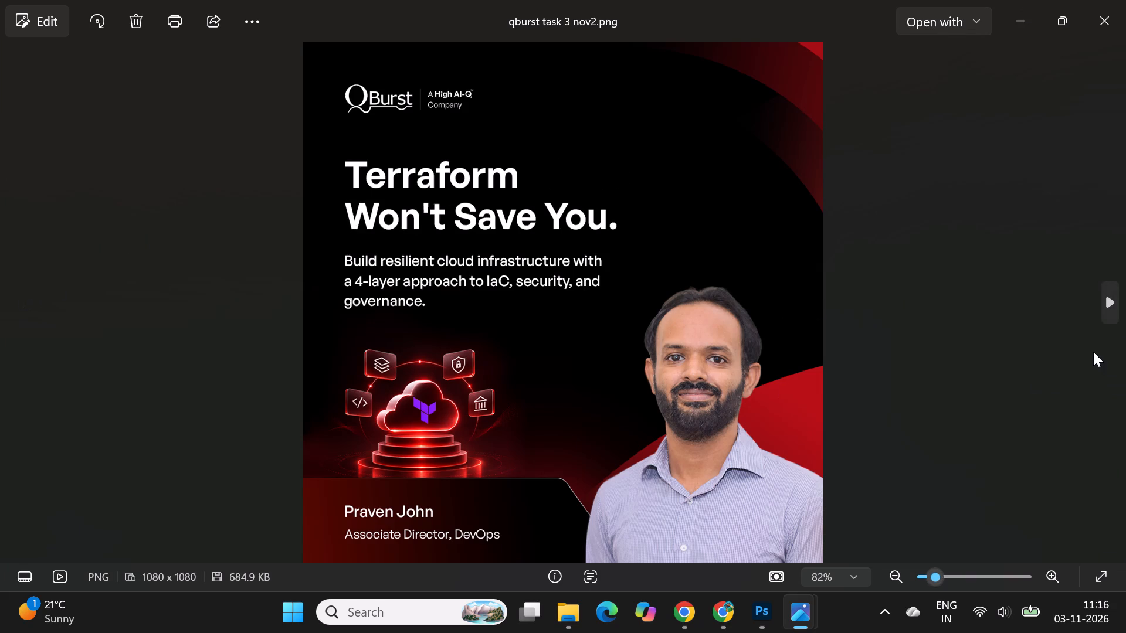
pyautogui.click(1101, 311)
pyautogui.click(1125, 31)
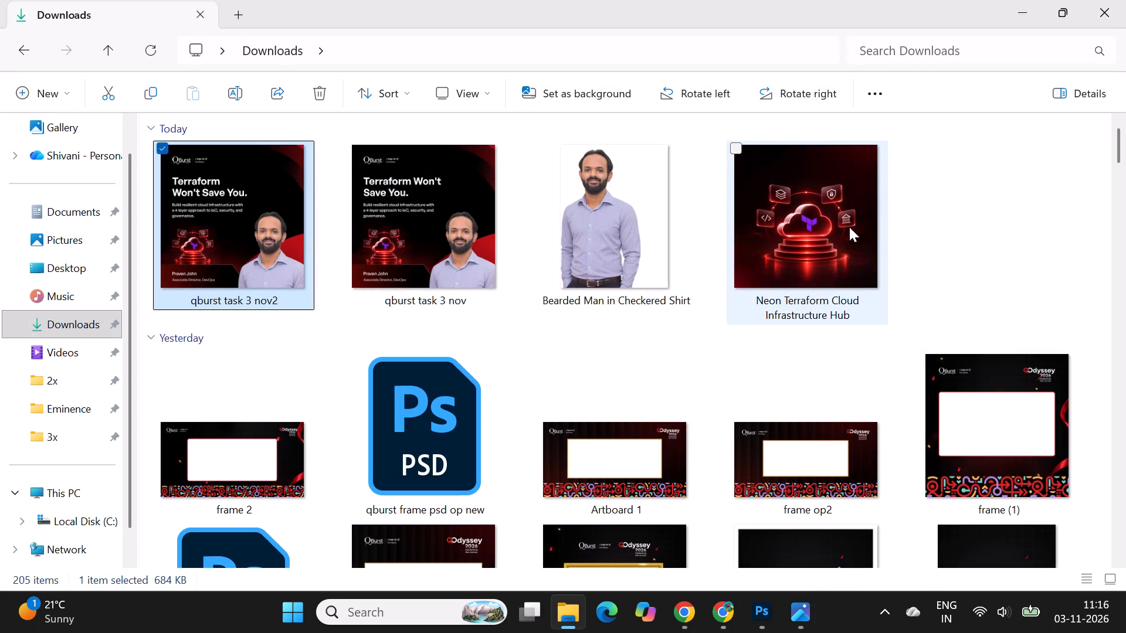
# Compare the qburst task 3 nov and qburst task 3 nov2 images in Photos once more and return to Downloads.
pyautogui.click(974, 218)
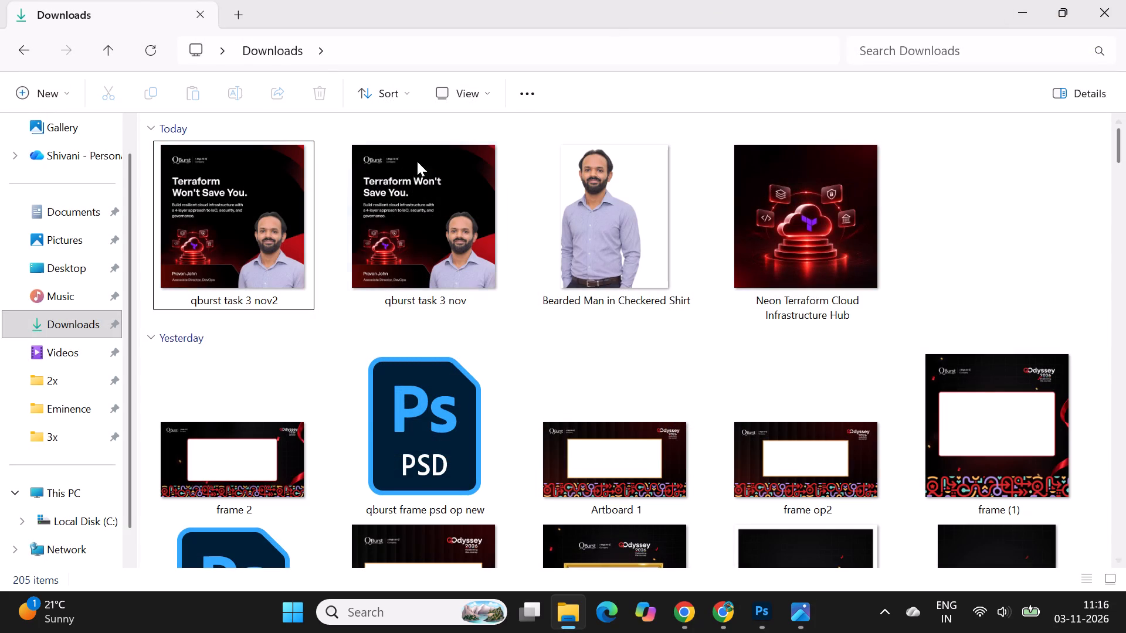
pyautogui.doubleClick(449, 218)
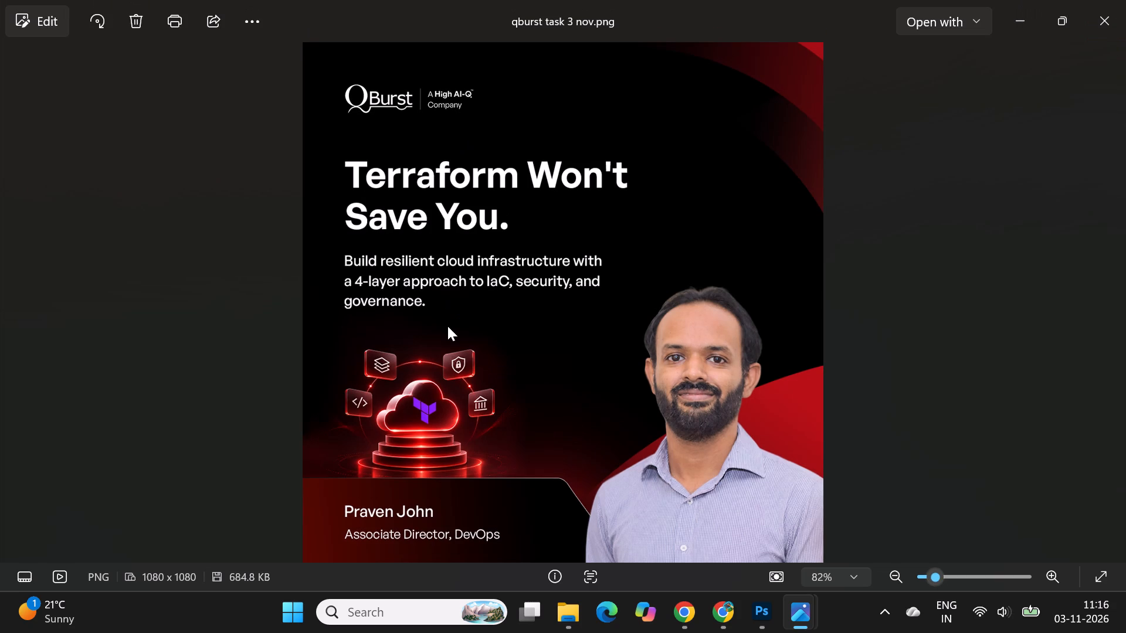
pyautogui.click(19, 302)
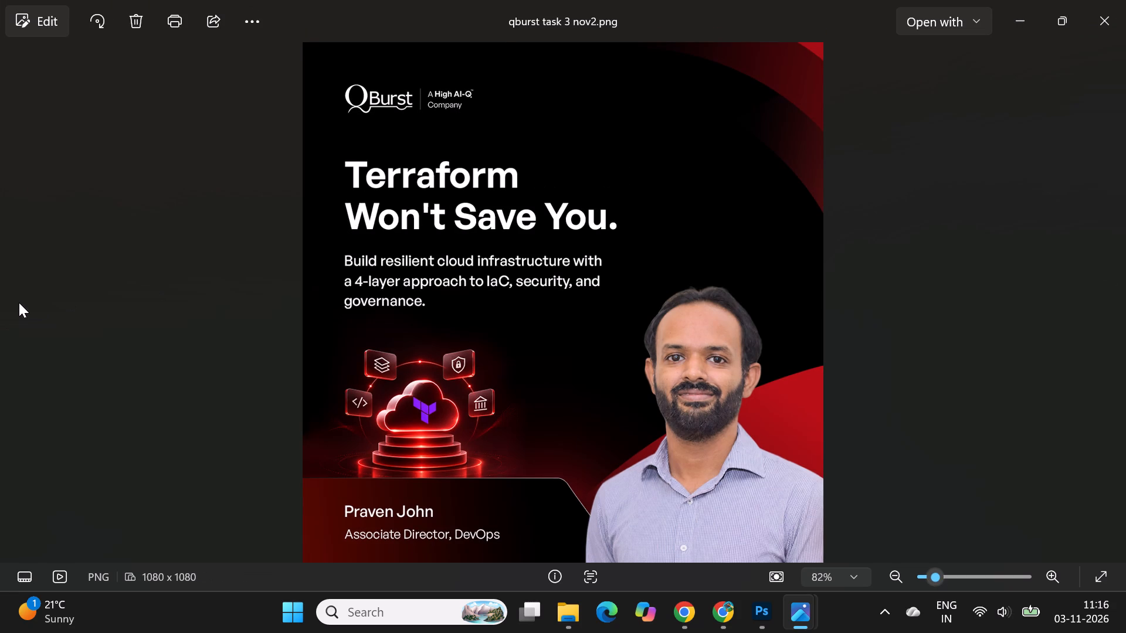
pyautogui.click(1104, 295)
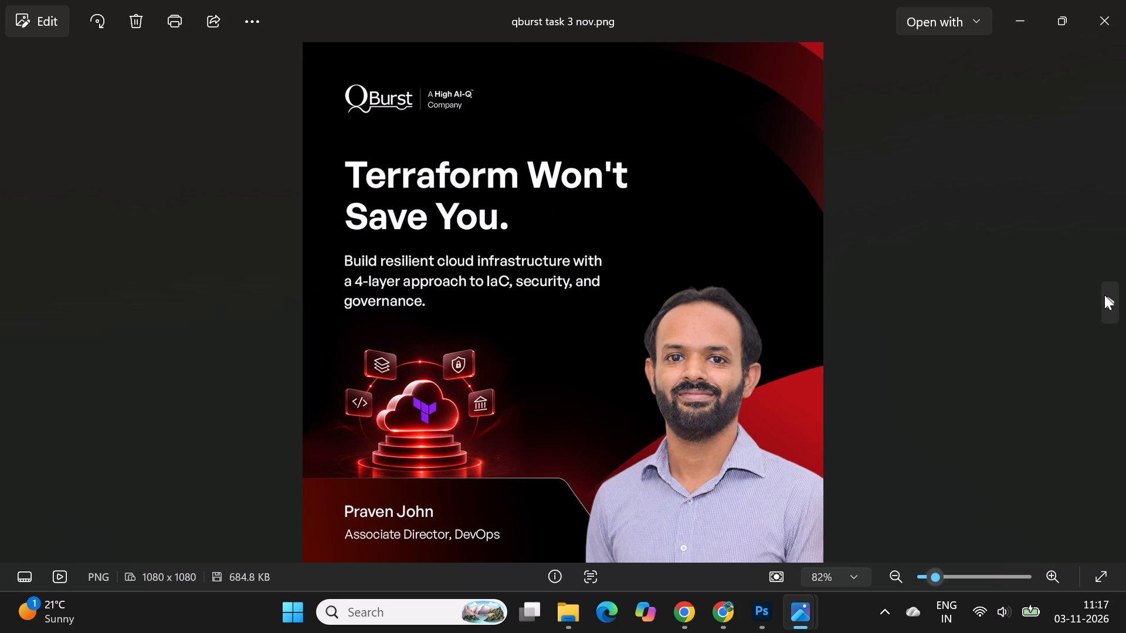
pyautogui.click(24, 298)
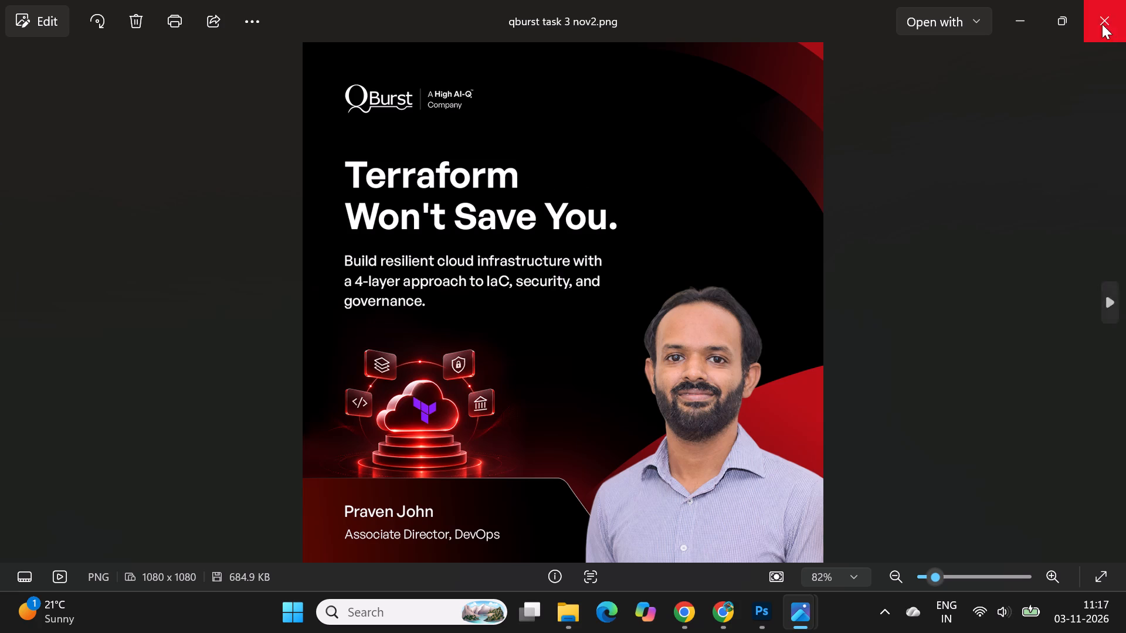
pyautogui.click(1104, 23)
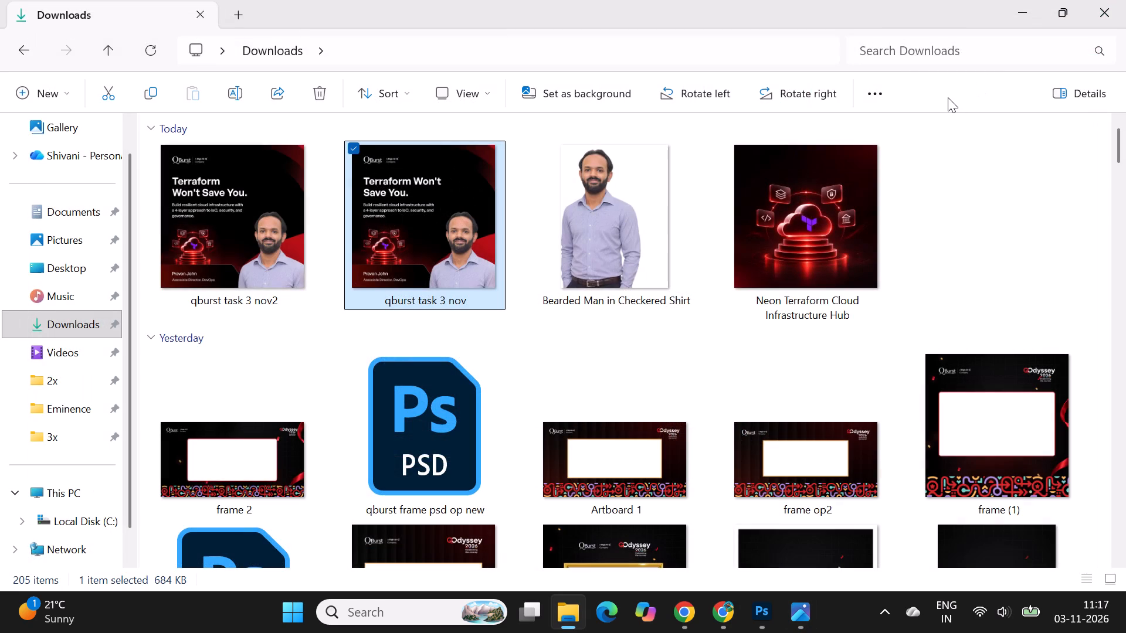
pyautogui.click(991, 211)
pyautogui.scroll(2, 991, 211)
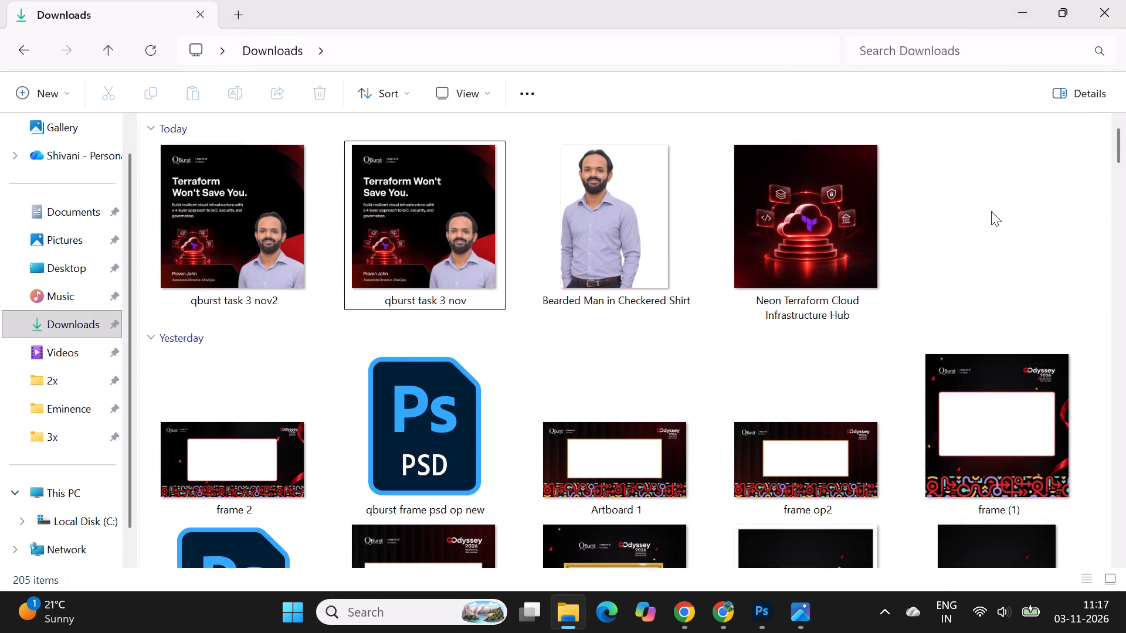
pyautogui.scroll(1, 991, 211)
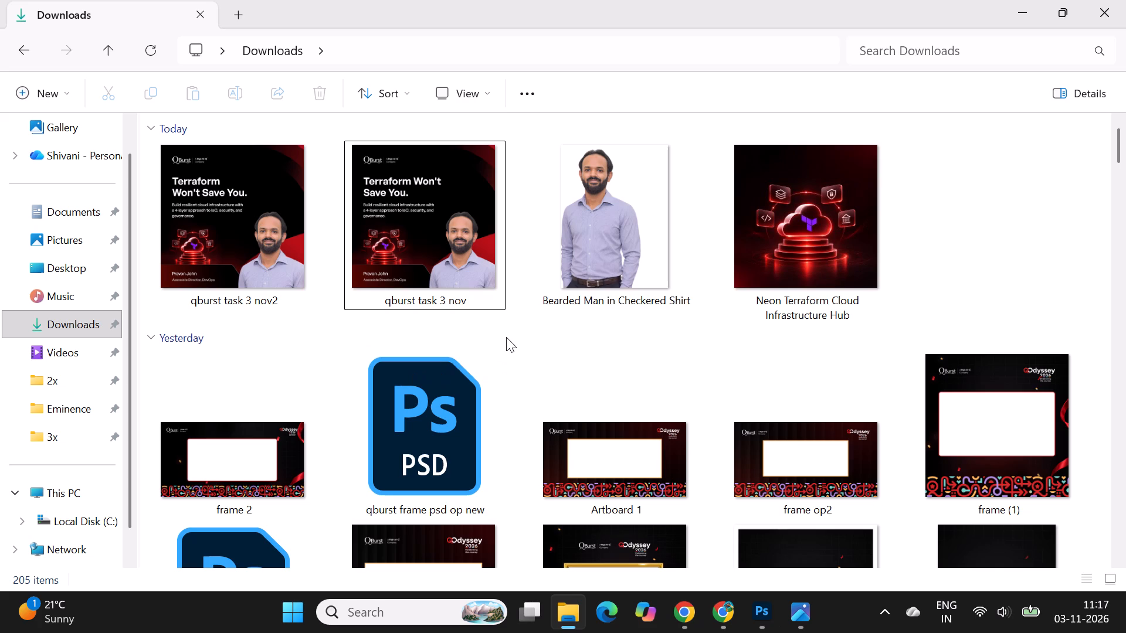
# Delete the frame 2 and frame op2 images from the Downloads folder.
pyautogui.click(277, 454)
pyautogui.press('Delete')
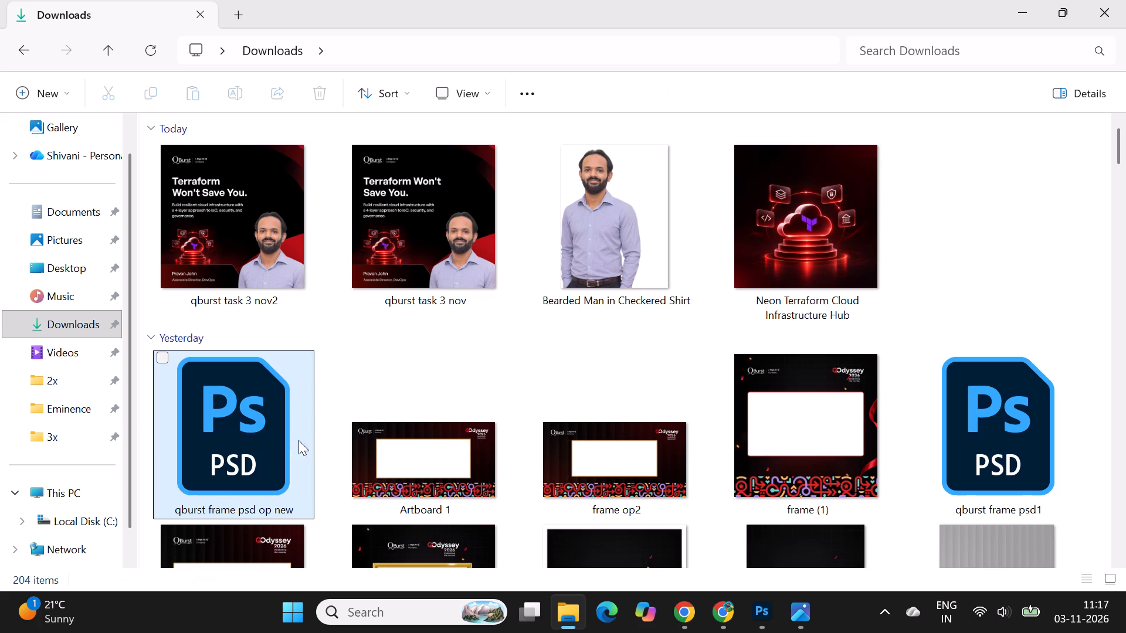
pyautogui.click(622, 482)
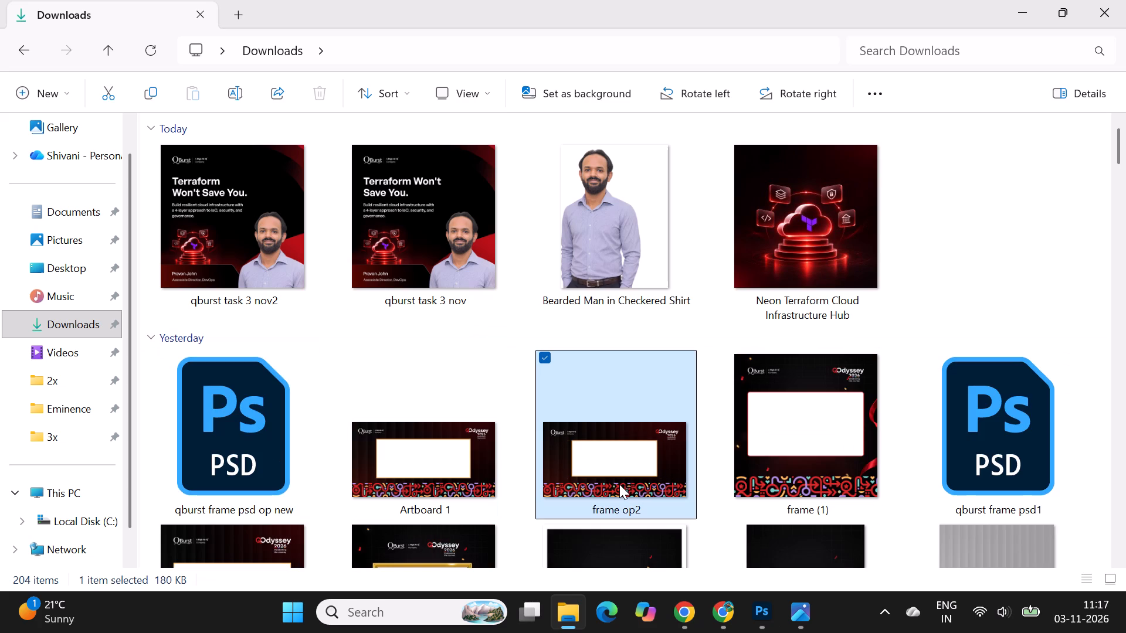
pyautogui.press('Delete')
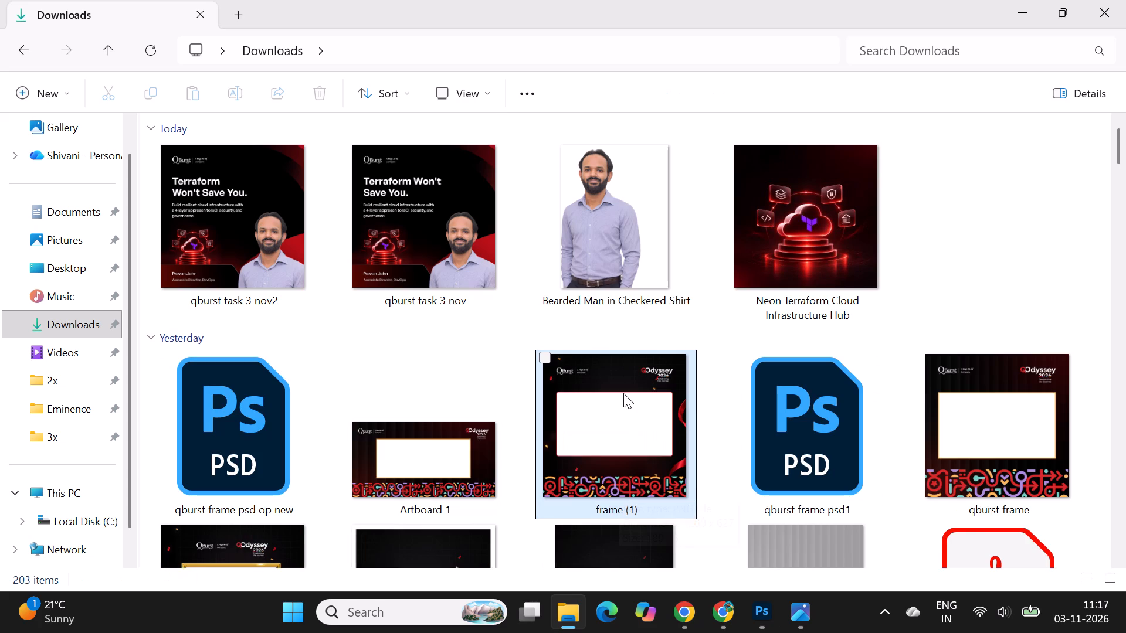
# Open the qburst frame psd1 file from Downloads in Photoshop.
pyautogui.scroll(-1, 623, 393)
pyautogui.doubleClick(820, 313)
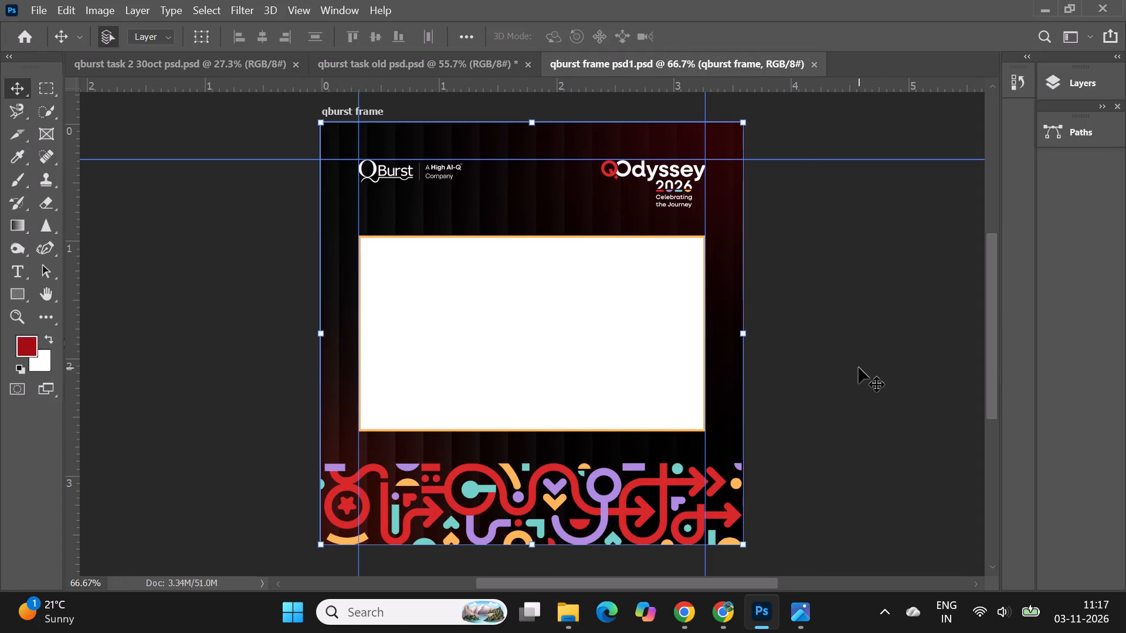
# Close the qburst frame psd1 document in Photoshop and delete its file from the Downloads folder.
pyautogui.click(859, 367)
pyautogui.click(755, 66)
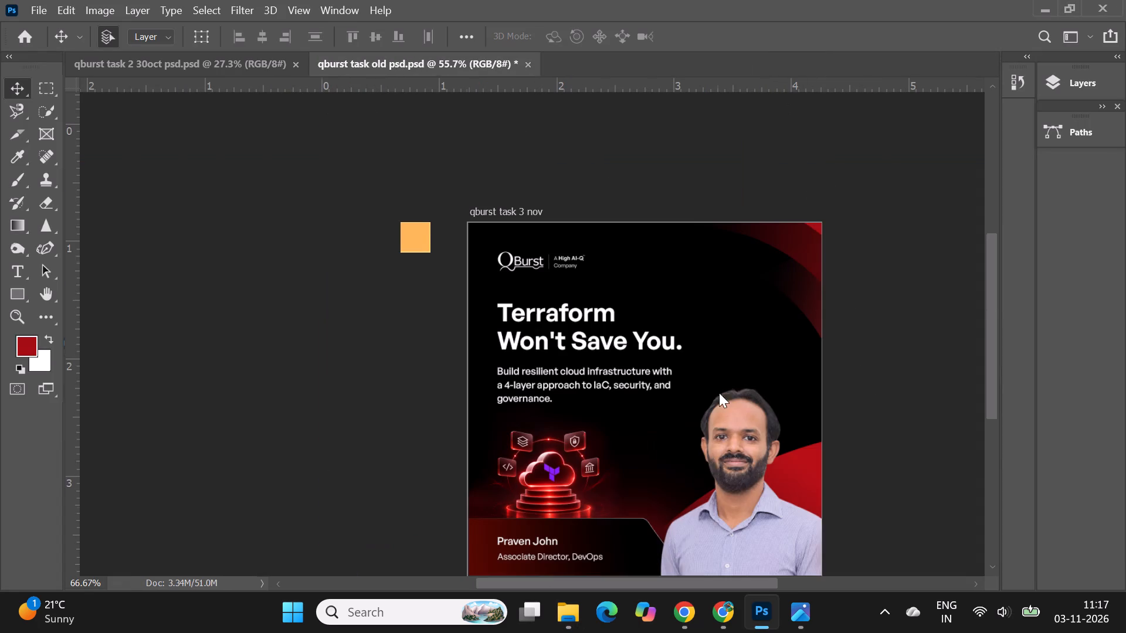
pyautogui.click(572, 603)
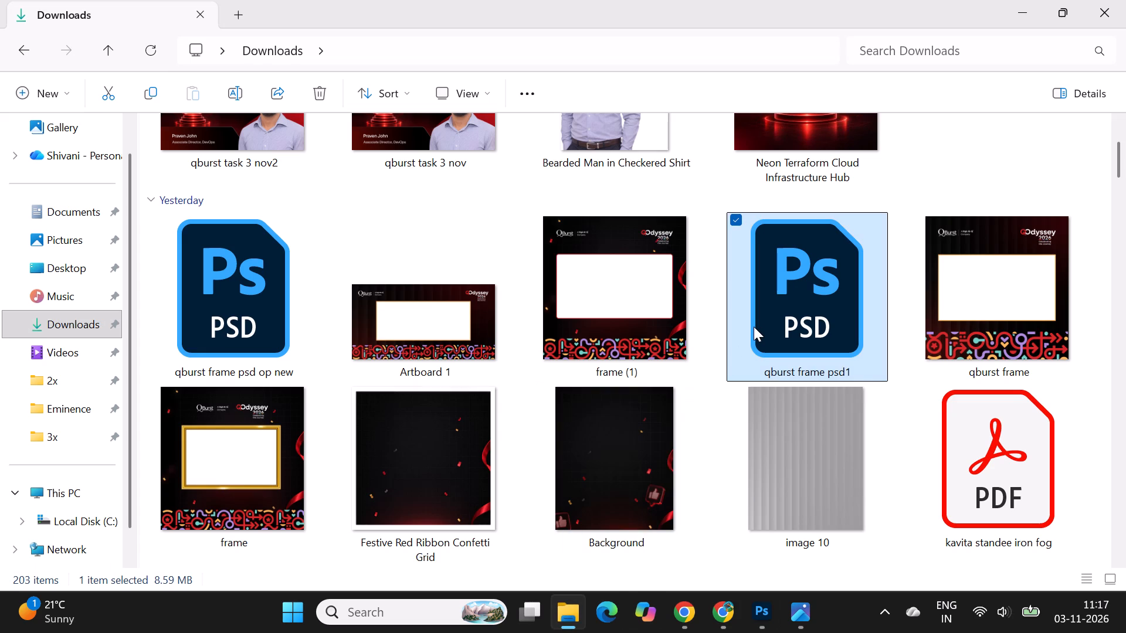
pyautogui.press('Delete')
# Delete the frame (1), gold-bordered frame, Festive Red Ribbon Confetti Grid and Background images from Downloads.
pyautogui.click(643, 316)
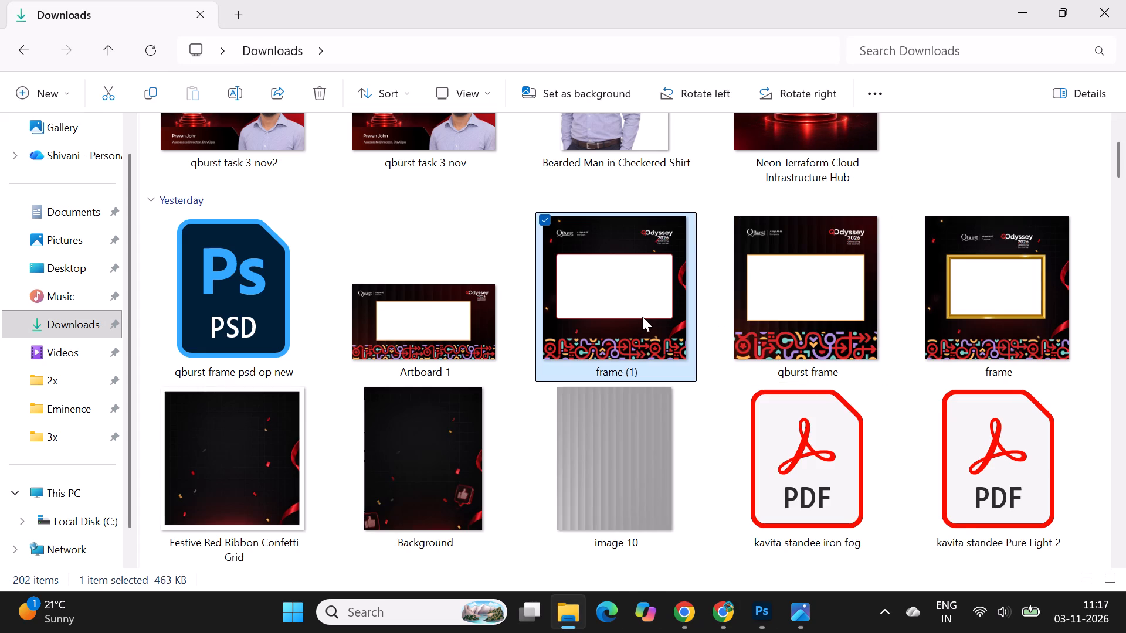
pyautogui.press('Delete')
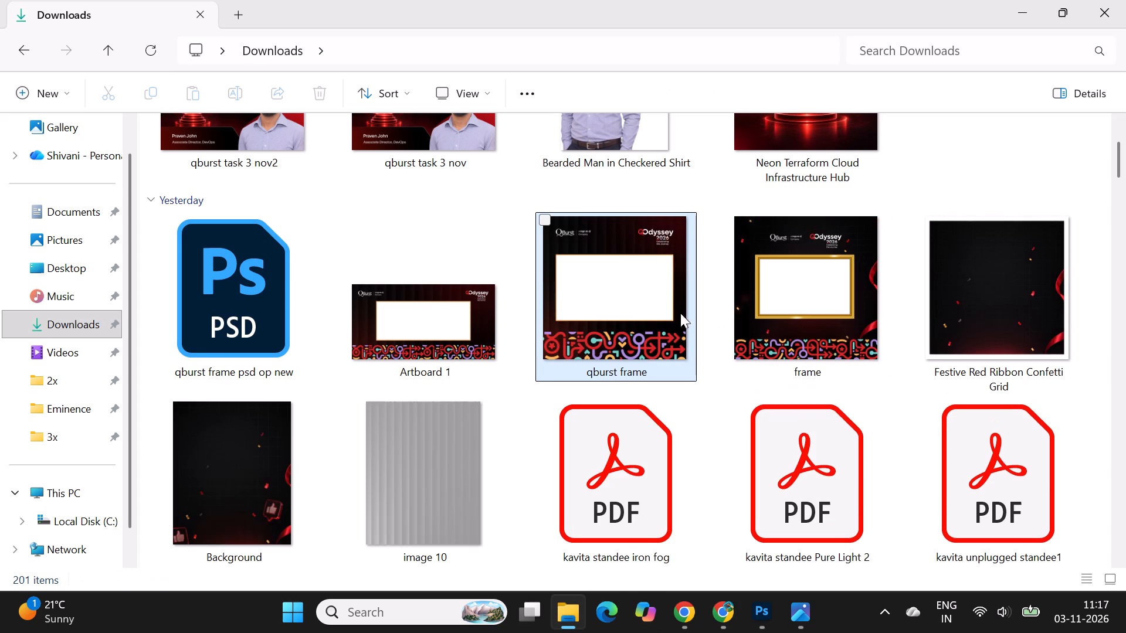
pyautogui.click(781, 282)
pyautogui.press('Delete')
pyautogui.click(835, 302)
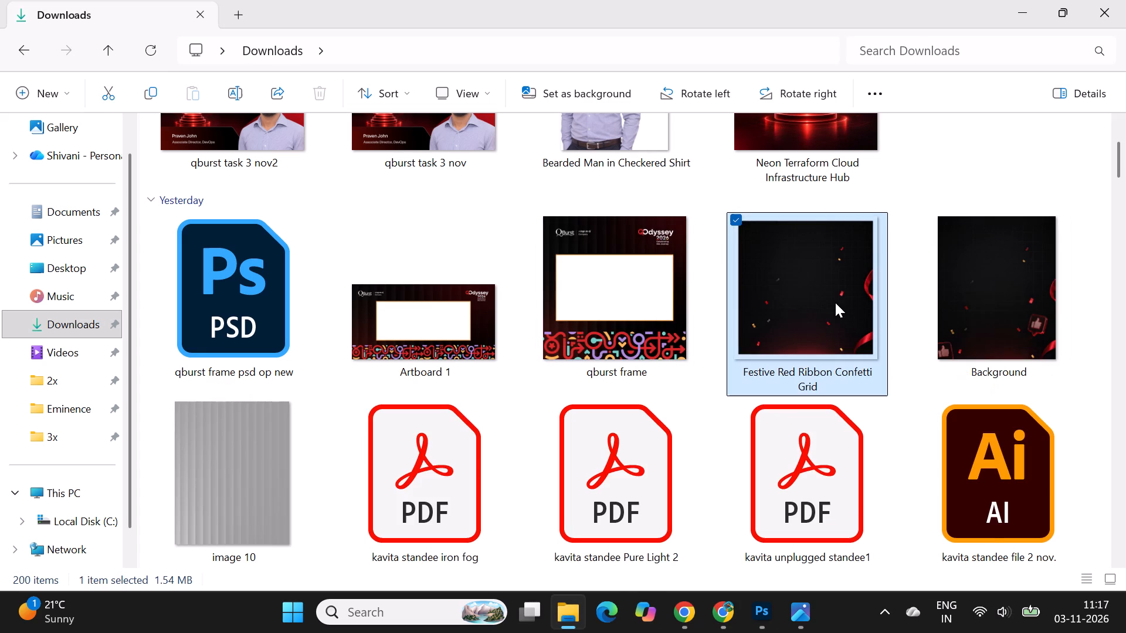
pyautogui.press('Delete')
pyautogui.click(835, 302)
pyautogui.press('Delete')
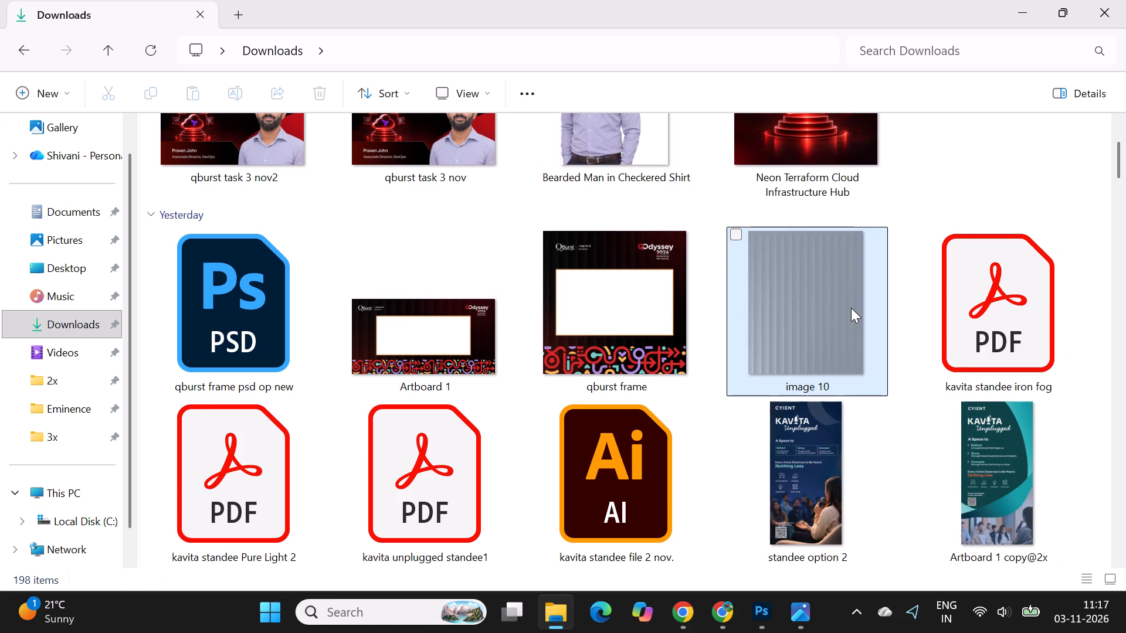
# Delete kavita standee iron fog, kavita standee Pure Light 2, standee option 2, Artboard 1 copy@2x and kavita standee file 2 nov copy from Downloads.
pyautogui.click(1004, 301)
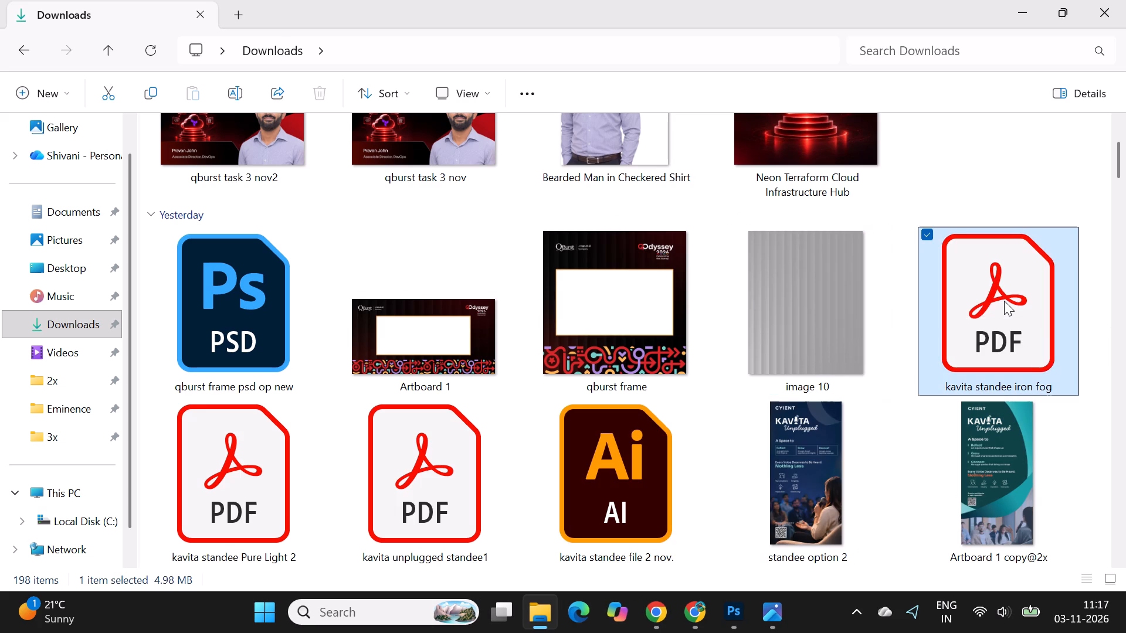
pyautogui.keyDown('shift'); pyautogui.click(225, 506); pyautogui.keyUp('shift')
pyautogui.press('Delete')
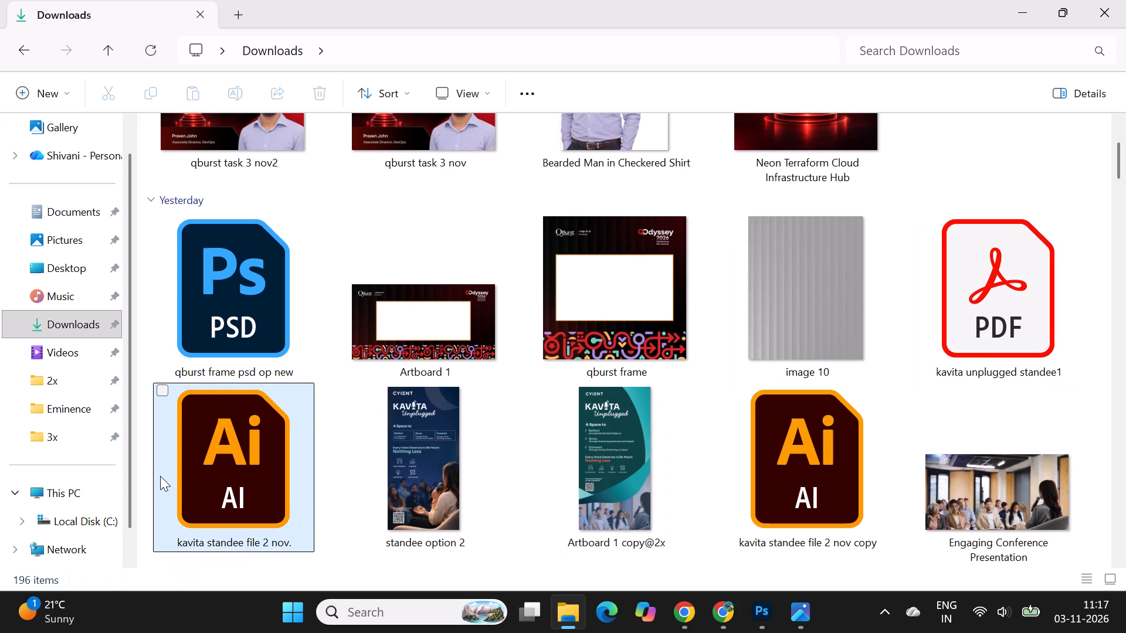
pyautogui.click(437, 435)
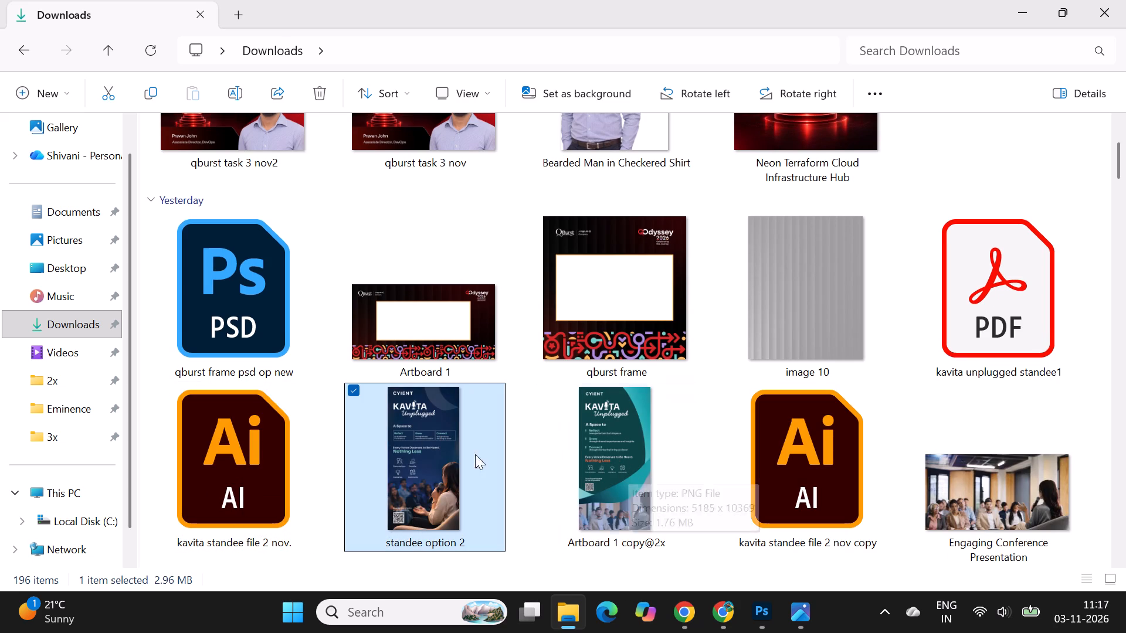
pyautogui.keyDown('shift'); pyautogui.click(617, 462); pyautogui.keyUp('shift')
pyautogui.press('Delete')
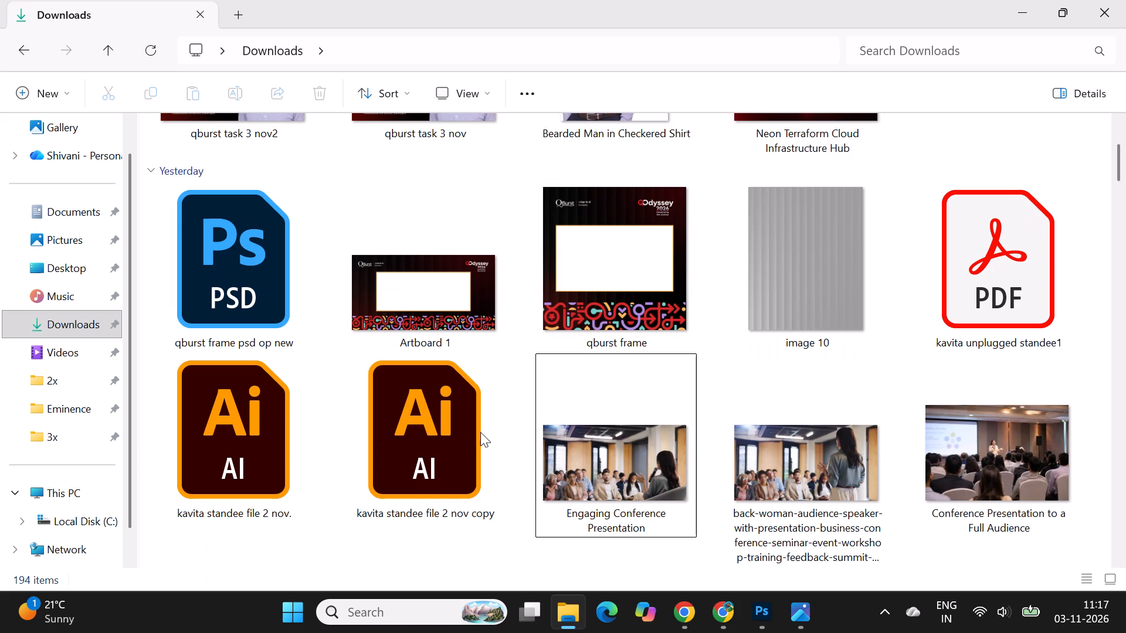
pyautogui.click(461, 432)
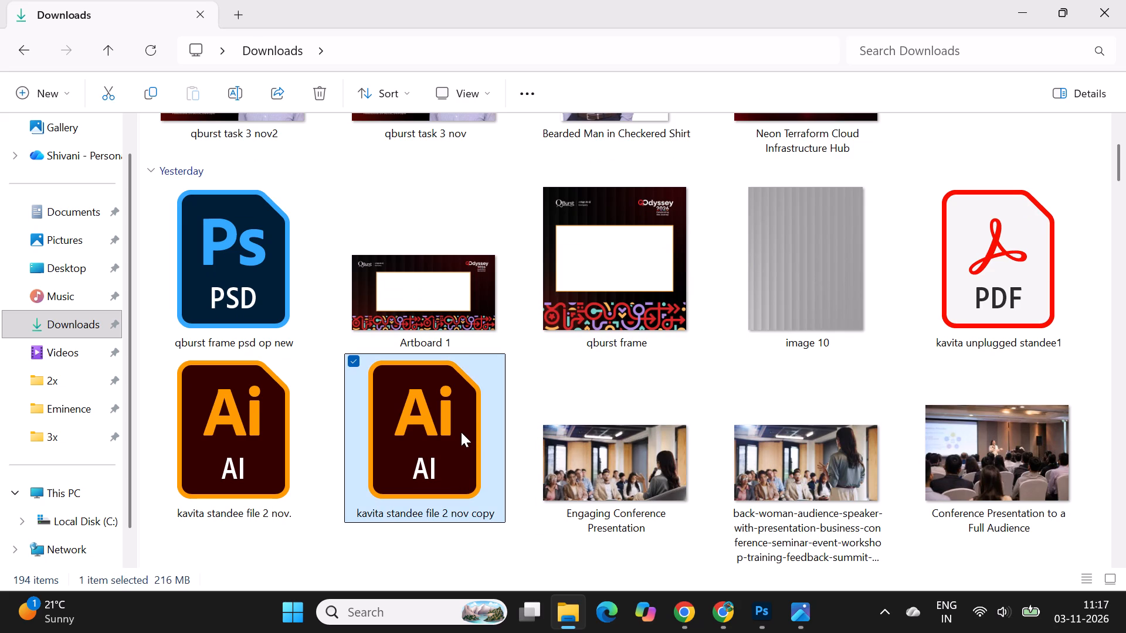
pyautogui.press('Delete')
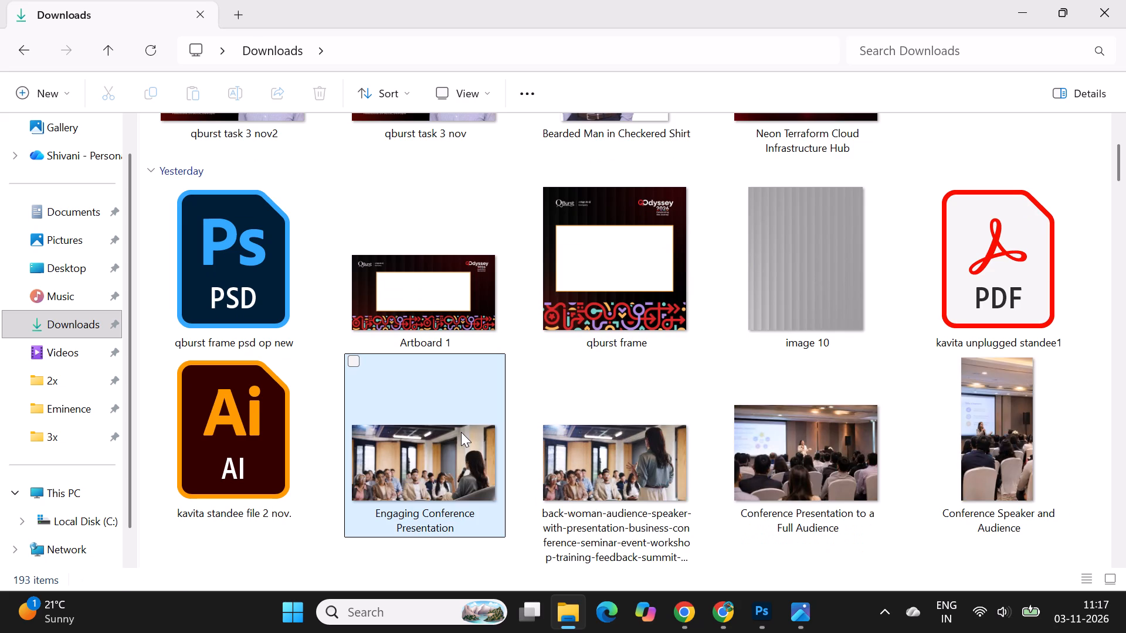
# Delete the whole range of yesterday's files from Engaging Conference Presentation through woman-speaking-conference-podium-with-audience.jpg.
pyautogui.click(461, 432)
pyautogui.scroll(-1, 461, 432)
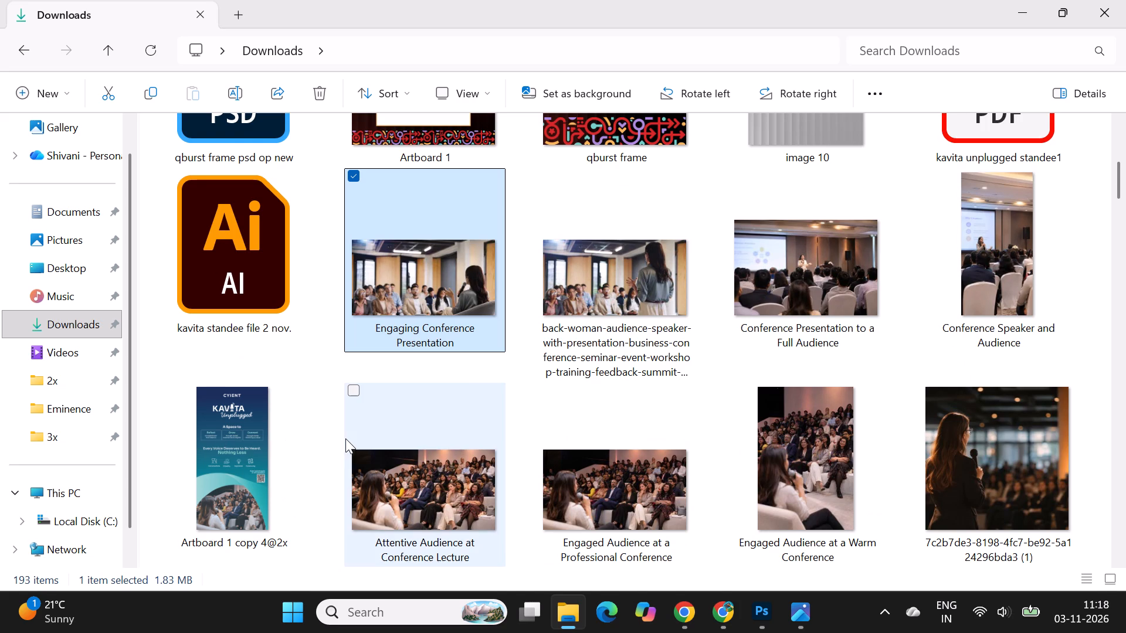
pyautogui.scroll(-1, 345, 438)
pyautogui.scroll(-1, 890, 443)
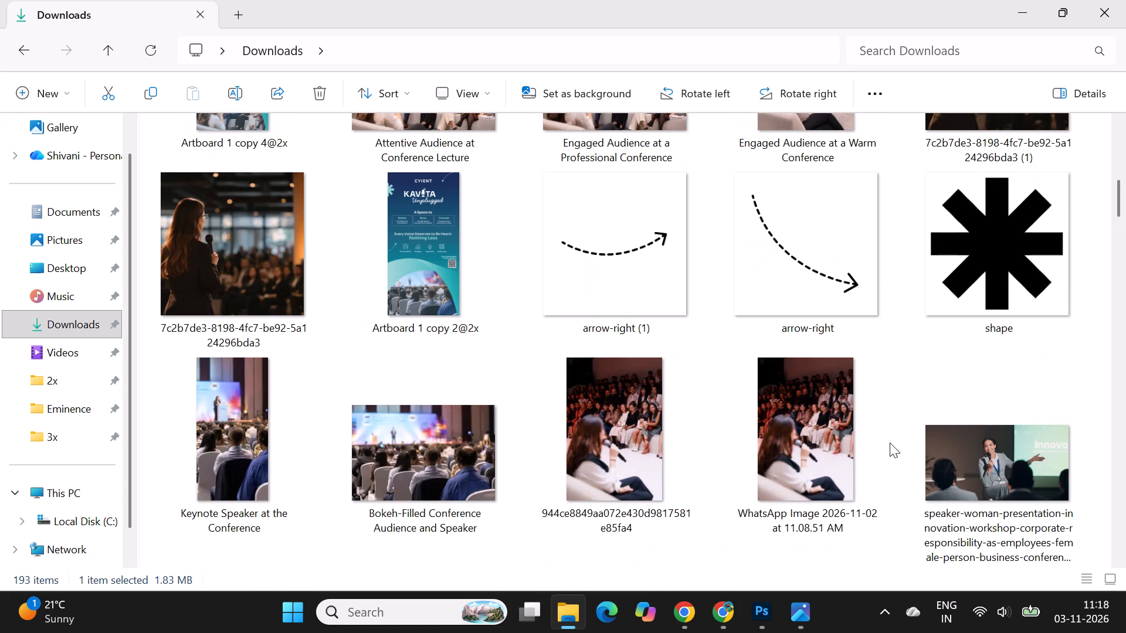
pyautogui.scroll(-2, 890, 443)
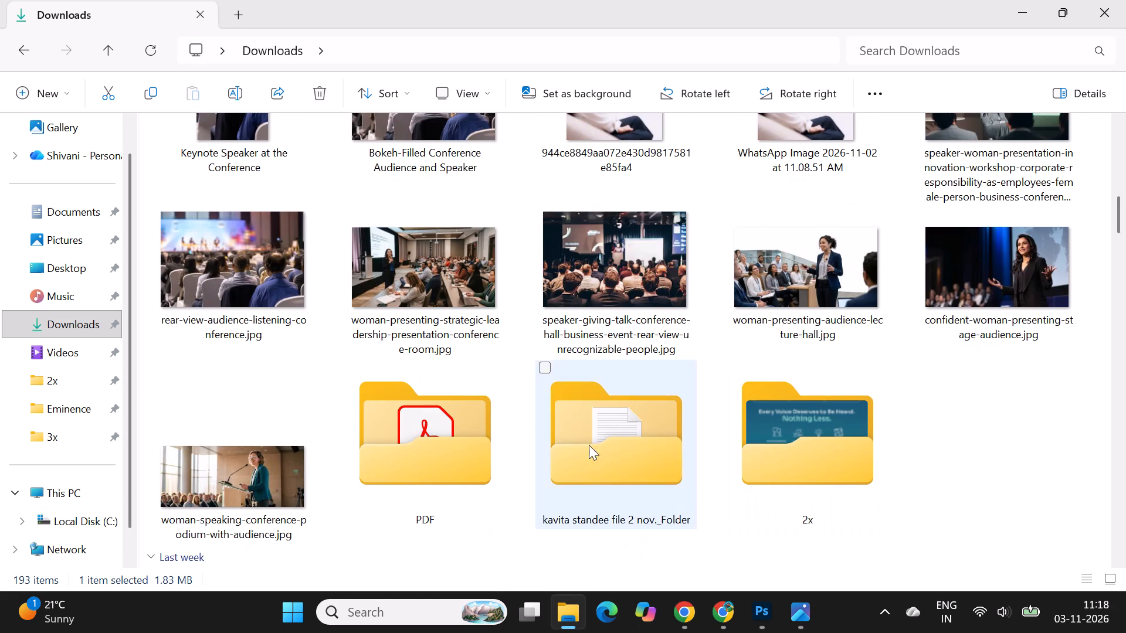
pyautogui.keyDown('shift'); pyautogui.click(242, 471); pyautogui.keyUp('shift')
pyautogui.press('Delete')
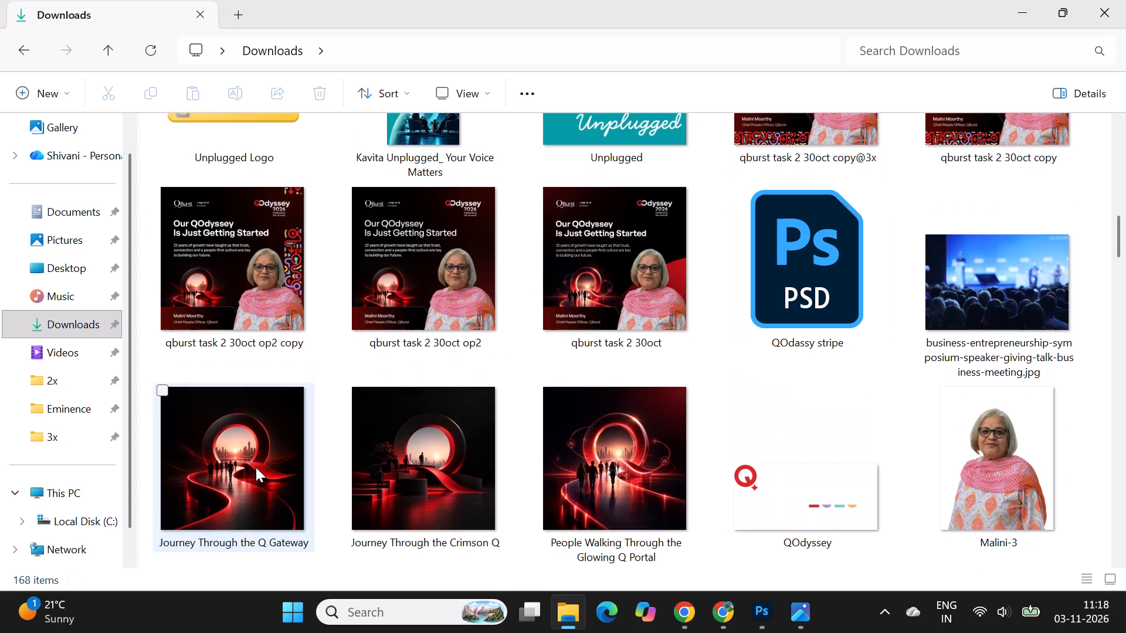
# Review the files left in the Today and Yesterday groups of Downloads.
pyautogui.scroll(10, 550, 441)
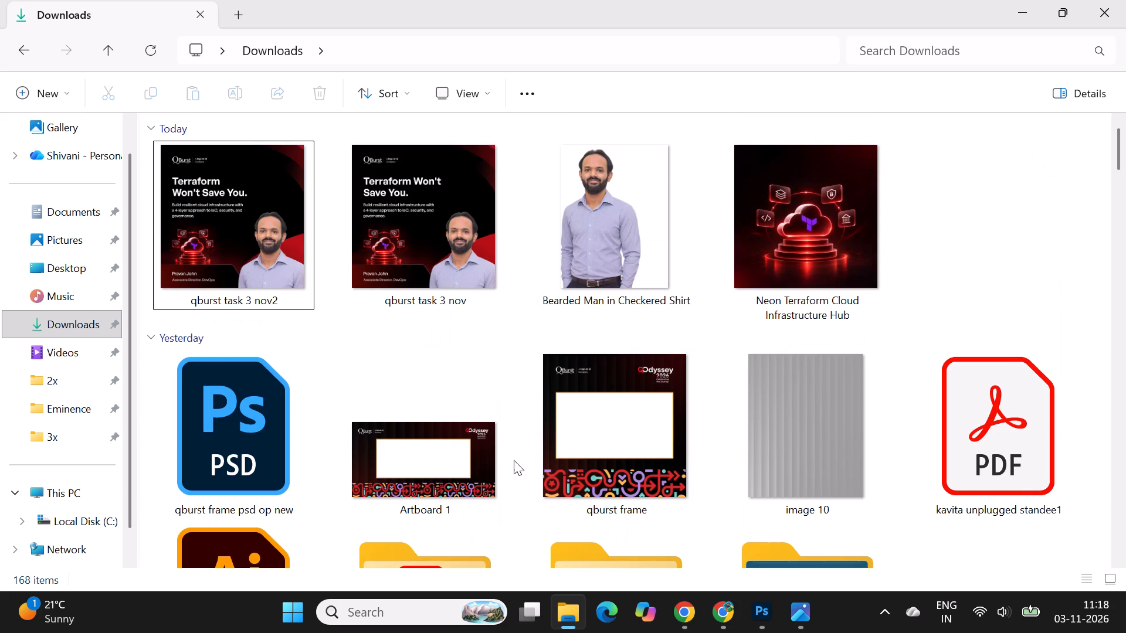
pyautogui.click(992, 206)
pyautogui.scroll(-1, 991, 206)
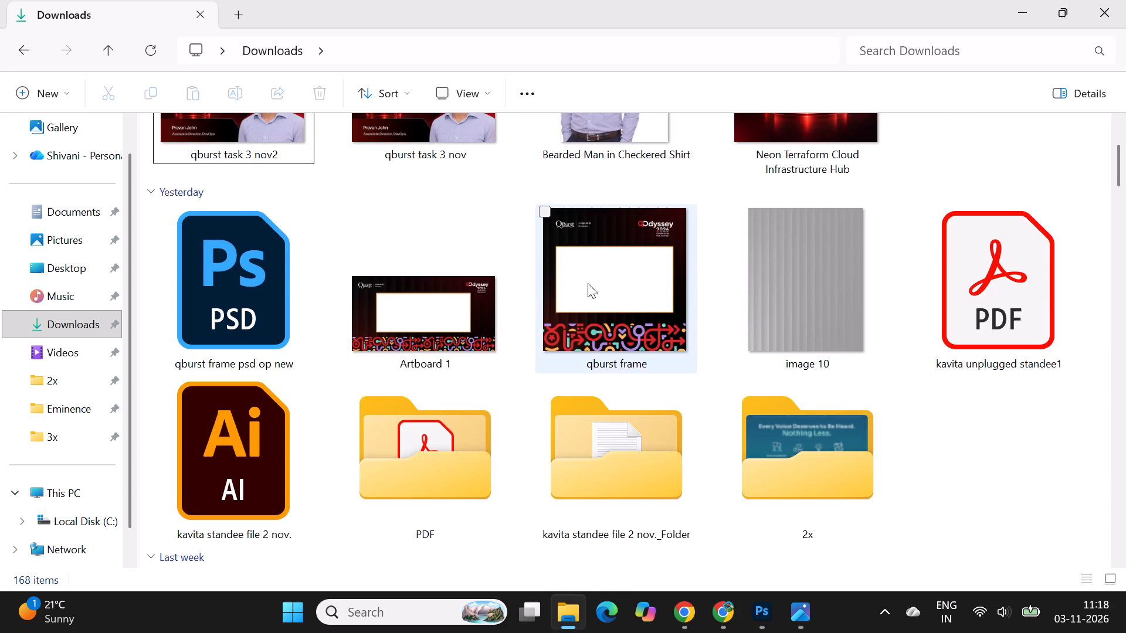
pyautogui.scroll(2, 530, 403)
pyautogui.scroll(-1, 530, 403)
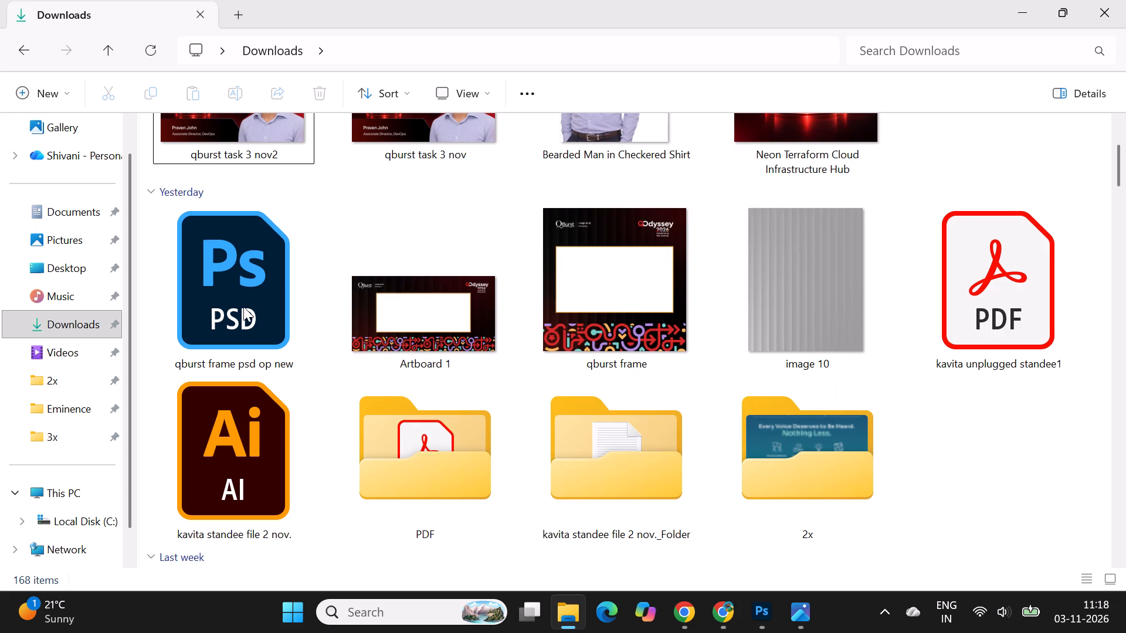
pyautogui.scroll(4, 243, 307)
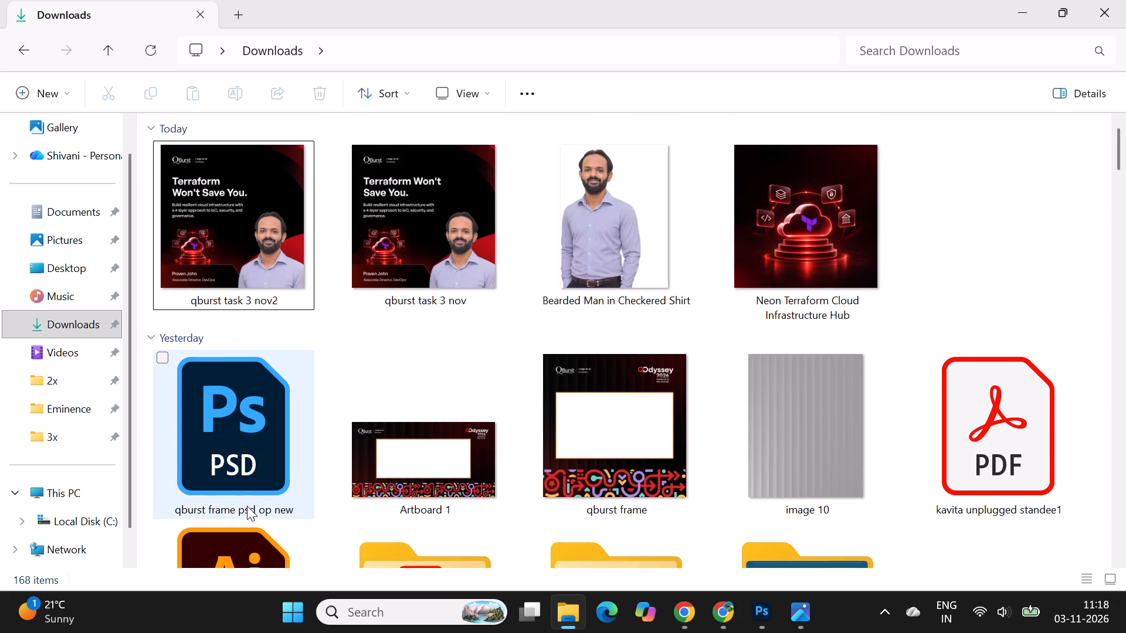
# Rename the qburst frame psd op new file as qburst frame 2 nov psd.
pyautogui.rightClick(247, 506)
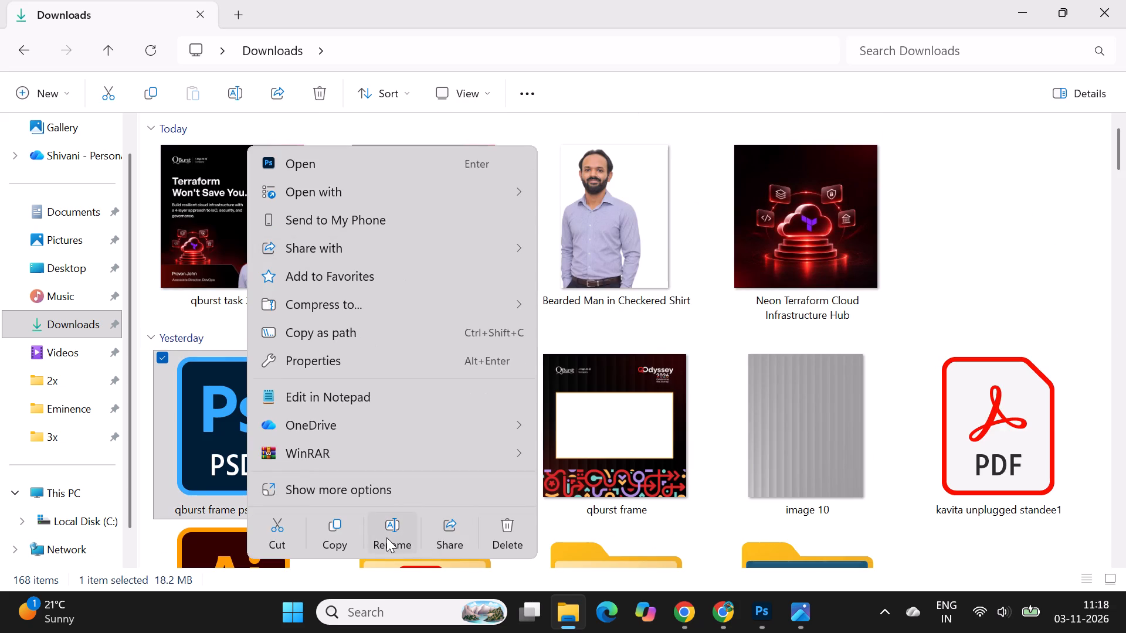
pyautogui.click(386, 537)
pyautogui.click(252, 506)
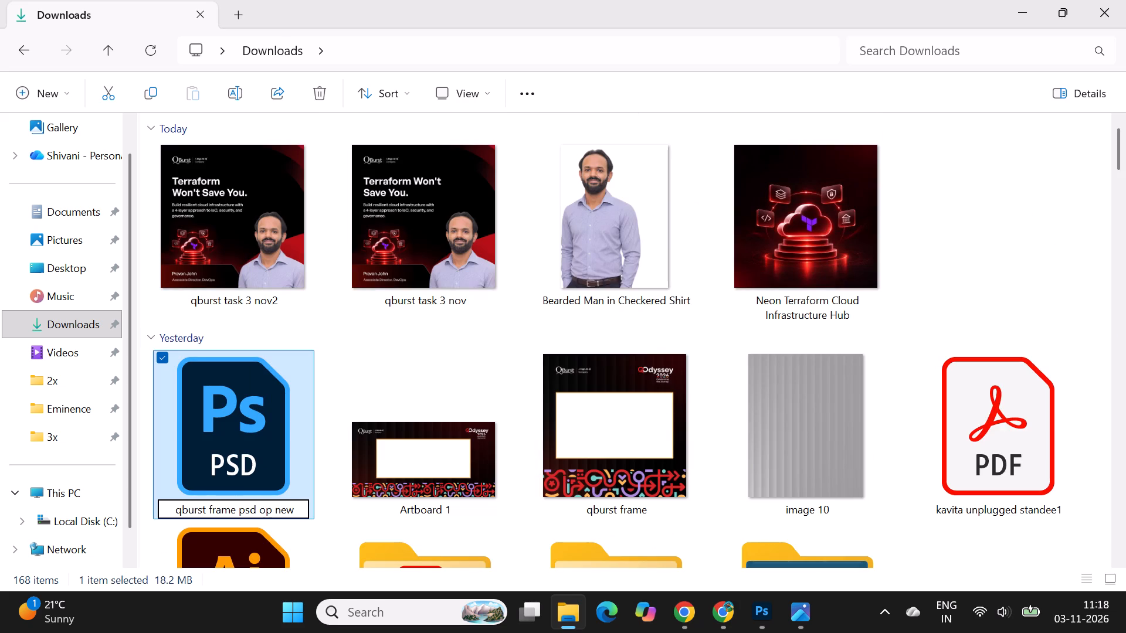
pyautogui.moveTo(294, 509); pyautogui.dragTo(262, 508)
pyautogui.press('BackSpace')
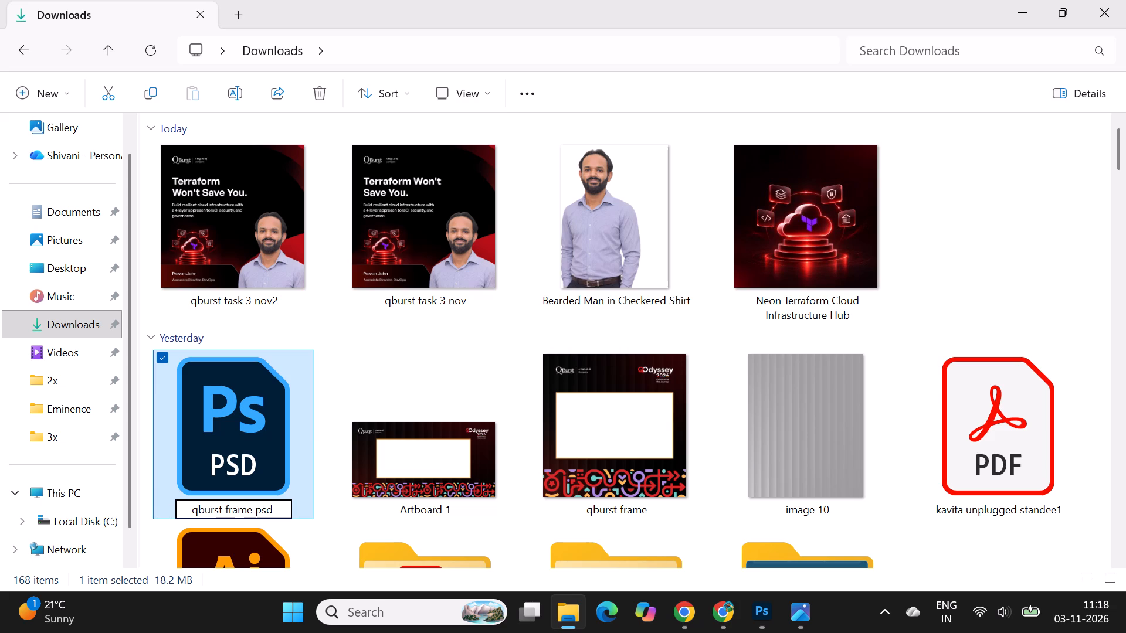
pyautogui.click(256, 514)
pyautogui.write('2 nov')
pyautogui.press('space')
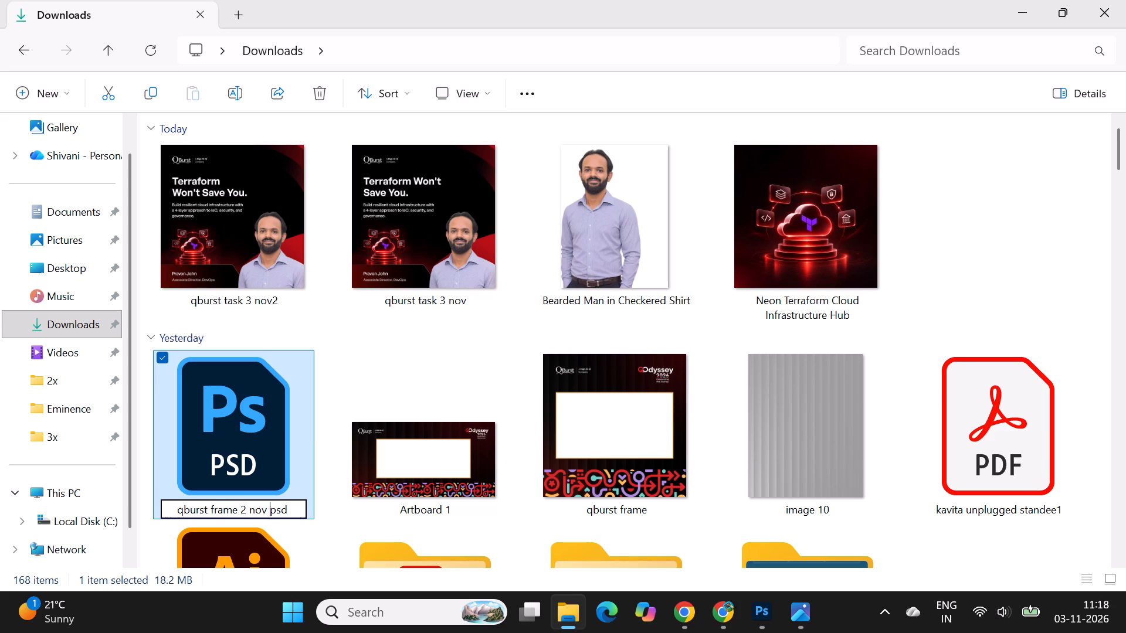
pyautogui.press('Return')
pyautogui.click(1032, 178)
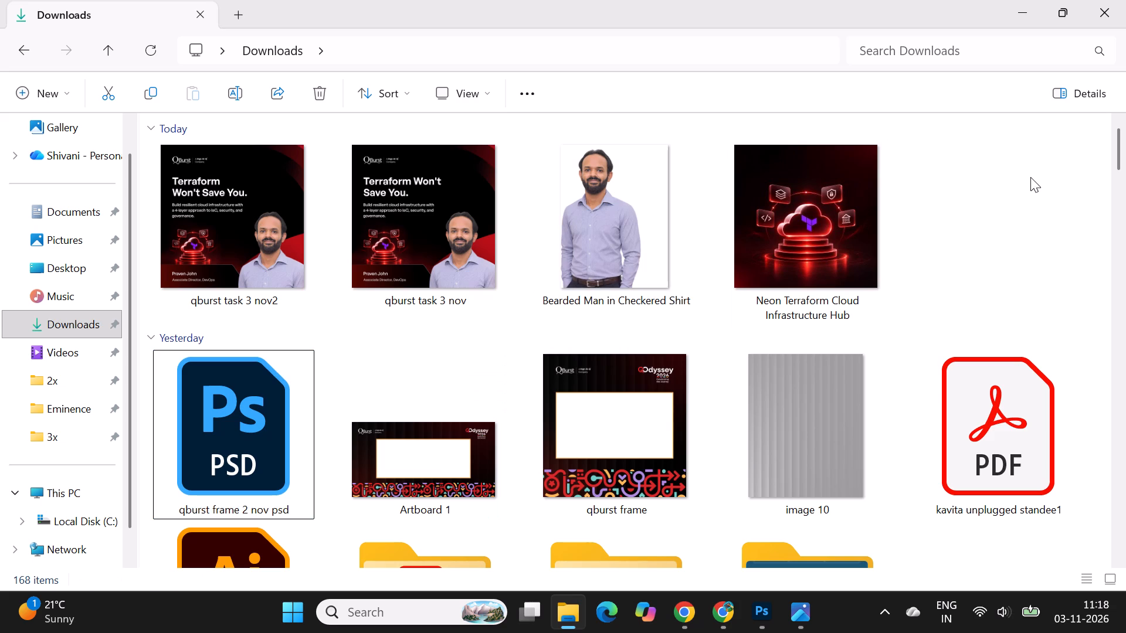
# Check the Artboard 1 copy 4 PDF from the PDF folder in Acrobat, close it and return to Downloads.
pyautogui.scroll(-2, 101, 411)
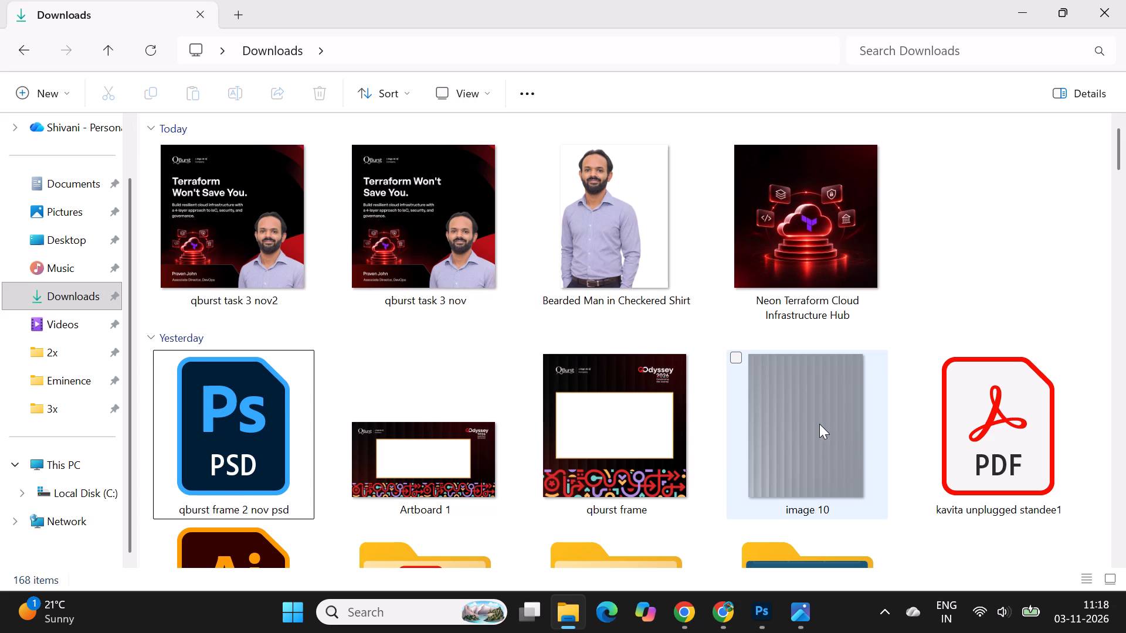
pyautogui.scroll(-1, 819, 424)
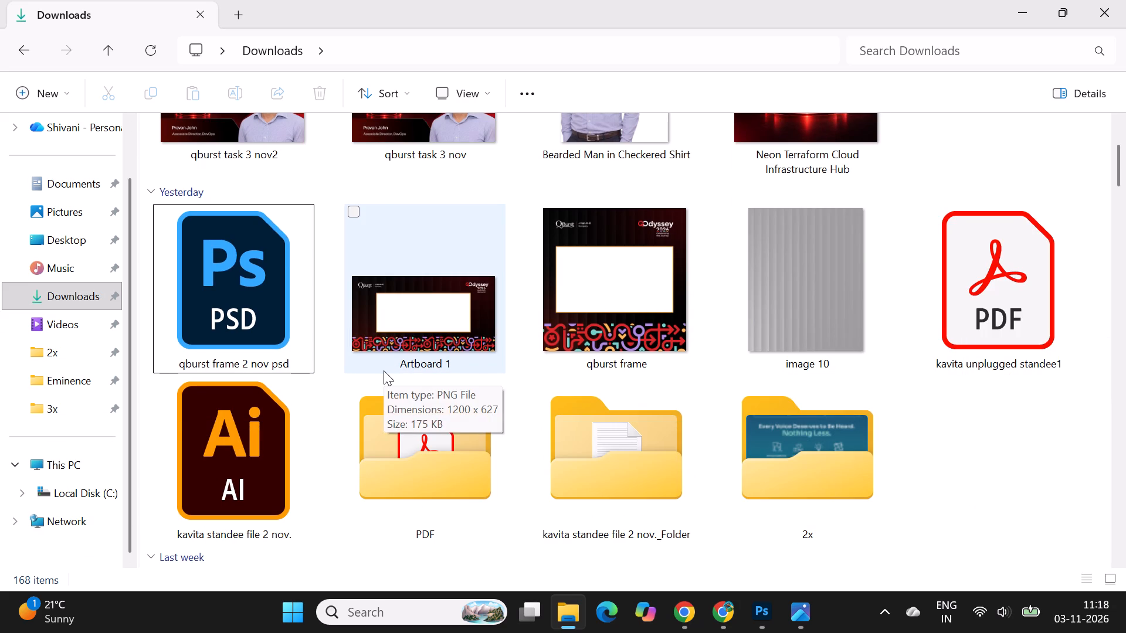
pyautogui.scroll(-1, 384, 370)
pyautogui.scroll(1, 384, 370)
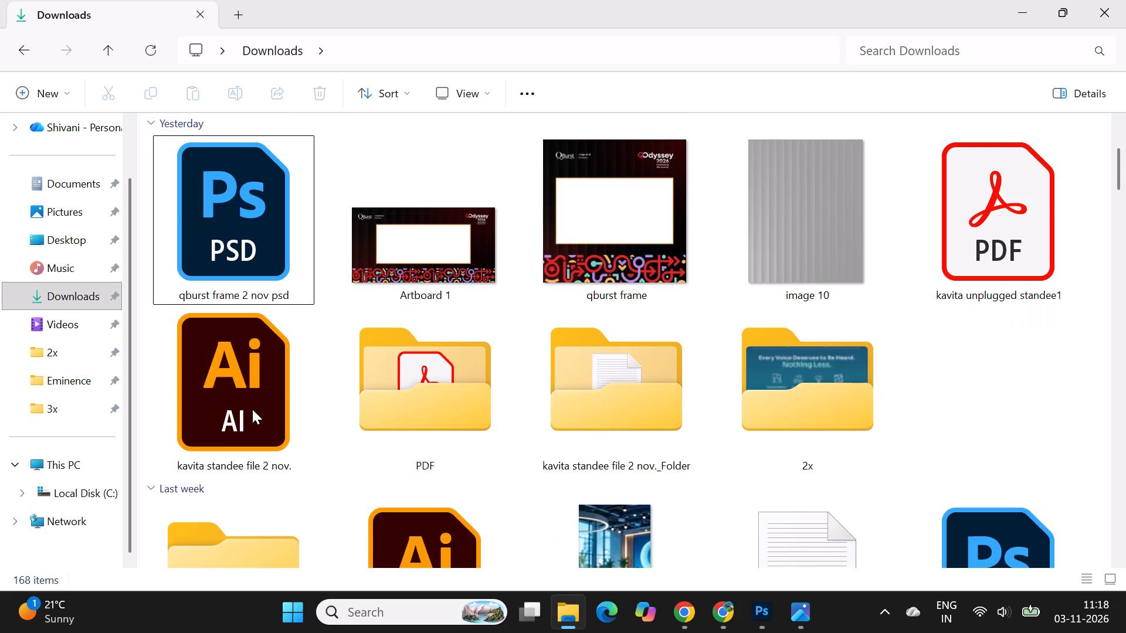
pyautogui.doubleClick(440, 386)
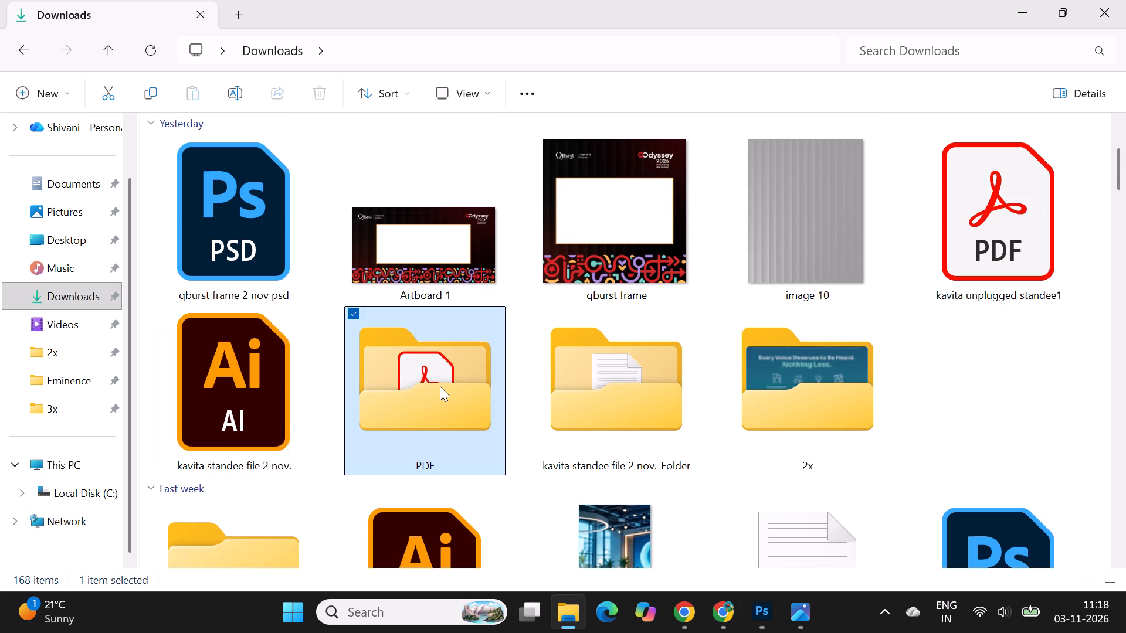
pyautogui.doubleClick(278, 183)
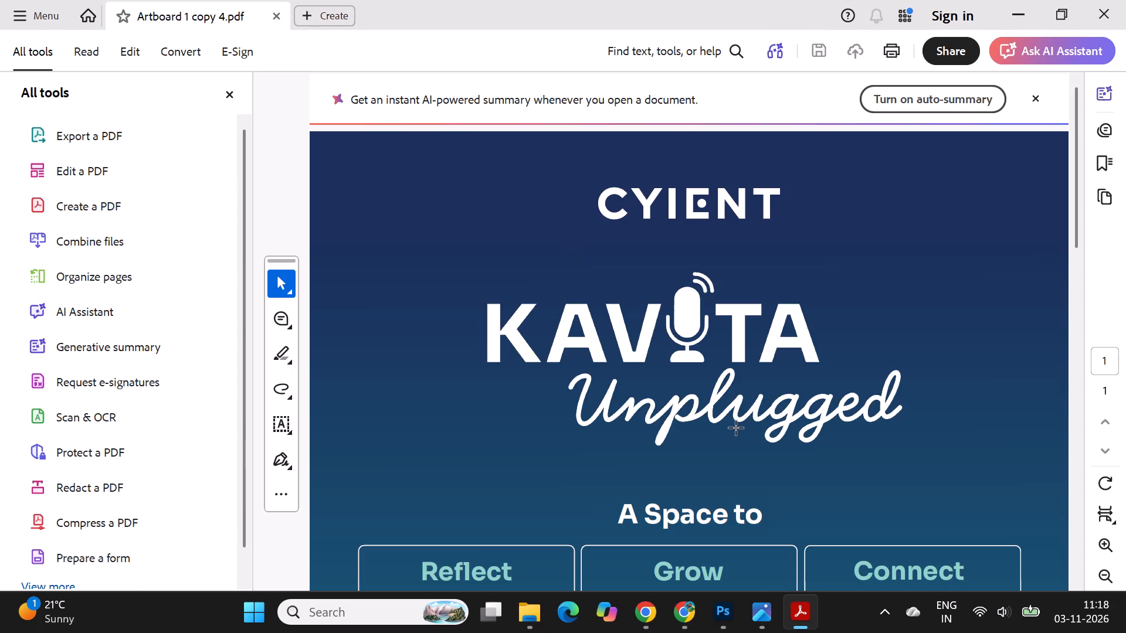
pyautogui.scroll(-17, 737, 428)
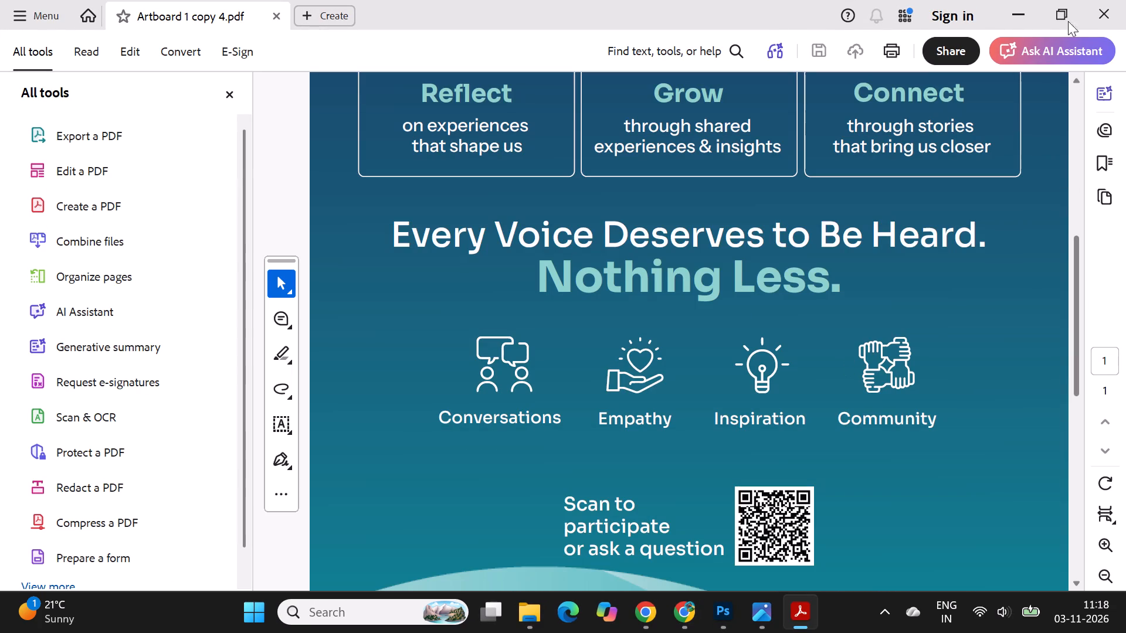
pyautogui.click(1104, 10)
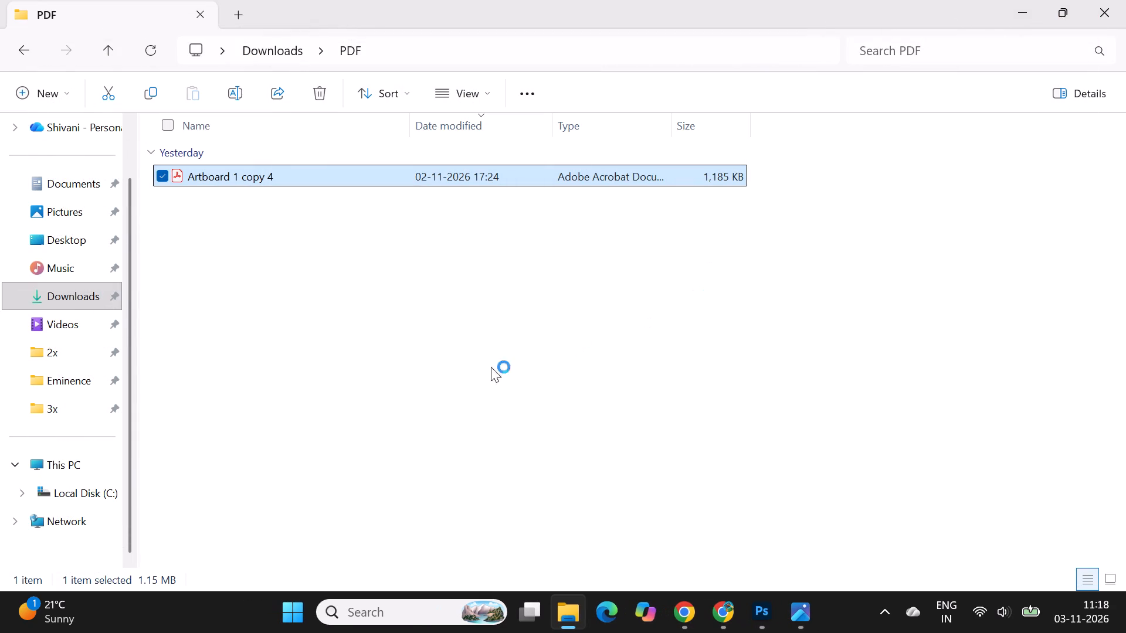
pyautogui.click(48, 291)
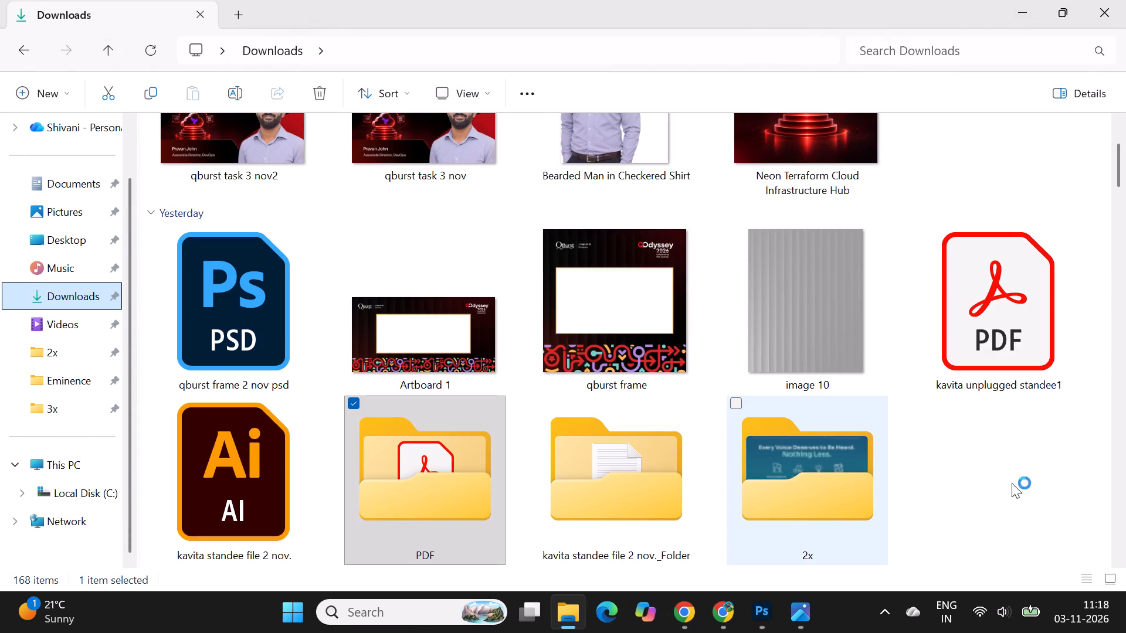
# Check the contents of the kavita standee file 2 nov._Folder and return to Downloads.
pyautogui.click(993, 522)
pyautogui.scroll(-1, 993, 522)
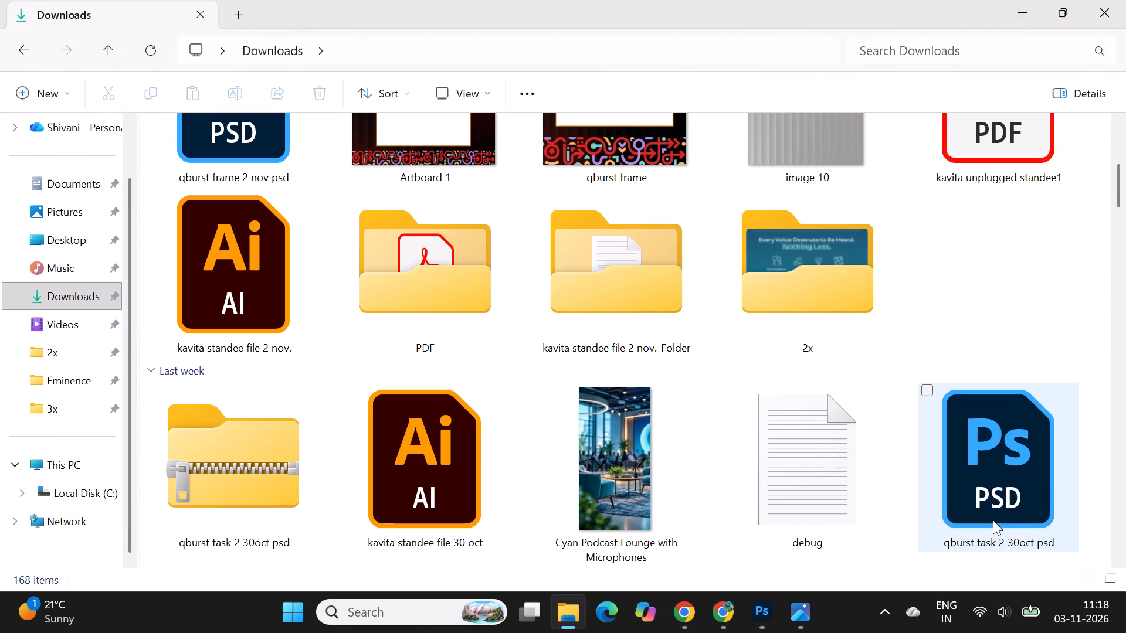
pyautogui.doubleClick(596, 301)
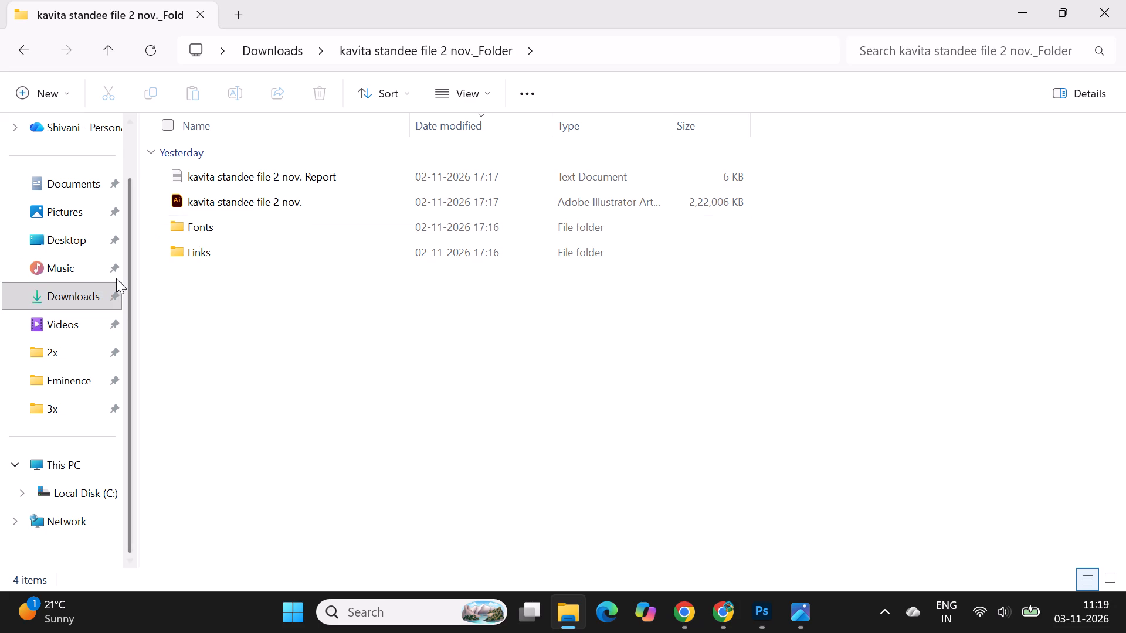
pyautogui.click(99, 295)
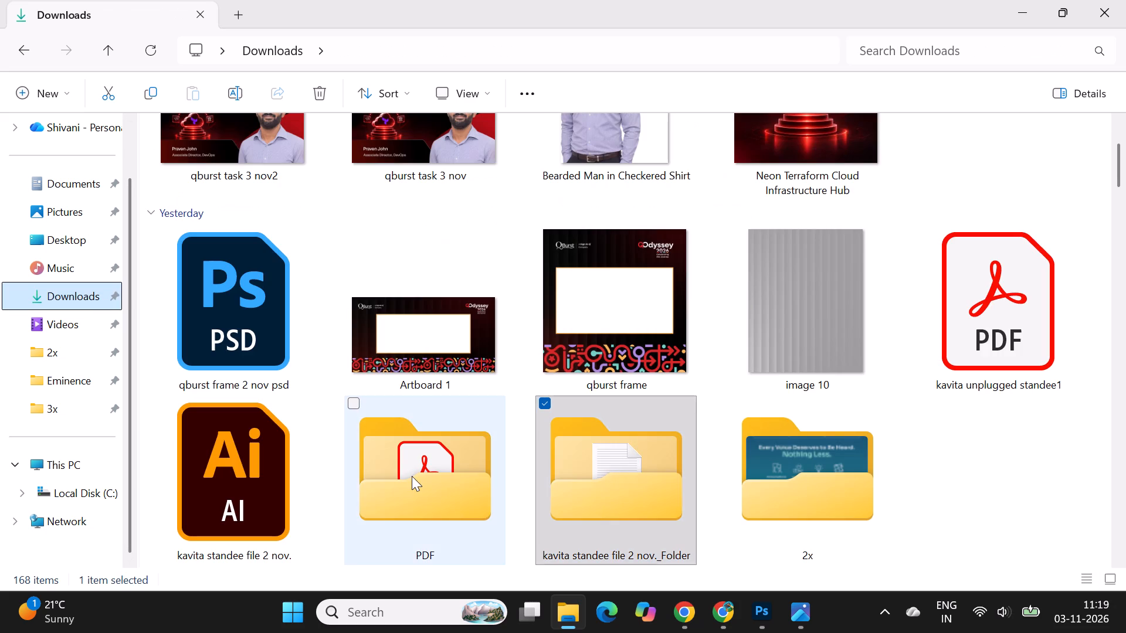
# Delete the PDF folder from the Yesterday group of Downloads.
pyautogui.click(412, 476)
pyautogui.press('Delete')
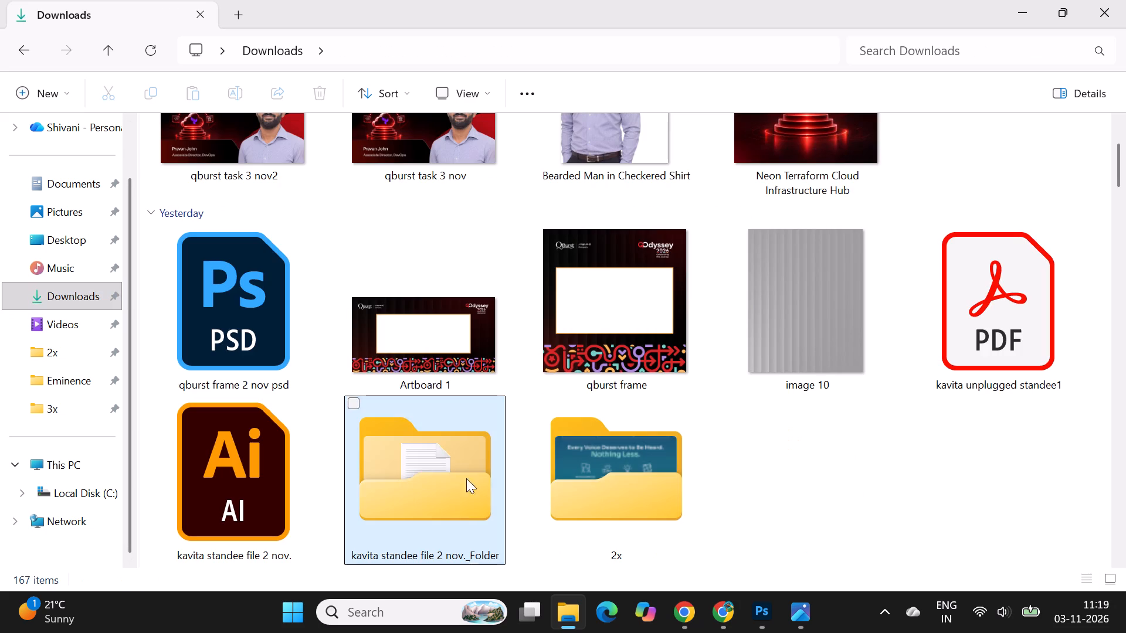
# Check the Kavita artboard images inside the 2x folder and return to Downloads.
pyautogui.doubleClick(586, 499)
pyautogui.click(881, 201)
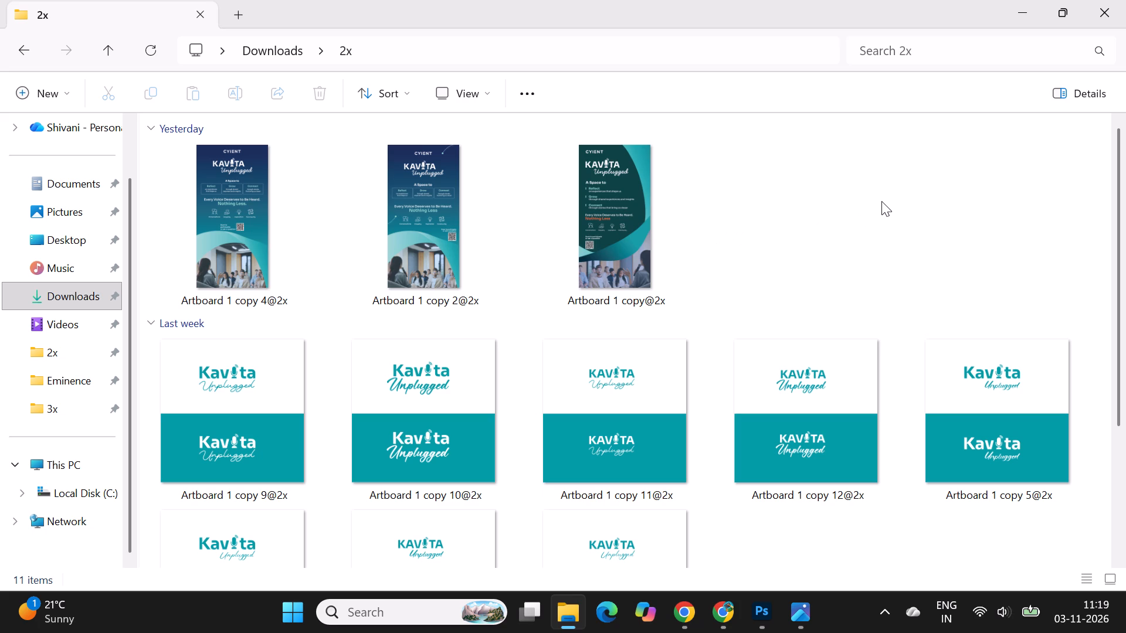
pyautogui.scroll(-2, 881, 201)
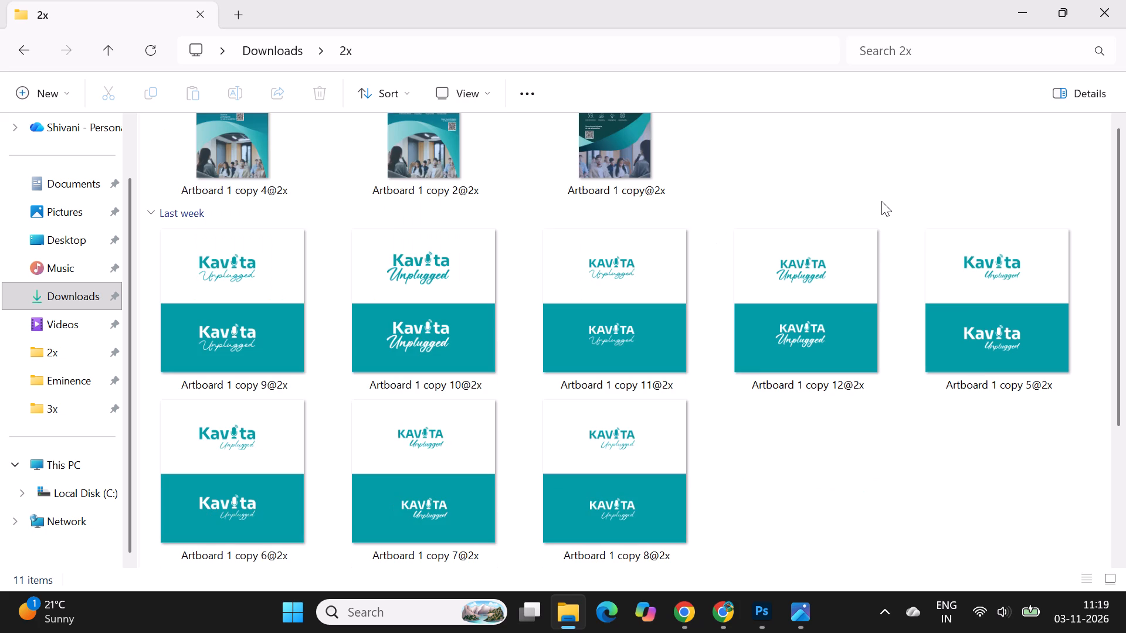
pyautogui.scroll(-1, 881, 201)
pyautogui.click(60, 290)
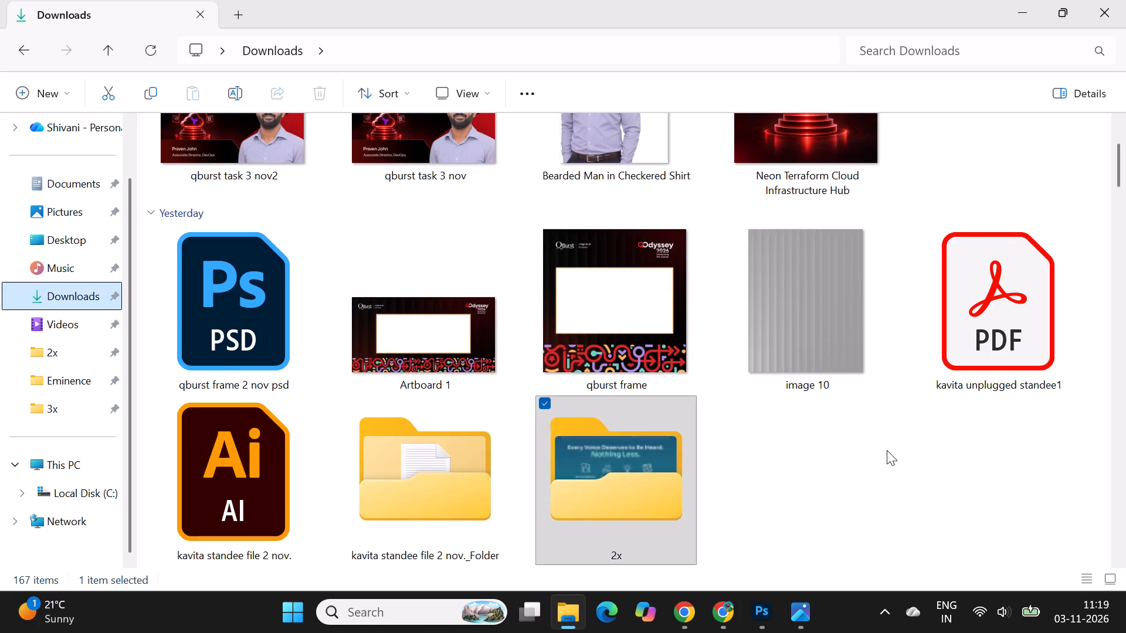
# Rename the 2x folder in the Yesterday group as kavita unplugged standee logo.
pyautogui.scroll(-1, 819, 453)
pyautogui.scroll(1, 819, 453)
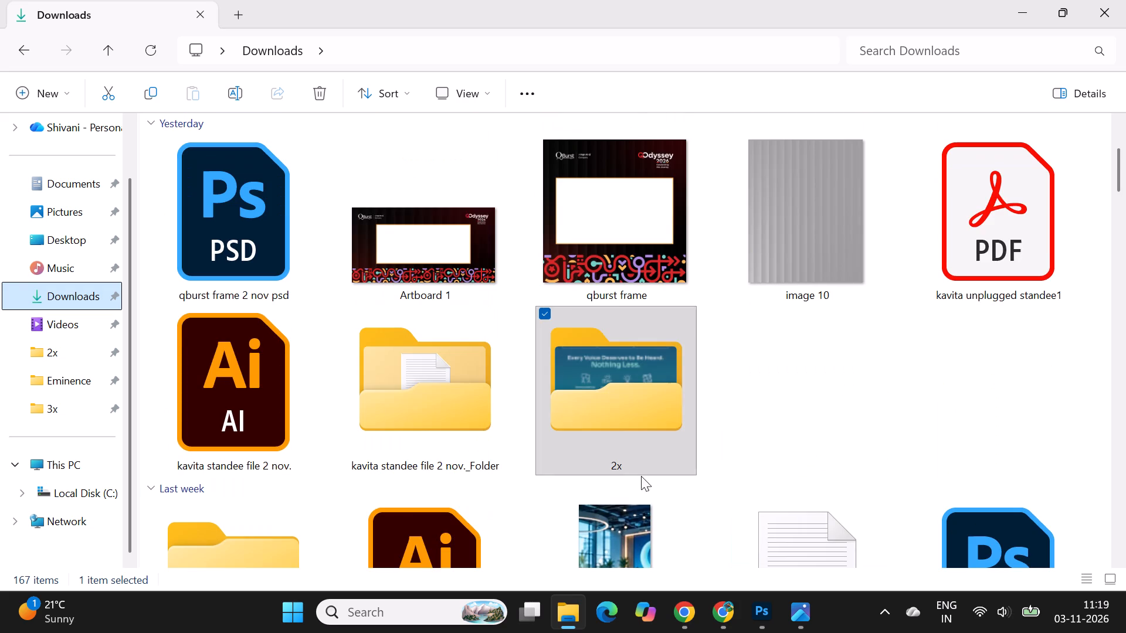
pyautogui.rightClick(599, 458)
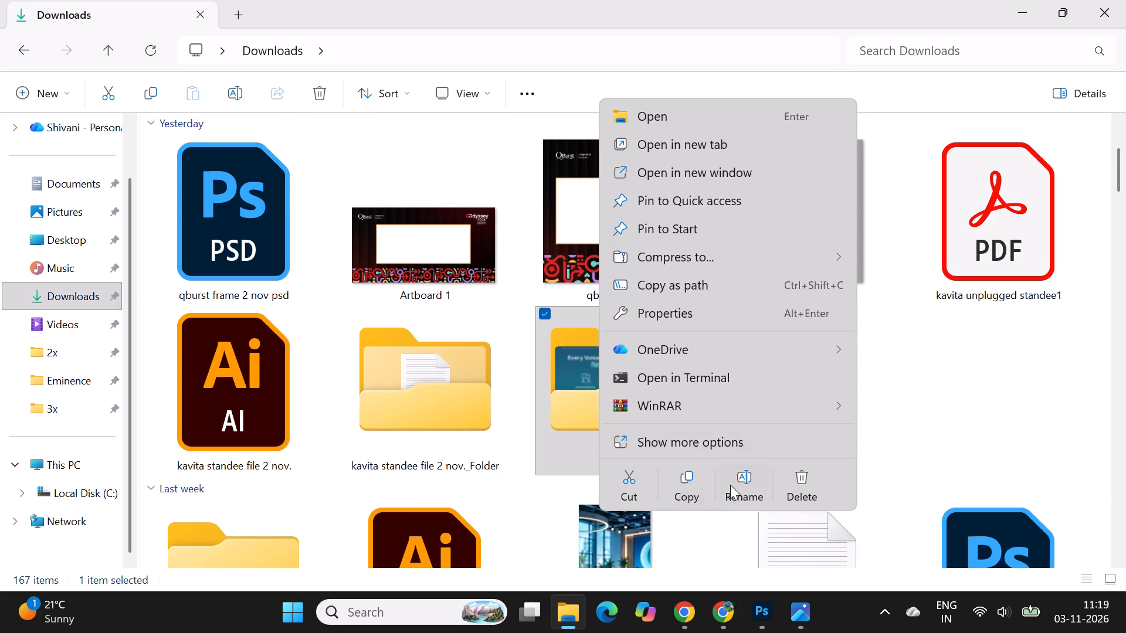
pyautogui.click(730, 485)
pyautogui.write('kavi')
pyautogui.write('ta unplugged sa')
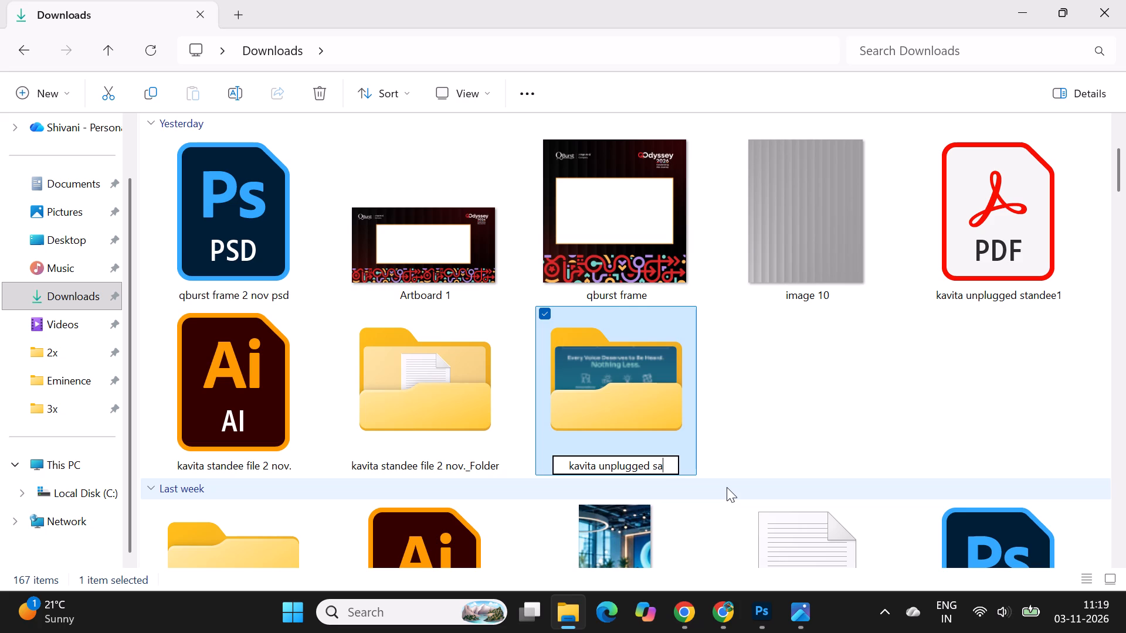
pyautogui.press('BackSpace')
pyautogui.write('tandee logo')
pyautogui.press('Return')
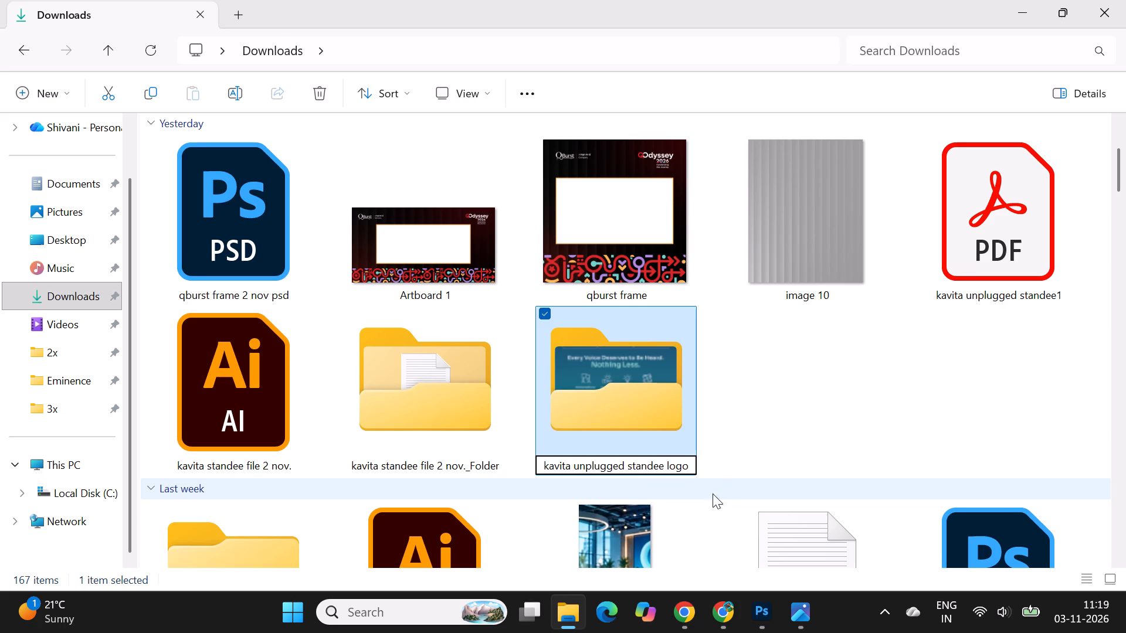
# Delete the zipped qburst task 2 30oct psd and the Cyan Podcast Lounge with Microphones image from the Last week group.
pyautogui.click(832, 398)
pyautogui.scroll(-1, 833, 404)
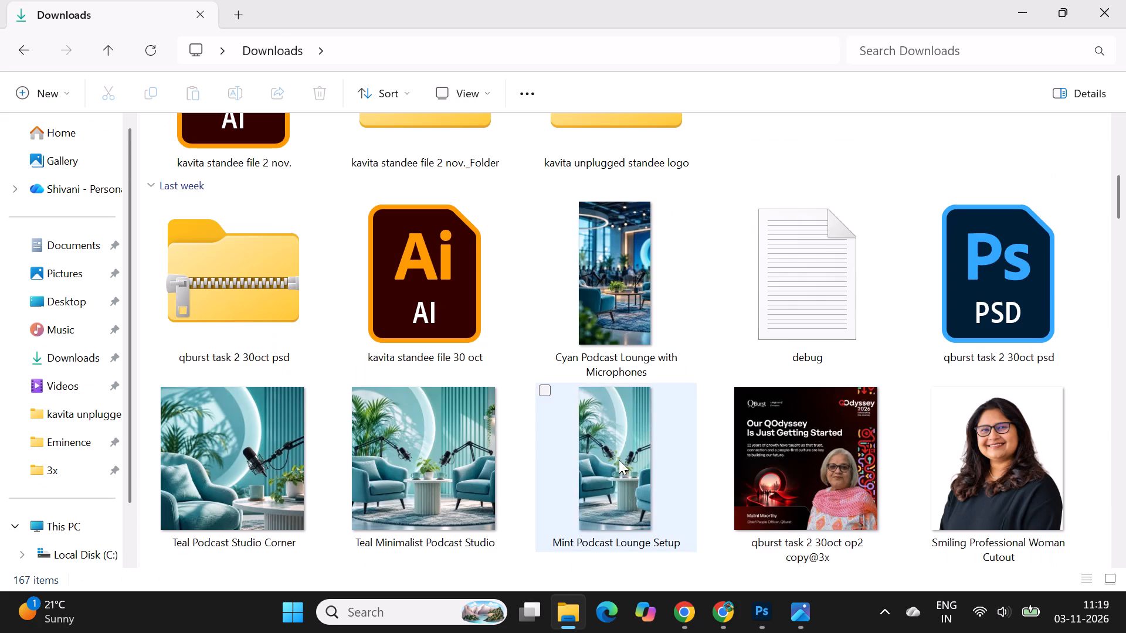
pyautogui.scroll(1, 558, 471)
pyautogui.scroll(-1, 558, 471)
pyautogui.scroll(1, 460, 394)
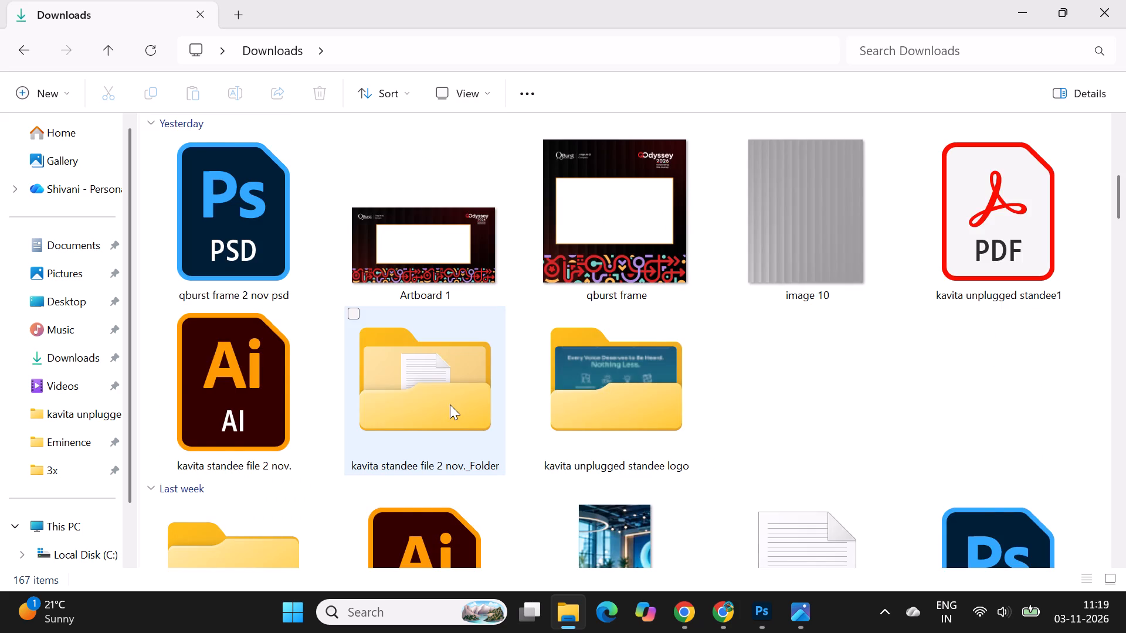
pyautogui.scroll(-1, 450, 404)
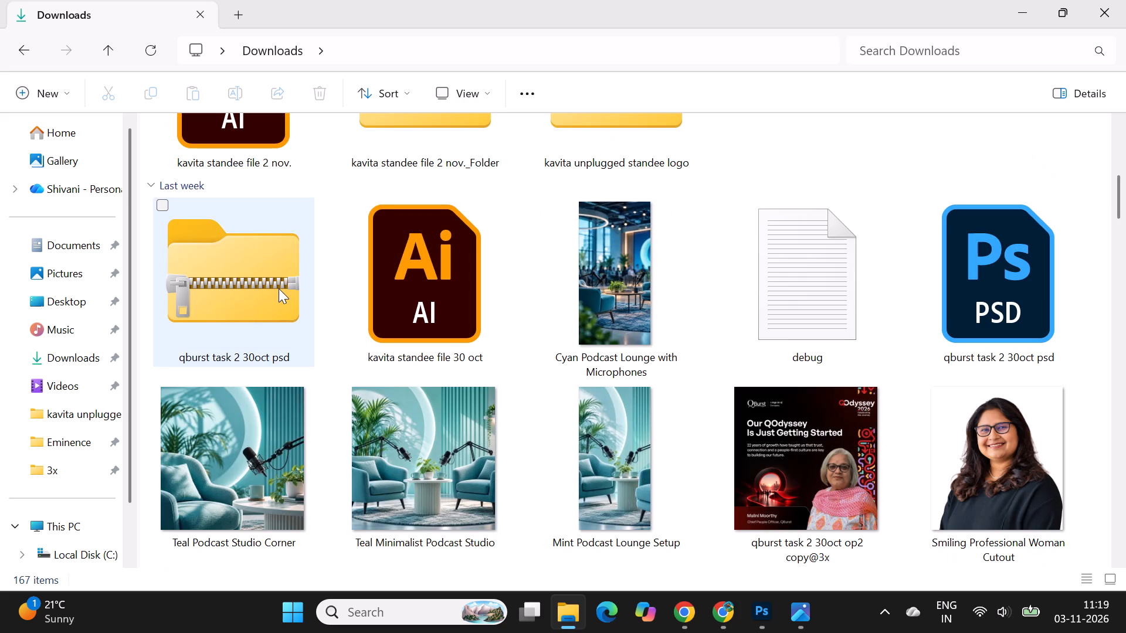
pyautogui.click(279, 288)
pyautogui.press('Delete')
pyautogui.click(431, 296)
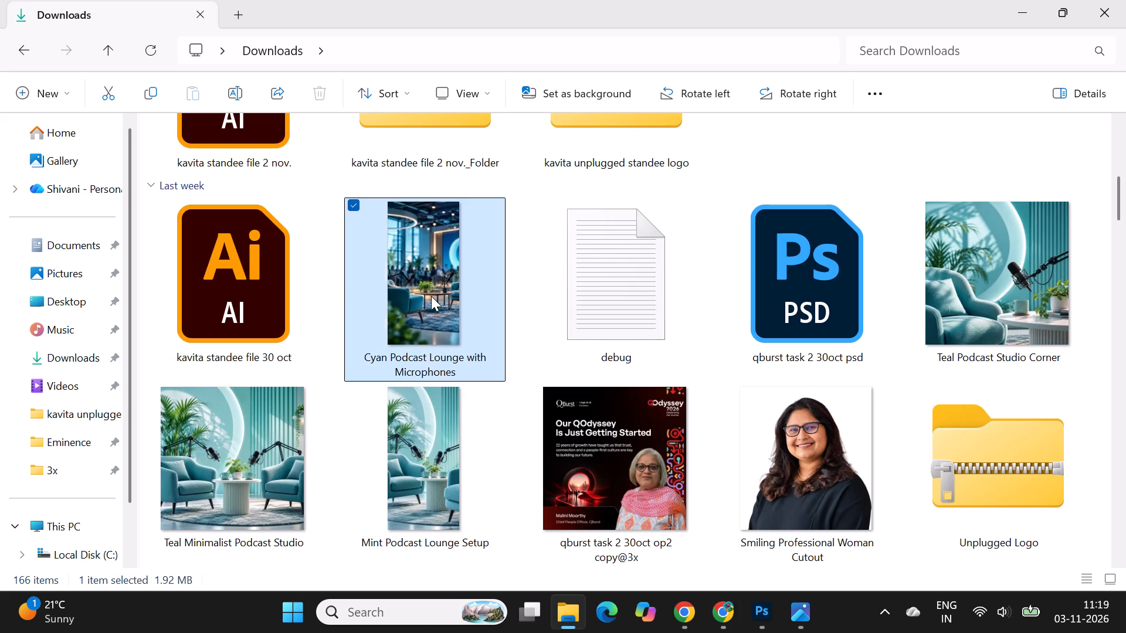
pyautogui.press('Delete')
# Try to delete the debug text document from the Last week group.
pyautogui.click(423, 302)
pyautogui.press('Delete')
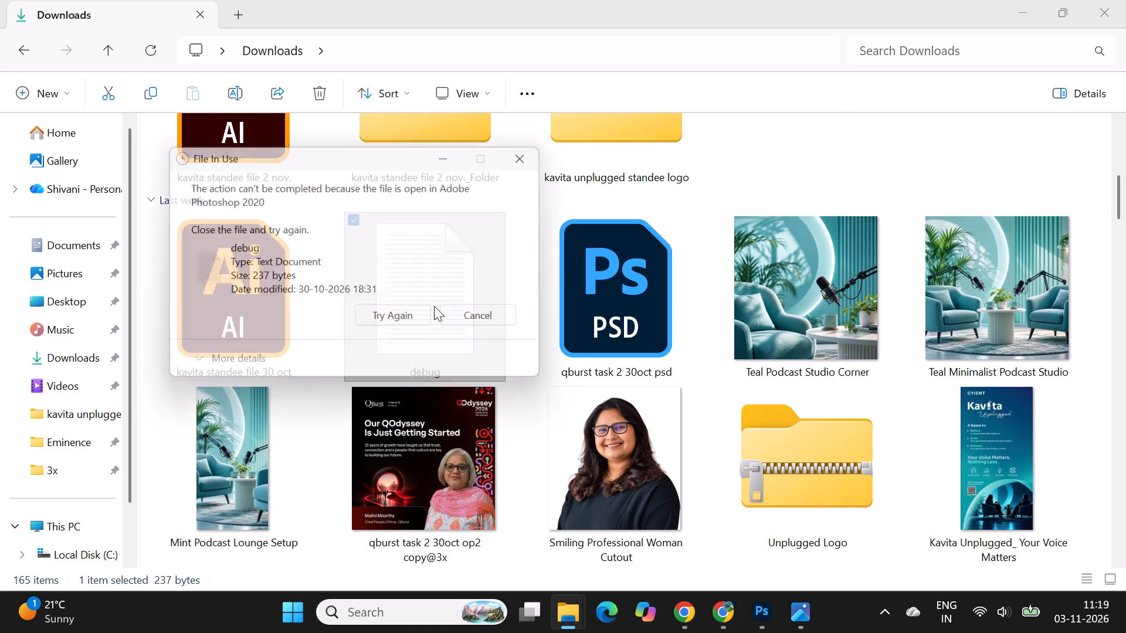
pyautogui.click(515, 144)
# Check the qburst task 2 30oct psd file in Photoshop and return to Downloads.
pyautogui.scroll(1, 704, 428)
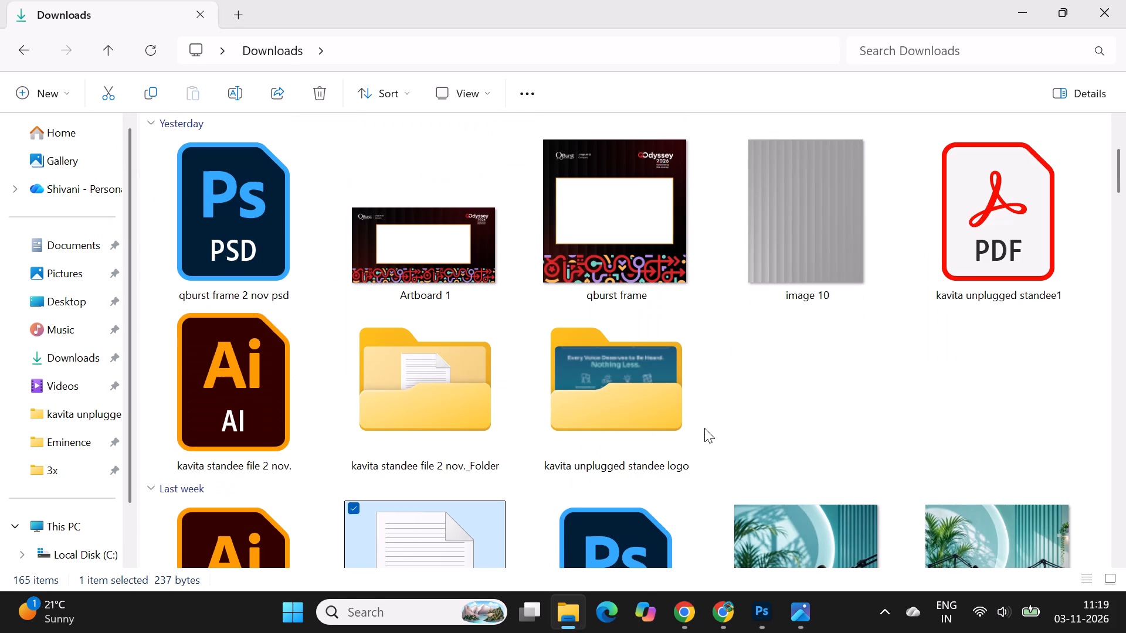
pyautogui.click(761, 394)
pyautogui.scroll(-1, 761, 394)
pyautogui.doubleClick(658, 325)
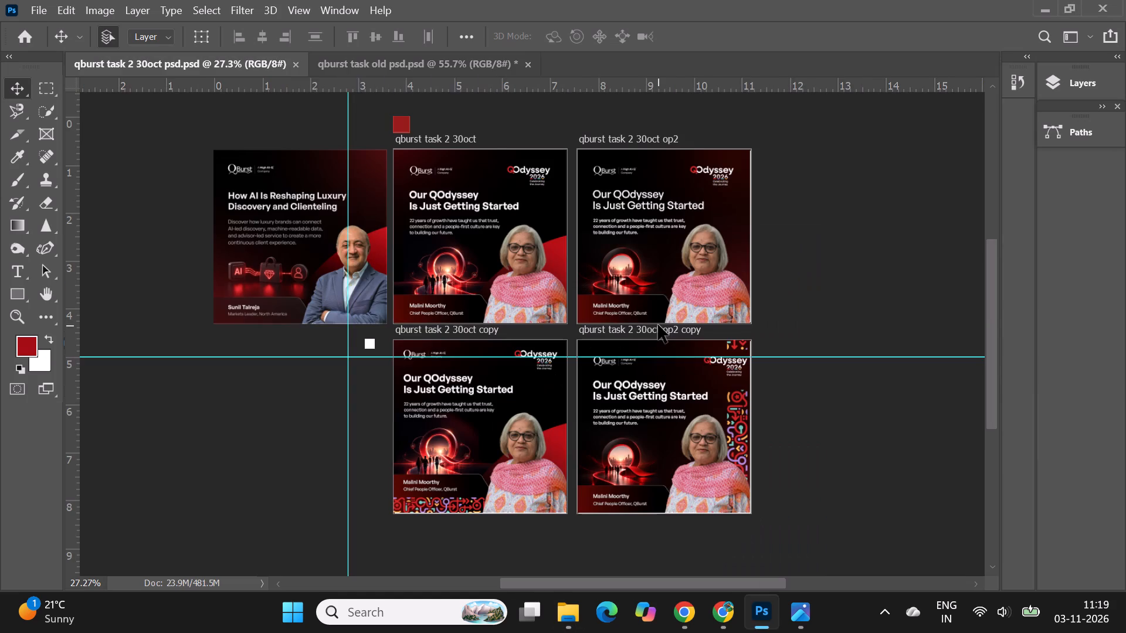
pyautogui.click(568, 621)
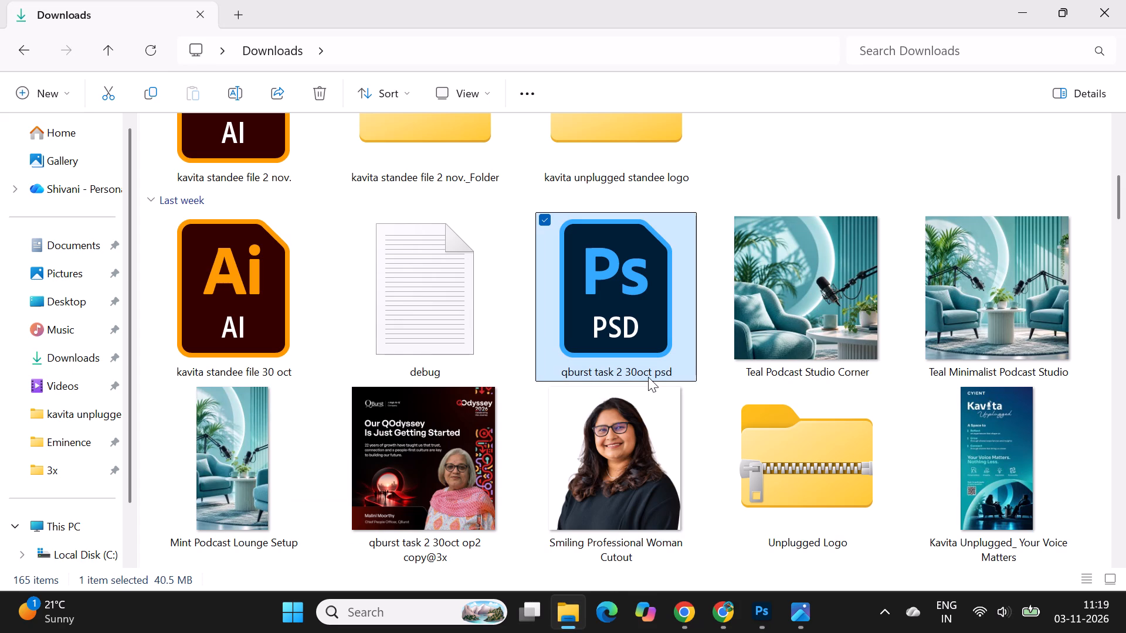
# Delete the podcast images from Teal Podcast Studio Corner through Mint Podcast Lounge Setup.
pyautogui.click(785, 355)
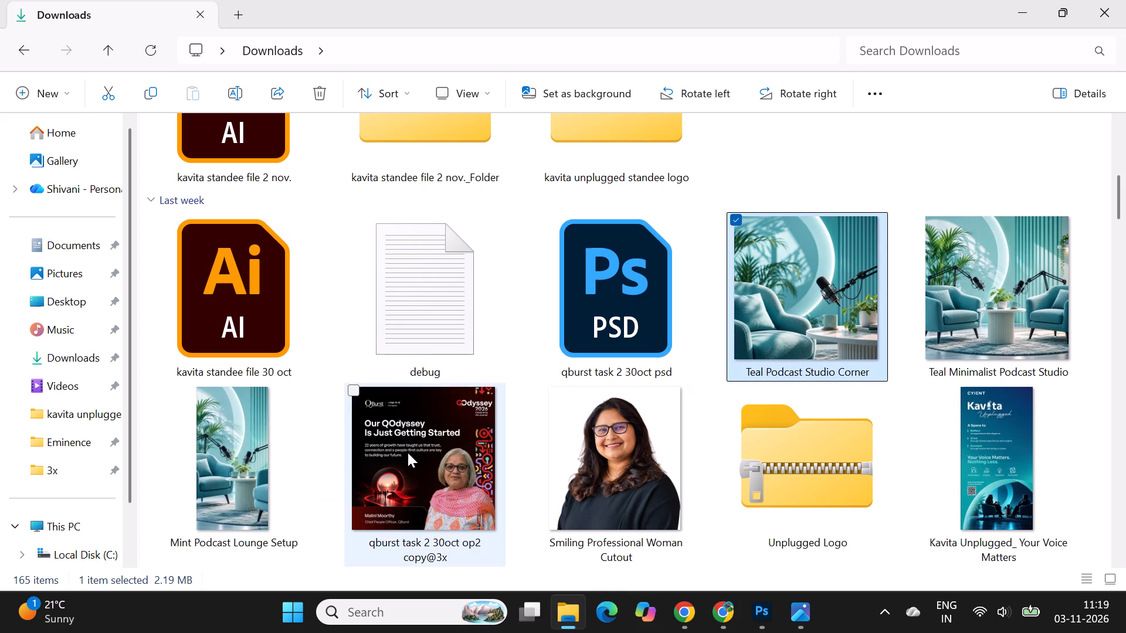
pyautogui.keyDown('shift'); pyautogui.click(249, 467); pyautogui.keyUp('shift')
pyautogui.press('Delete')
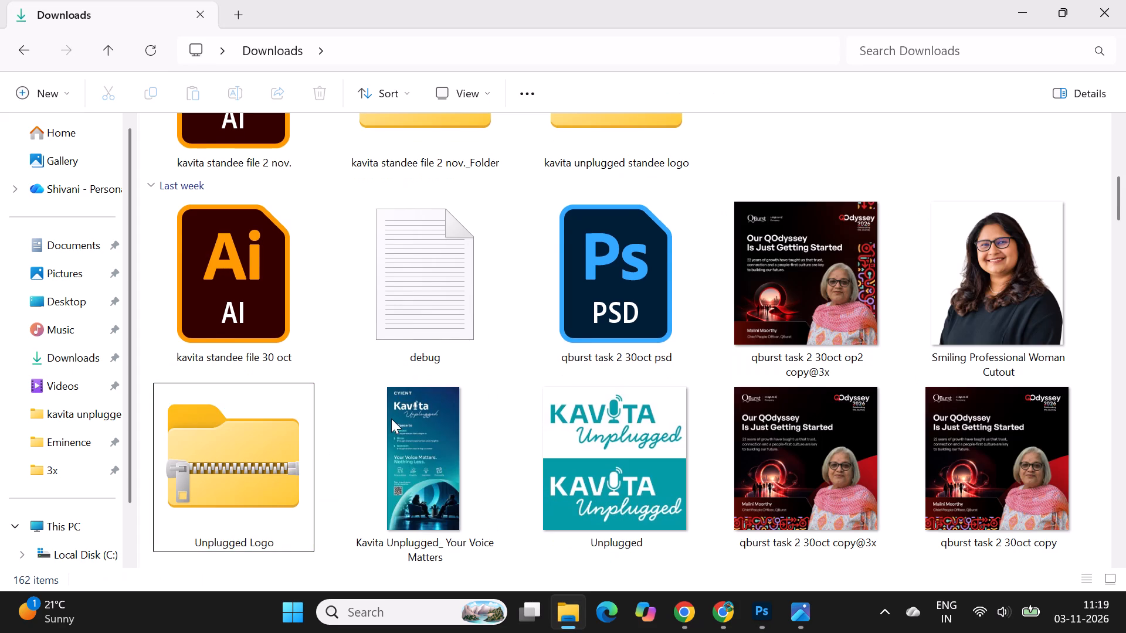
# Delete the range of last week's files from Smiling Professional Woman Cutout through Unplugged.
pyautogui.click(1011, 326)
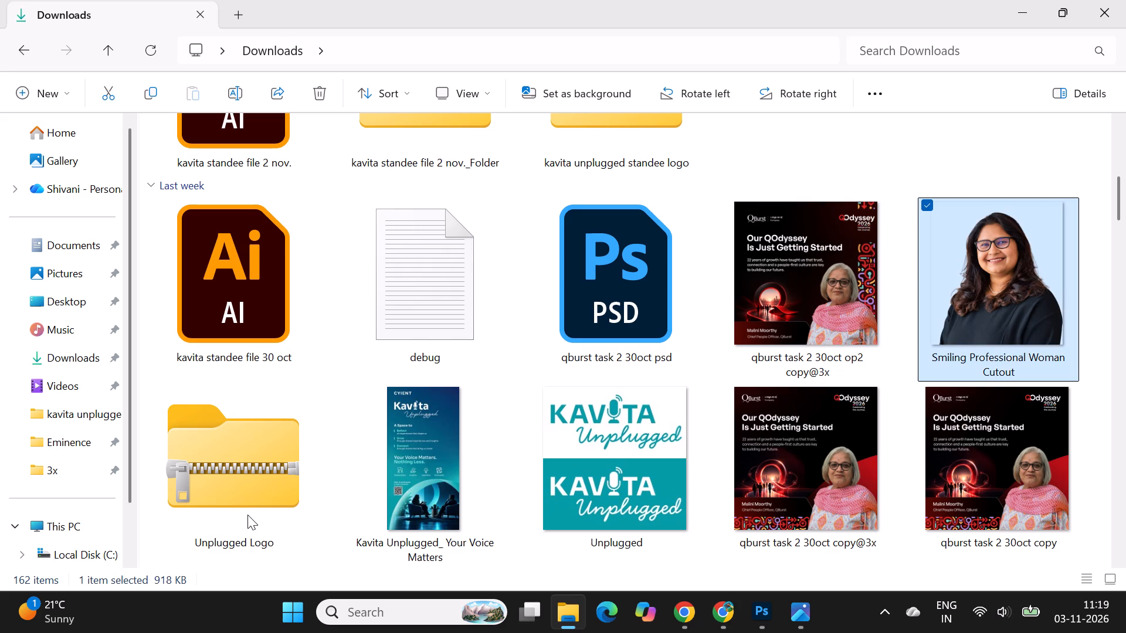
pyautogui.keyDown('shift'); pyautogui.click(572, 485); pyautogui.keyUp('shift')
pyautogui.press('Delete')
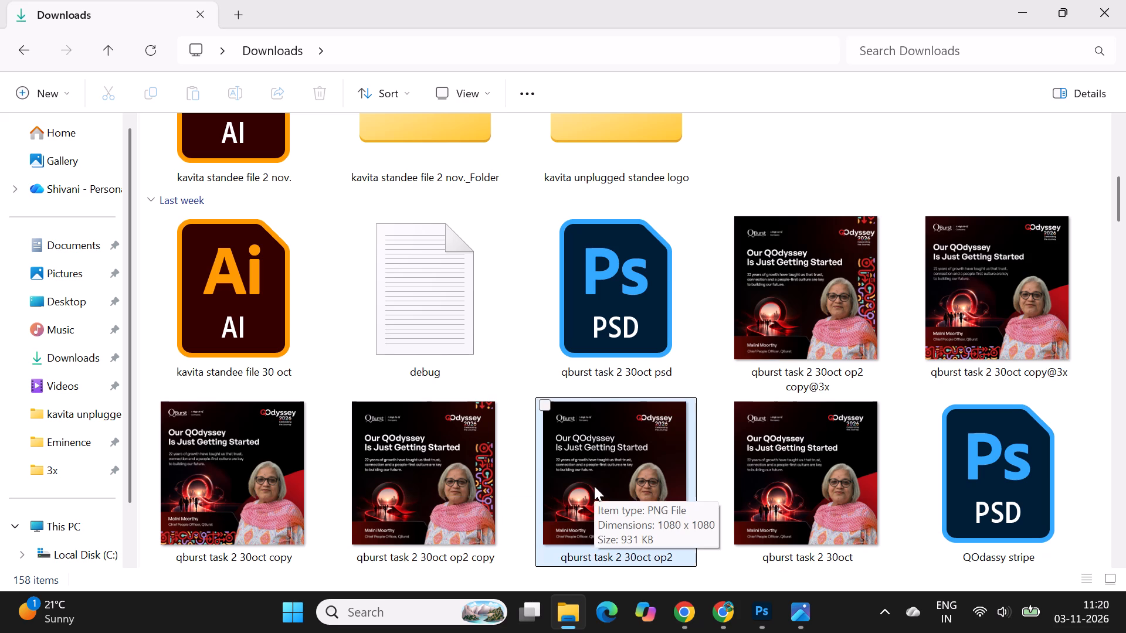
# Delete the qburst task 2 30oct copy and qburst task 2 30oct op2 copy images from the Last week group.
pyautogui.click(184, 497)
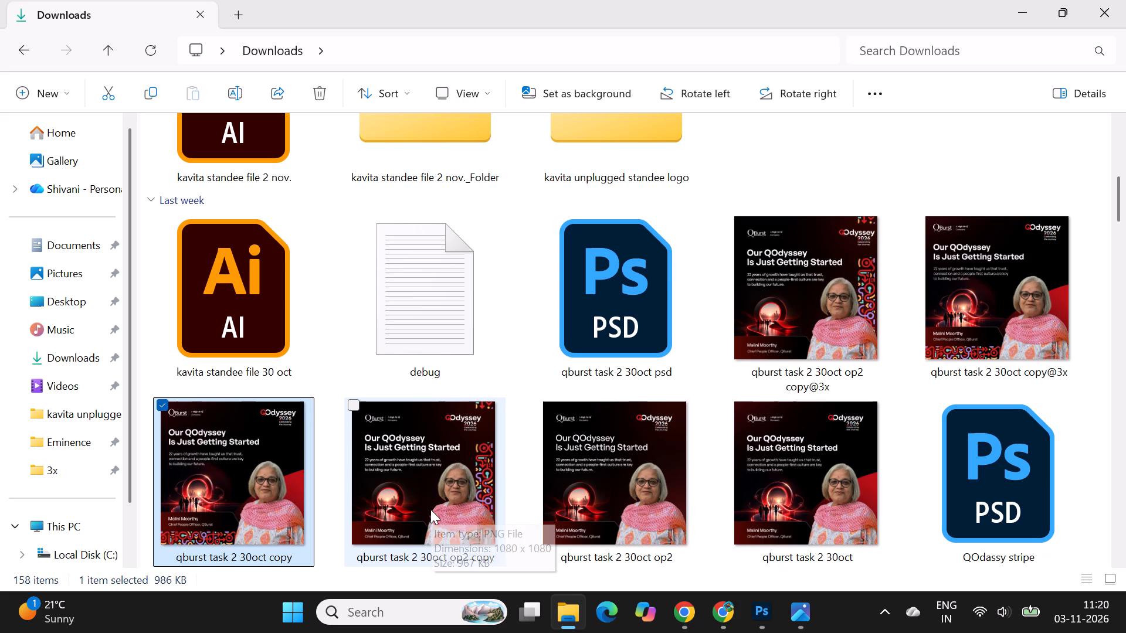
pyautogui.keyDown('shift'); pyautogui.click(430, 509); pyautogui.keyUp('shift')
pyautogui.press('Delete')
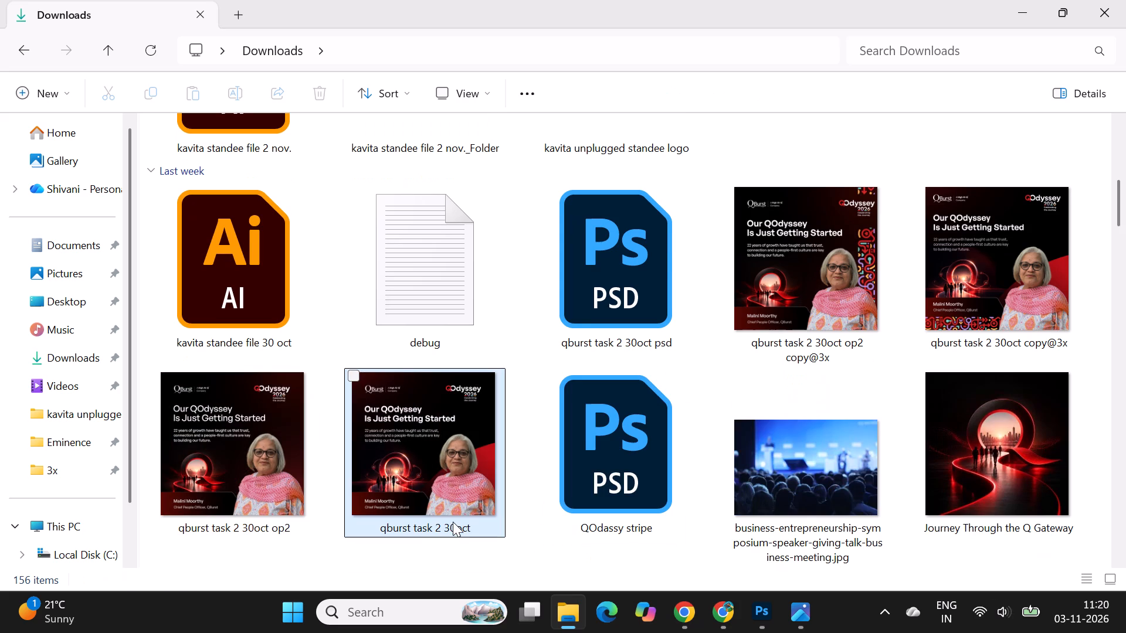
# Delete the range of images from the business-entrepreneurship-symposium jpg through People Walking Through the Glowing Q Portal.
pyautogui.click(630, 474)
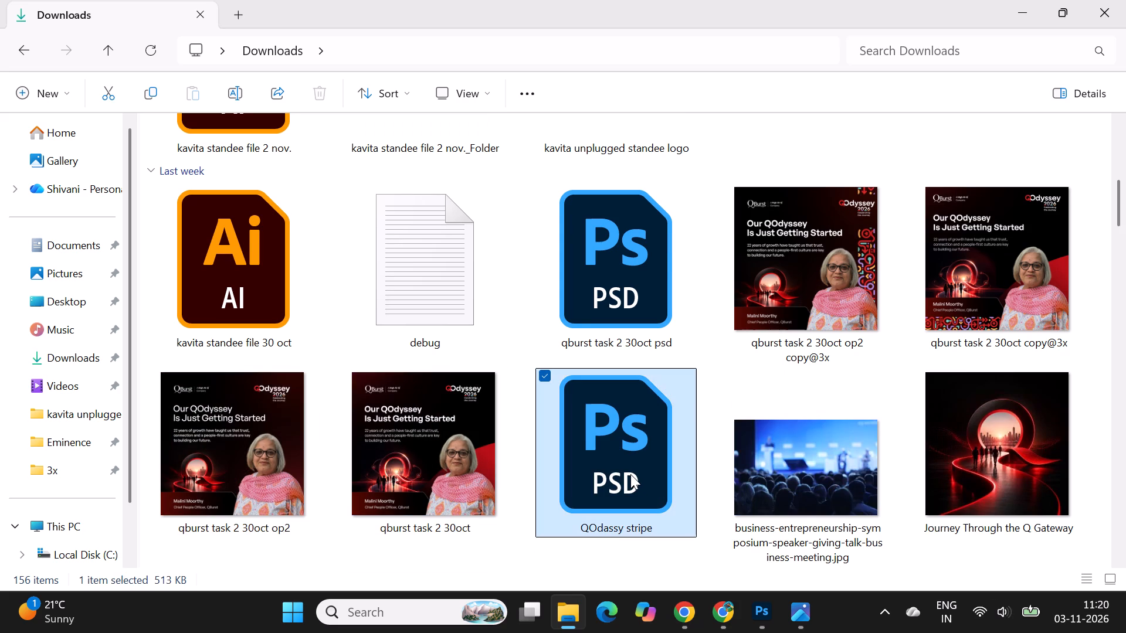
pyautogui.click(785, 477)
pyautogui.scroll(-1, 785, 477)
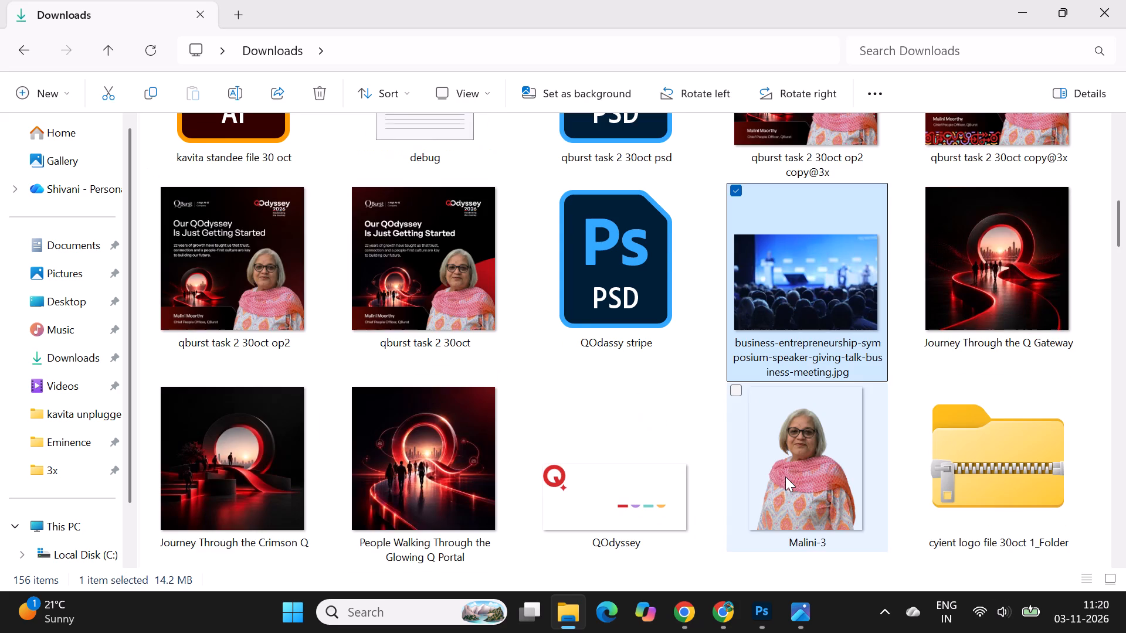
pyautogui.keyDown('shift'); pyautogui.click(409, 494); pyautogui.keyUp('shift')
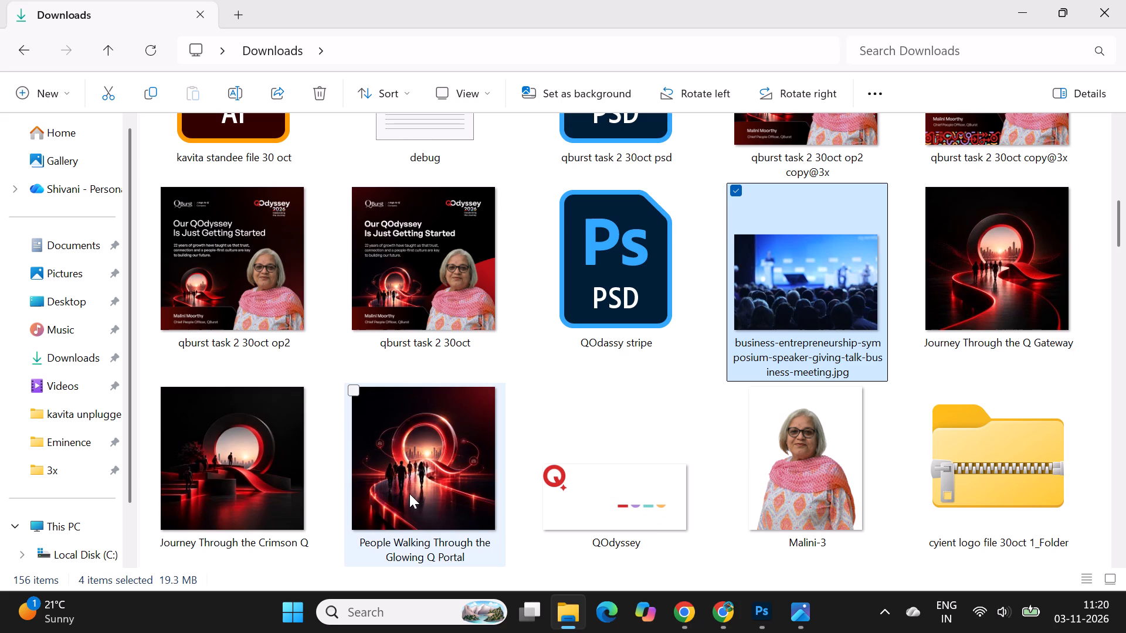
pyautogui.press('Delete')
# Delete the Malini-3 portrait and the zipped cyient logo file 30oct 1_Folder.
pyautogui.click(1004, 335)
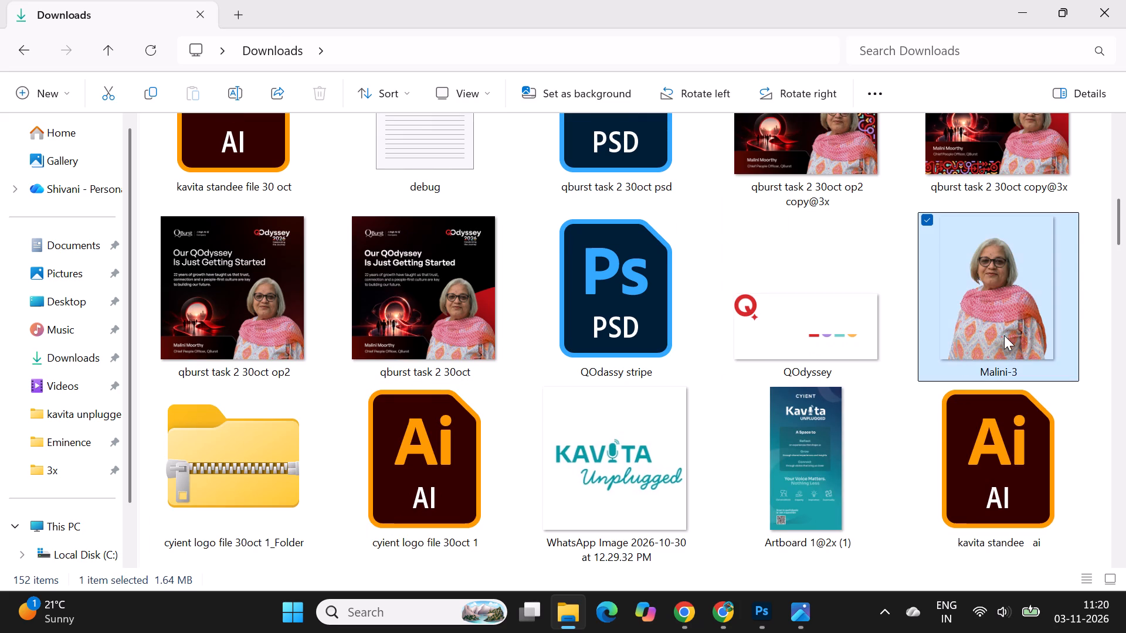
pyautogui.press('Delete')
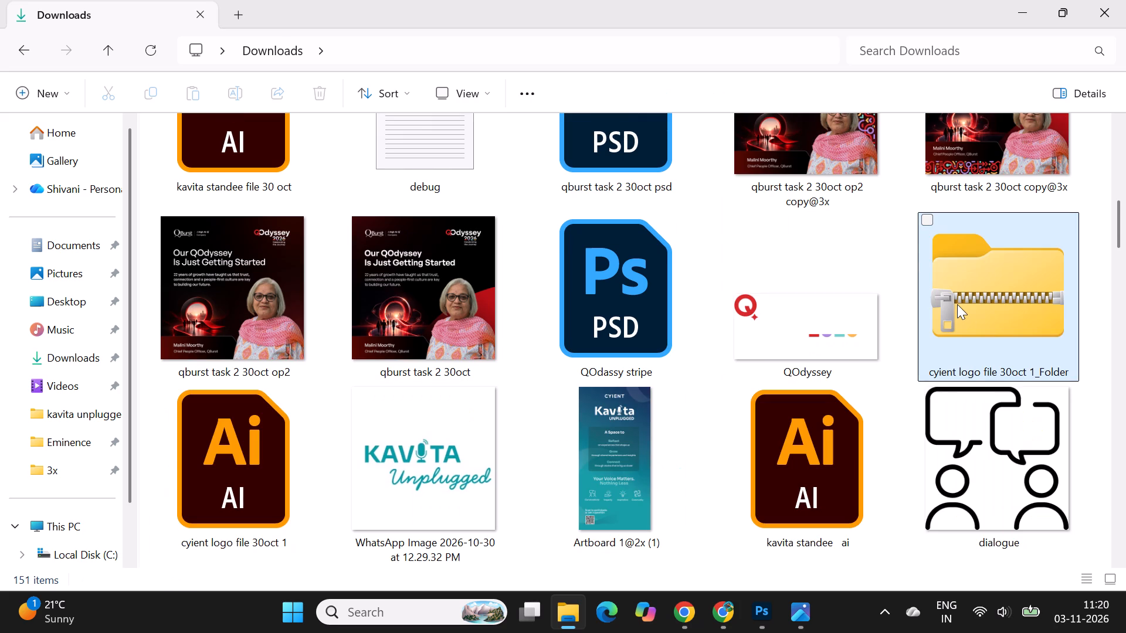
pyautogui.click(957, 304)
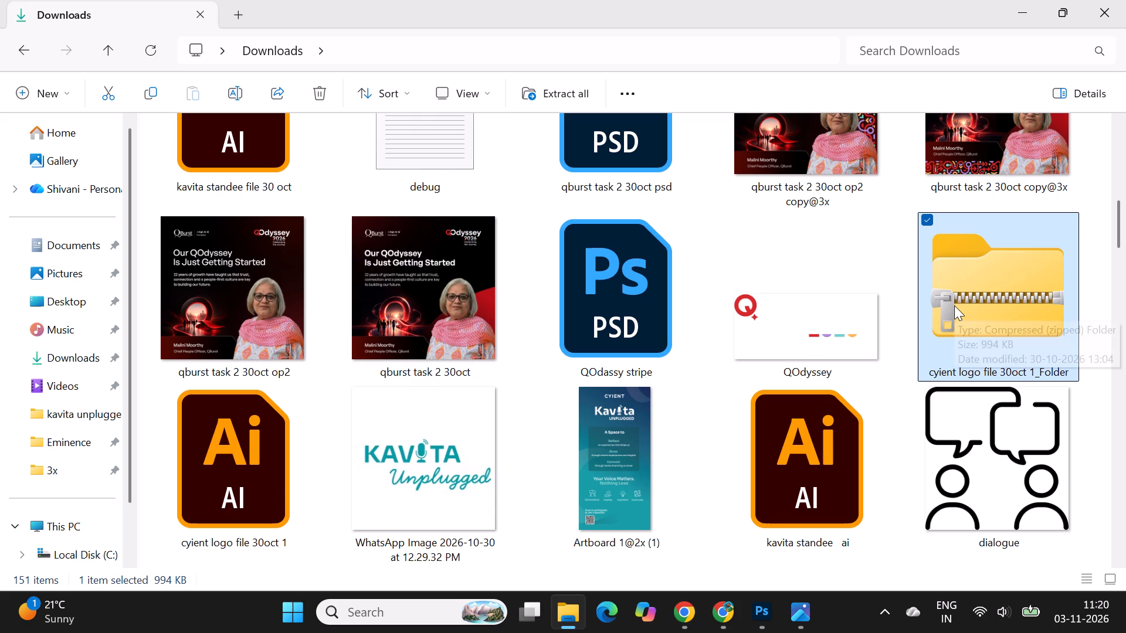
pyautogui.press('Delete')
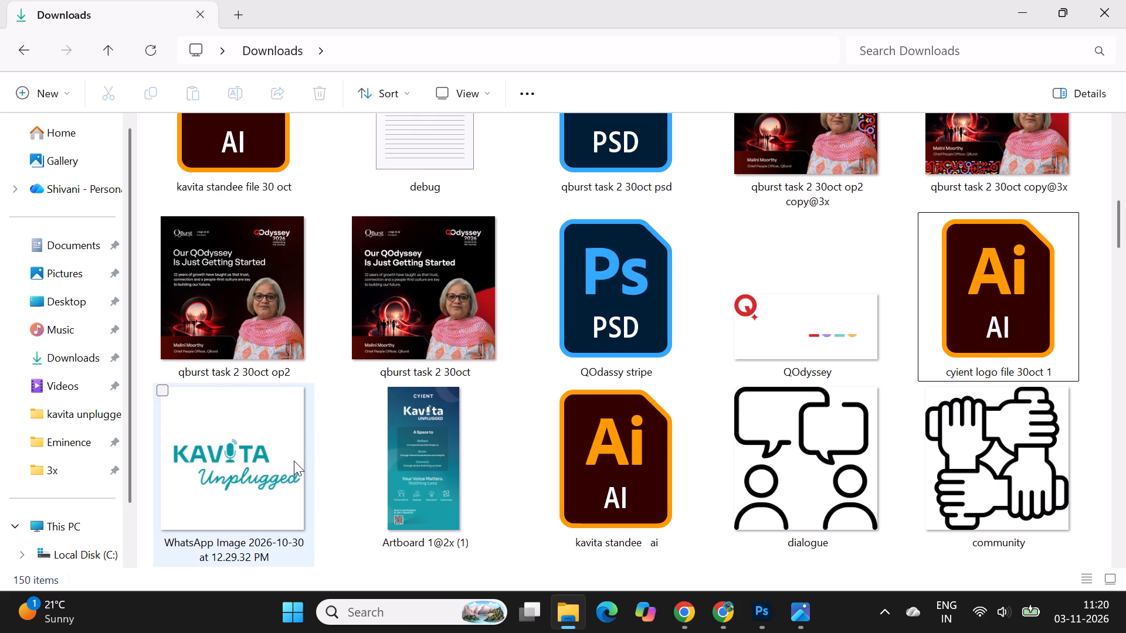
# Delete the range of files from WhatsApp Image 2026-10-30 at 12.29.32 PM through the zipped cyient logo file_Folder.
pyautogui.click(294, 461)
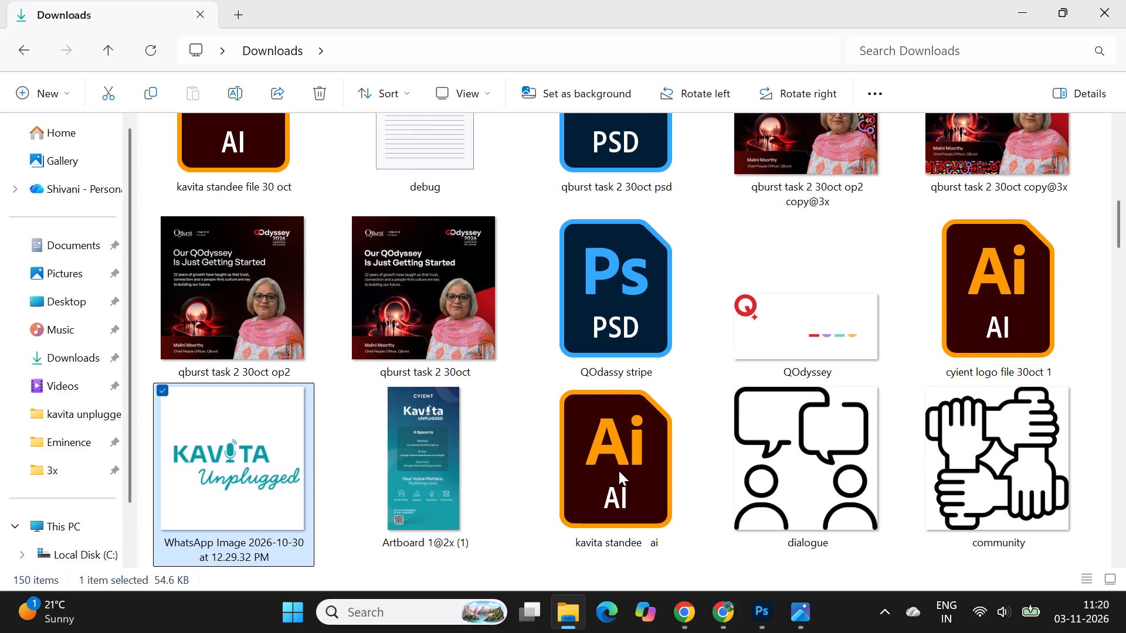
pyautogui.scroll(-2, 619, 471)
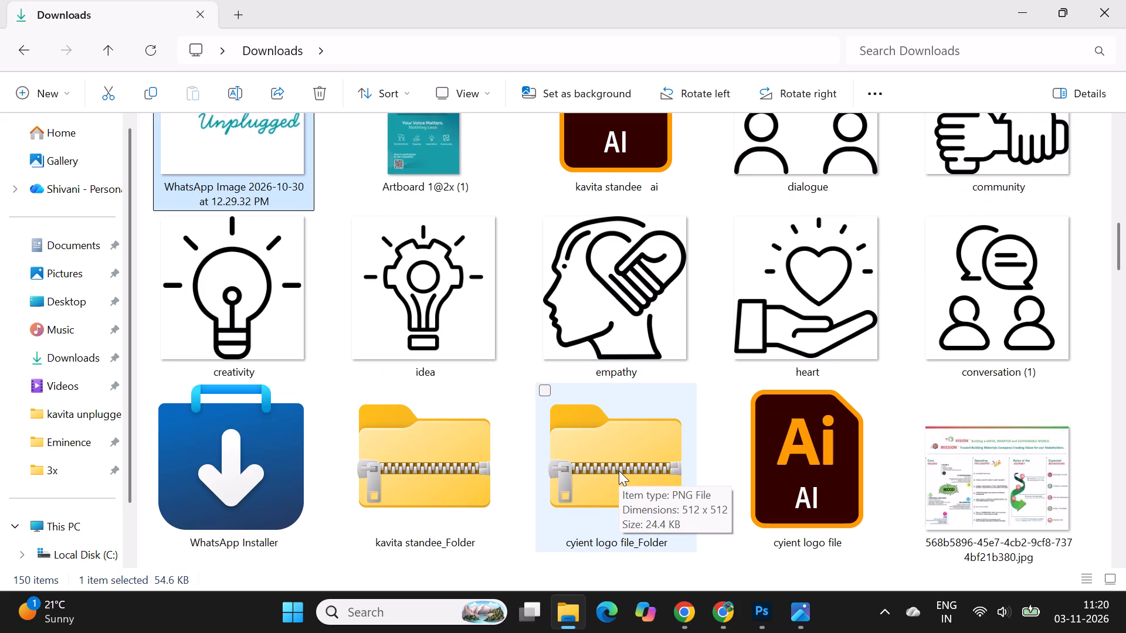
pyautogui.keyDown('shift'); pyautogui.click(639, 477); pyautogui.keyUp('shift')
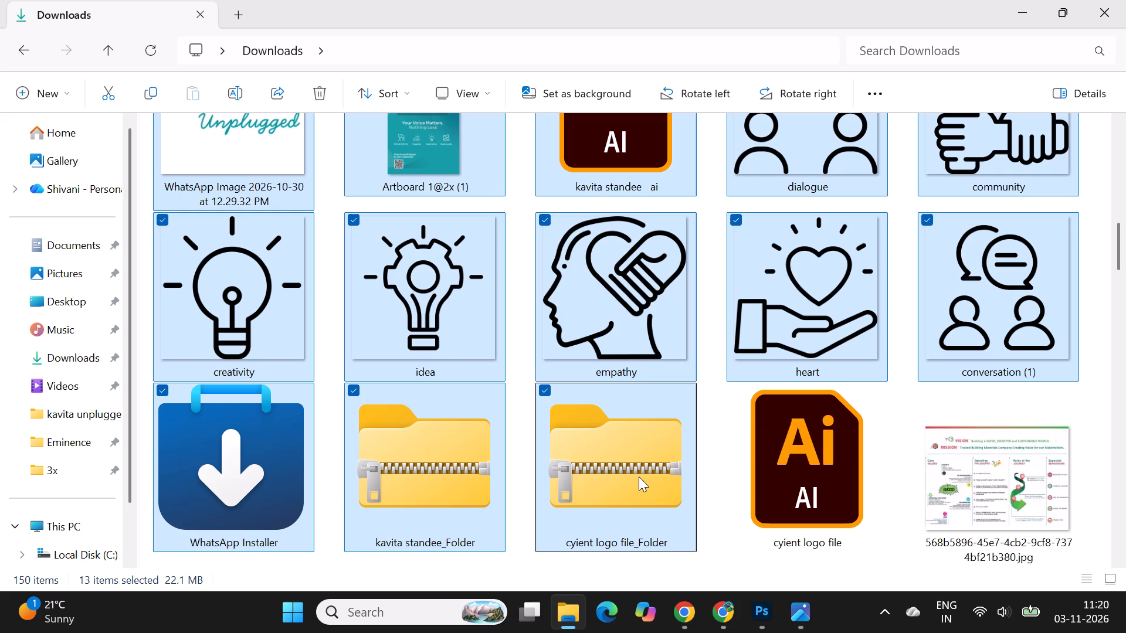
pyautogui.press('Delete')
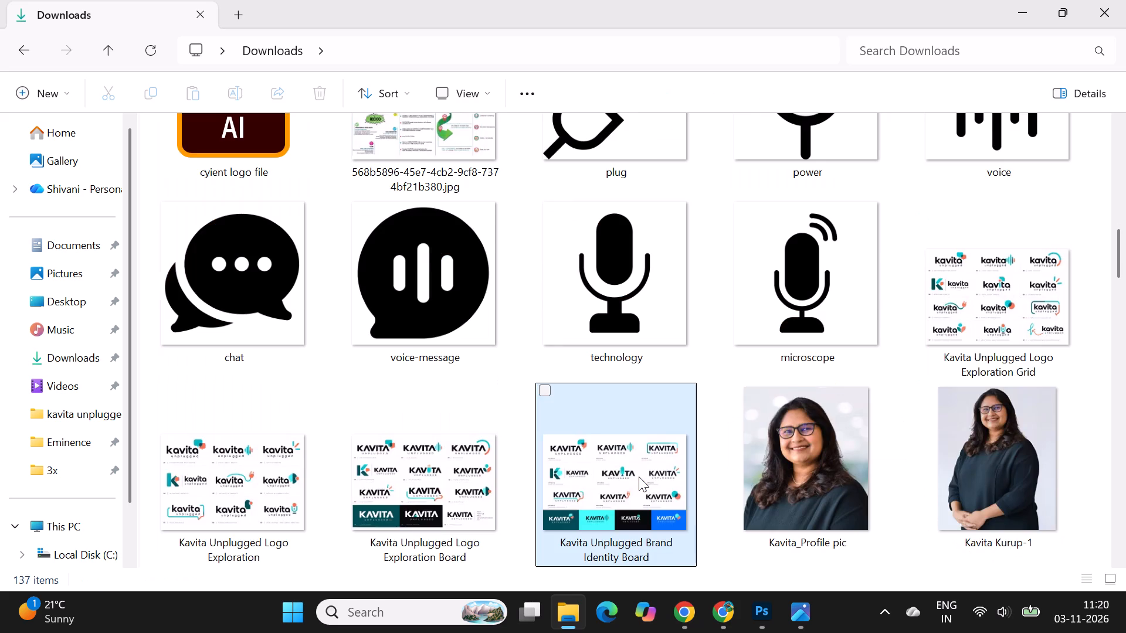
# Delete the range from the 568b5896 jpg through the standing Kavita portrait, including the black icons and Kavita Unplugged logo explorations.
pyautogui.scroll(2, 639, 477)
pyautogui.click(454, 412)
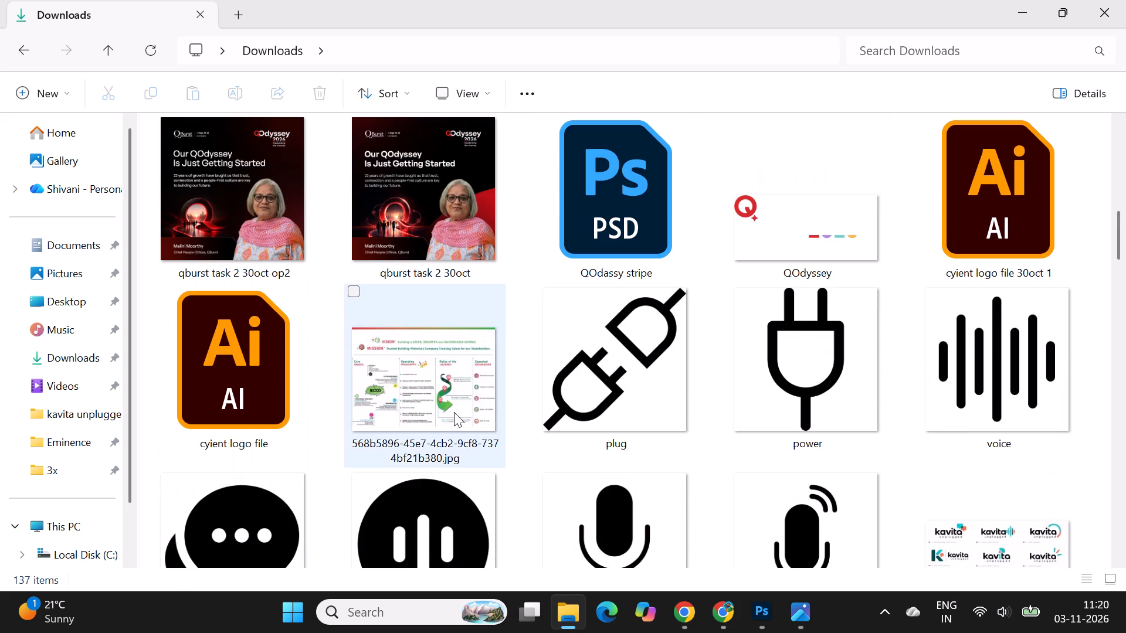
pyautogui.scroll(-3, 454, 412)
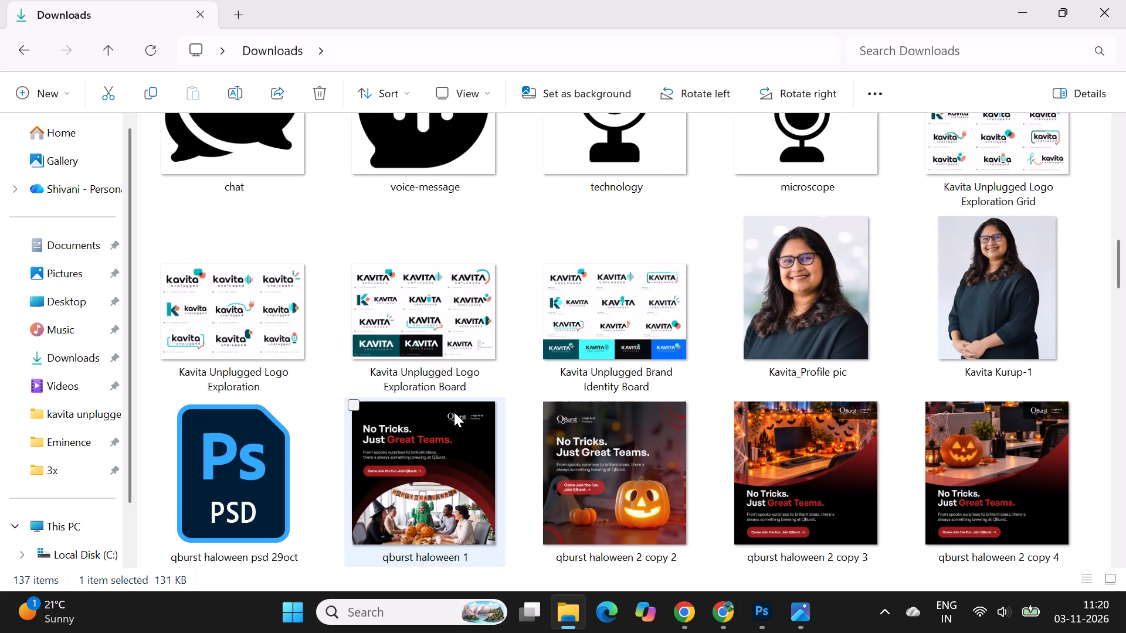
pyautogui.keyDown('shift'); pyautogui.click(976, 325); pyautogui.keyUp('shift')
pyautogui.press('Delete')
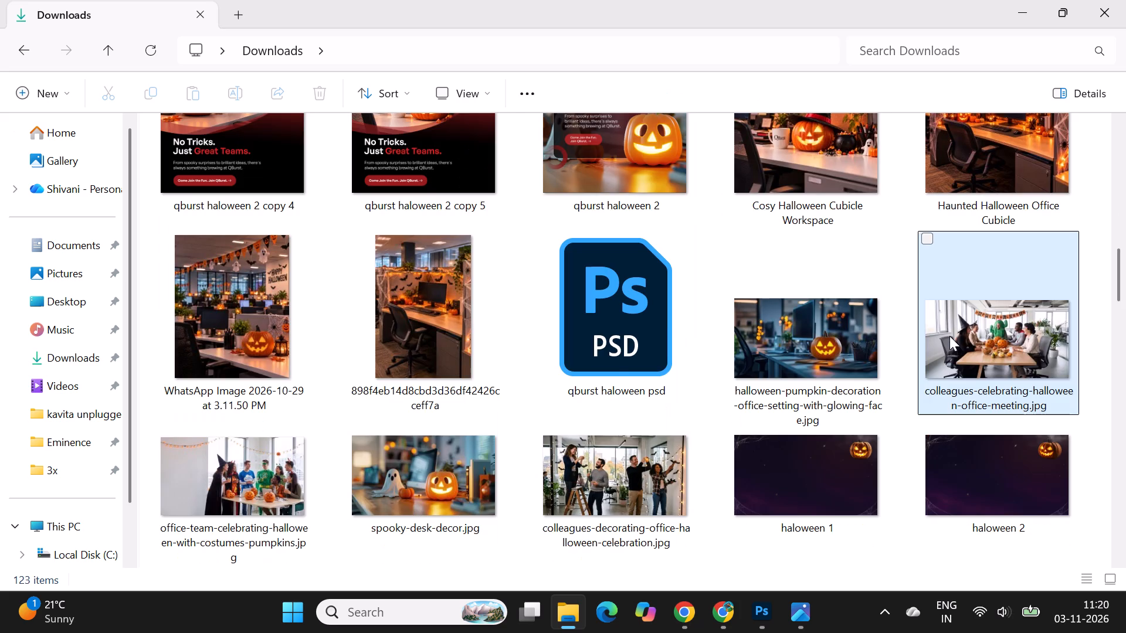
# Delete the Halloween office images from Cosy Halloween Cubicle Workspace through 898f4eb14d8cbd3d36df42426cceff7a.
pyautogui.scroll(2, 718, 474)
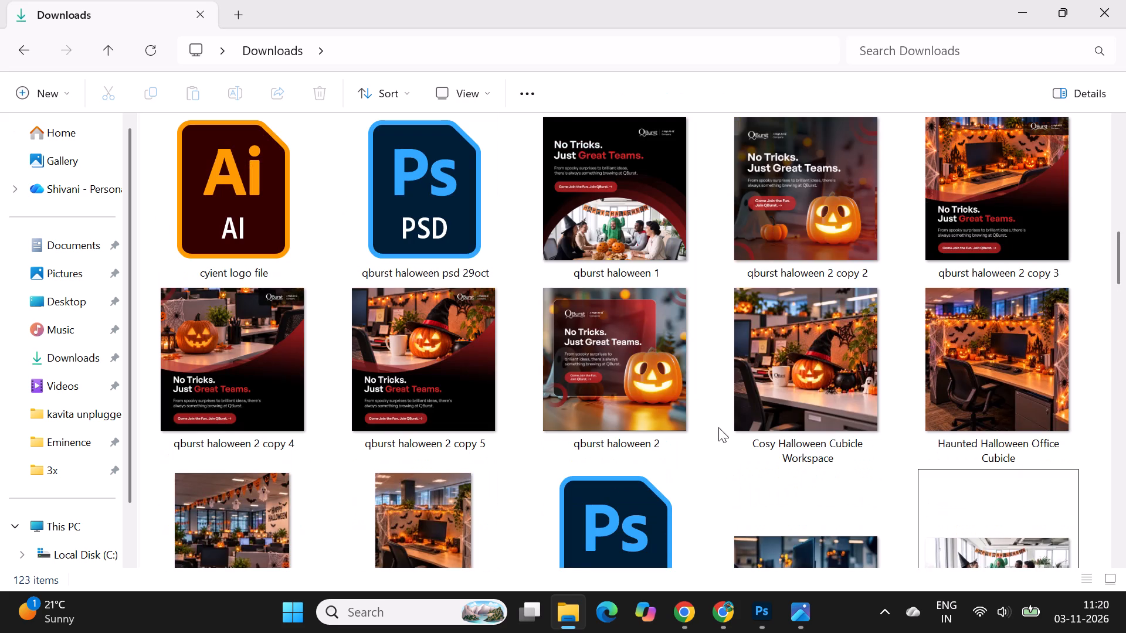
pyautogui.click(760, 384)
pyautogui.scroll(-1, 760, 384)
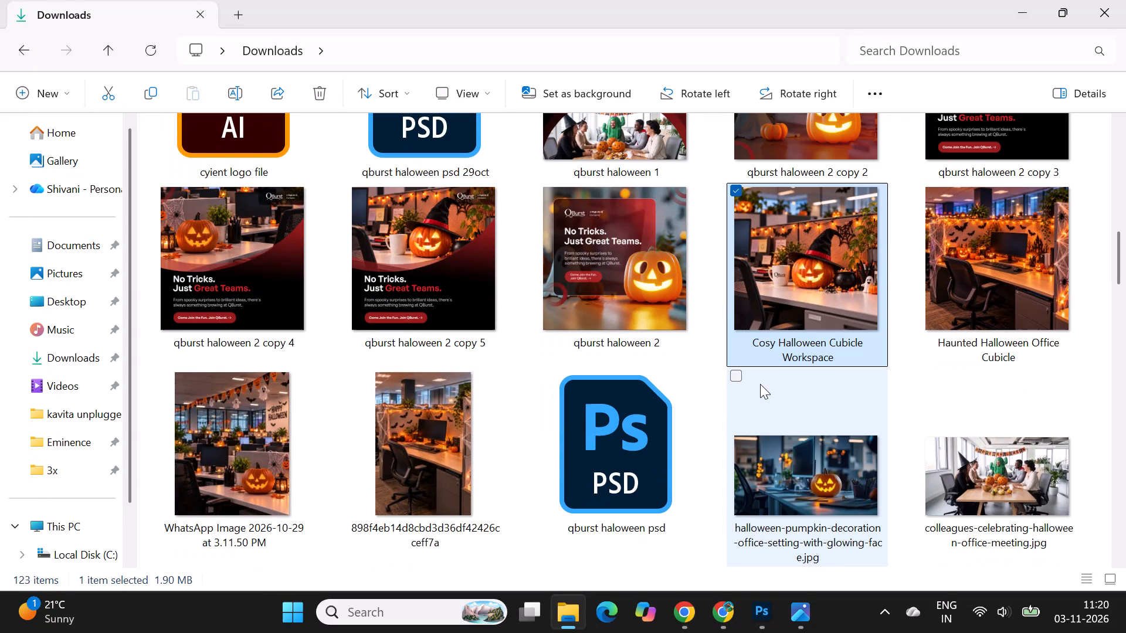
pyautogui.keyDown('shift'); pyautogui.click(457, 482); pyautogui.keyUp('shift')
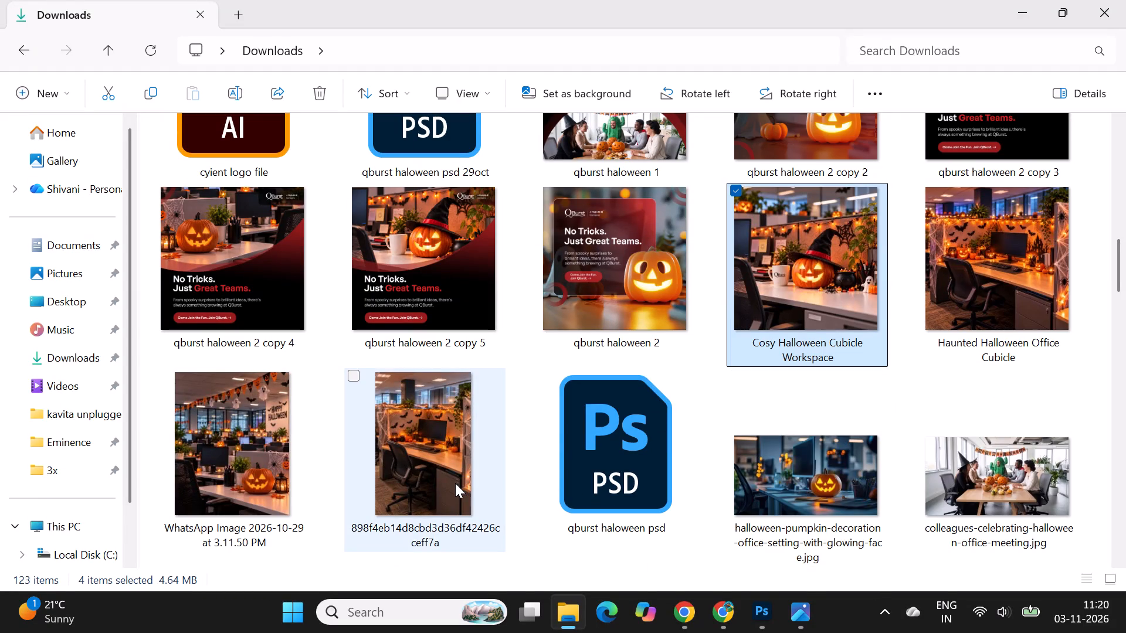
pyautogui.press('Delete')
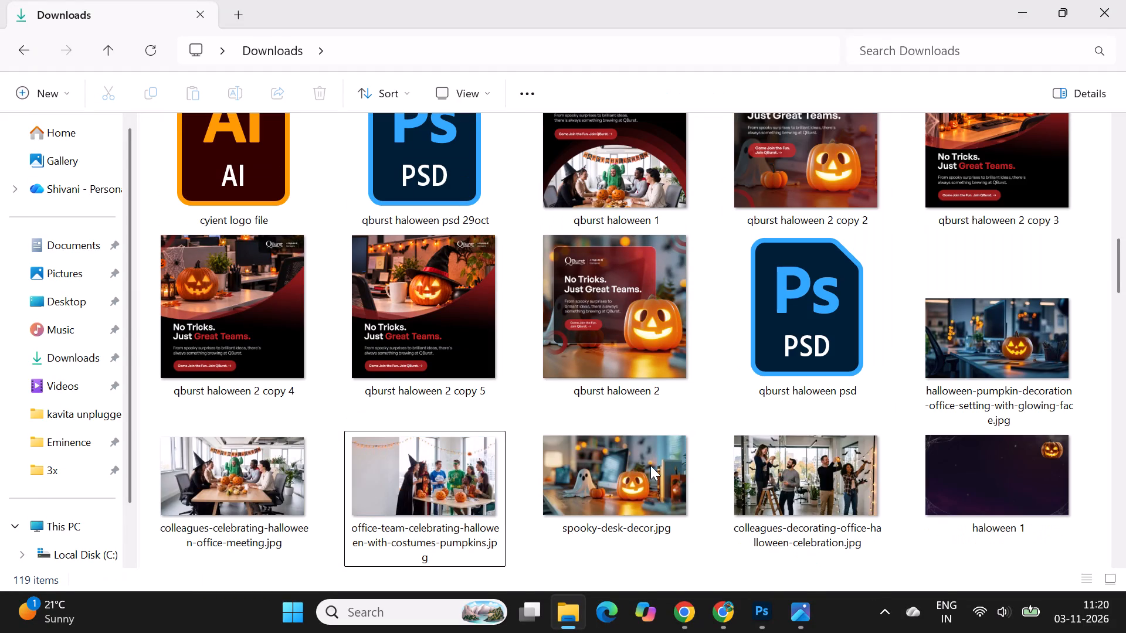
# Delete the Halloween stock photos from halloween-pumpkin-decoration-office-setting-with-glowing-face.jpg through colleagues-decorating-office-halloween-celebration.jpg.
pyautogui.click(988, 364)
pyautogui.scroll(1, 988, 363)
pyautogui.scroll(-1, 988, 363)
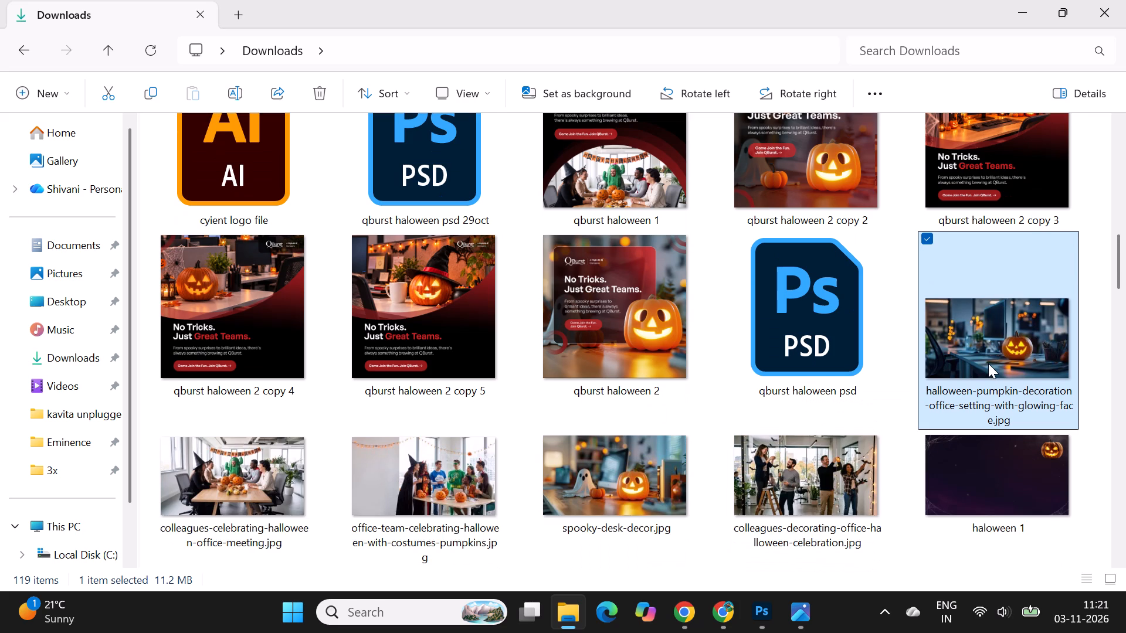
pyautogui.scroll(-1, 988, 363)
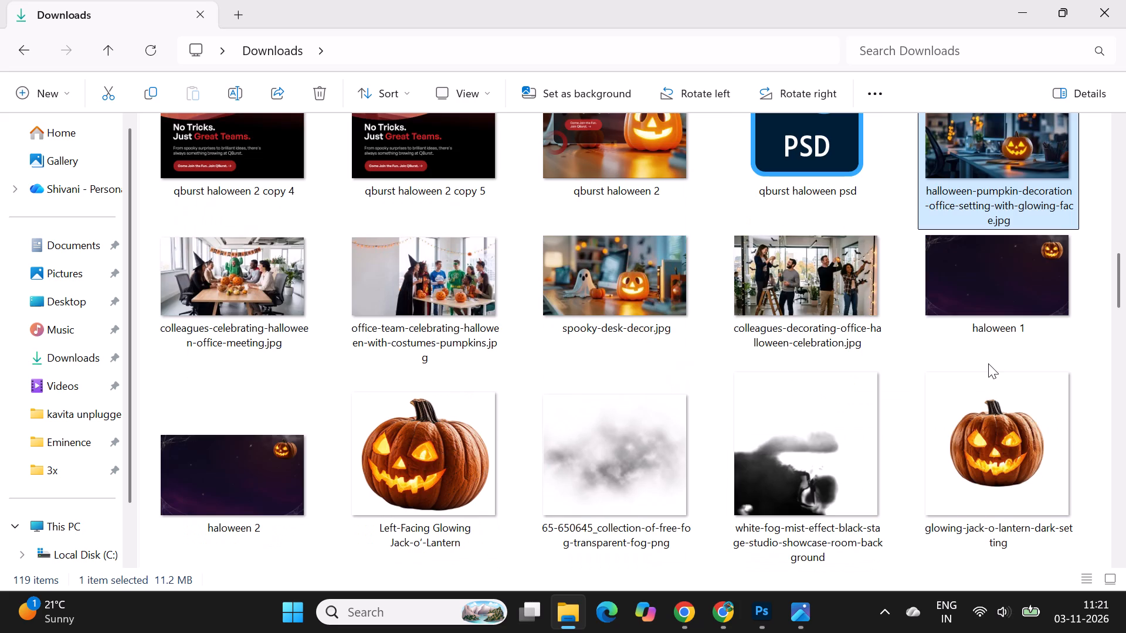
pyautogui.scroll(-1, 988, 363)
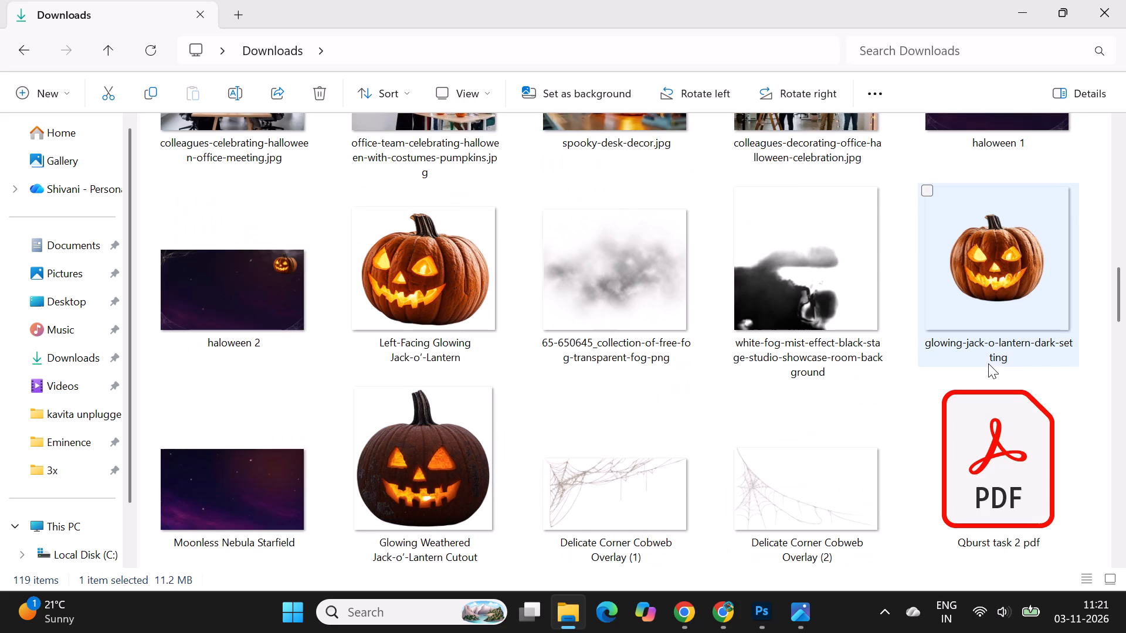
pyautogui.scroll(2, 871, 482)
pyautogui.keyDown('shift'); pyautogui.click(818, 363); pyautogui.keyUp('shift')
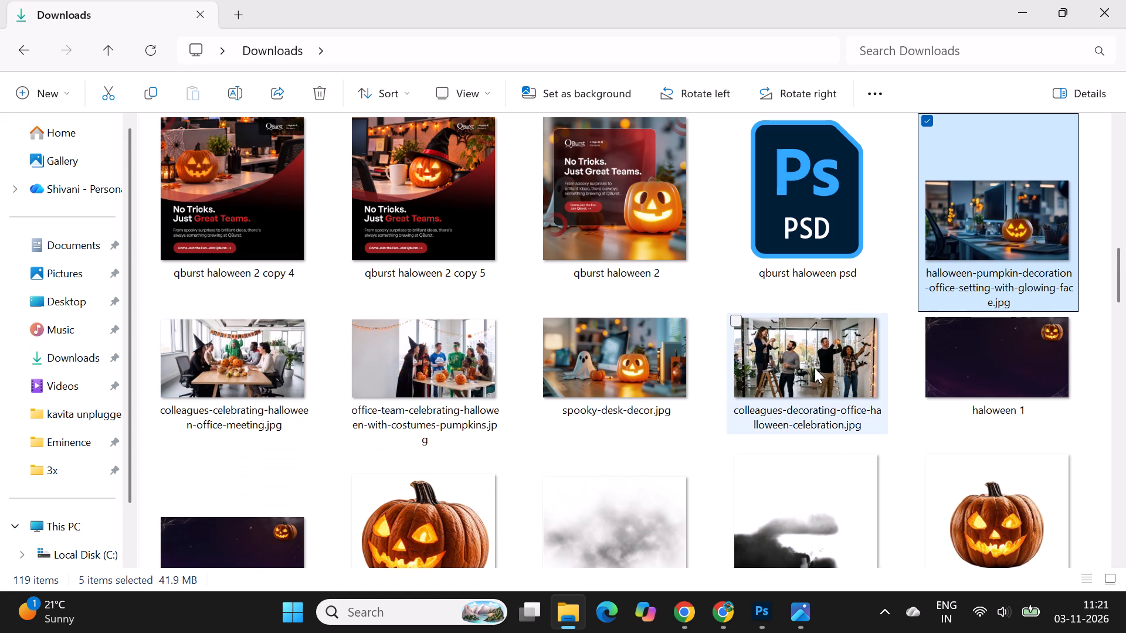
pyautogui.press('Delete')
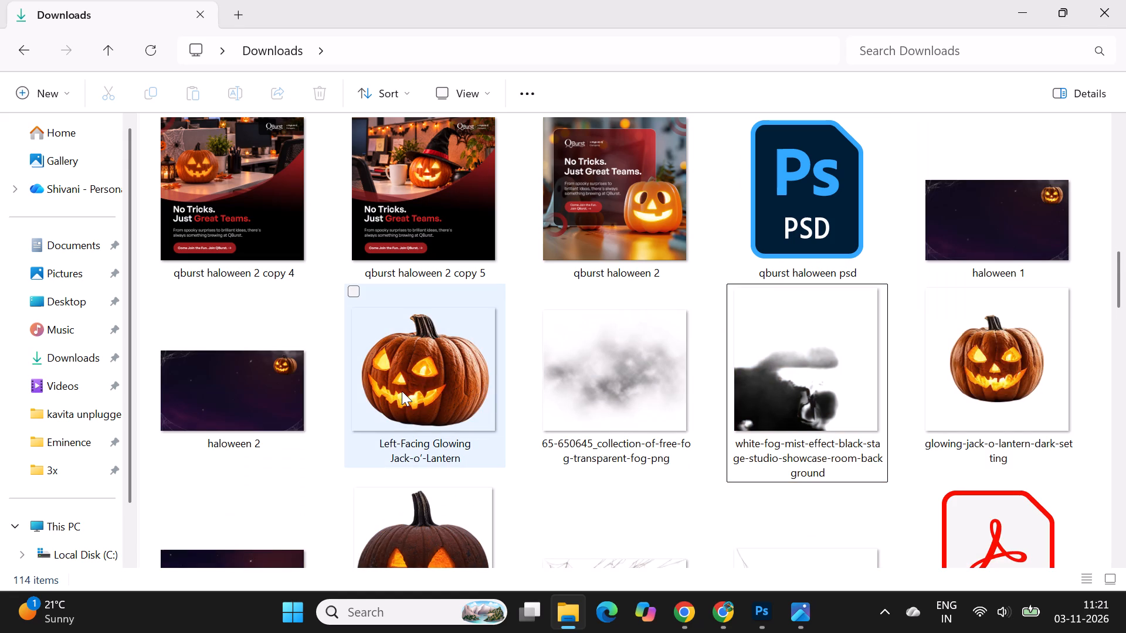
# Delete the range of Halloween assets from Left-Facing Glowing Jack-o'-Lantern through Delicate Corner Cobweb Overlay (2).
pyautogui.click(402, 391)
pyautogui.scroll(-1, 402, 391)
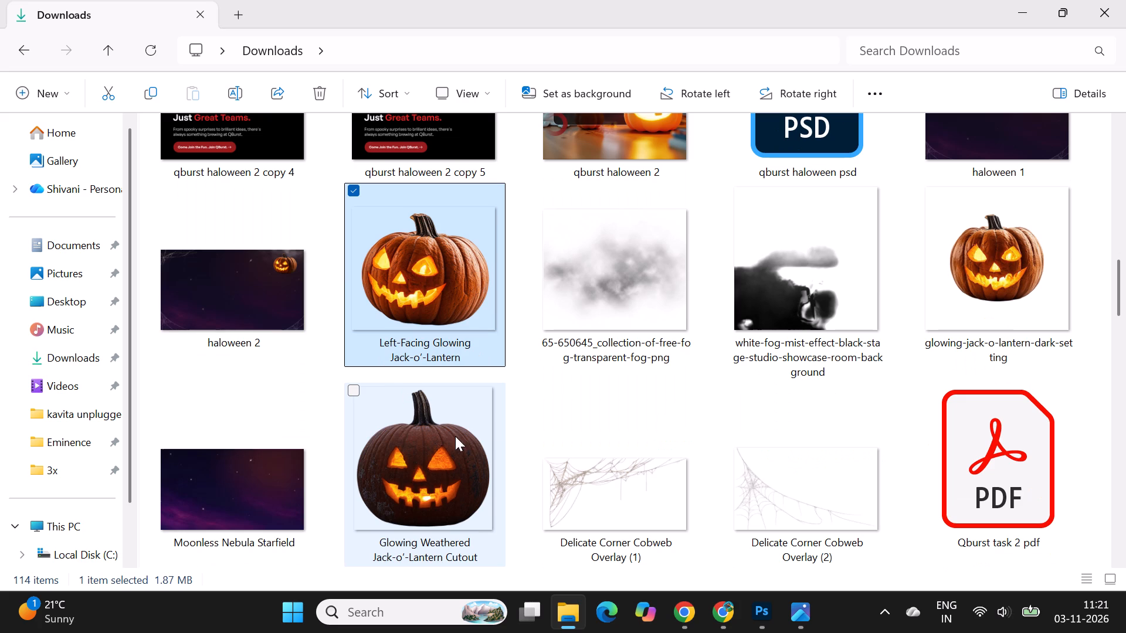
pyautogui.keyDown('shift'); pyautogui.click(862, 488); pyautogui.keyUp('shift')
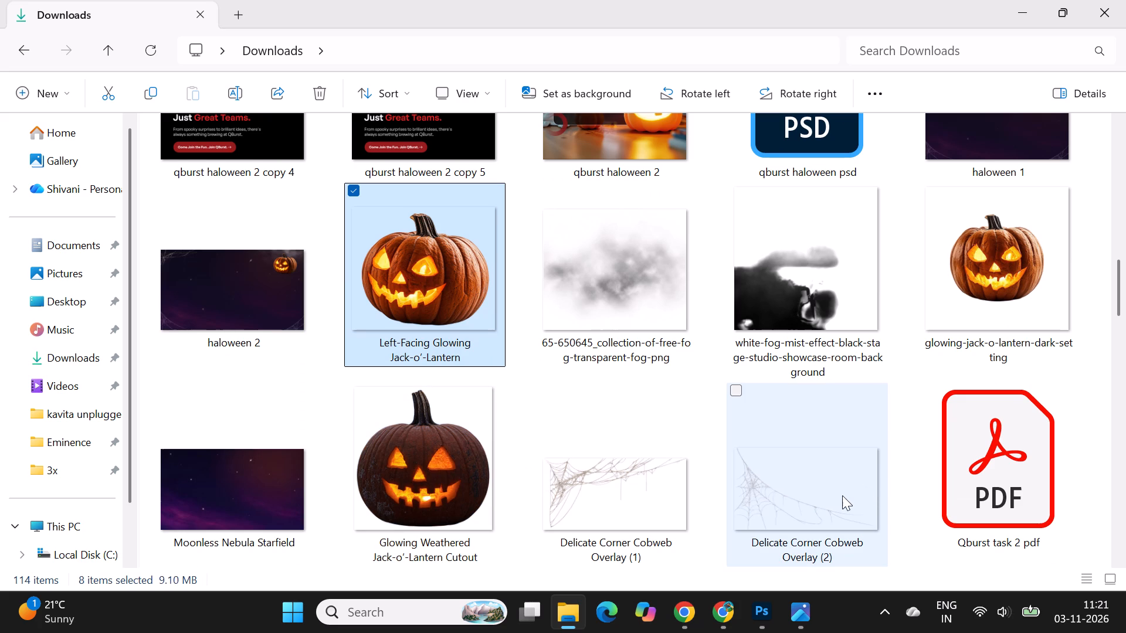
pyautogui.press('Delete')
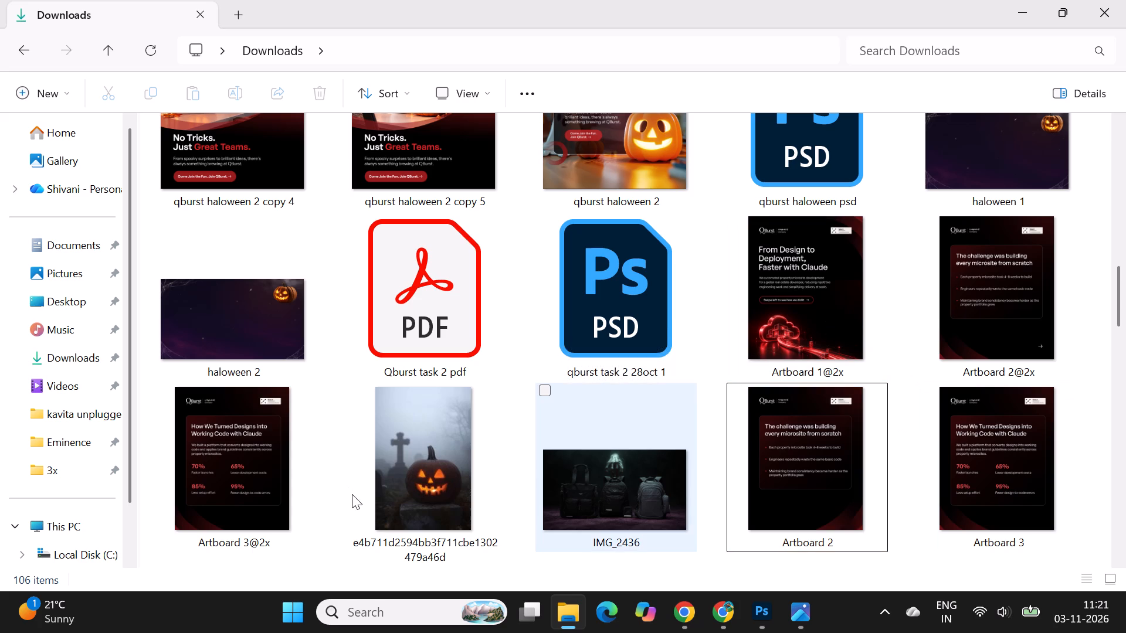
# Delete the range of images from the foggy graveyard pumpkin e4b711d2594bb3f711cbe1302479a46d through Artboard 3.
pyautogui.click(411, 481)
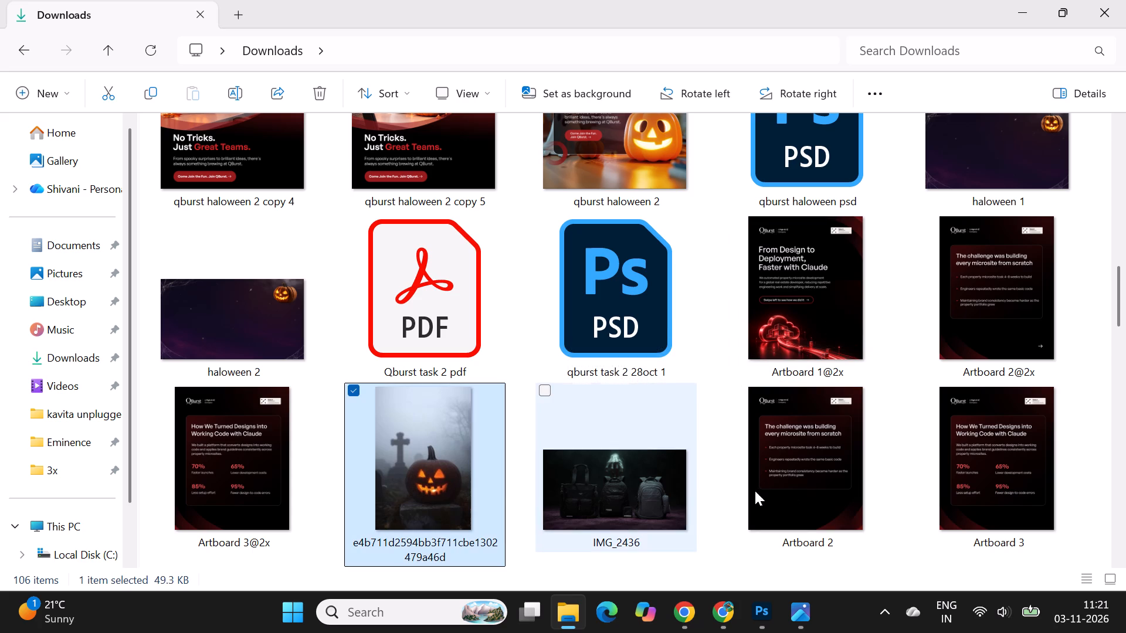
pyautogui.scroll(-1, 635, 487)
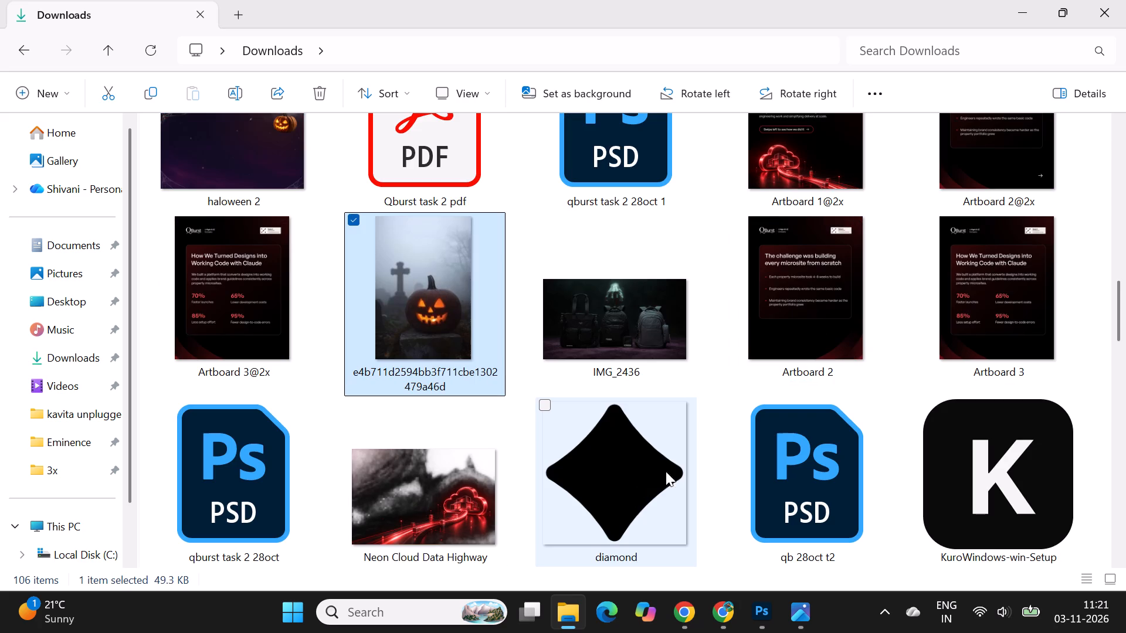
pyautogui.keyDown('shift'); pyautogui.click(969, 364); pyautogui.keyUp('shift')
pyautogui.press('Delete')
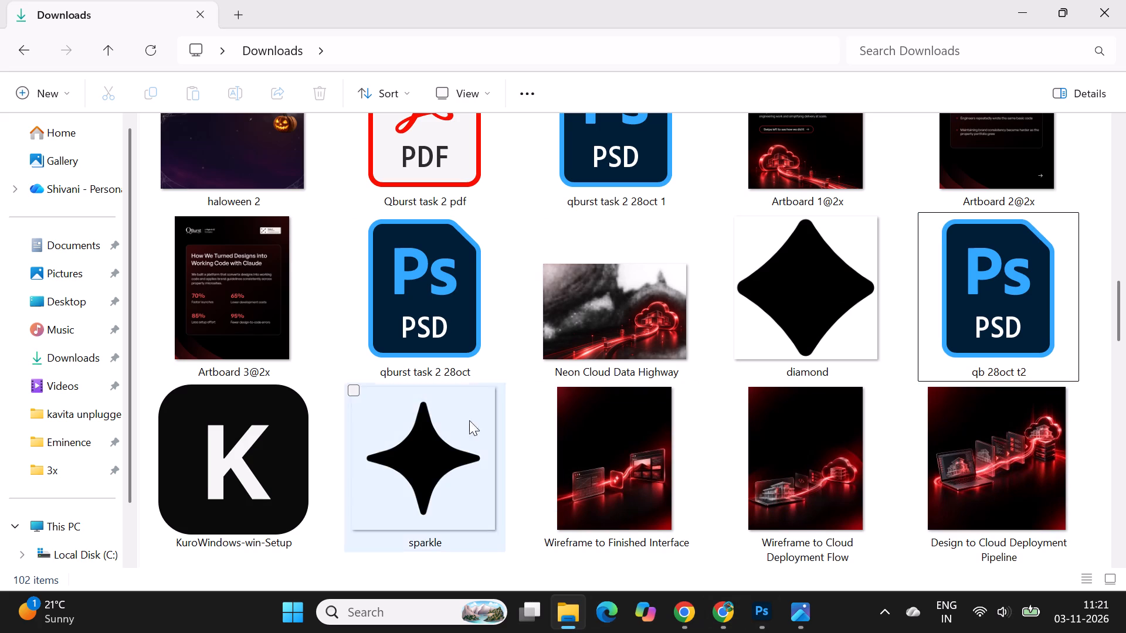
# Open the qburst task 3 nov image from Downloads and view the Terraform creative.
pyautogui.scroll(18, 762, 450)
pyautogui.scroll(6, 603, 435)
pyautogui.doubleClick(462, 220)
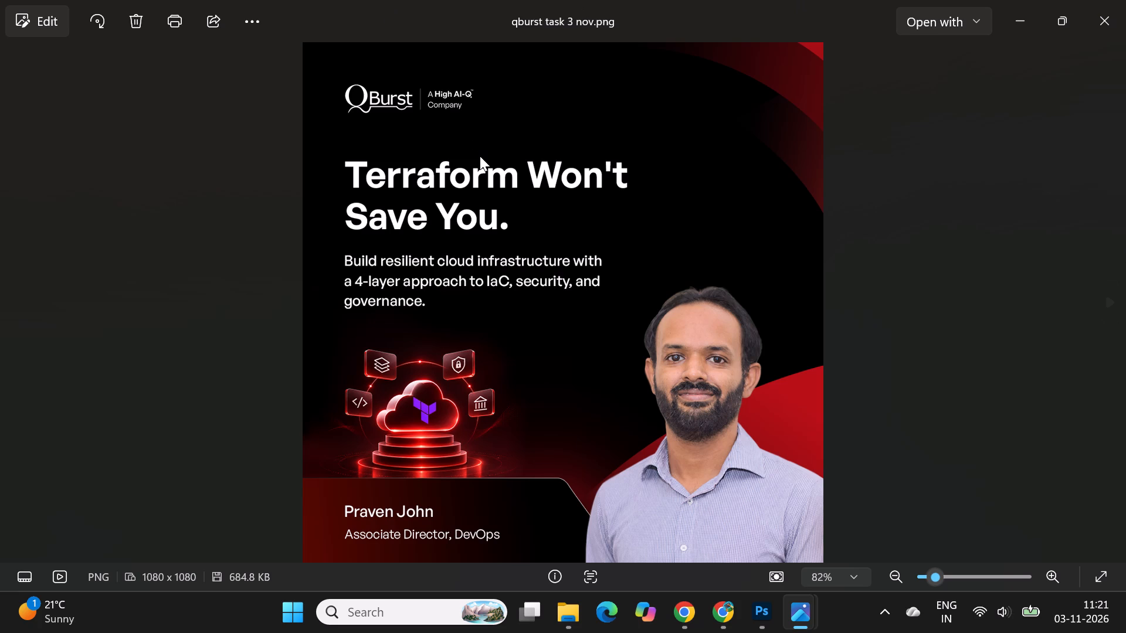
pyautogui.scroll(-2, 527, 271)
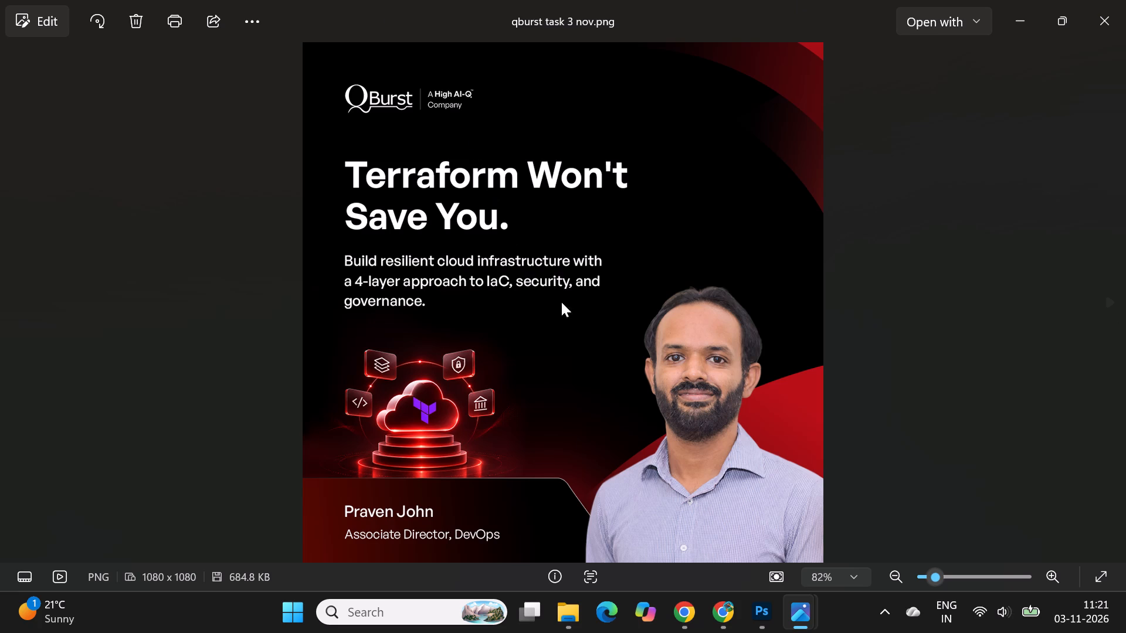
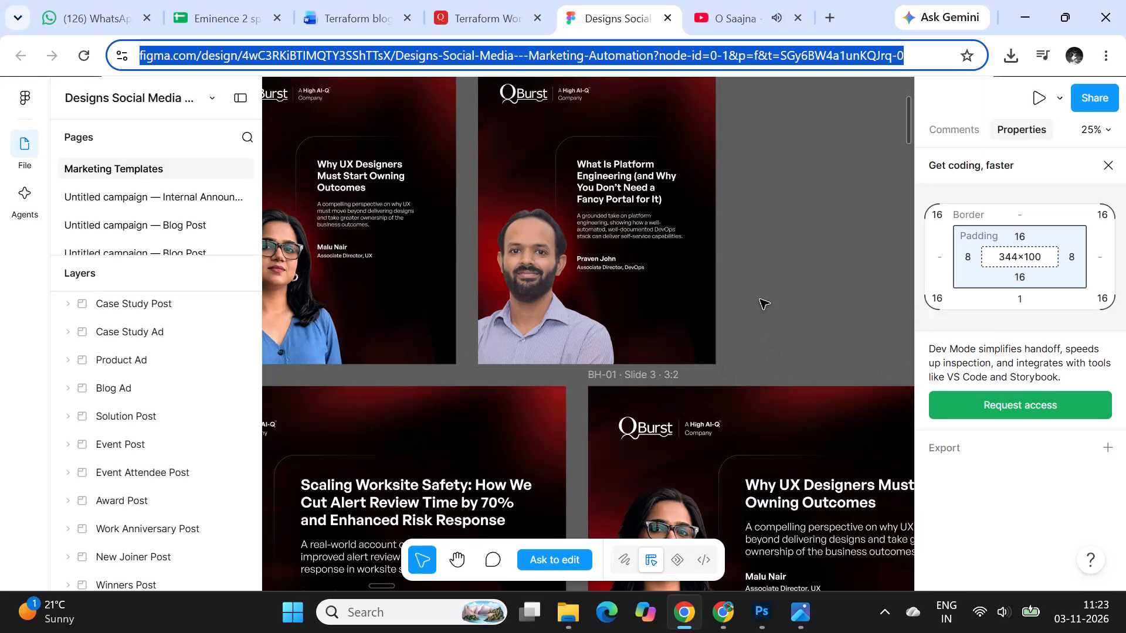
pyautogui.keyDown('alt'); pyautogui.scroll(-2, 760, 300); pyautogui.keyUp('alt')
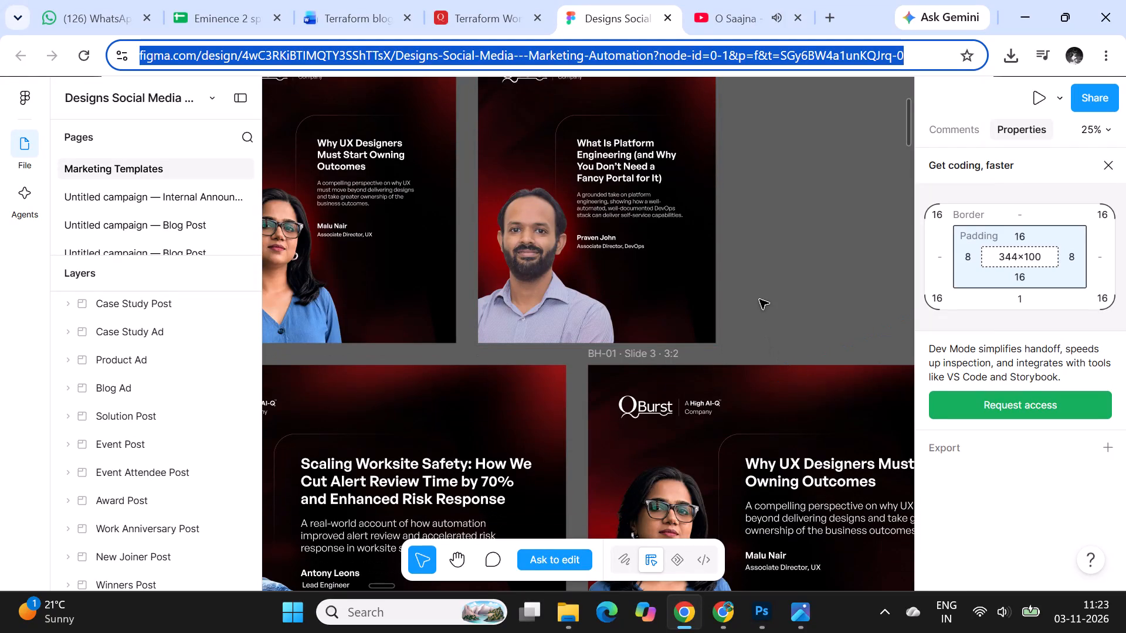
pyautogui.keyDown('ctrl'); pyautogui.scroll(-5, 759, 300); pyautogui.keyUp('ctrl')
pyautogui.keyDown('ctrl'); pyautogui.scroll(3, 398, 455); pyautogui.keyUp('ctrl')
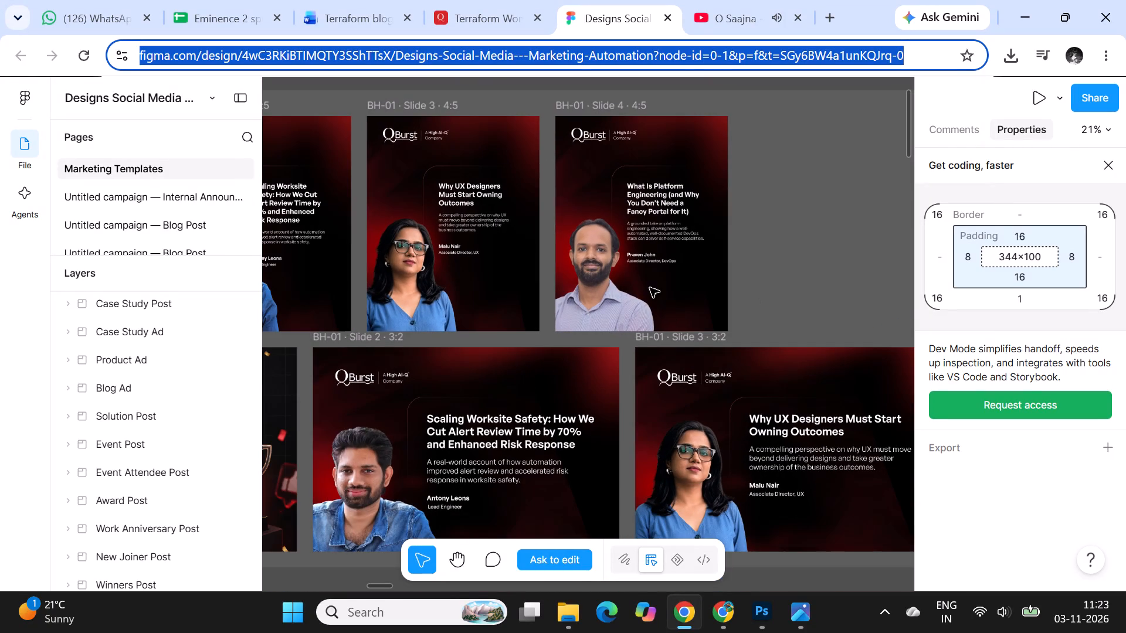
pyautogui.keyDown('ctrl'); pyautogui.scroll(-3, 650, 288); pyautogui.keyUp('ctrl')
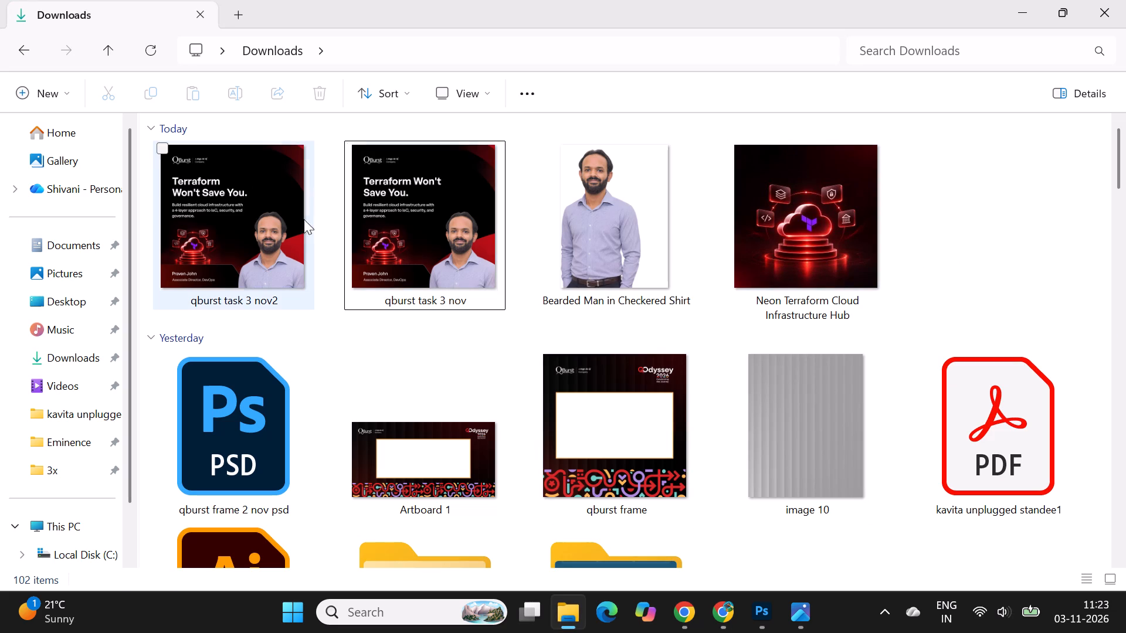
pyautogui.doubleClick(423, 223)
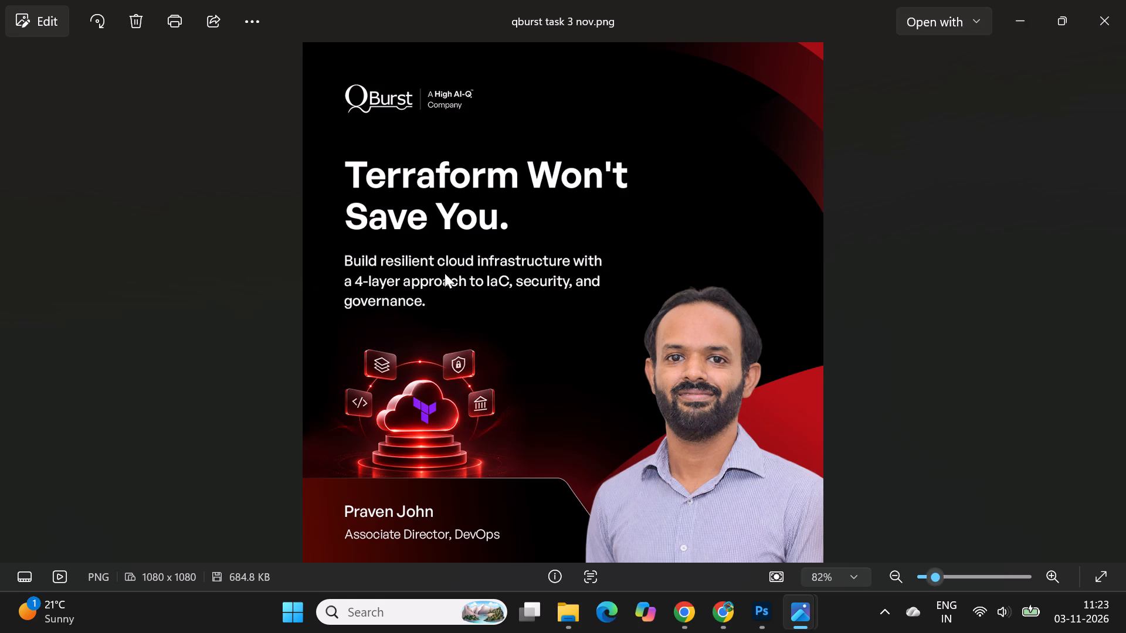
pyautogui.click(23, 304)
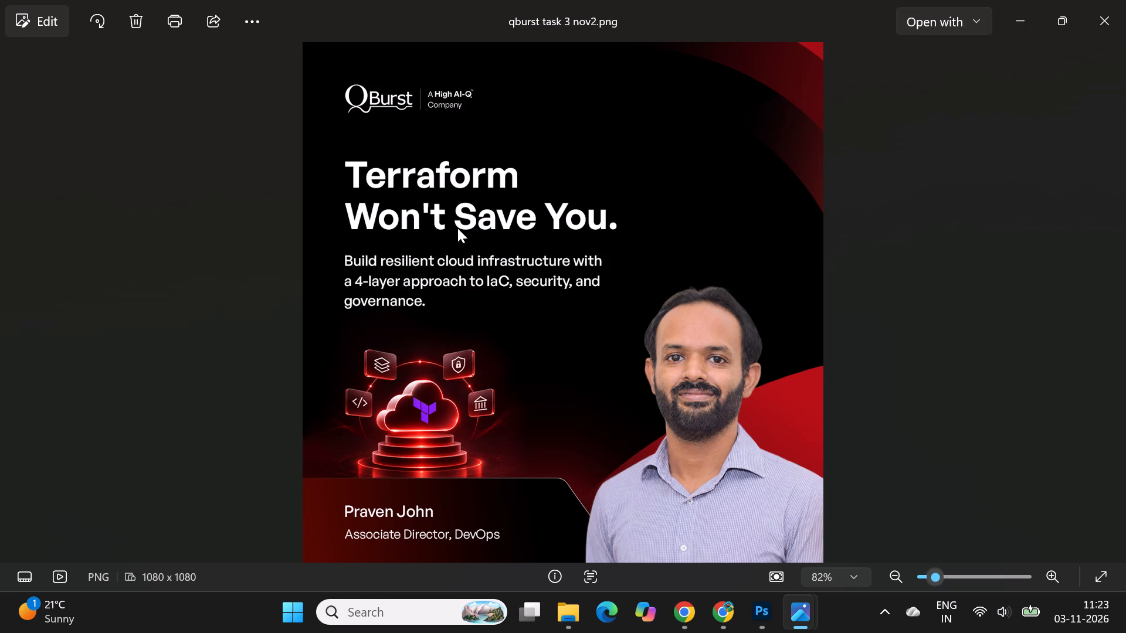
pyautogui.click(1112, 327)
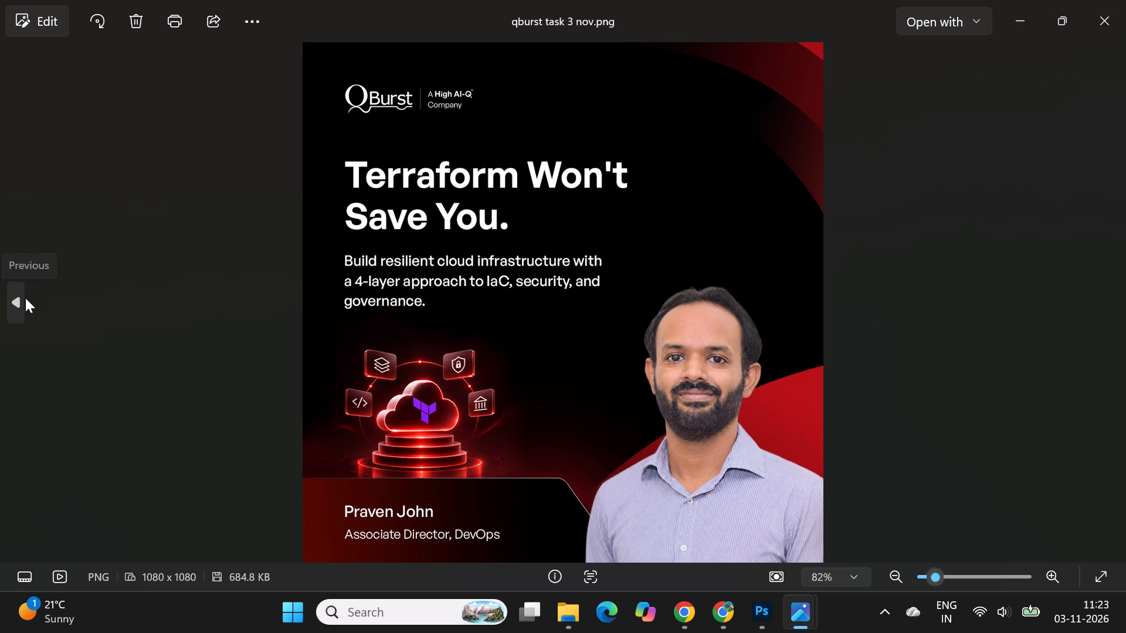
pyautogui.click(22, 300)
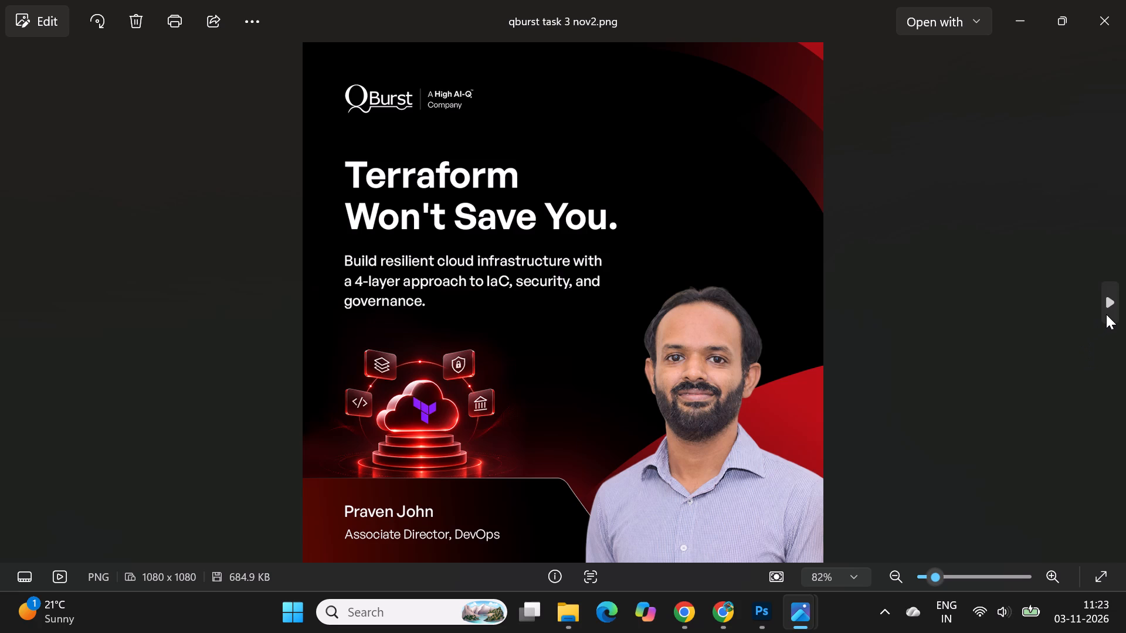
pyautogui.click(1106, 314)
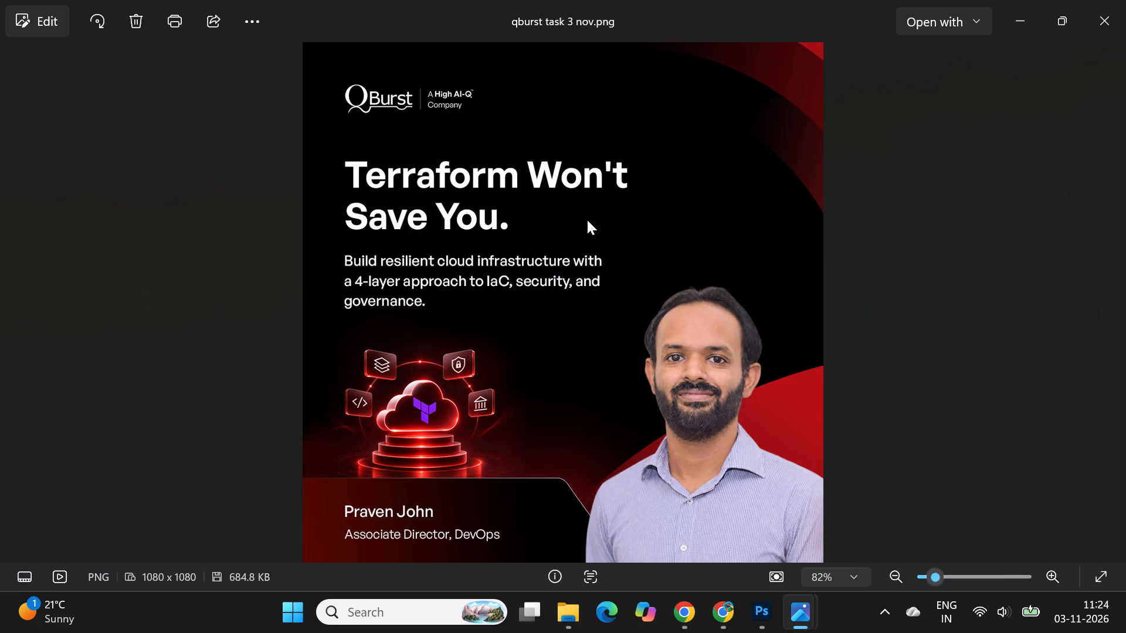
pyautogui.click(26, 294)
pyautogui.click(16, 292)
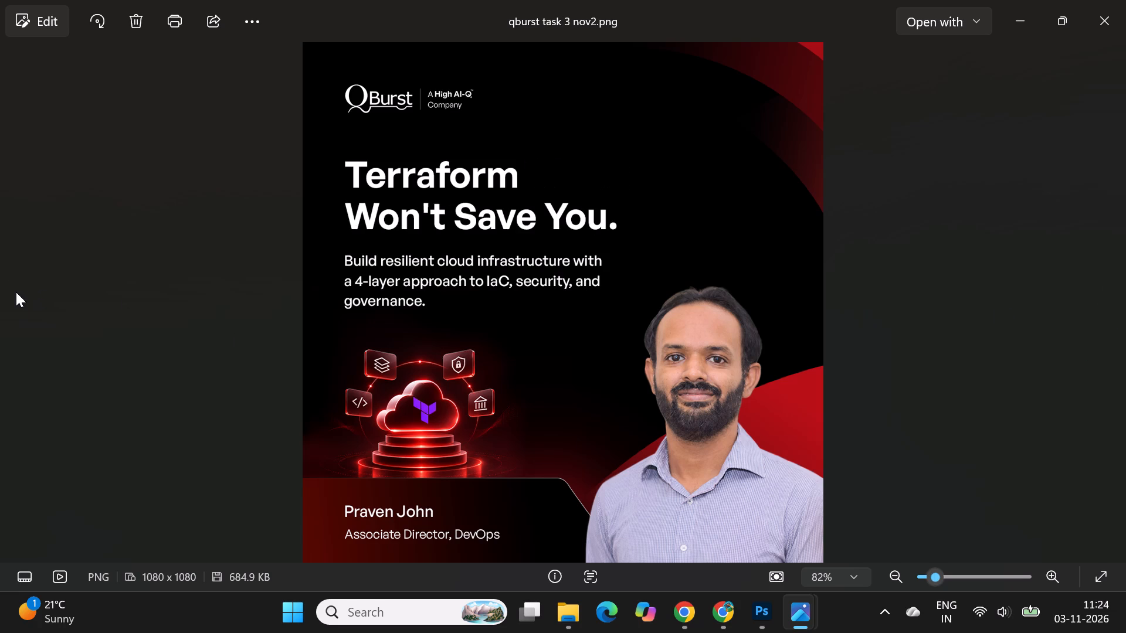
pyautogui.click(12, 298)
pyautogui.click(1, 312)
pyautogui.click(1114, 307)
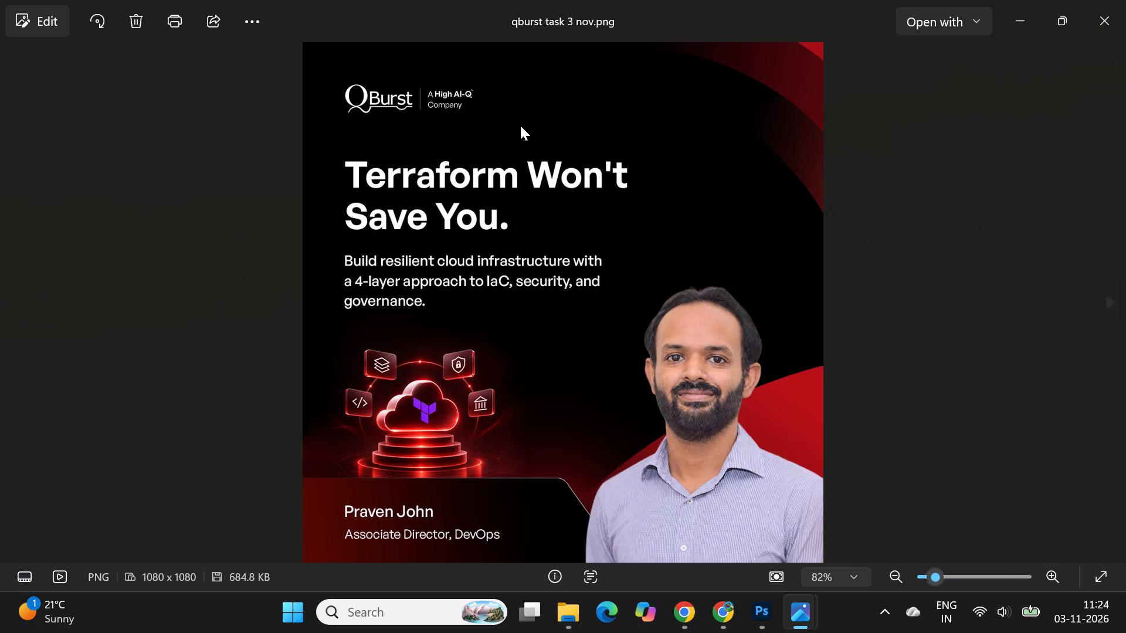
pyautogui.click(1117, 28)
pyautogui.doubleClick(279, 218)
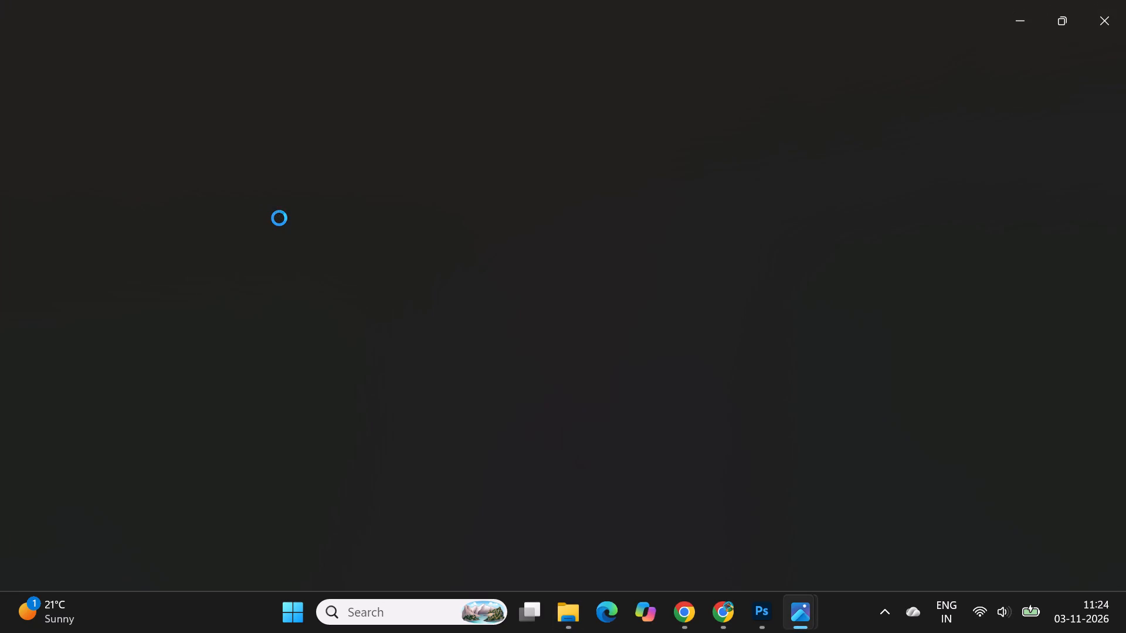
pyautogui.scroll(-4, 672, 290)
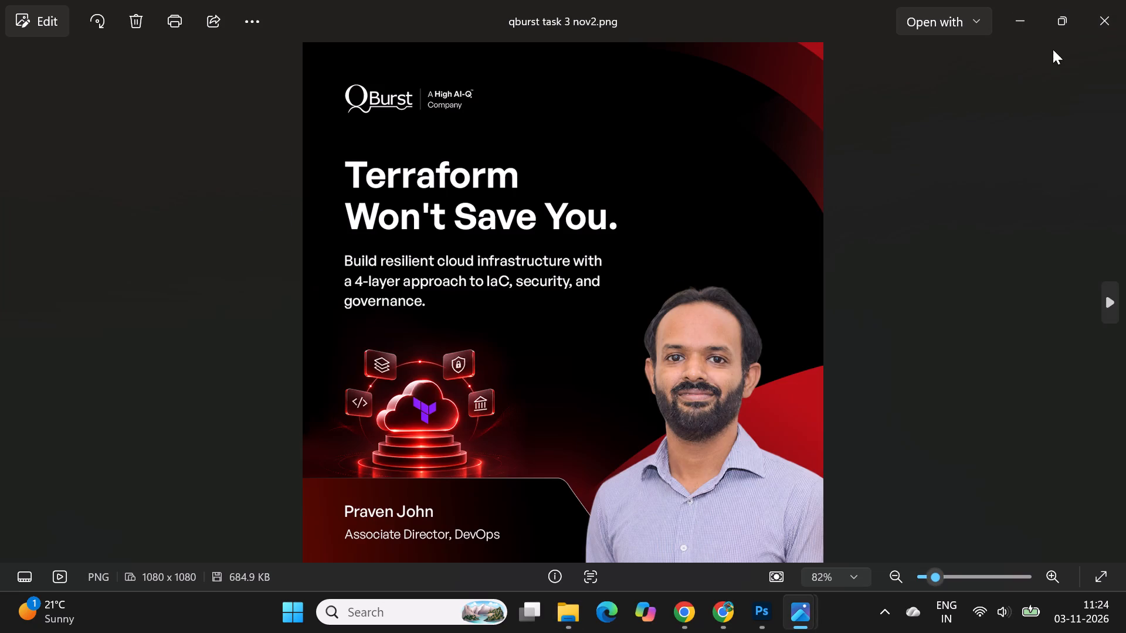
pyautogui.click(1111, 13)
pyautogui.click(1008, 202)
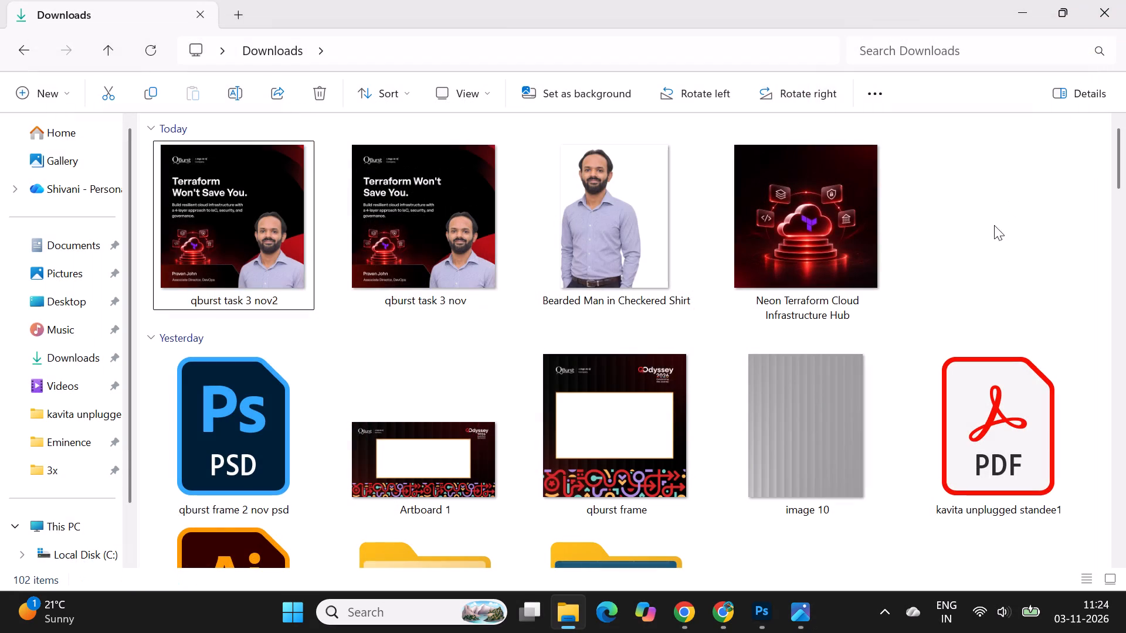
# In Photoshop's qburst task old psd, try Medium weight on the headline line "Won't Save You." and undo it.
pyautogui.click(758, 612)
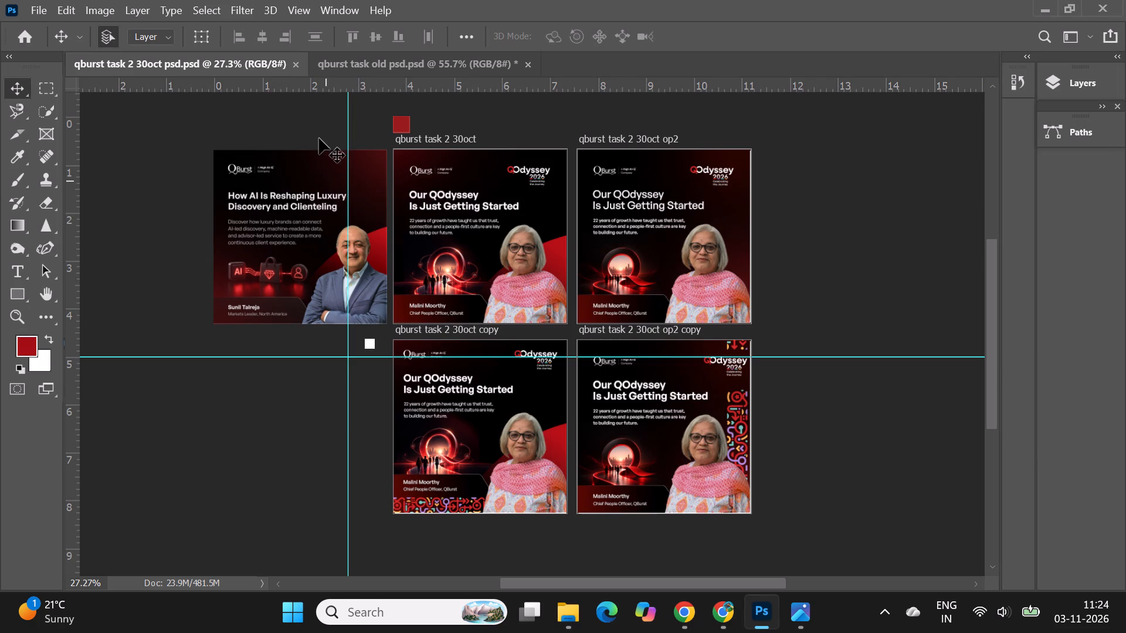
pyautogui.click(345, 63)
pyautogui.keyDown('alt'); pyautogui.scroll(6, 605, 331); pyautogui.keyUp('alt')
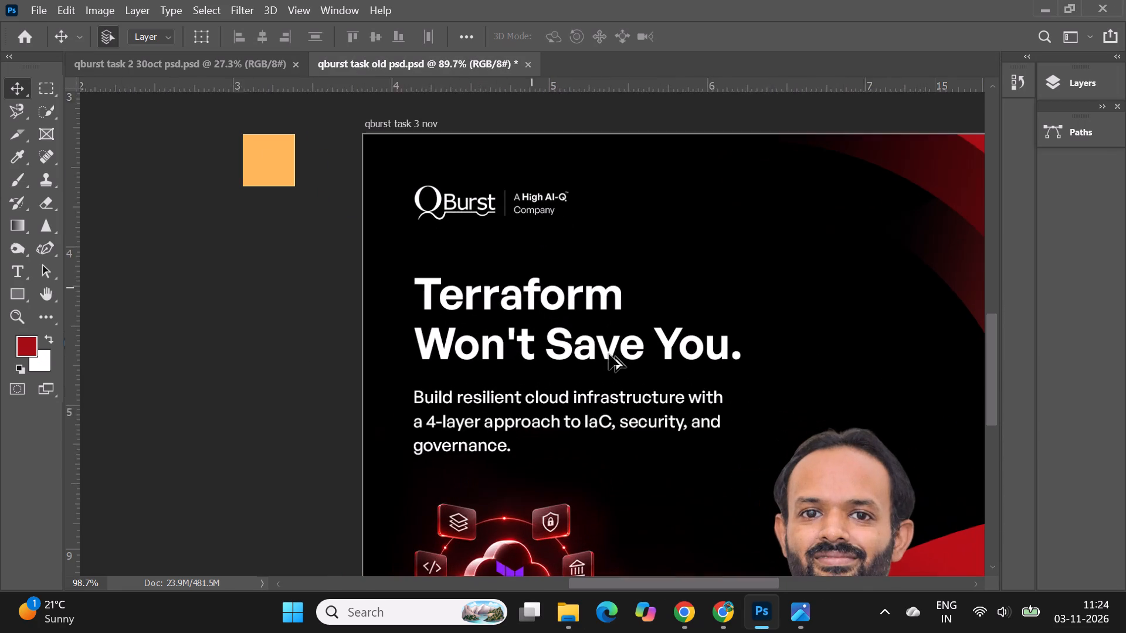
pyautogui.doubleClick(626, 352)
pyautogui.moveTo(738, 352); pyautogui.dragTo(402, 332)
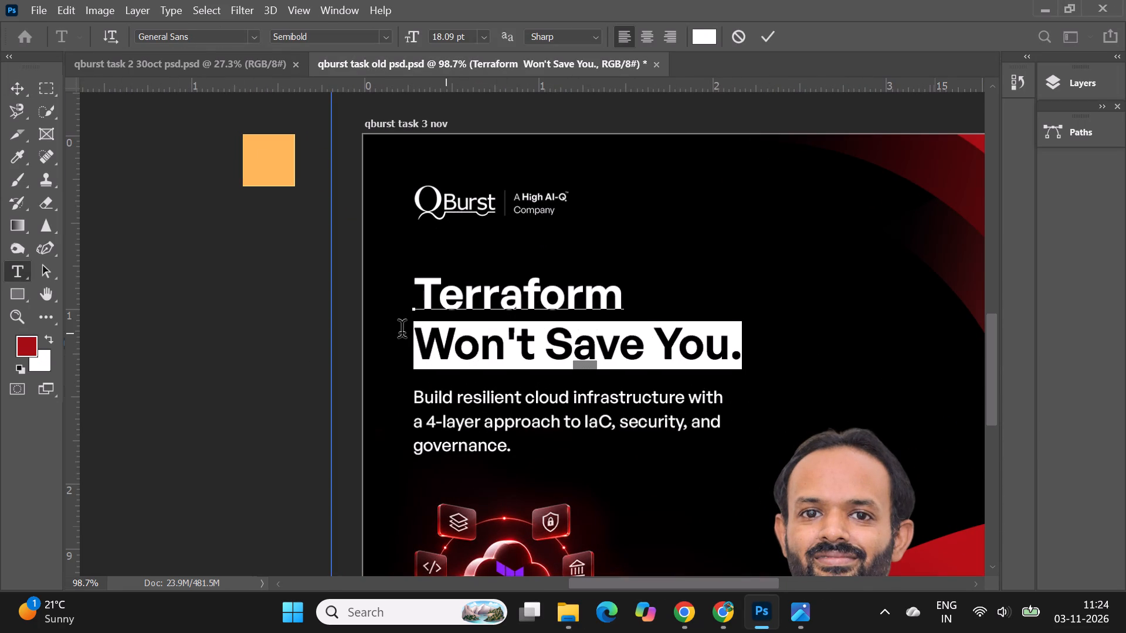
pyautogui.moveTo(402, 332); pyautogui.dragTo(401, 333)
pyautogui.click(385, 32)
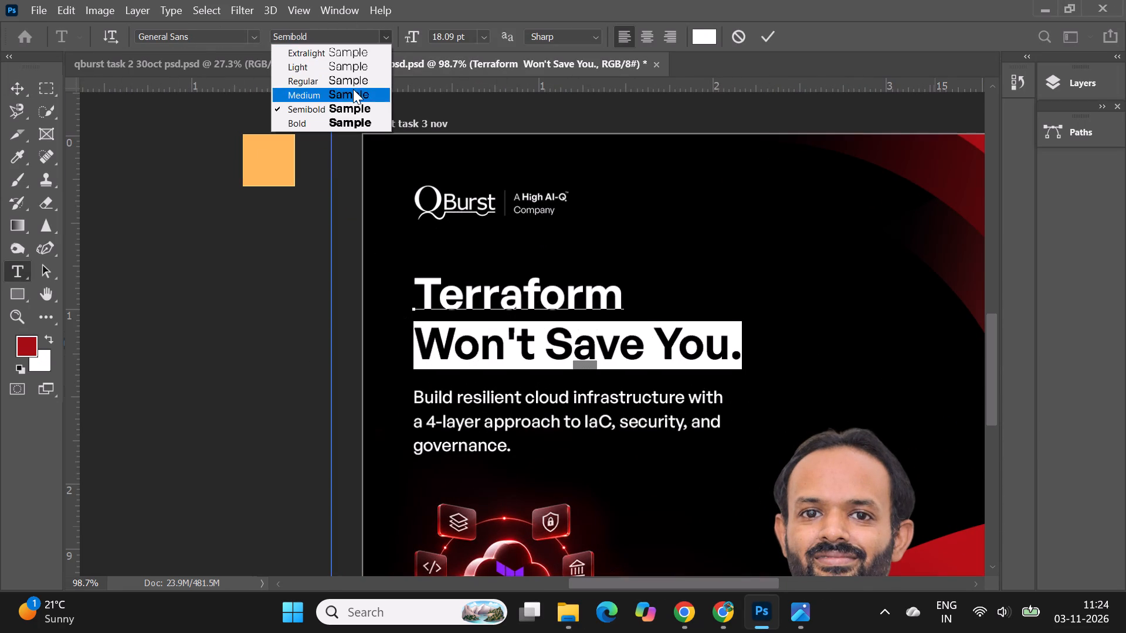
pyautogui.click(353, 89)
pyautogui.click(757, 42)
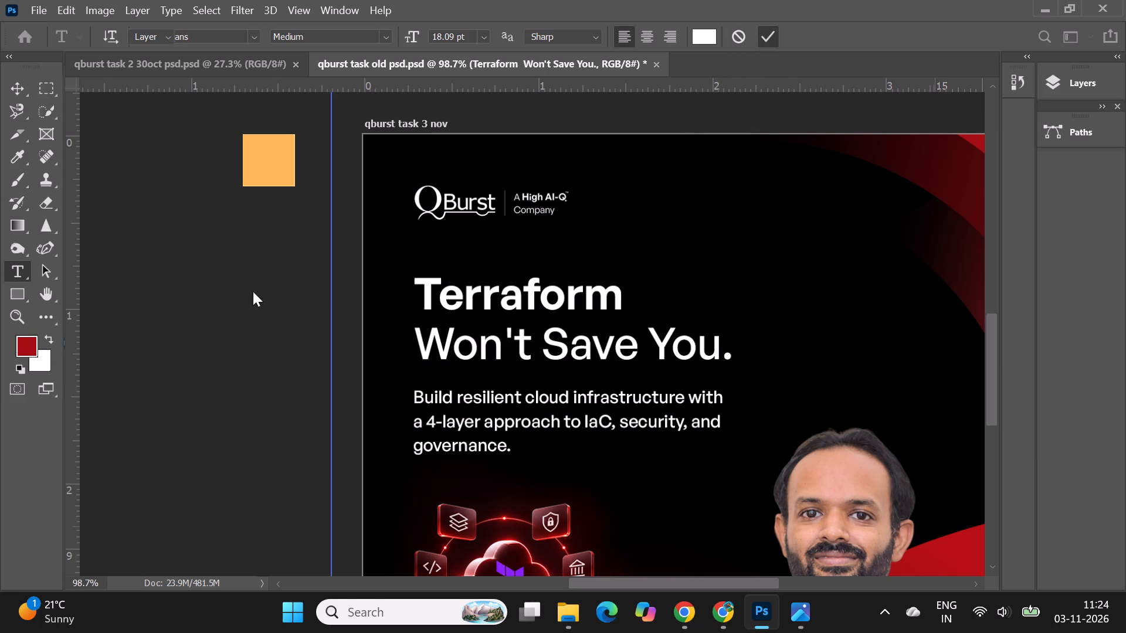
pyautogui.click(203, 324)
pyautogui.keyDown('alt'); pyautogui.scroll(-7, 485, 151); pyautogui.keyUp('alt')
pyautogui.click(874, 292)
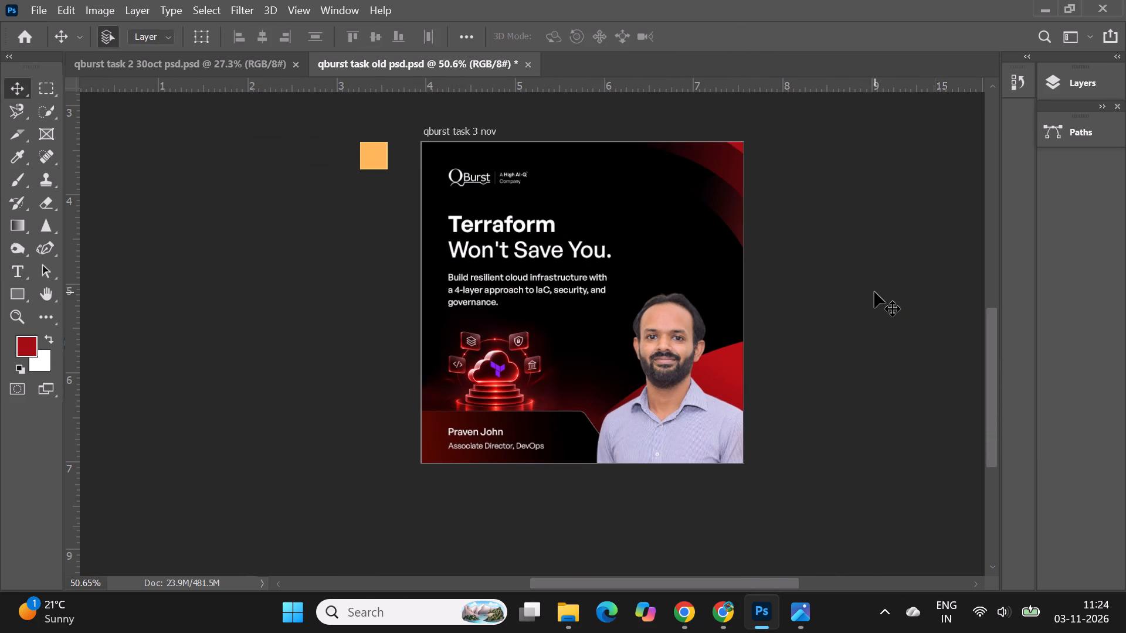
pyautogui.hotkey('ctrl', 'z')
# Find qburst haloween psd 29oct in Downloads, open it in Photoshop to check its artboards, and close it.
pyautogui.click(569, 623)
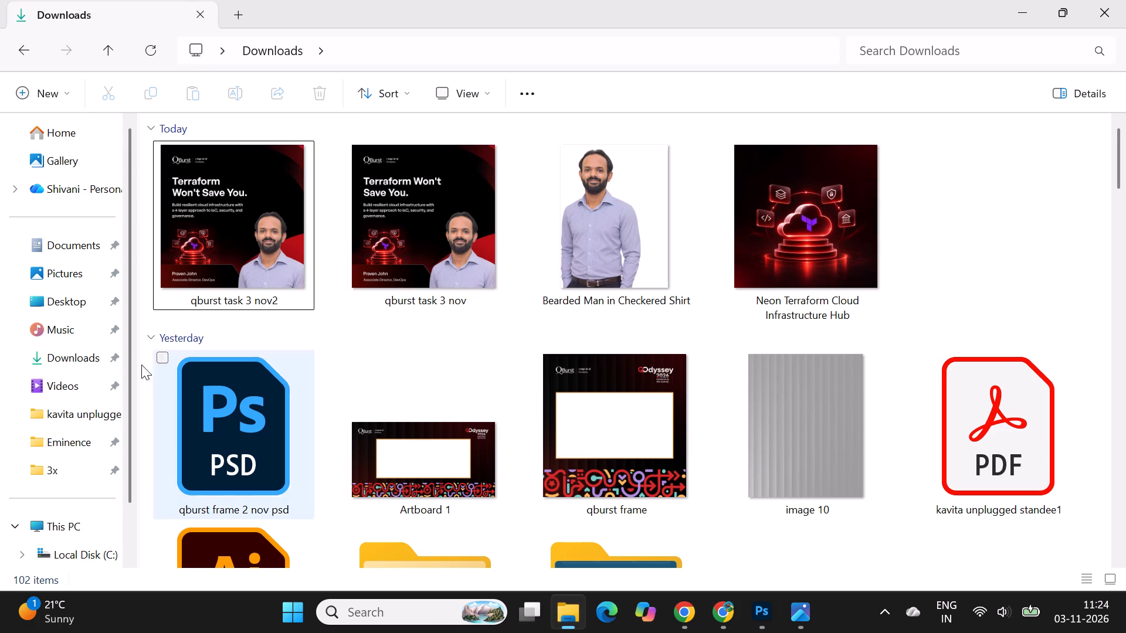
pyautogui.click(71, 356)
pyautogui.scroll(2, 541, 366)
pyautogui.click(1032, 191)
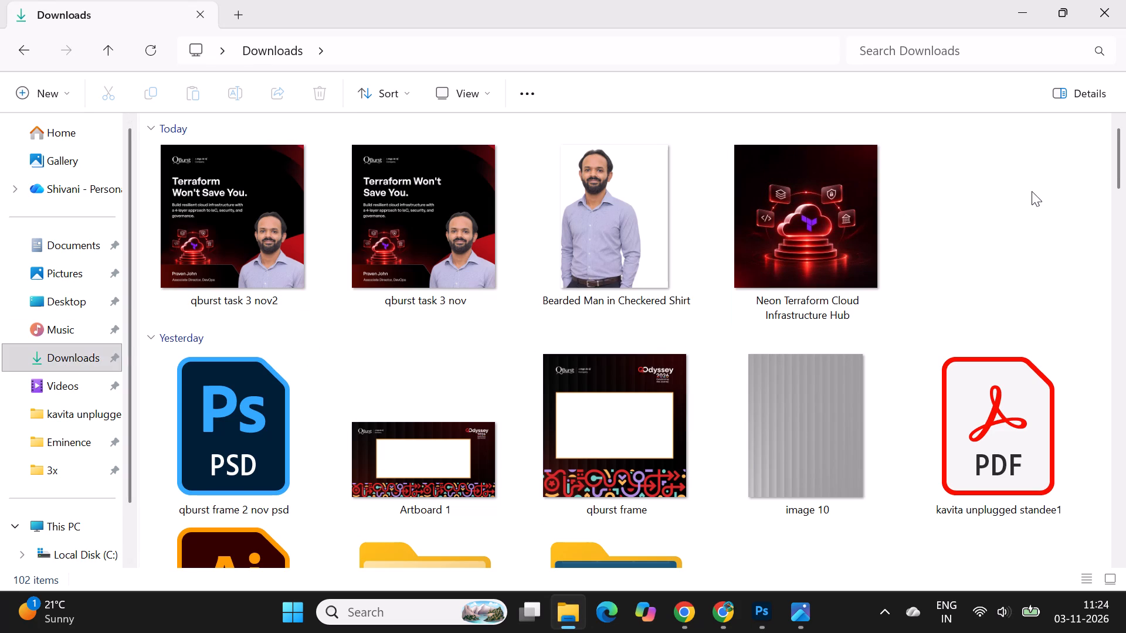
pyautogui.scroll(-2, 1025, 193)
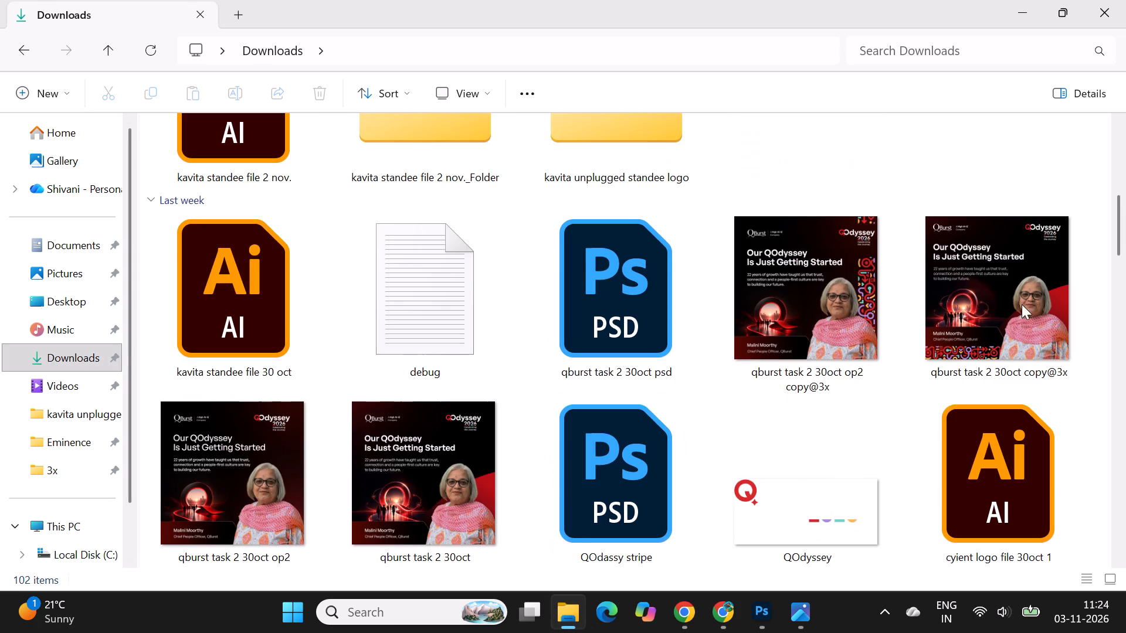
pyautogui.scroll(-2, 1015, 339)
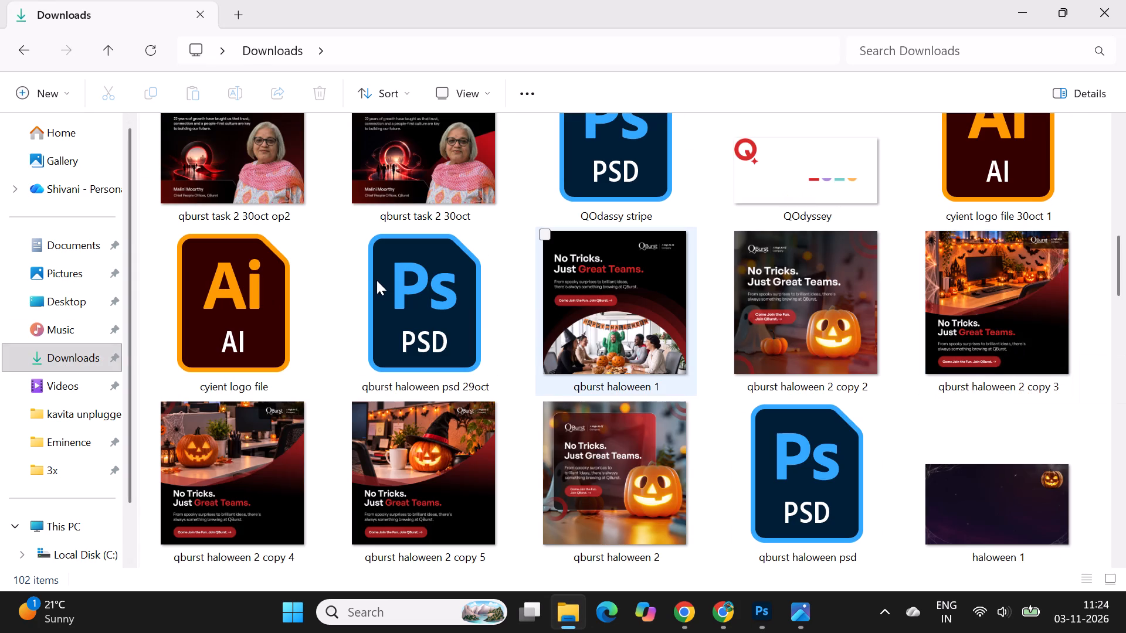
pyautogui.doubleClick(422, 297)
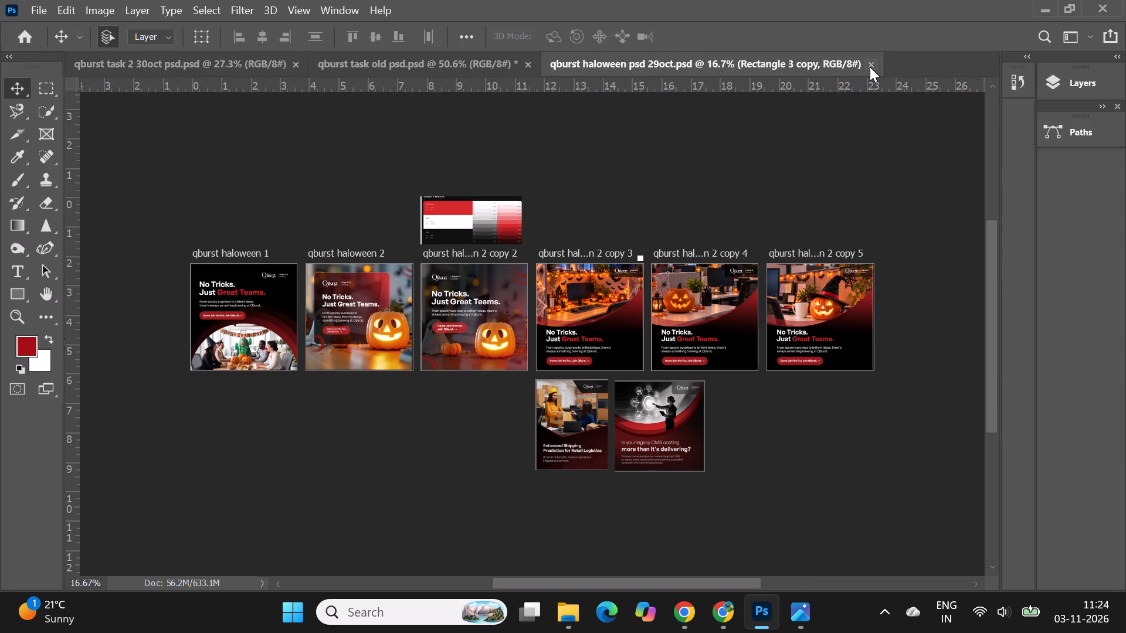
pyautogui.click(870, 67)
# Check the artboards in the older qburst haloween psd, close it, and delete that file from Downloads.
pyautogui.click(569, 608)
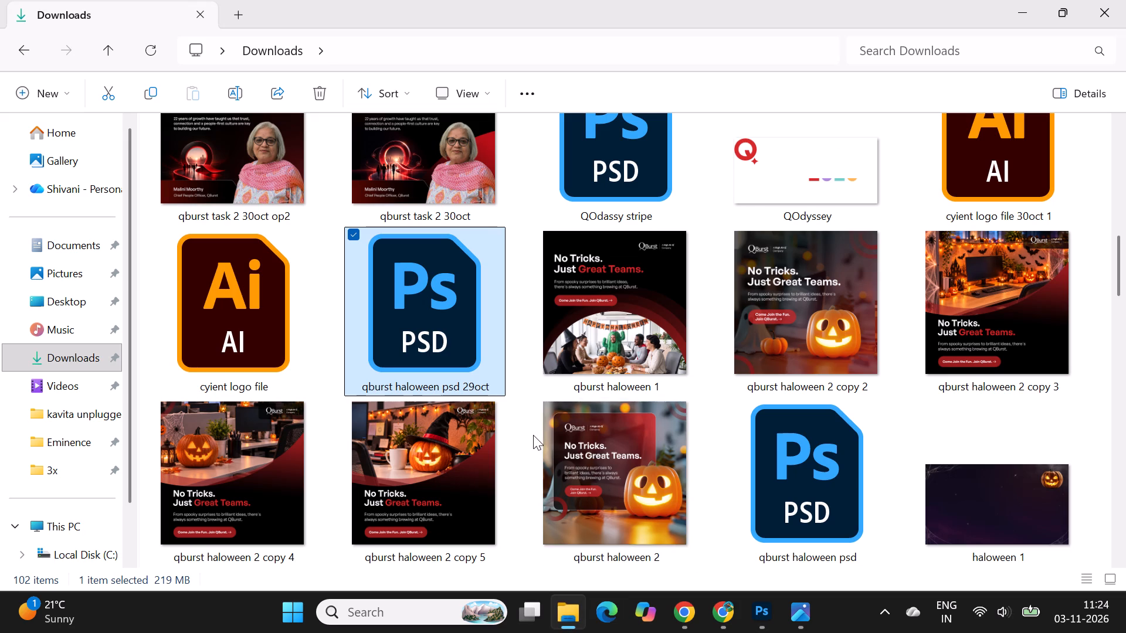
pyautogui.doubleClick(809, 506)
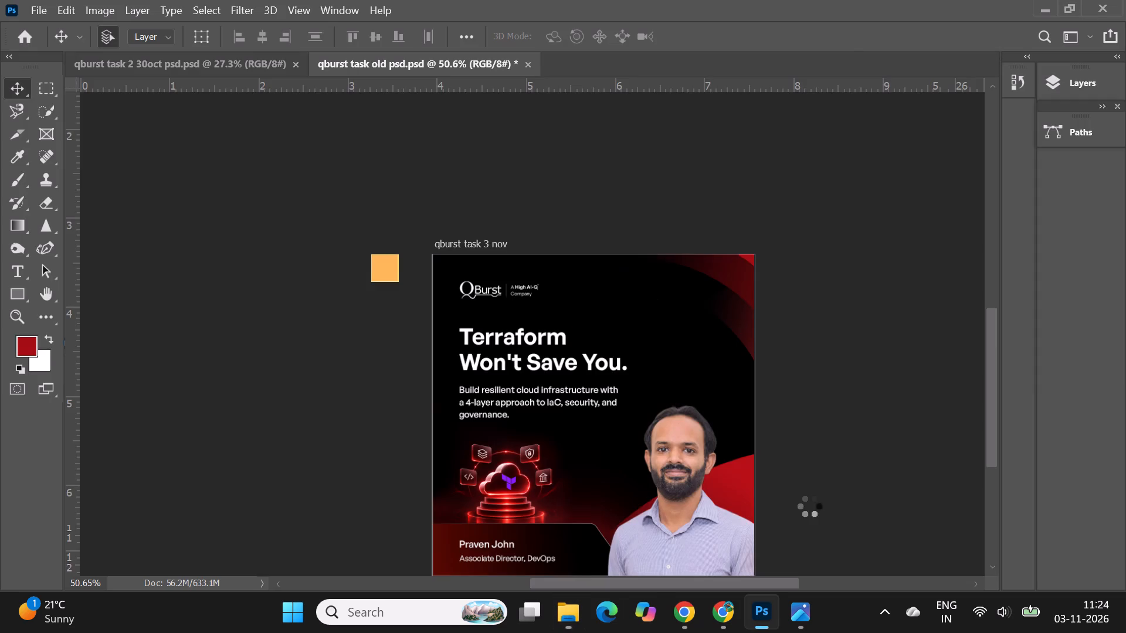
pyautogui.click(844, 66)
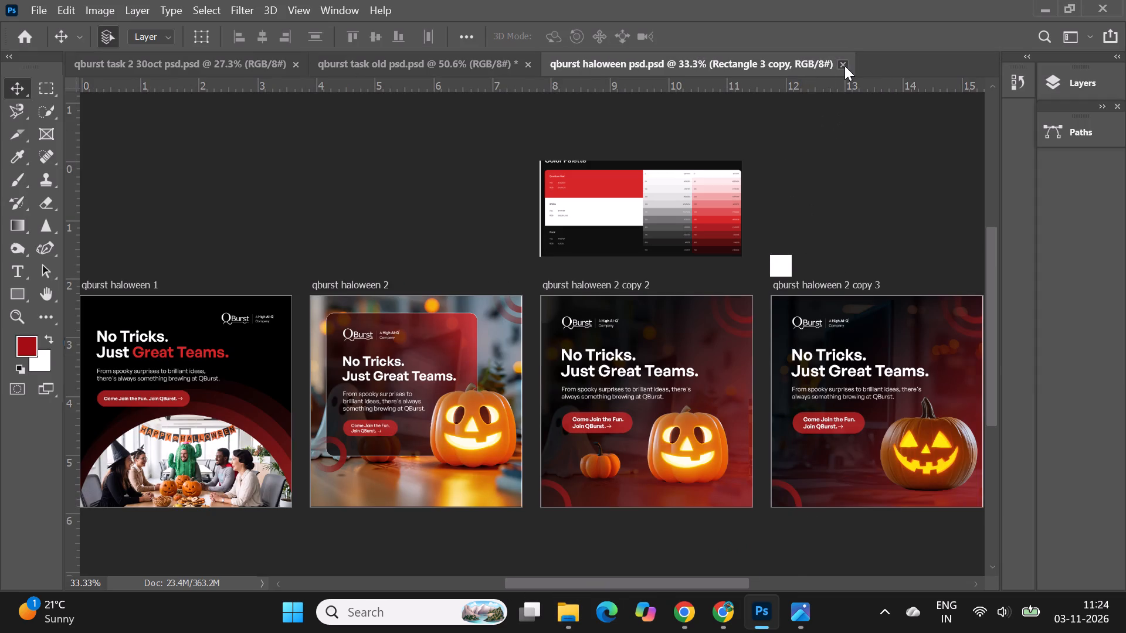
pyautogui.click(561, 618)
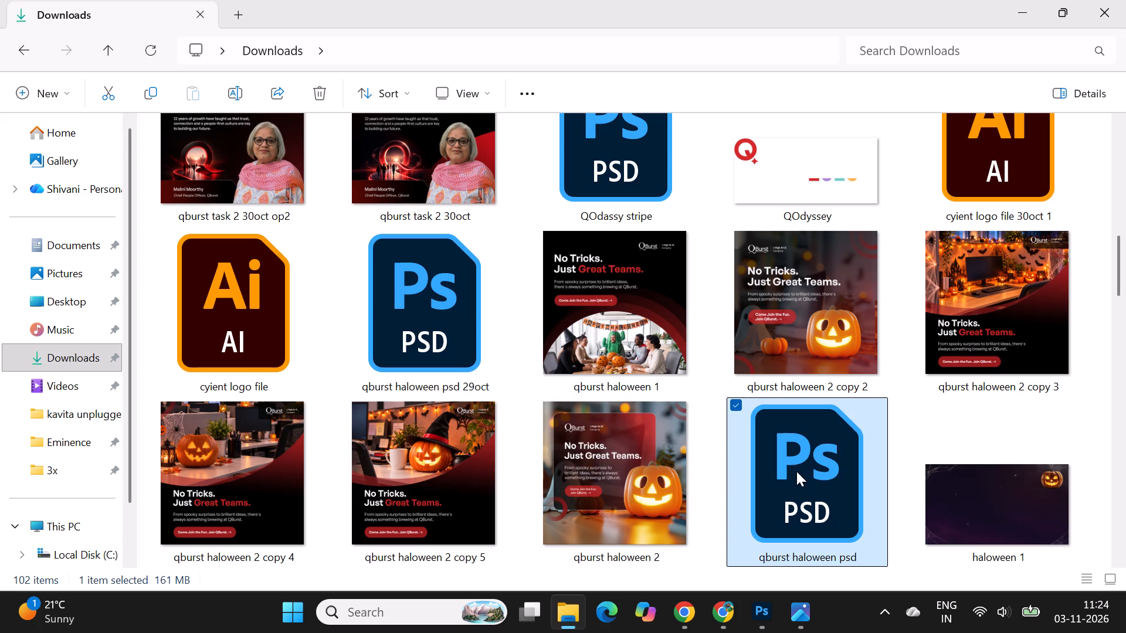
pyautogui.press('Delete')
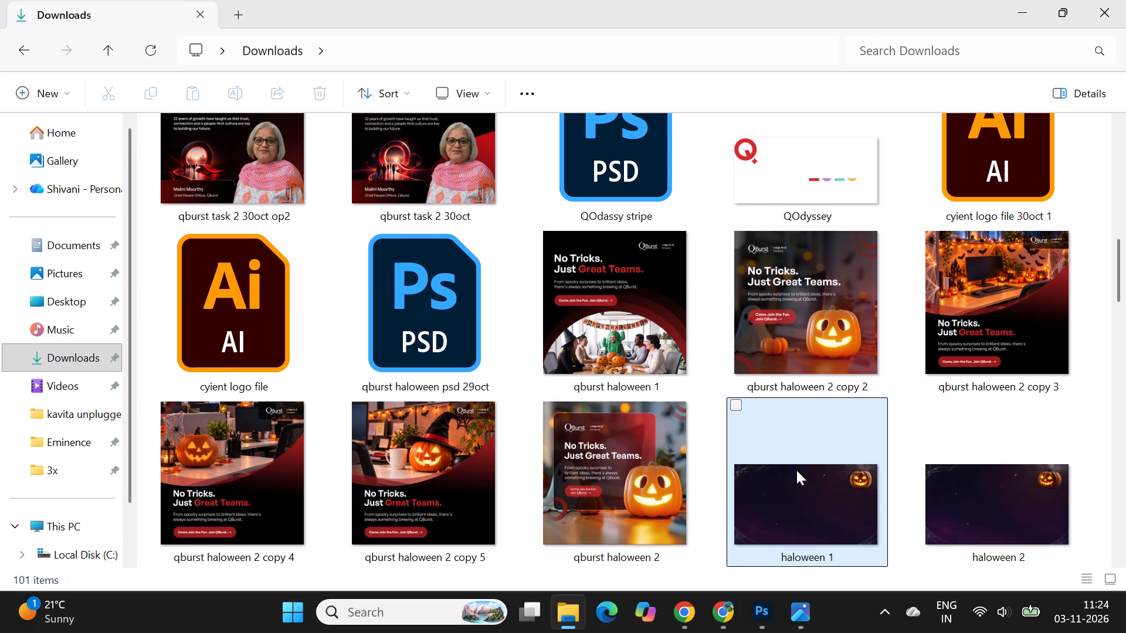
# Open qburst task 2 28oct 1 from Downloads in Photoshop to check its artboards, close it, and return to Downloads.
pyautogui.scroll(-1, 796, 470)
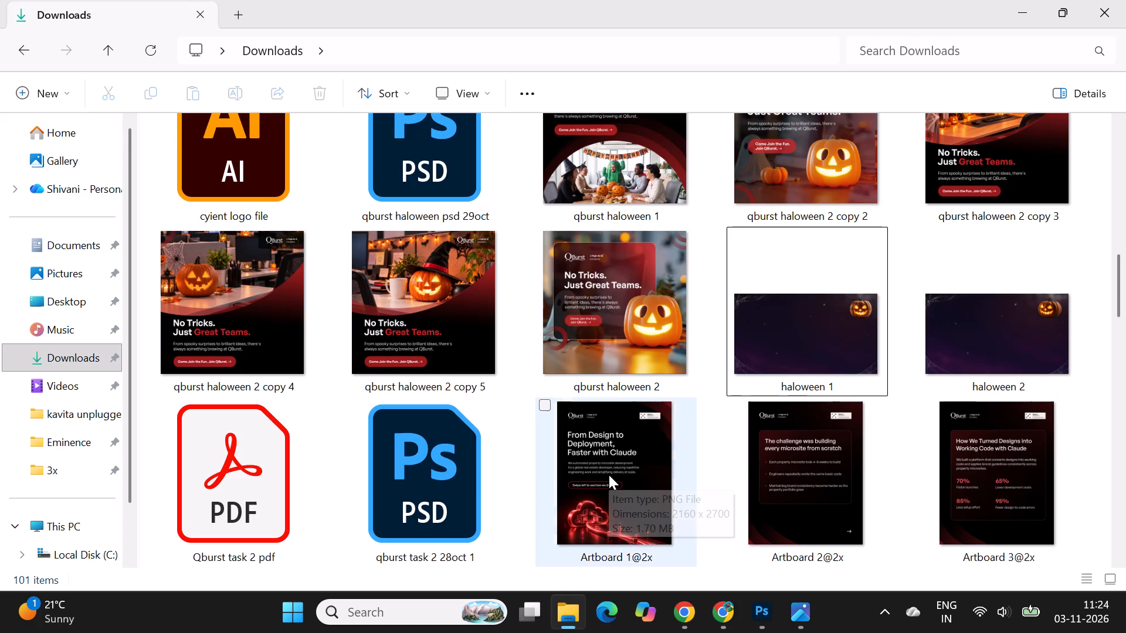
pyautogui.scroll(-1, 609, 475)
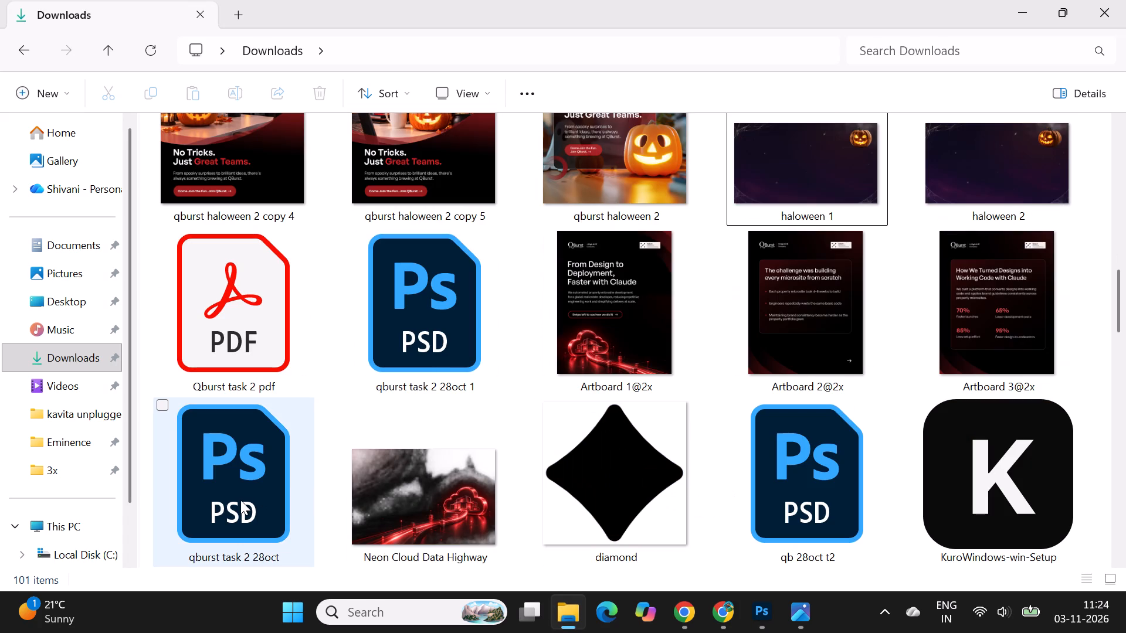
pyautogui.click(240, 500)
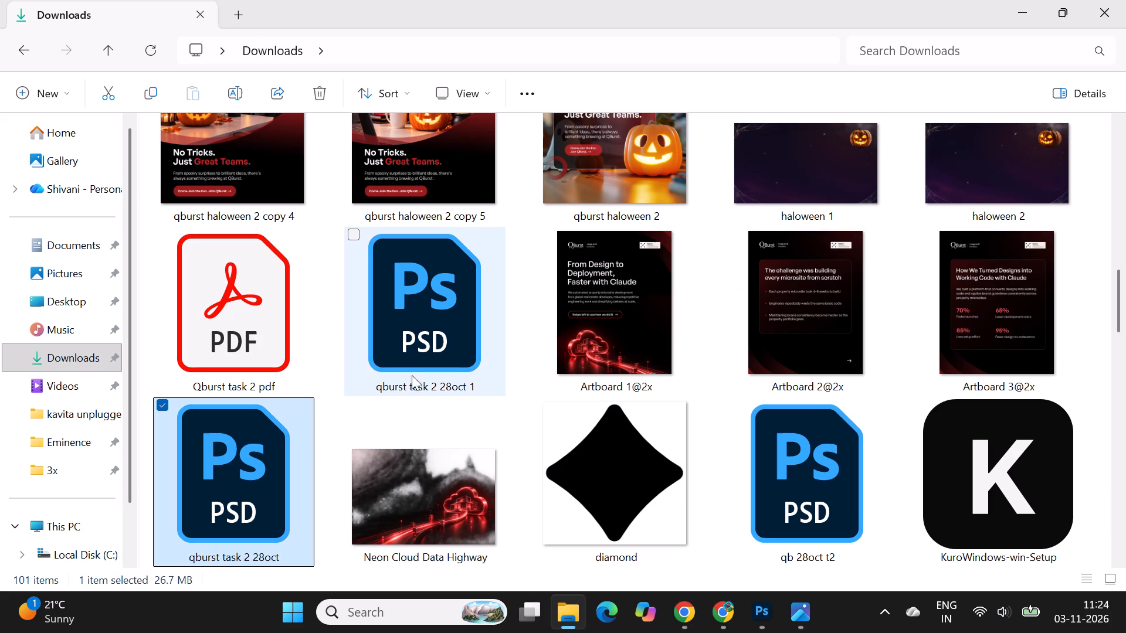
pyautogui.doubleClick(420, 352)
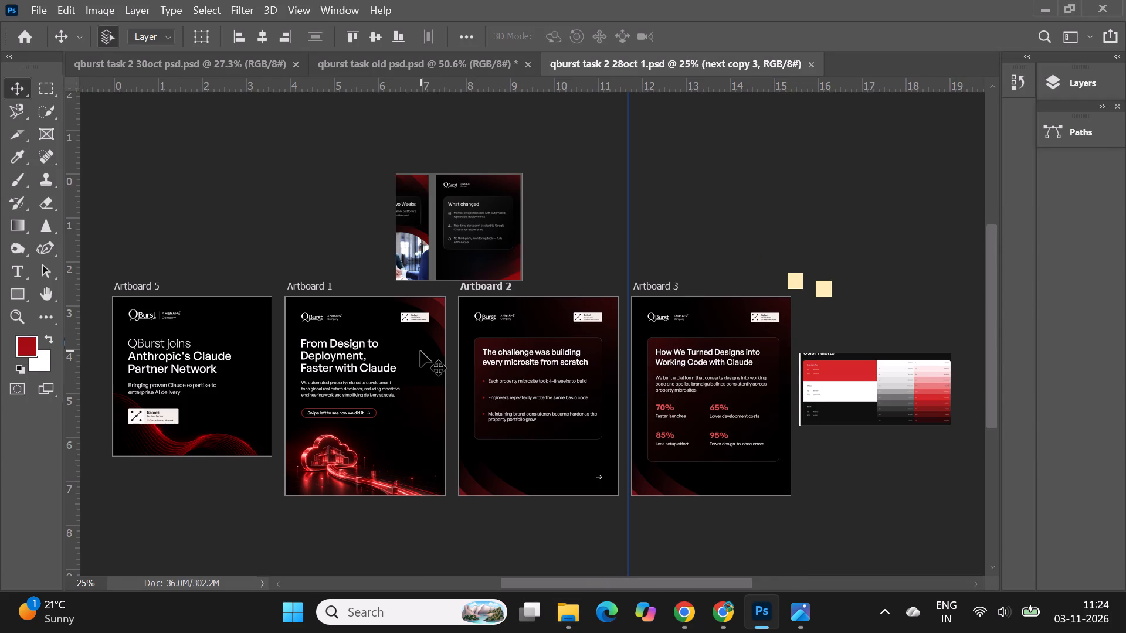
pyautogui.click(812, 64)
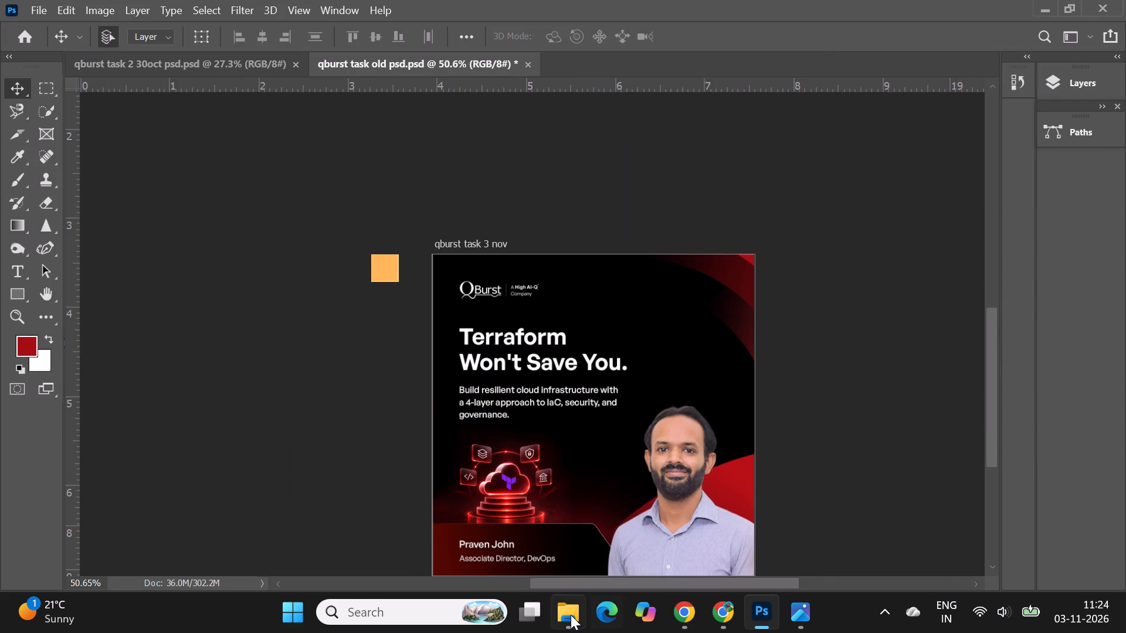
pyautogui.click(567, 616)
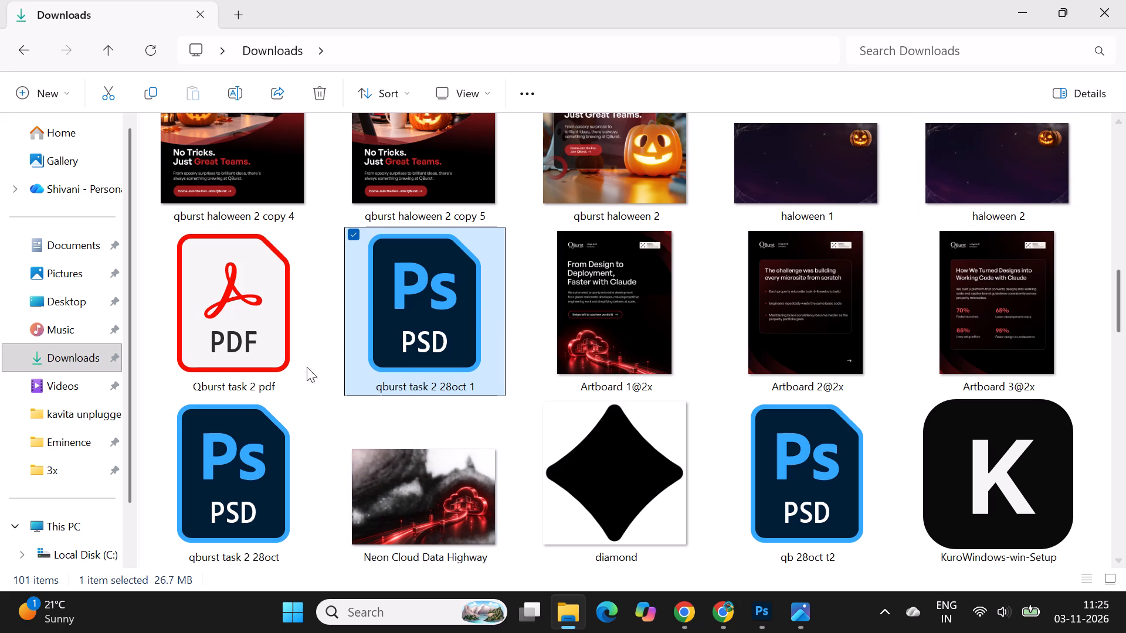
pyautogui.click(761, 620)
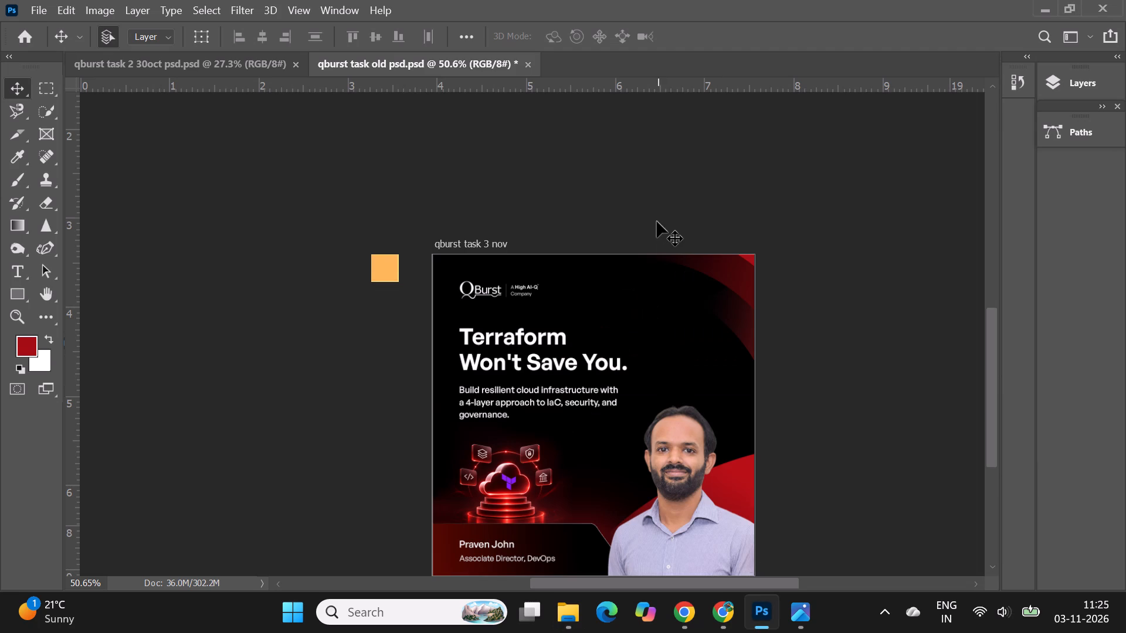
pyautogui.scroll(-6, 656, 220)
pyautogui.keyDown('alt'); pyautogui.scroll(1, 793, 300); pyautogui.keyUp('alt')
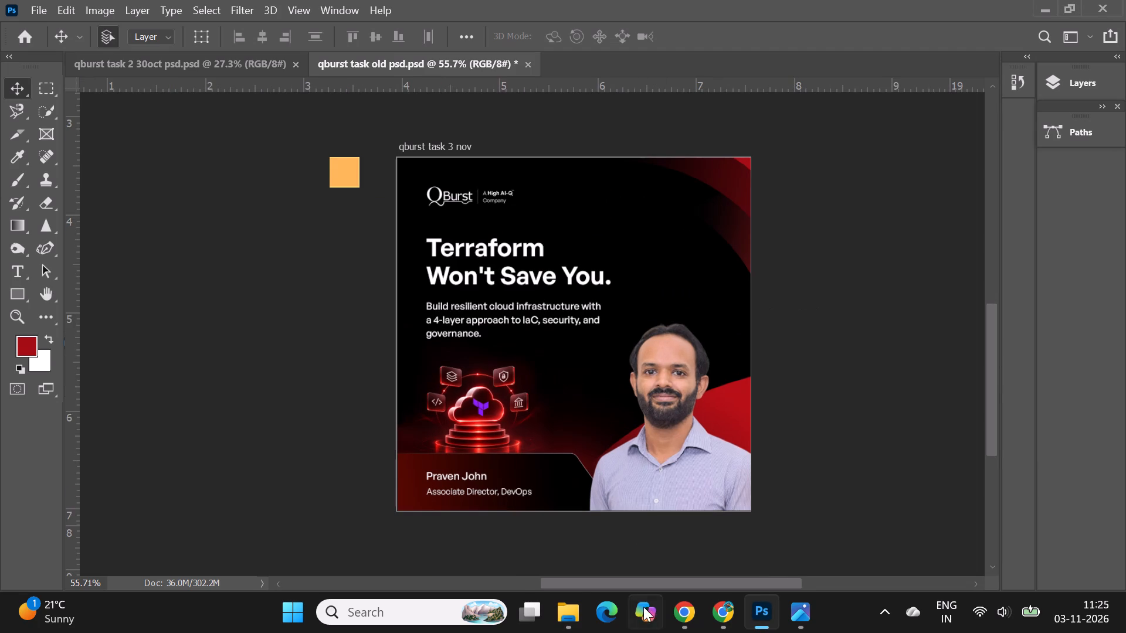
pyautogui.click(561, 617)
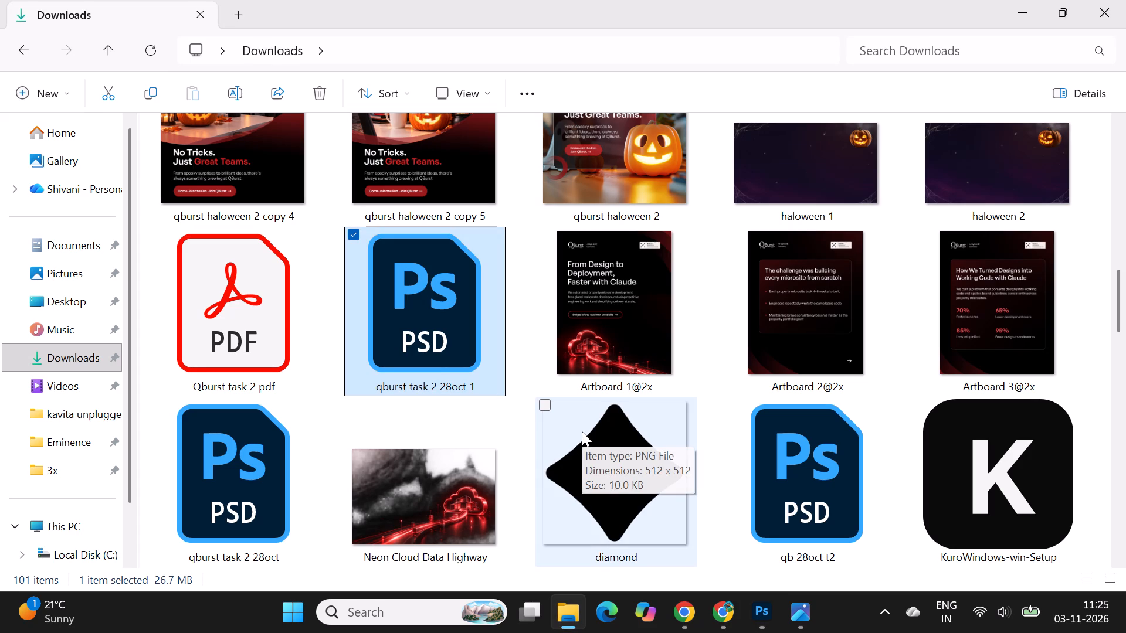
# Delete the qburst task 2 28oct PSD and the images Neon Cloud Data Highway and diamond from Downloads.
pyautogui.click(212, 494)
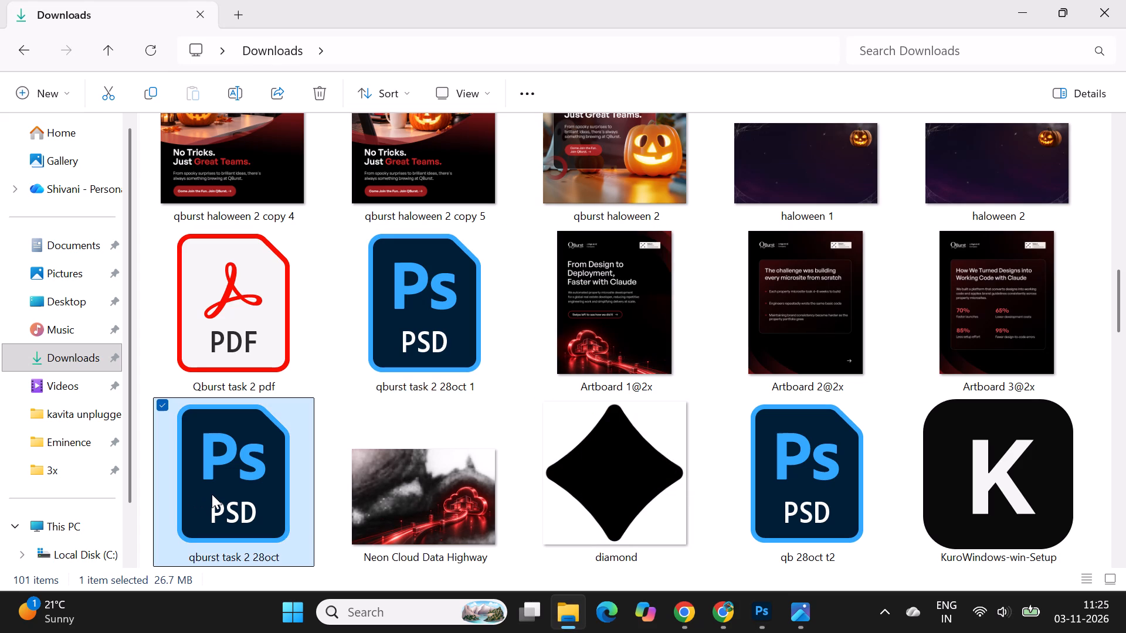
pyautogui.press('Delete')
pyautogui.click(268, 514)
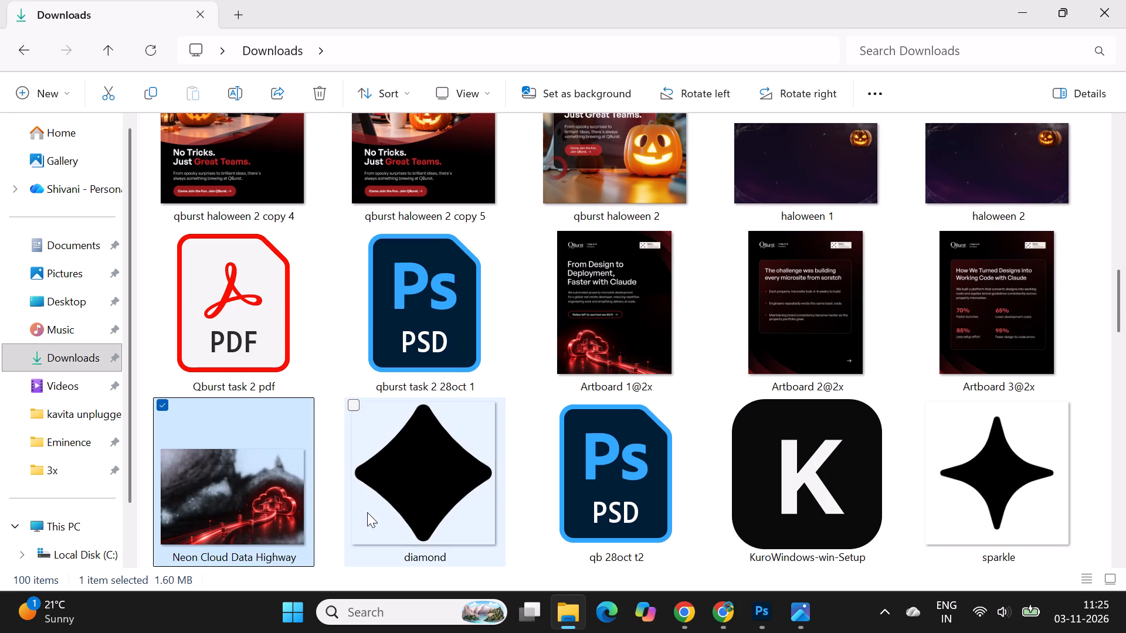
pyautogui.keyDown('shift'); pyautogui.click(402, 501); pyautogui.keyUp('shift')
pyautogui.press('Delete')
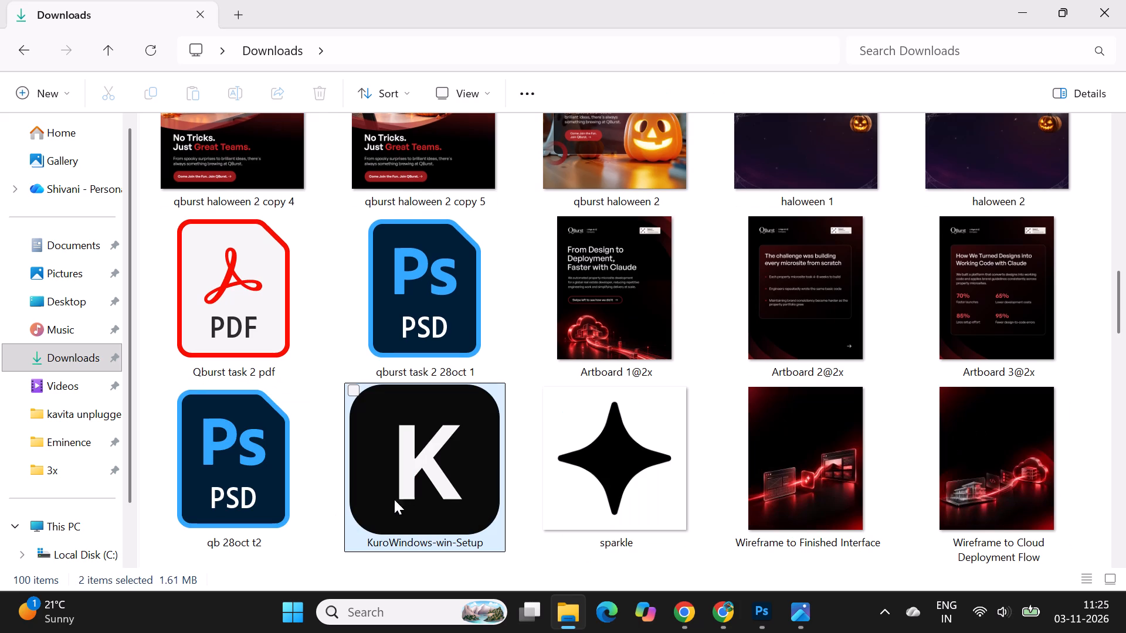
# Open qb 28oct t2 in Photoshop to check its artboards, close it, and return to Downloads.
pyautogui.click(161, 477)
pyautogui.doubleClick(232, 494)
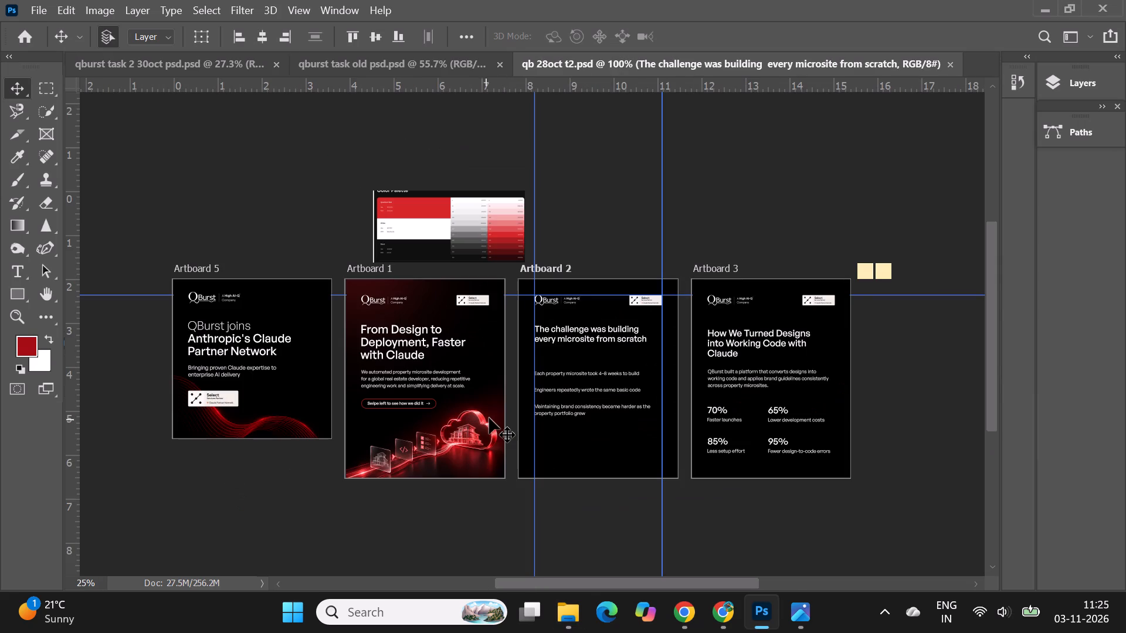
pyautogui.click(951, 63)
pyautogui.click(557, 619)
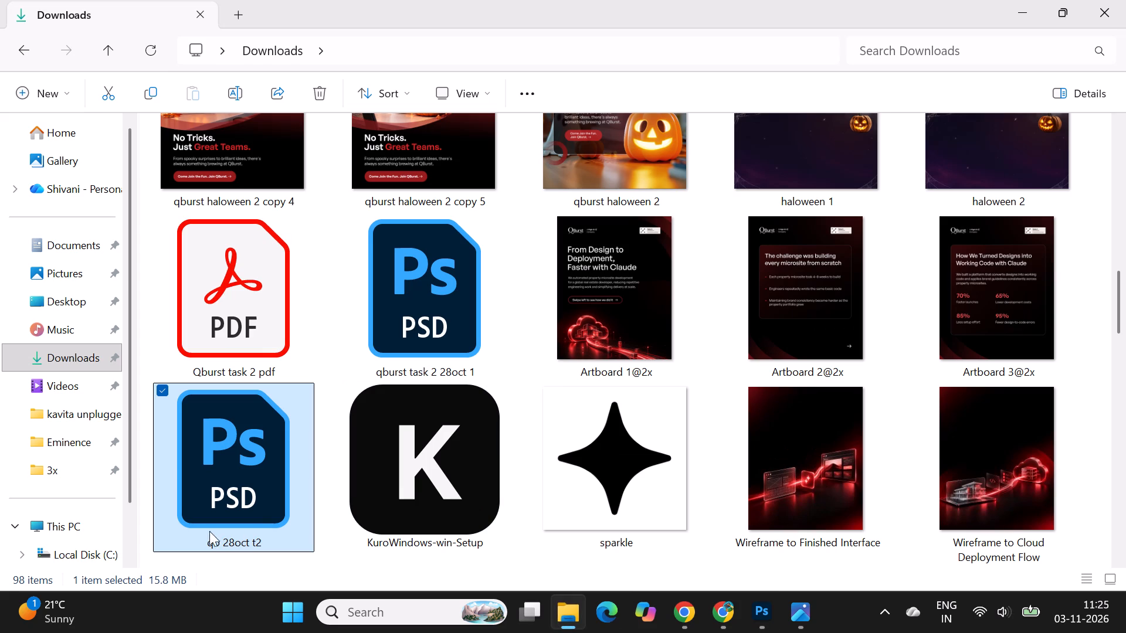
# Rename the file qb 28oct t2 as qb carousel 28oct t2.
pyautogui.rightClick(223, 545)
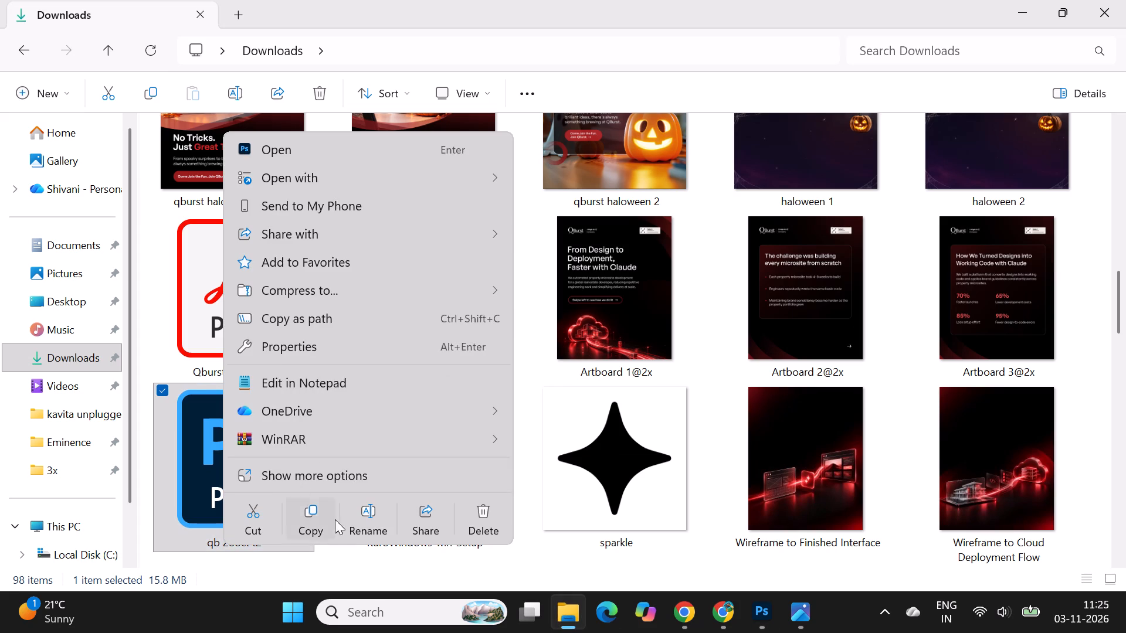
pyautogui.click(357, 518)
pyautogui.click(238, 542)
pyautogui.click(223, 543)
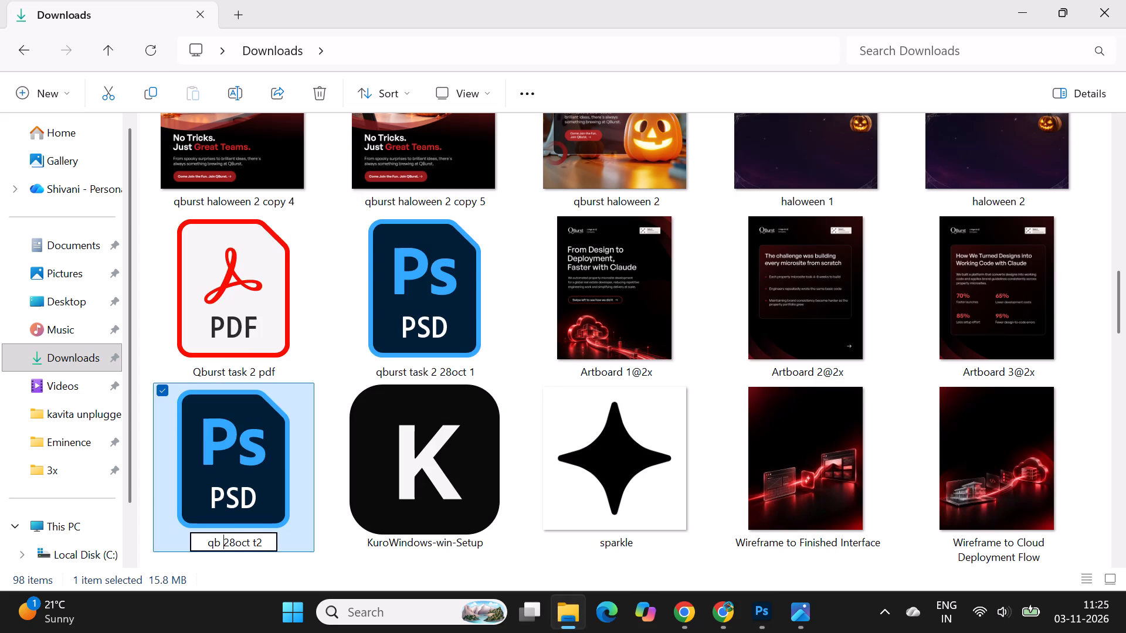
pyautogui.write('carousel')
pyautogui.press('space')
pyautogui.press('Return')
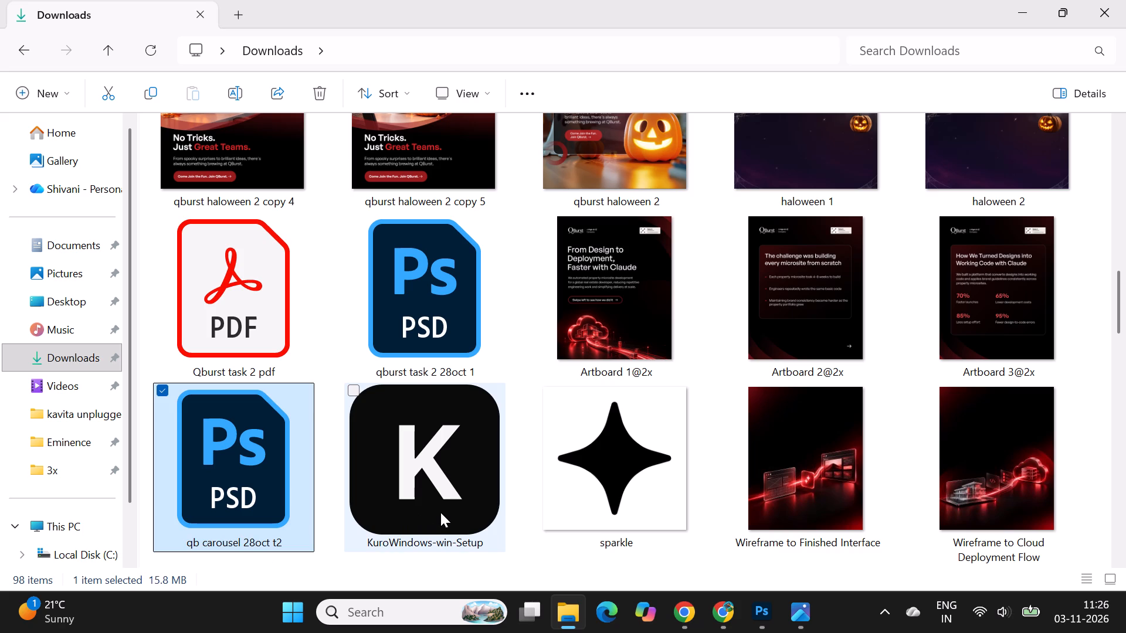
# Delete the seven consecutive files from KuroWindows-win-Setup through IMG_2382 in Downloads.
pyautogui.click(440, 512)
pyautogui.scroll(-1, 719, 512)
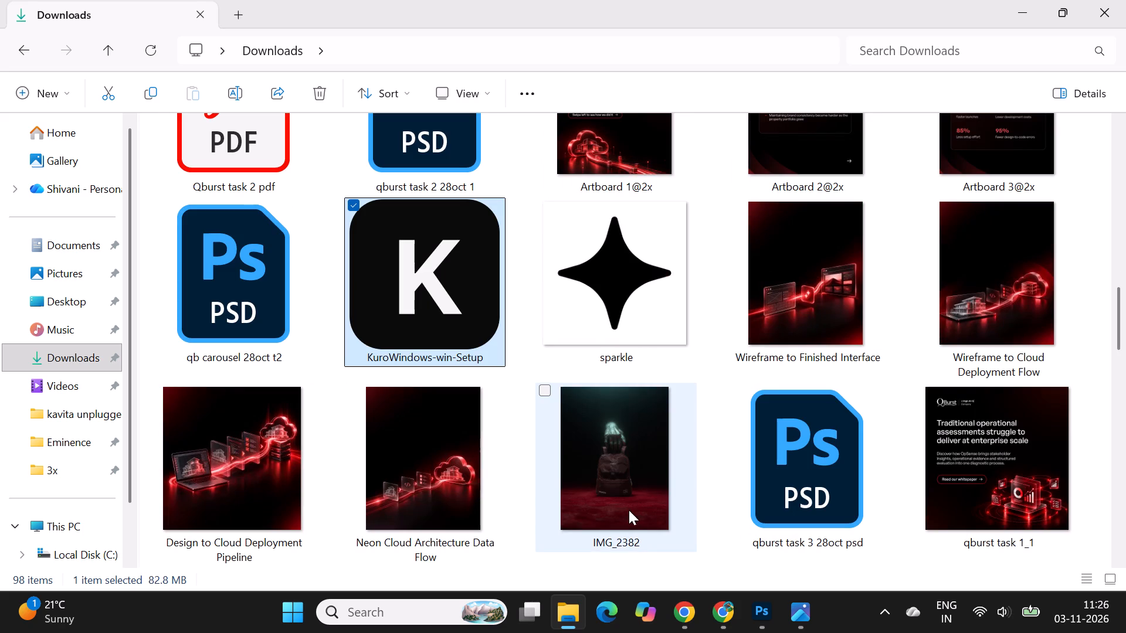
pyautogui.keyDown('shift'); pyautogui.click(629, 510); pyautogui.keyUp('shift')
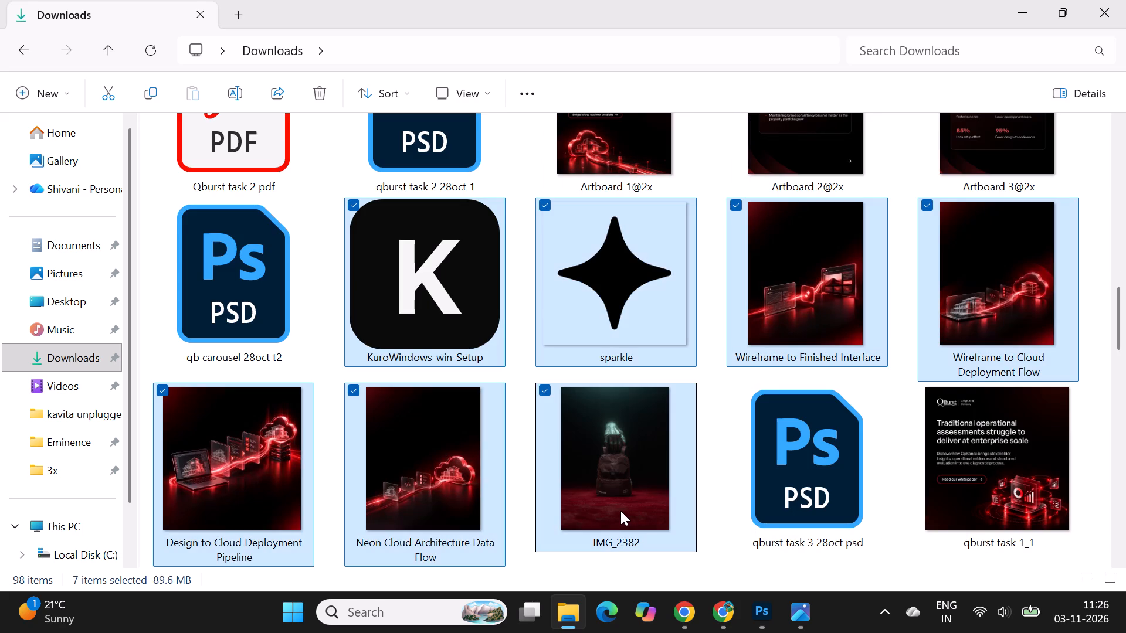
pyautogui.press('Delete')
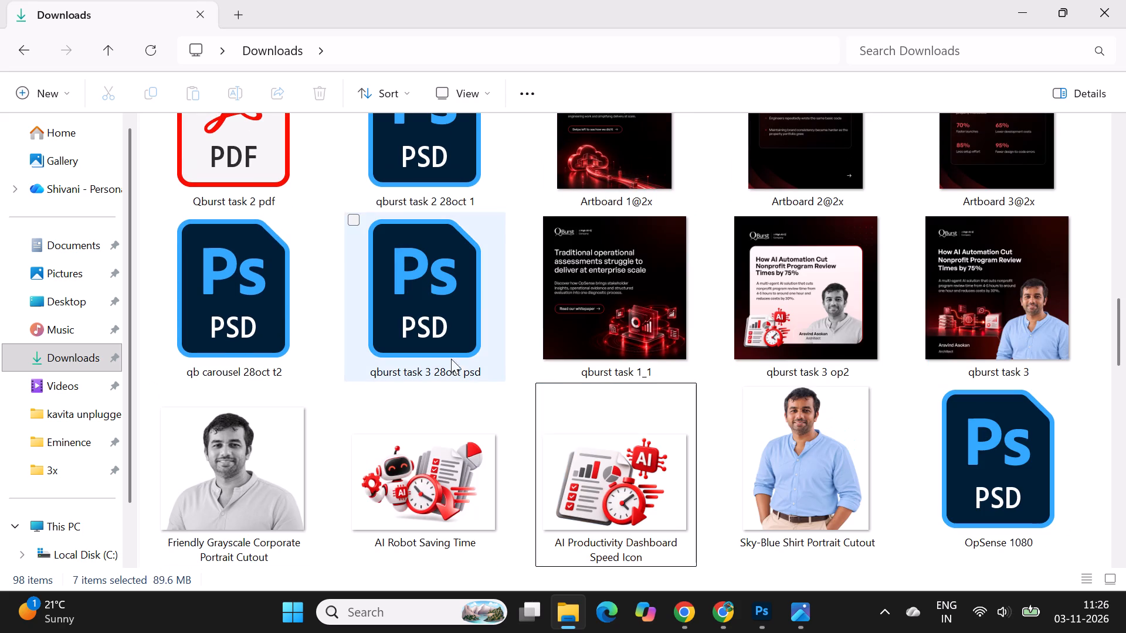
# Reopen qburst task 2 28oct 1 in Photoshop for another check, close it, and return to Downloads.
pyautogui.scroll(1, 436, 388)
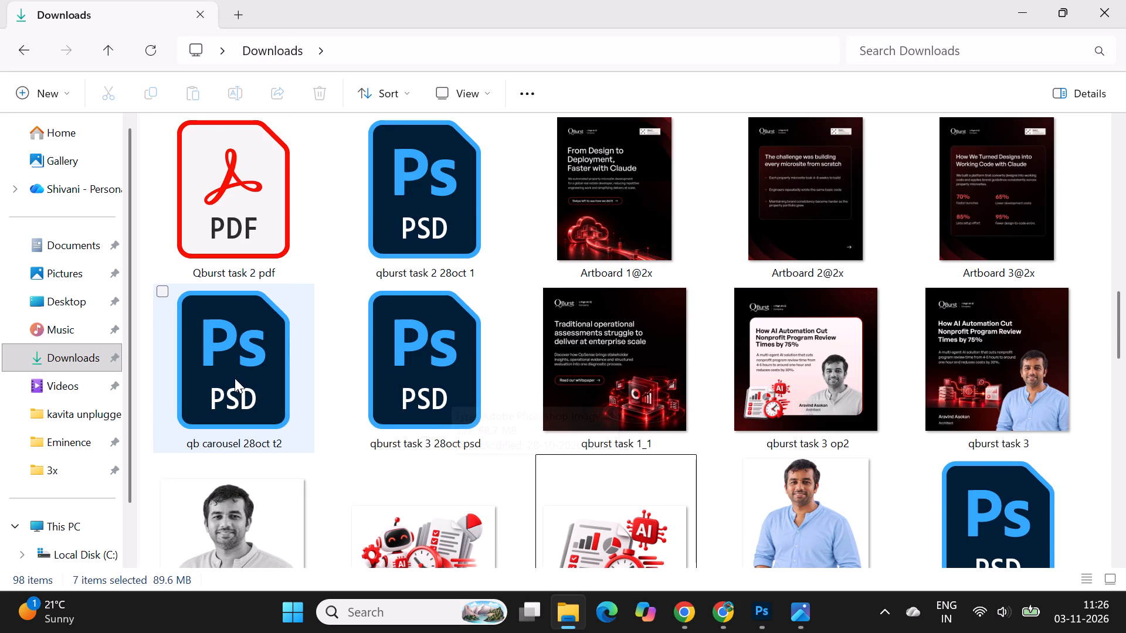
pyautogui.doubleClick(448, 216)
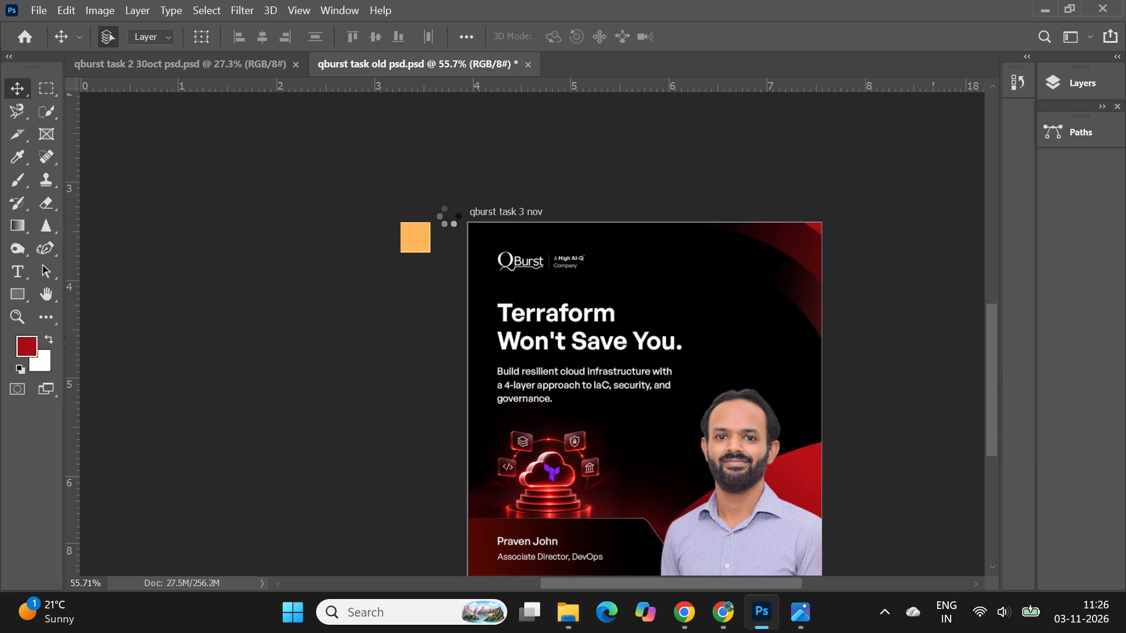
pyautogui.click(811, 69)
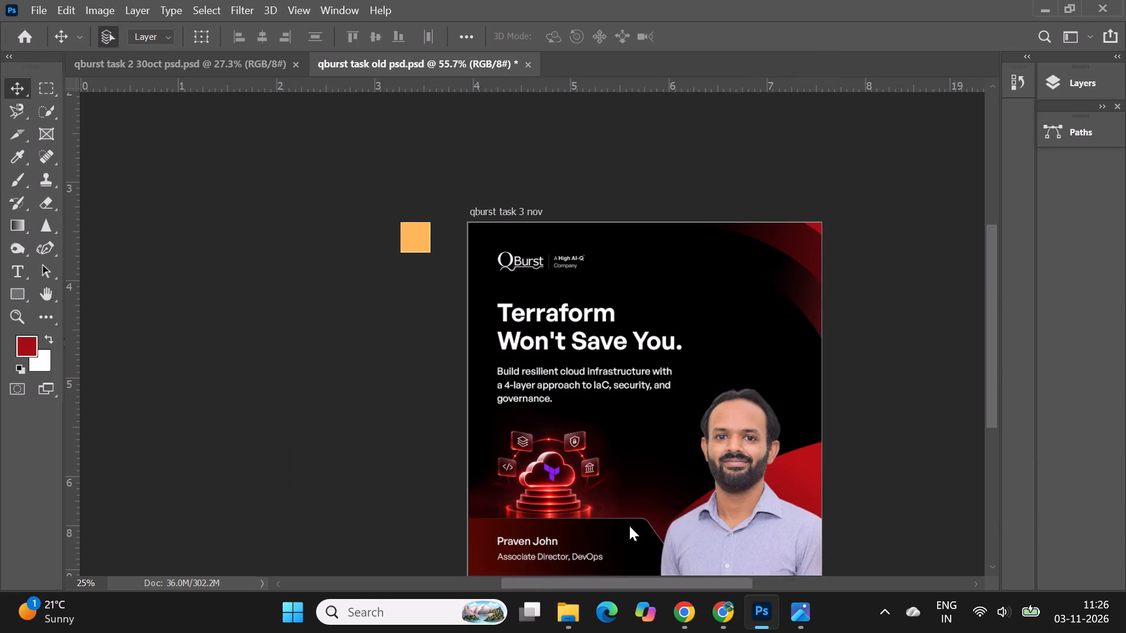
pyautogui.click(575, 616)
# Delete the qb carousel 28oct t2 PSD from Downloads.
pyautogui.click(203, 394)
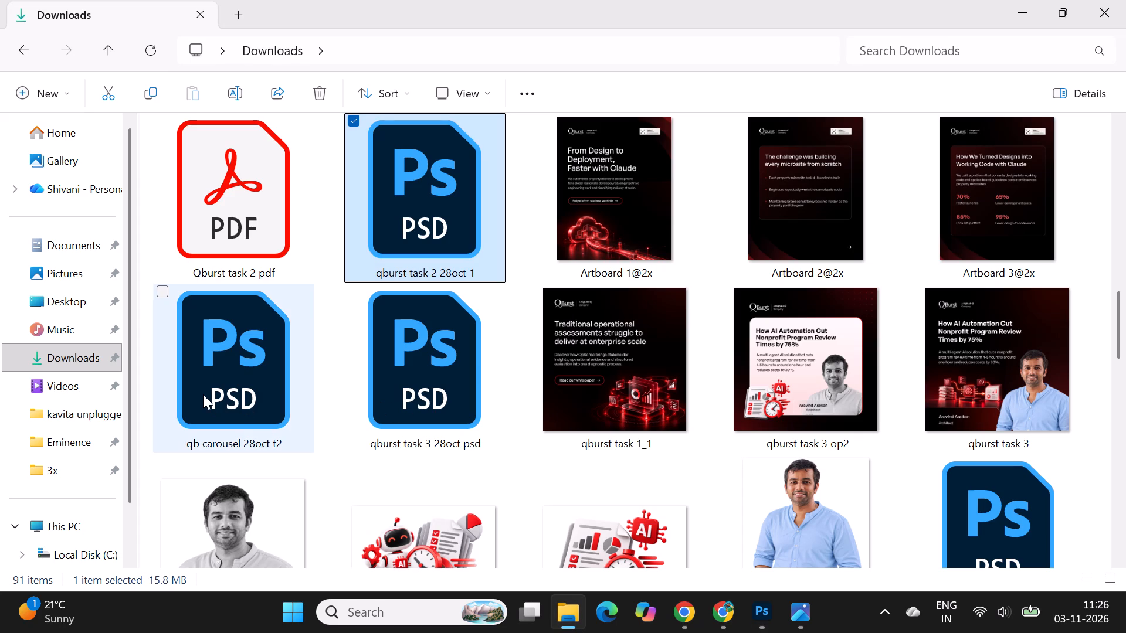
pyautogui.press('Delete')
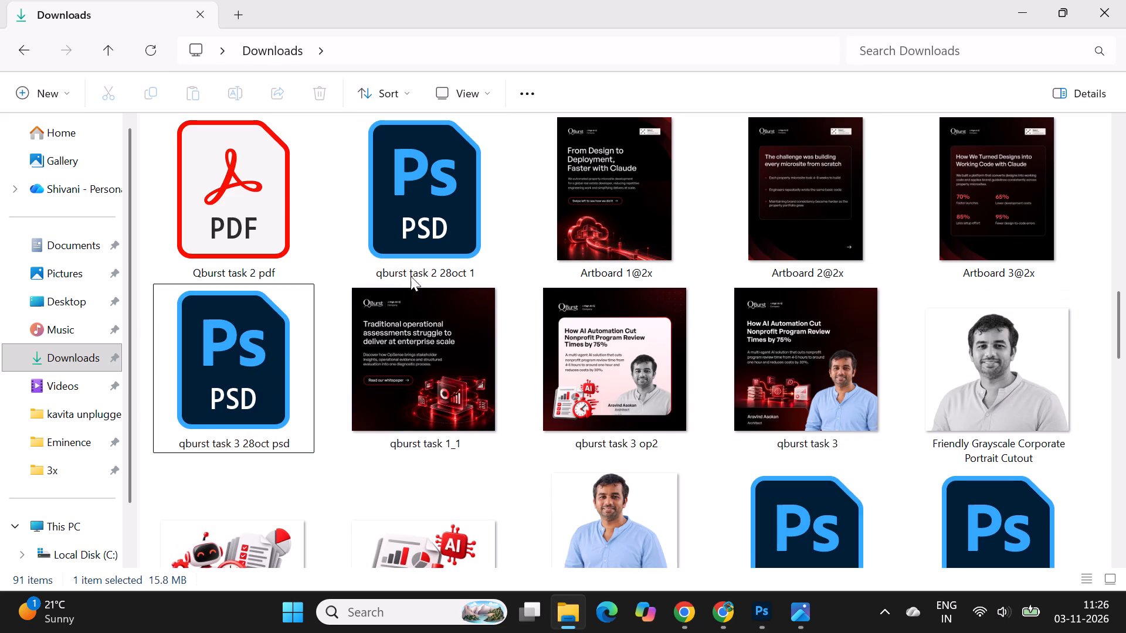
# Rename the file qburst task 2 28oct 1 by adding "carousel" between "task 2" and "28oct 1".
pyautogui.rightClick(412, 269)
pyautogui.click(558, 162)
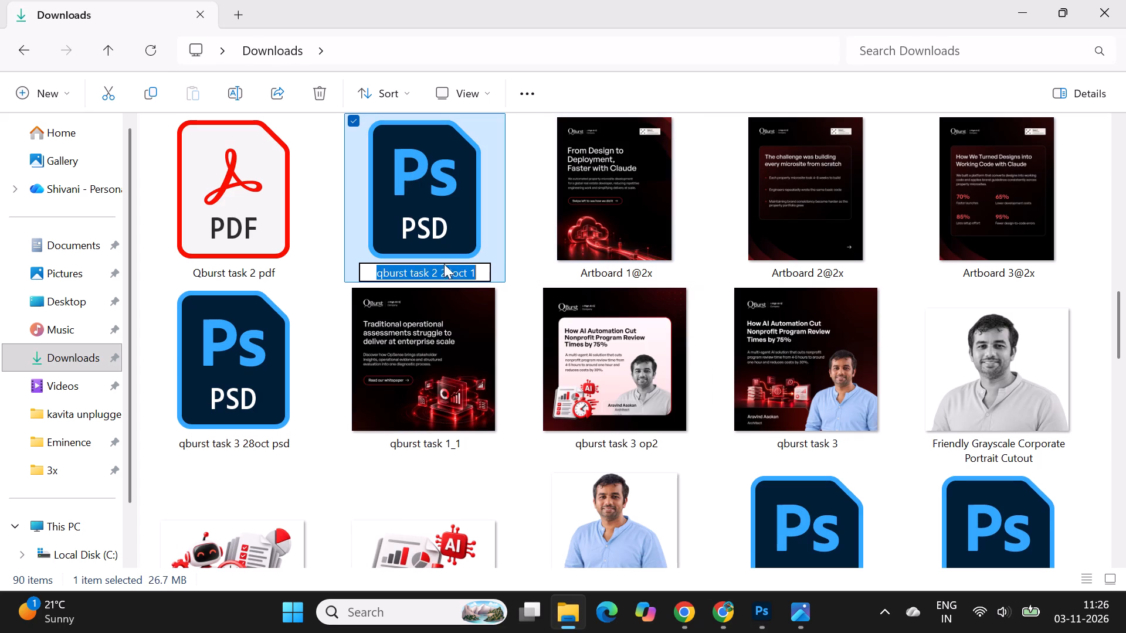
pyautogui.click(429, 273)
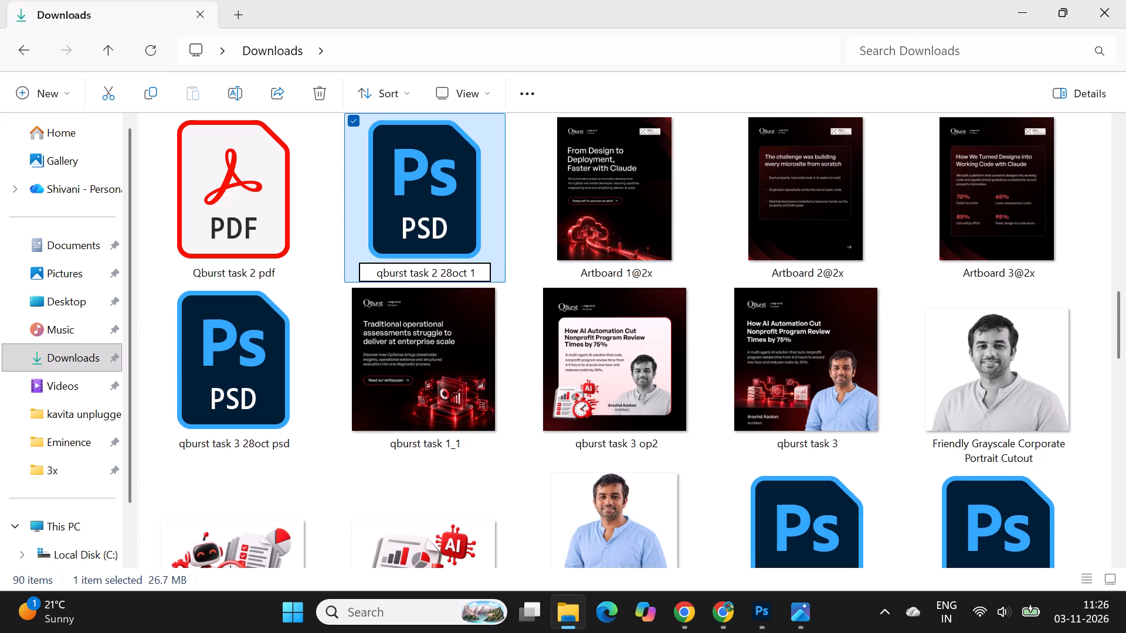
pyautogui.click(439, 270)
pyautogui.press('space')
pyautogui.write('carousel')
pyautogui.press('space')
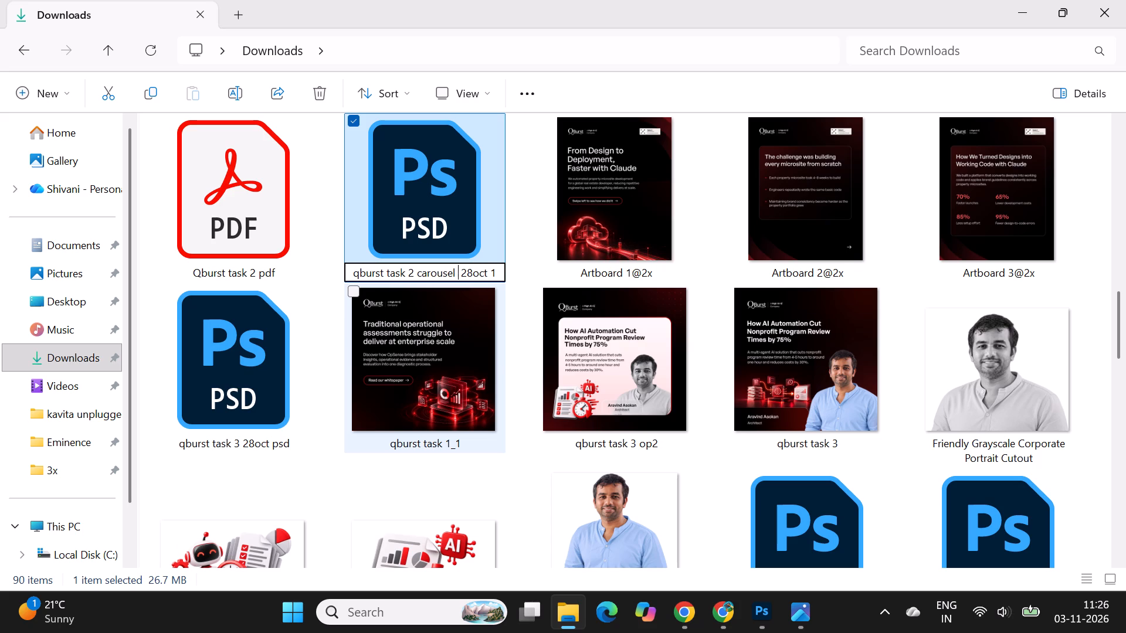
pyautogui.press('Return')
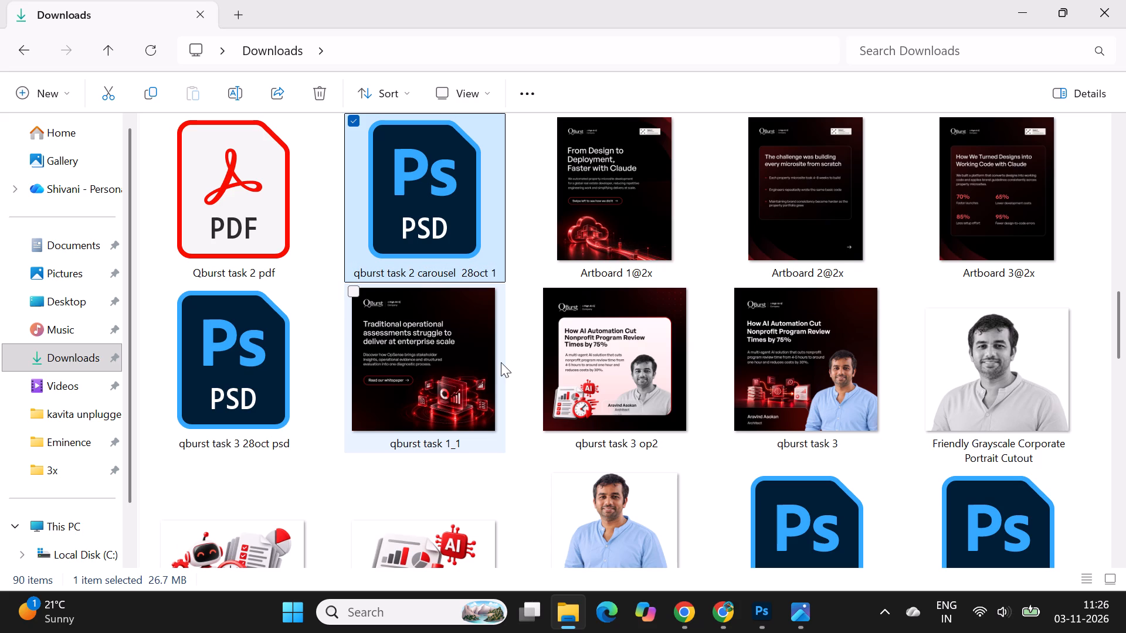
# Open qburst task 3 28oct psd in Photoshop to check its artboards, close it, and return to Downloads.
pyautogui.doubleClick(249, 384)
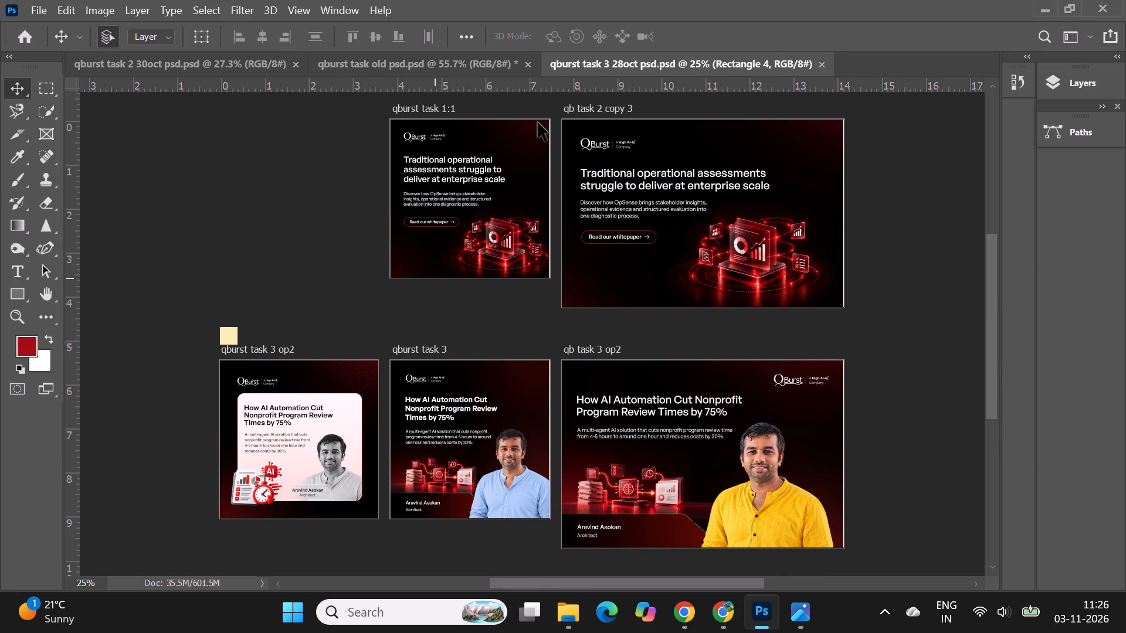
pyautogui.click(824, 63)
pyautogui.click(560, 610)
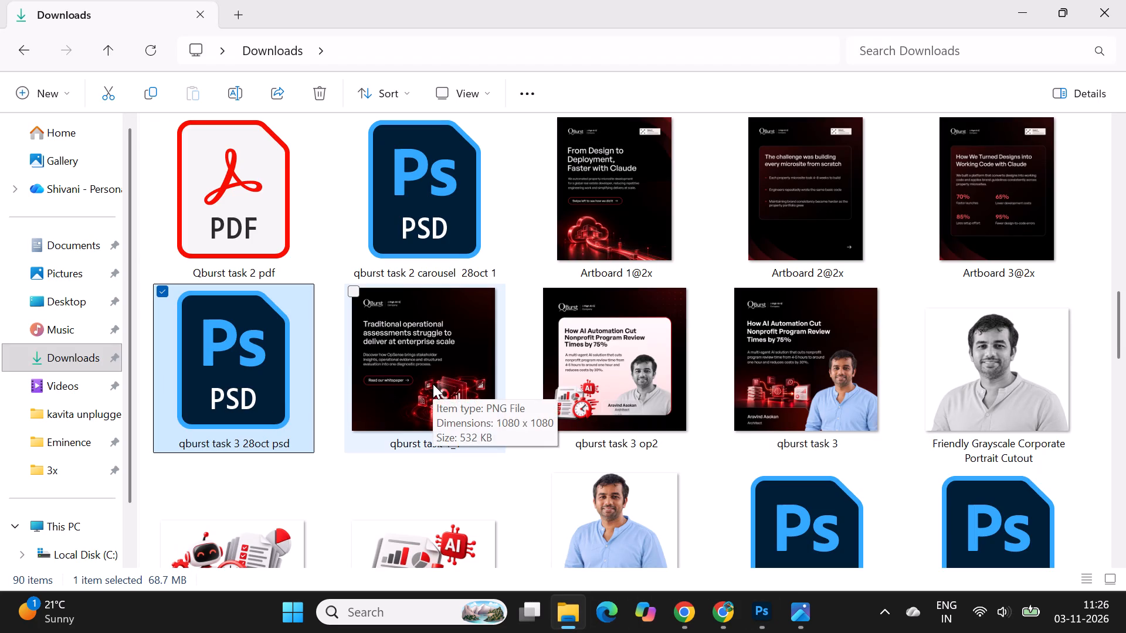
# Delete the Friendly Grayscale and Sky-Blue Shirt portrait cutouts, AI Robot Saving Time, and AI Productivity Dashboard Speed Icon from Downloads.
pyautogui.click(975, 412)
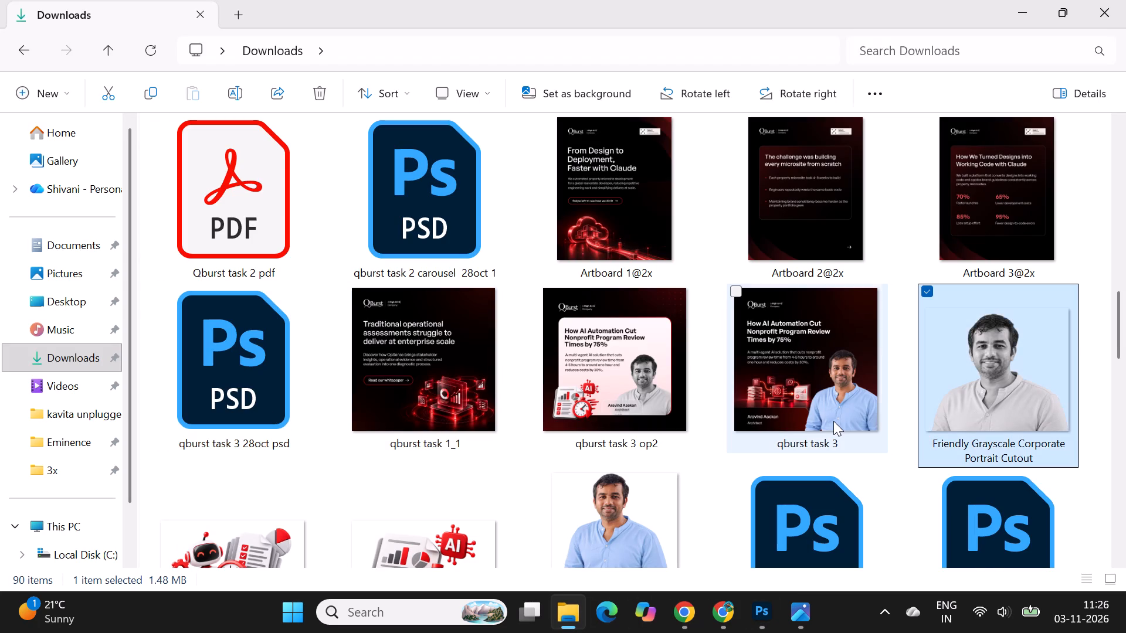
pyautogui.press('Delete')
pyautogui.click(994, 363)
pyautogui.scroll(-1, 994, 363)
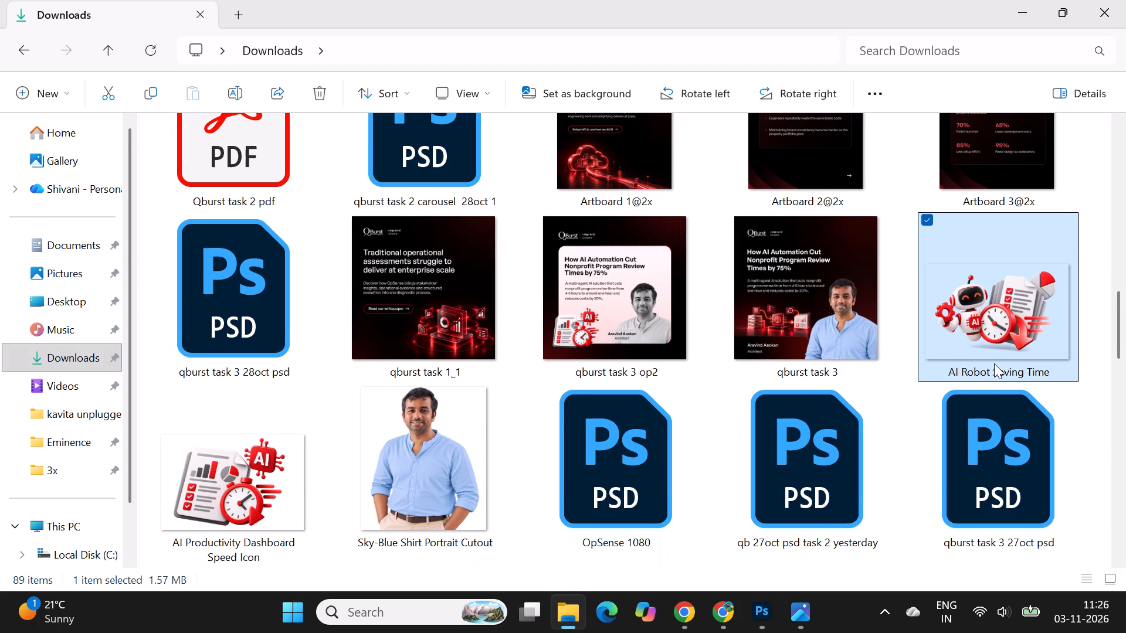
pyautogui.keyDown('shift'); pyautogui.click(423, 485); pyautogui.keyUp('shift')
pyautogui.press('Delete')
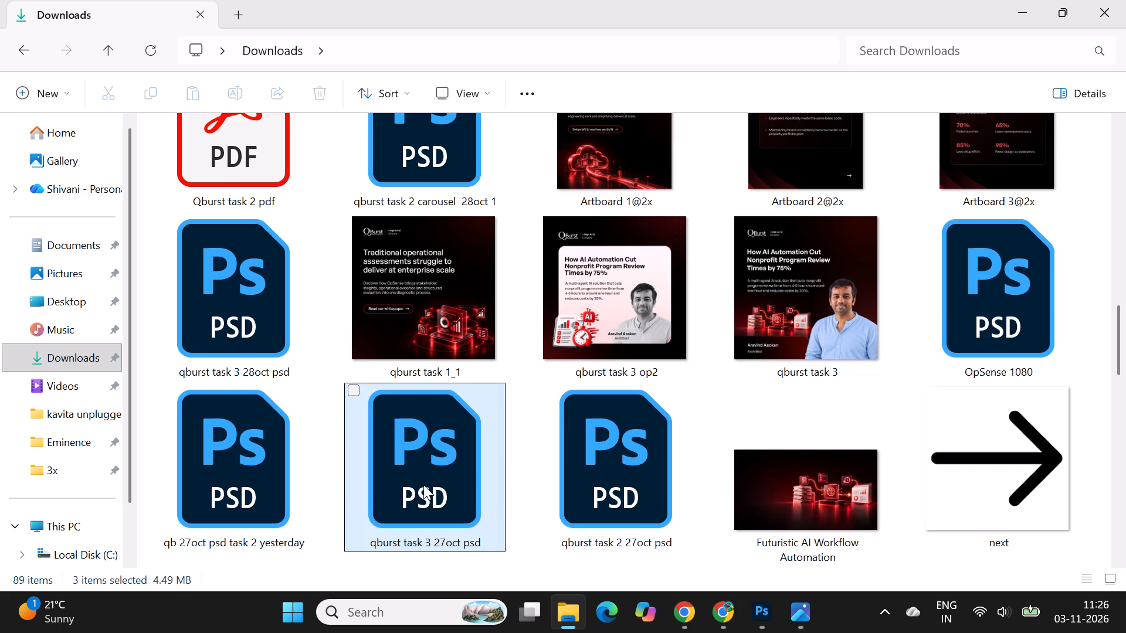
# Open the OpSense 1080 PSD from Downloads in Photoshop, updating its text layers, and check its artboards.
pyautogui.doubleClick(967, 319)
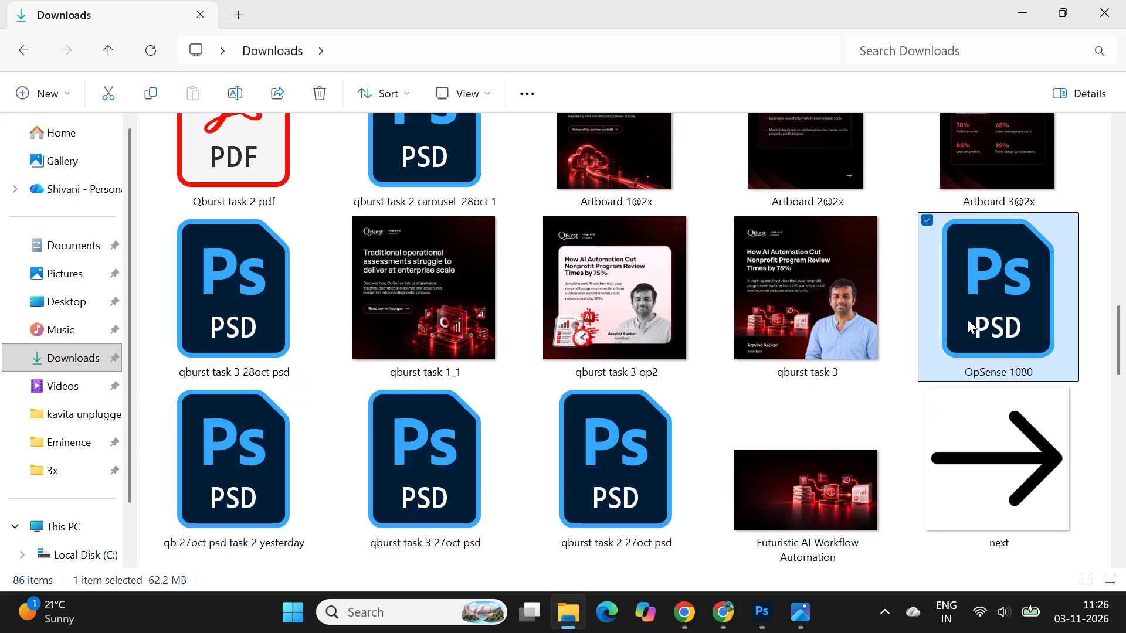
pyautogui.click(564, 271)
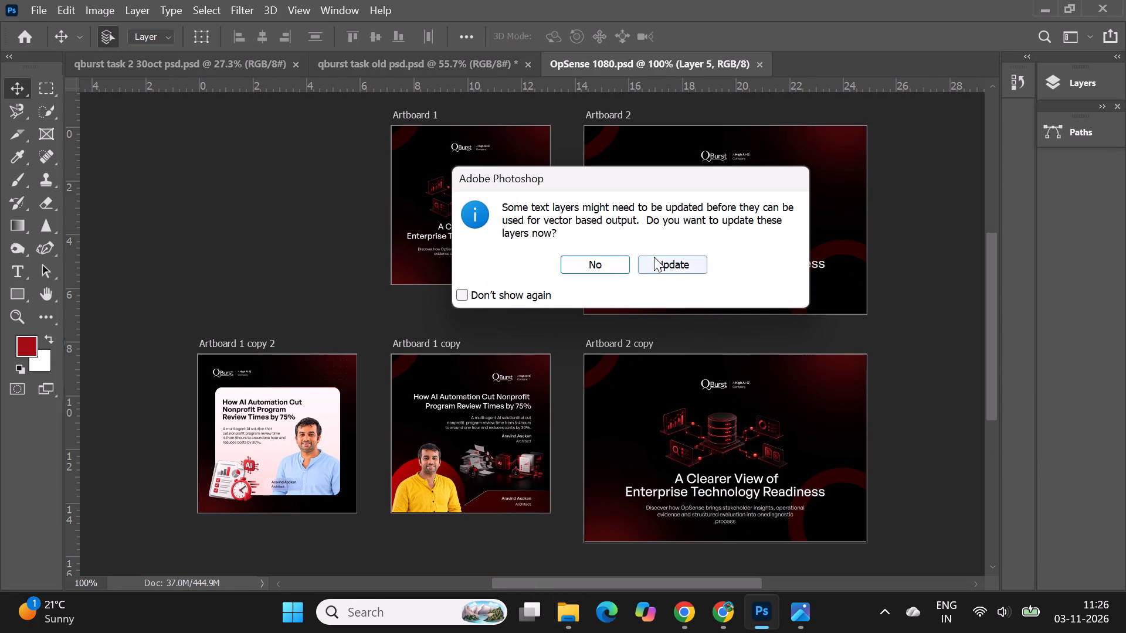
pyautogui.click(675, 262)
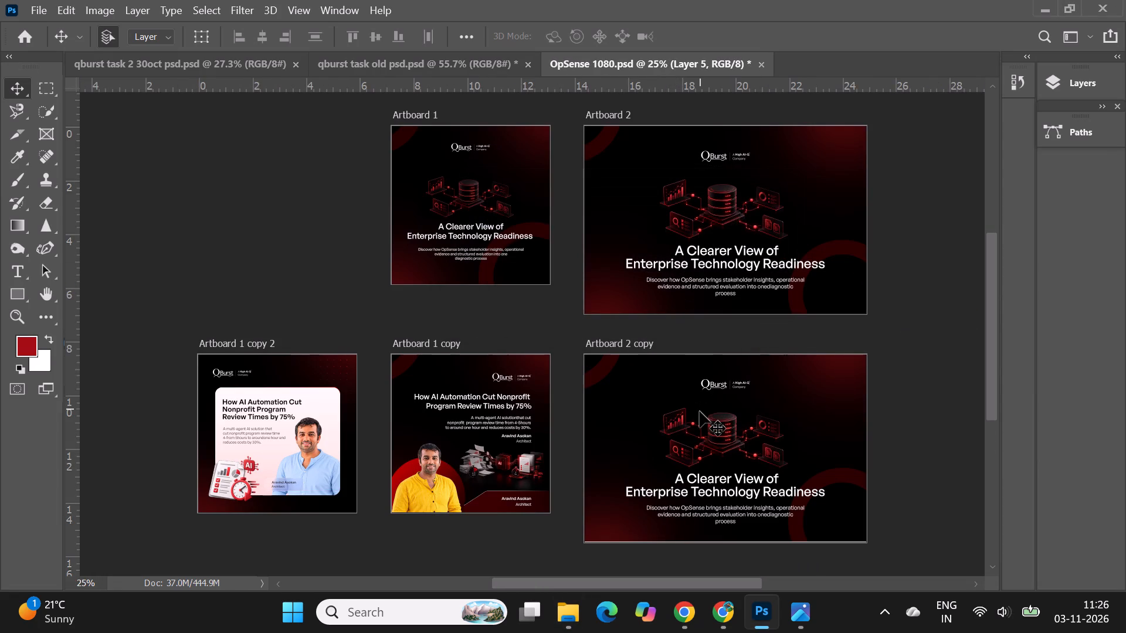
pyautogui.scroll(-1, 700, 411)
pyautogui.scroll(1, 700, 411)
pyautogui.scroll(-1, 700, 411)
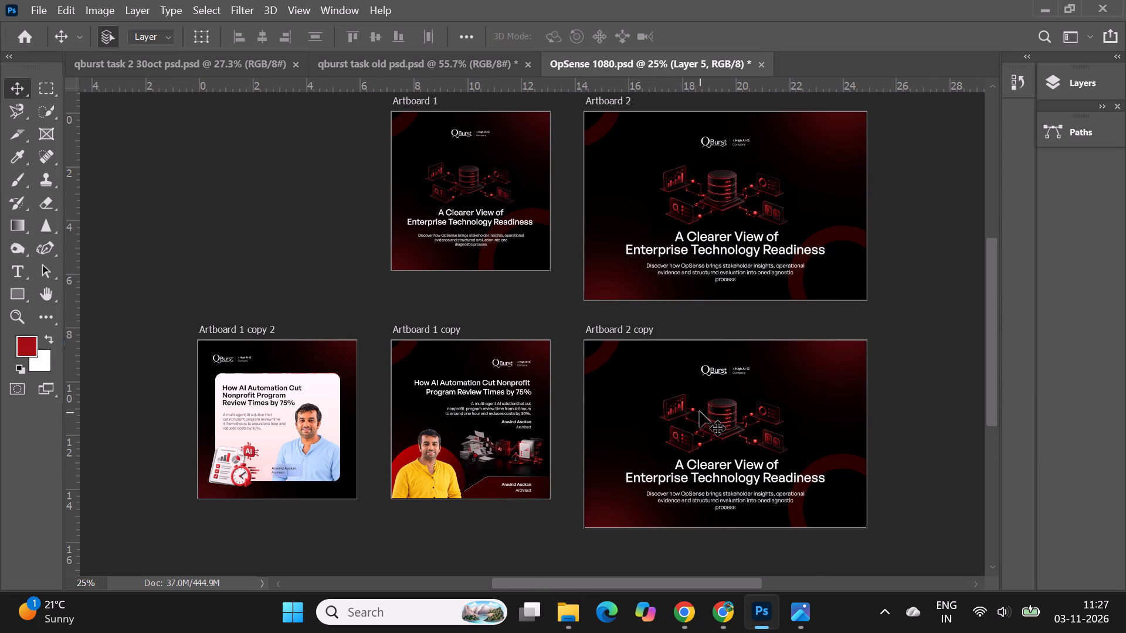
pyautogui.scroll(1, 700, 411)
# Delete the OpSense 1080 PSD from Downloads.
pyautogui.click(577, 618)
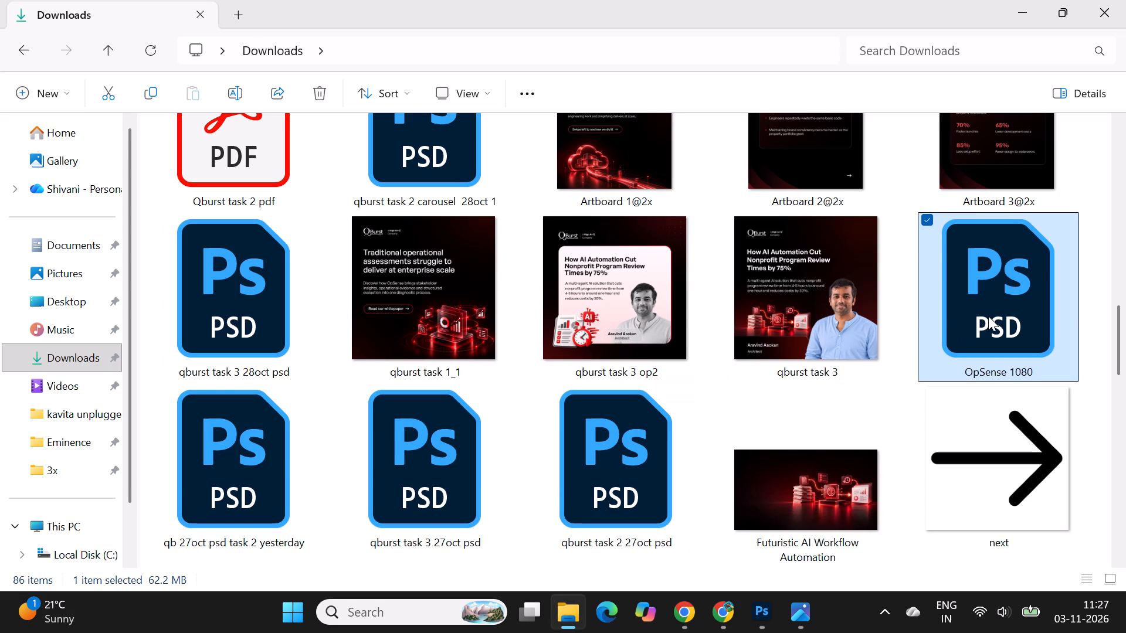
pyautogui.press('Delete')
# Open qb 27oct psd task 2 yesterday from Downloads in Photoshop and look over its artboards.
pyautogui.doubleClick(997, 294)
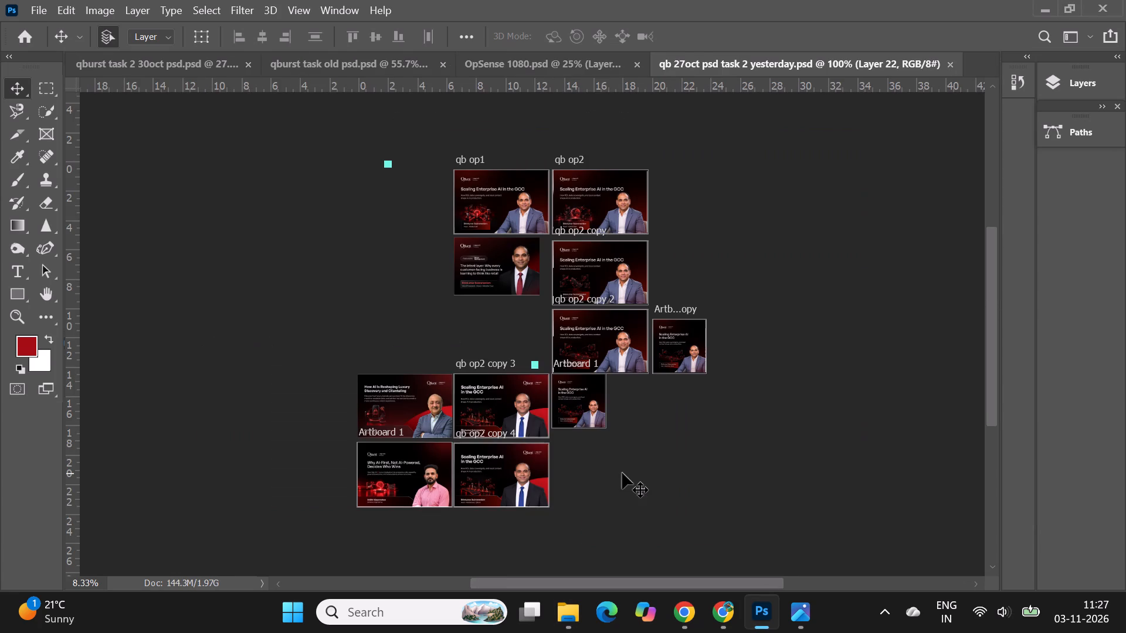
pyautogui.keyDown('shift'); pyautogui.scroll(4, 590, 219); pyautogui.keyUp('shift')
pyautogui.scroll(-6, 590, 219)
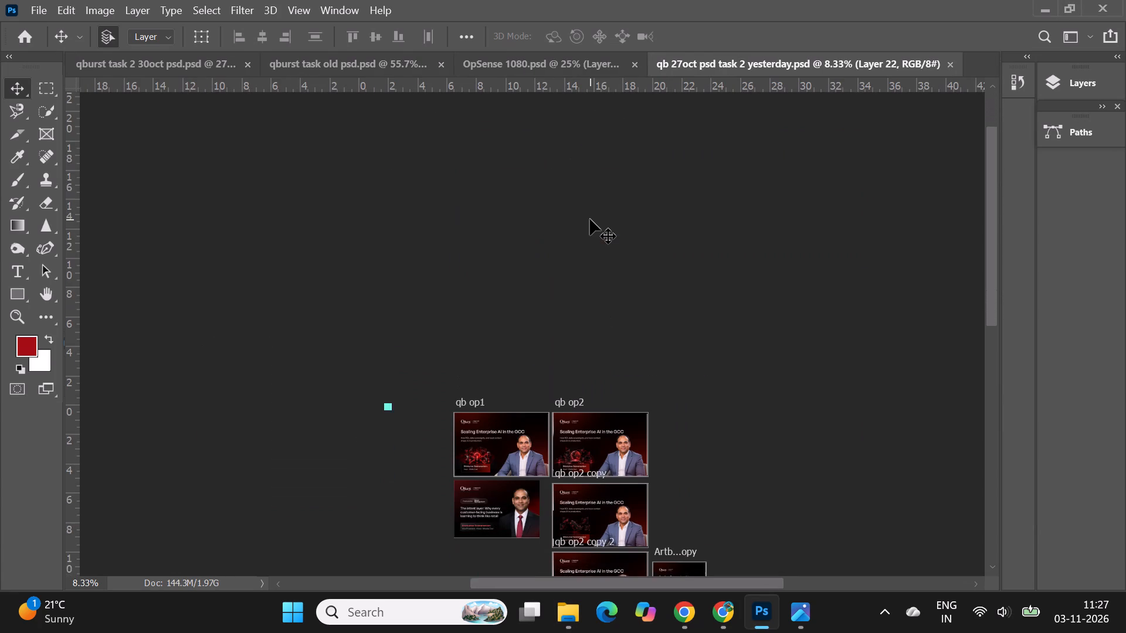
pyautogui.scroll(-16, 590, 219)
pyautogui.keyDown('shift'); pyautogui.scroll(1, 557, 483); pyautogui.keyUp('shift')
pyautogui.scroll(-2, 557, 483)
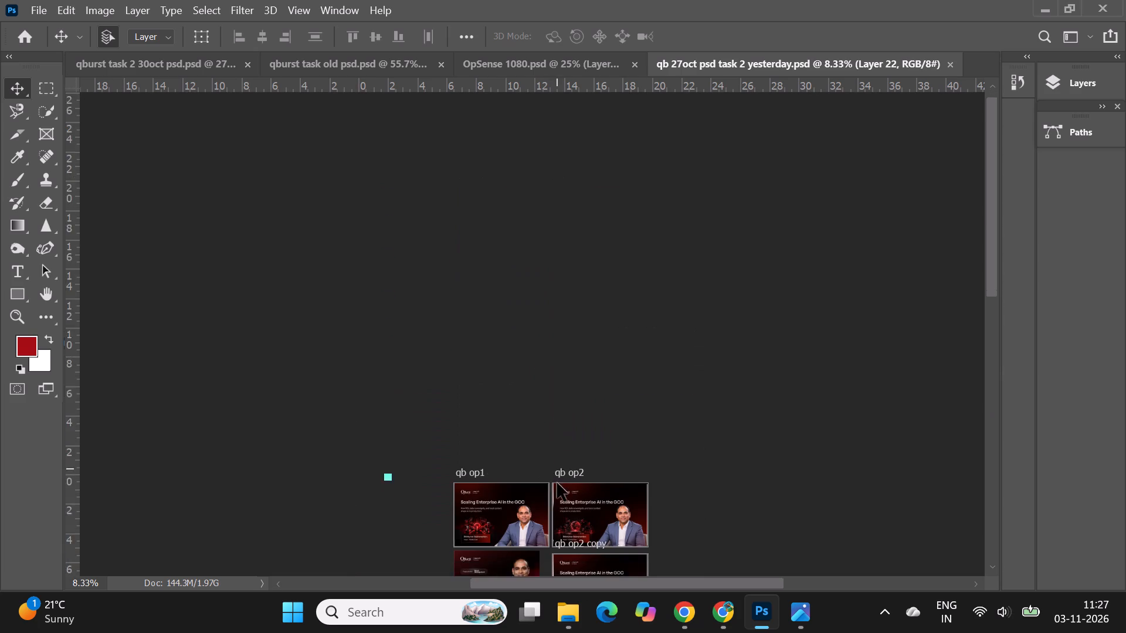
pyautogui.scroll(-20, 557, 483)
pyautogui.scroll(-1, 557, 483)
# Close the OpSense 1080 document in Photoshop without saving its changes.
pyautogui.click(555, 50)
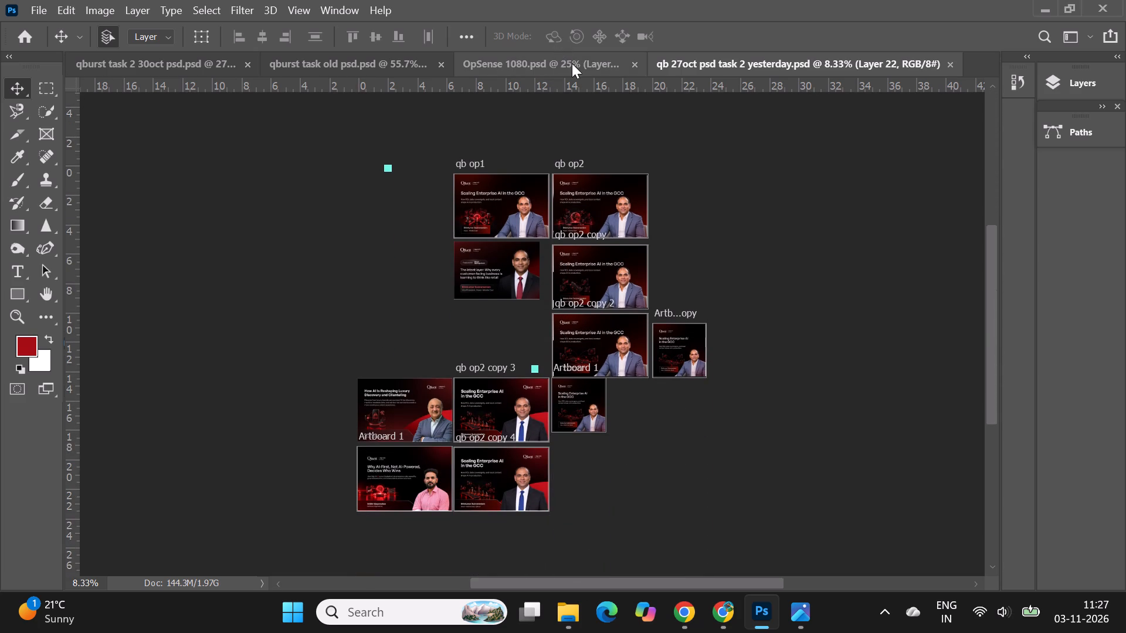
pyautogui.click(572, 63)
pyautogui.click(727, 61)
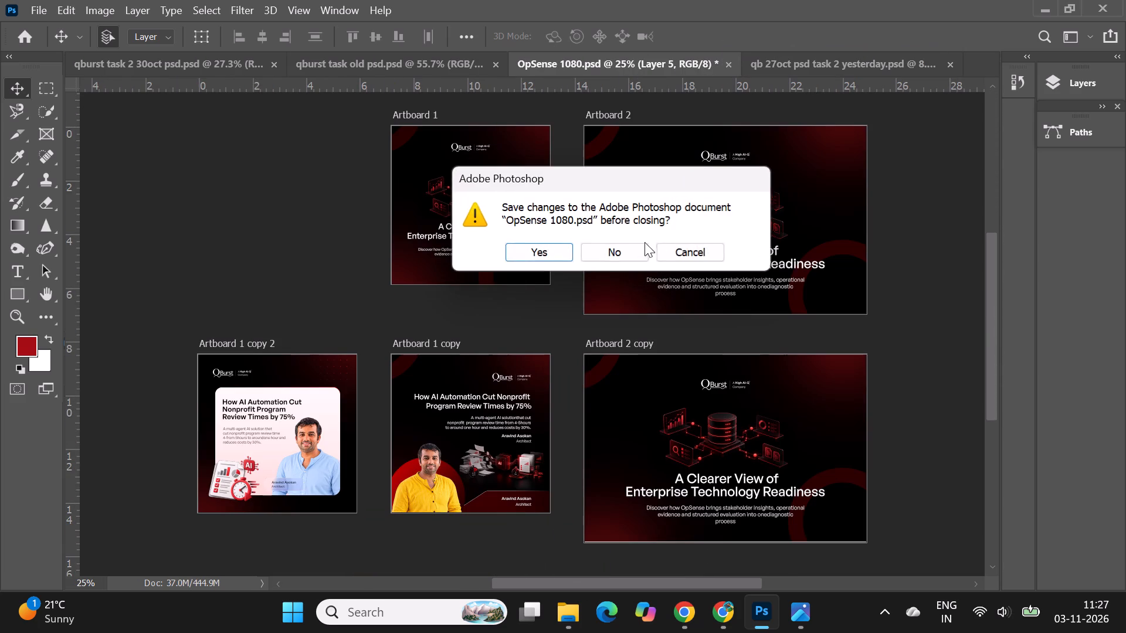
pyautogui.click(614, 254)
# In Downloads, rename the file qb 27oct psd task 2 yesterday by removing "yesterday" from its name.
pyautogui.click(573, 614)
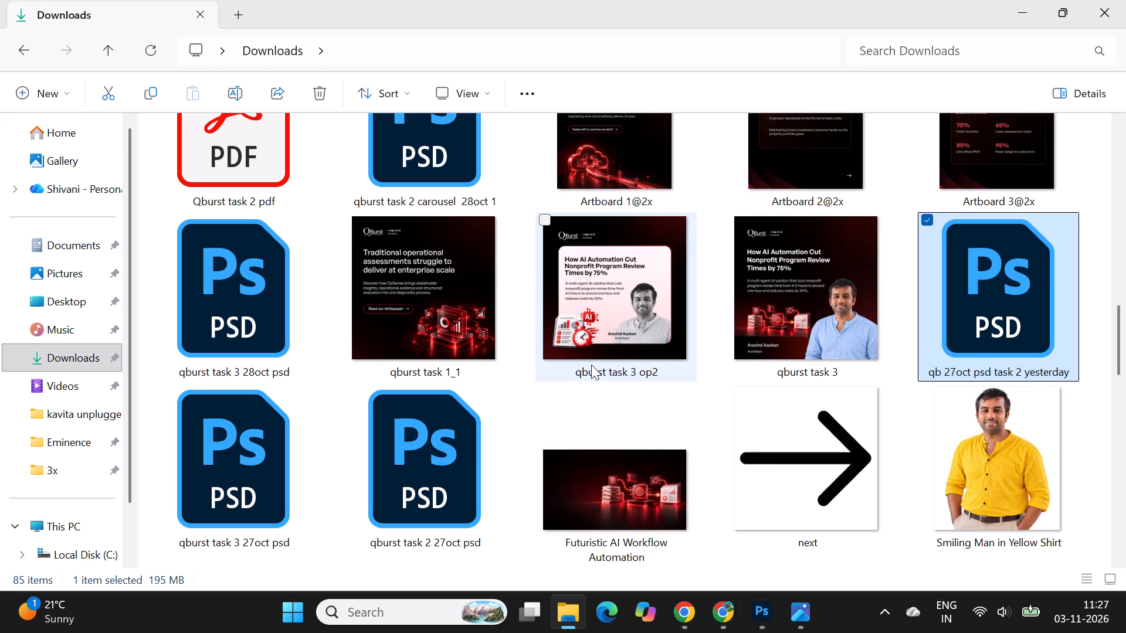
pyautogui.rightClick(1004, 369)
pyautogui.click(866, 172)
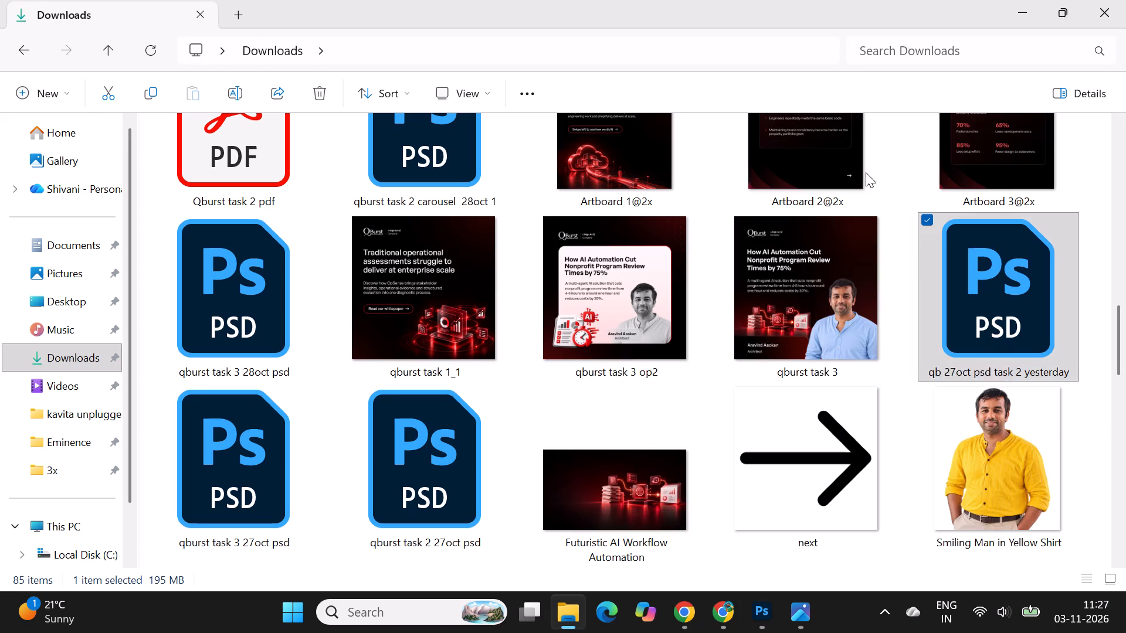
pyautogui.click(1020, 373)
pyautogui.moveTo(1026, 371); pyautogui.dragTo(1063, 369)
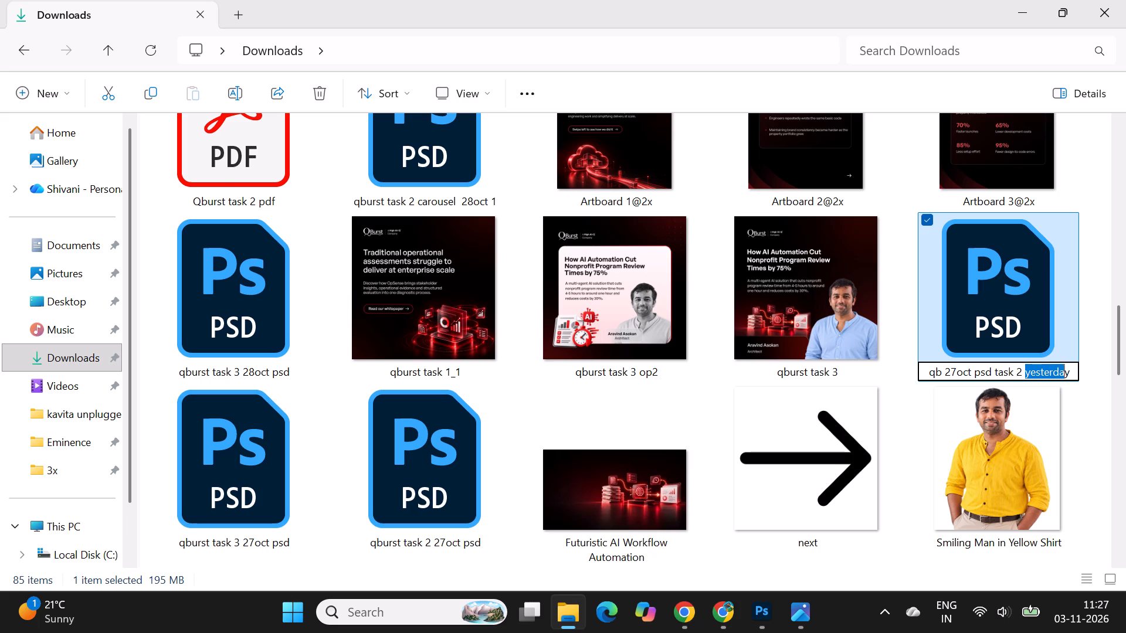
pyautogui.moveTo(1063, 369); pyautogui.dragTo(1069, 370)
pyautogui.press('BackSpace')
pyautogui.press('Return')
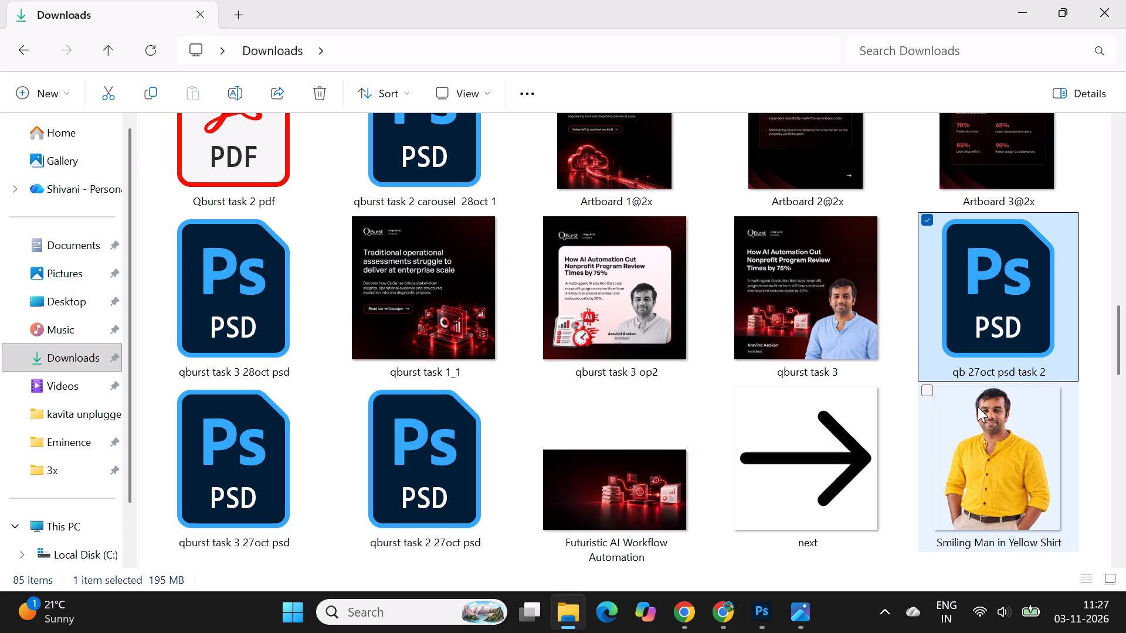
# Open qburst task 3 27oct psd, qburst task 3 28oct psd and qburst task 2 27oct psd in Photoshop and compare their artboards.
pyautogui.doubleClick(252, 463)
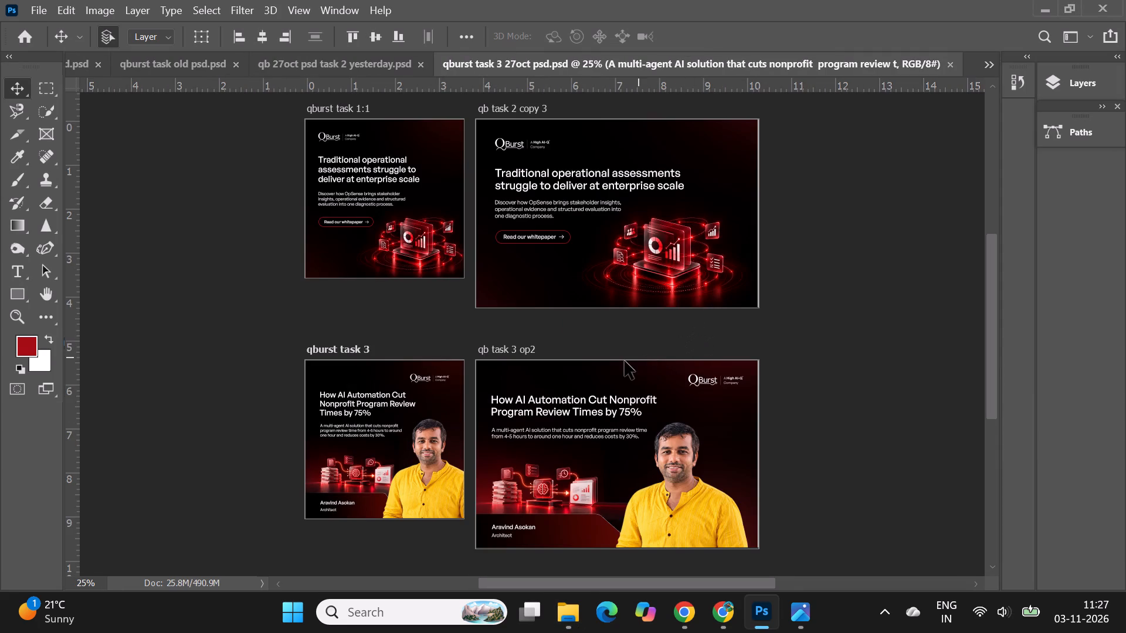
pyautogui.click(562, 619)
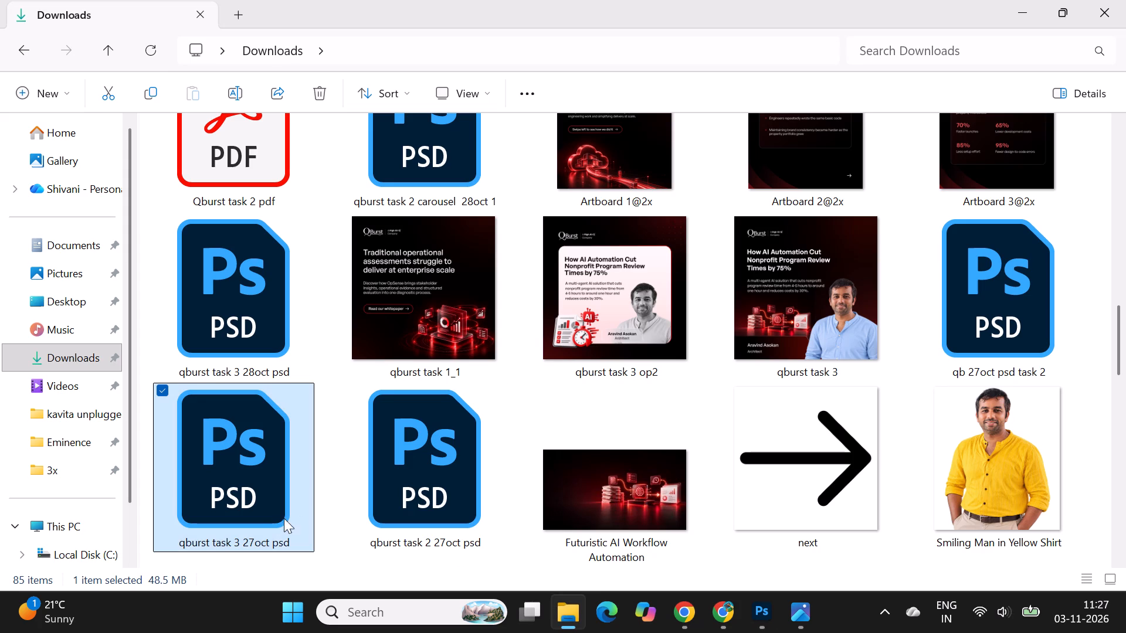
pyautogui.doubleClick(235, 316)
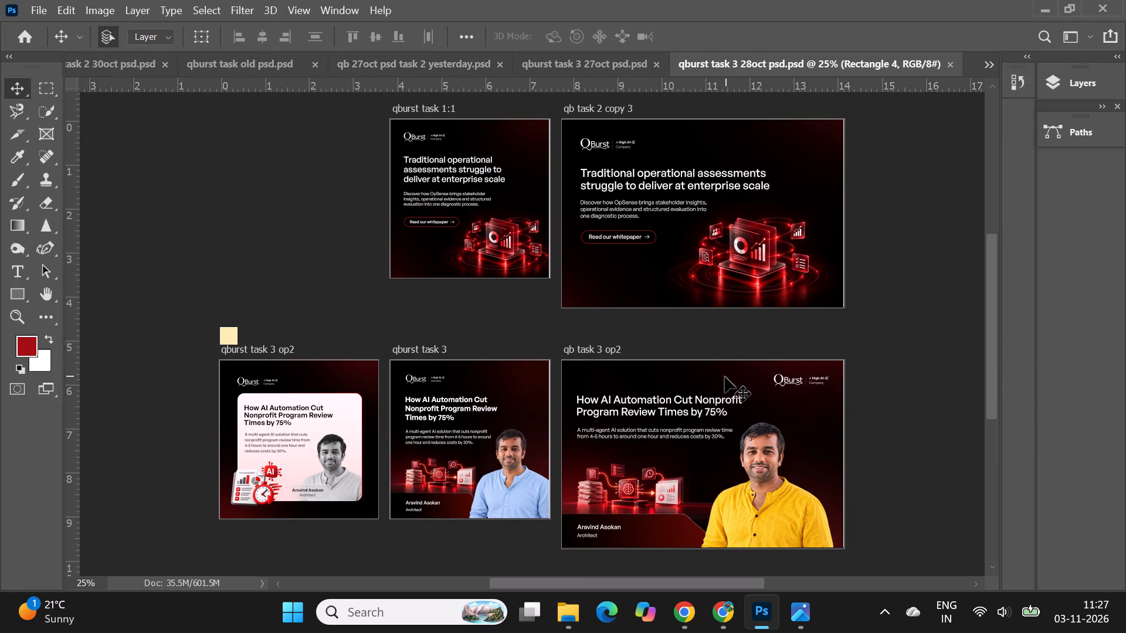
pyautogui.click(568, 621)
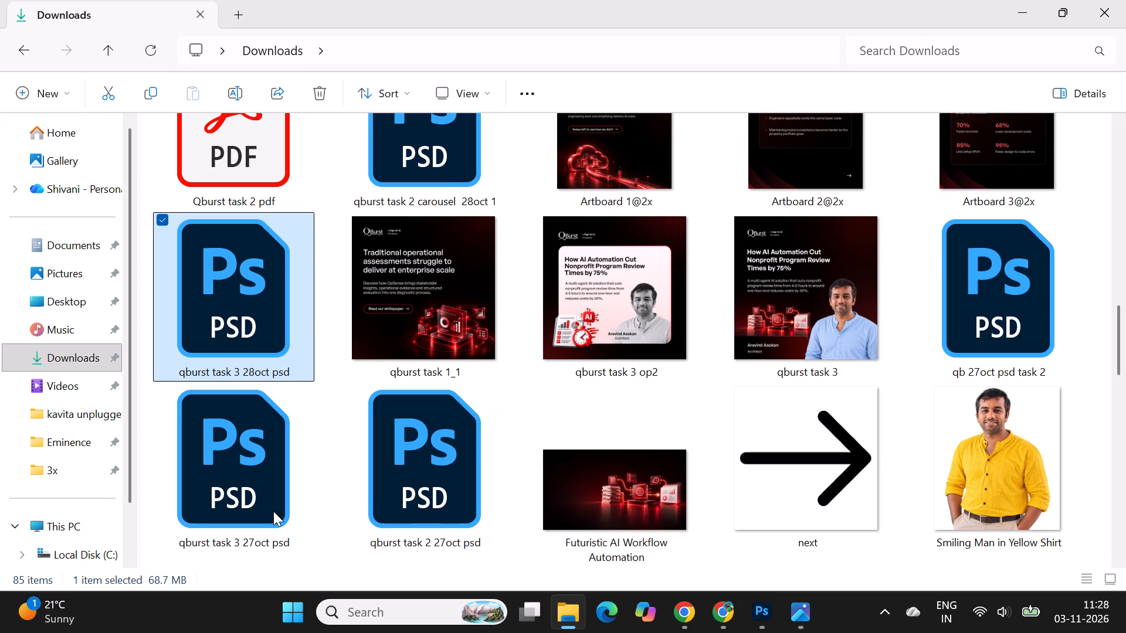
pyautogui.doubleClick(411, 489)
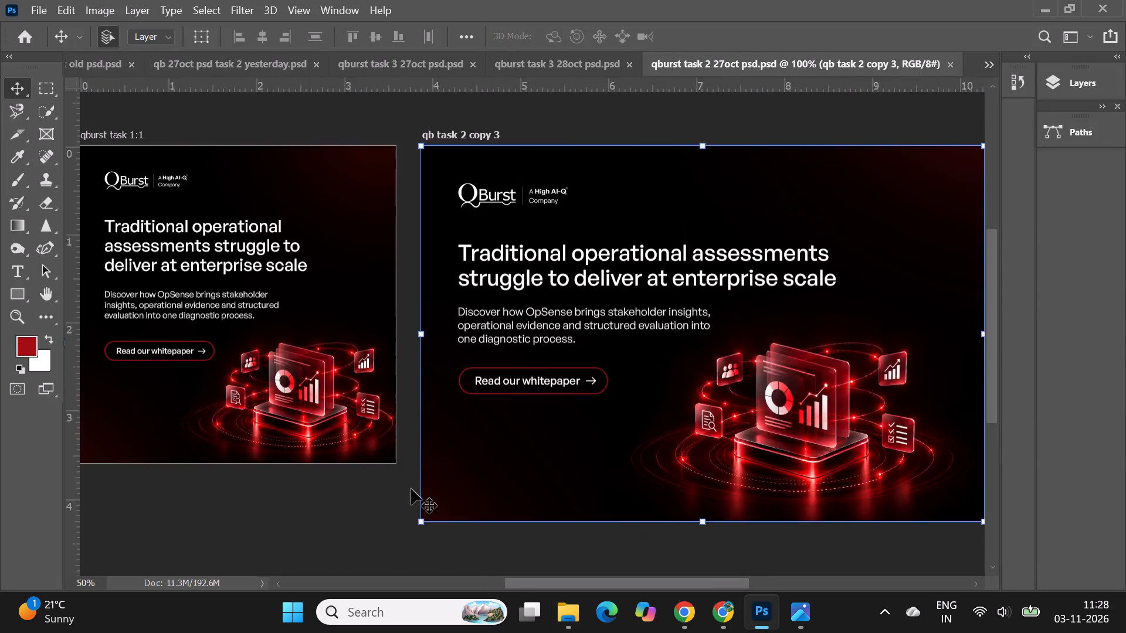
pyautogui.keyDown('alt'); pyautogui.scroll(-3, 690, 324); pyautogui.keyUp('alt')
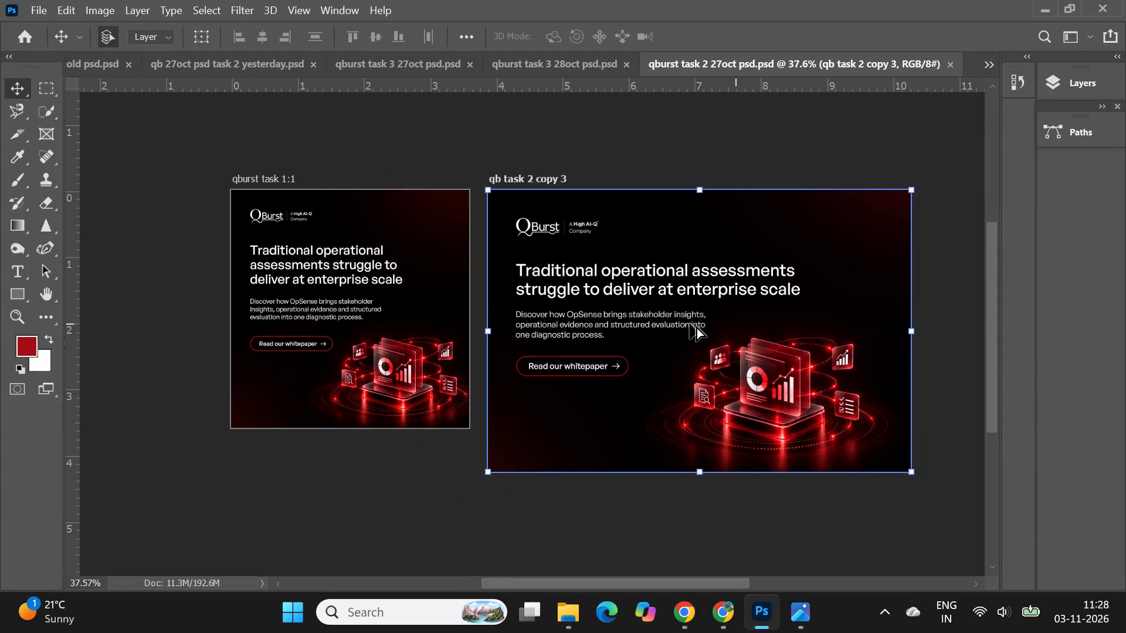
pyautogui.click(23, 82)
pyautogui.click(172, 222)
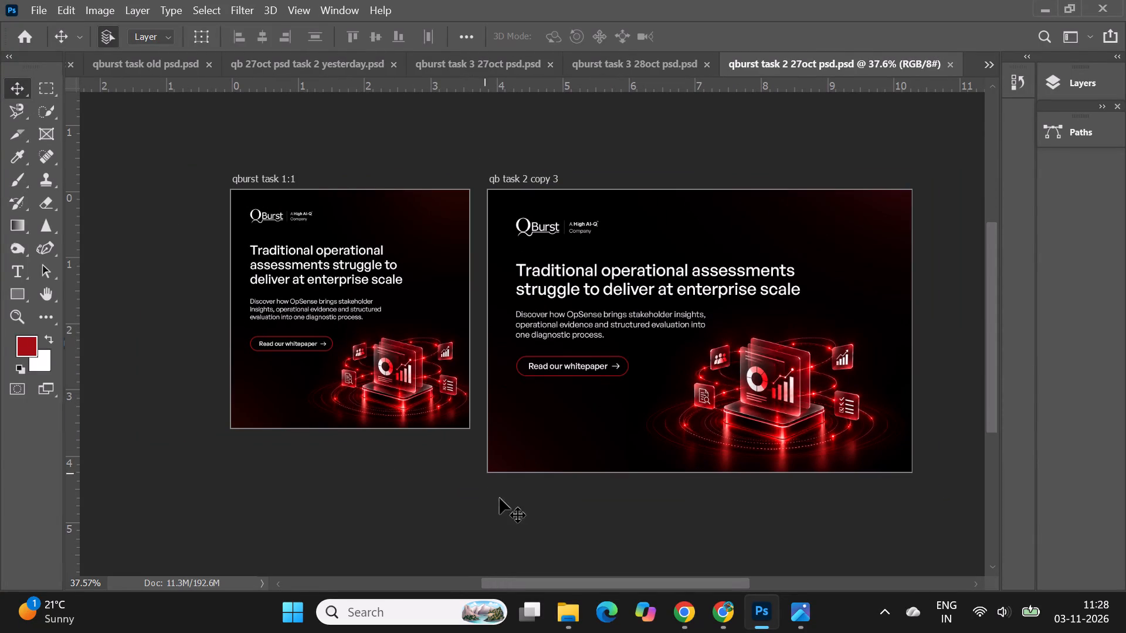
pyautogui.click(565, 607)
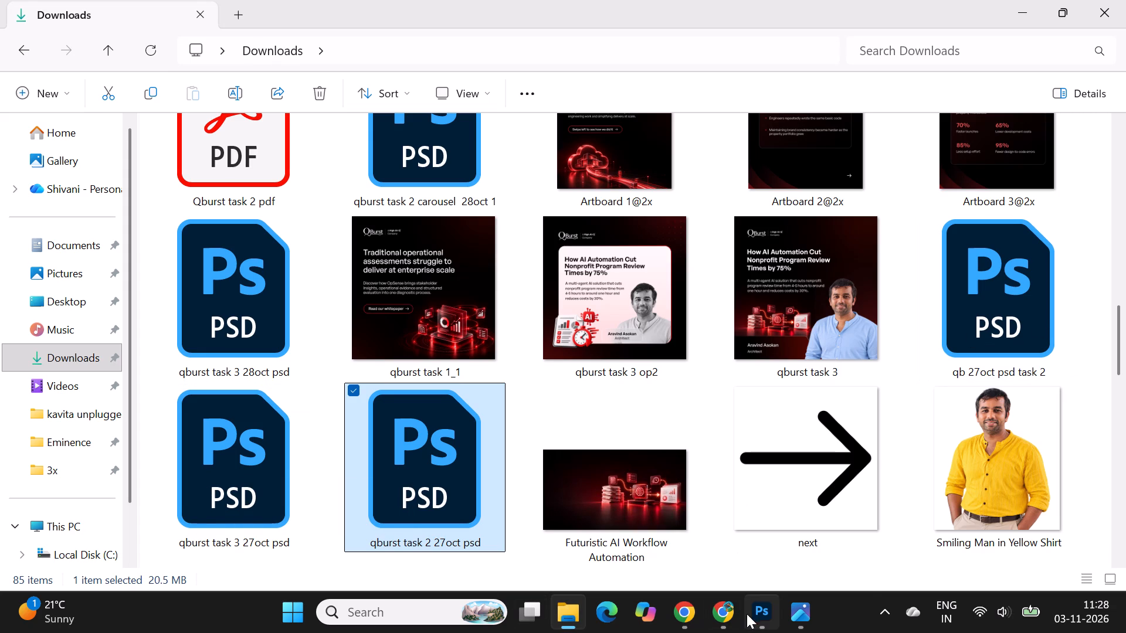
pyautogui.click(767, 611)
pyautogui.click(489, 59)
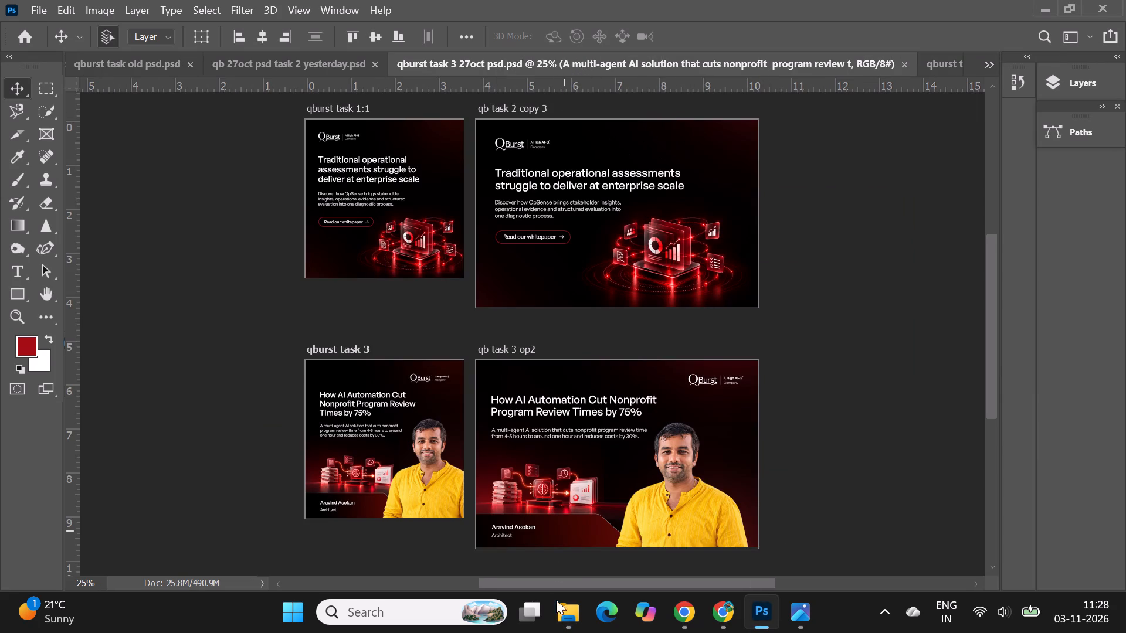
pyautogui.click(574, 612)
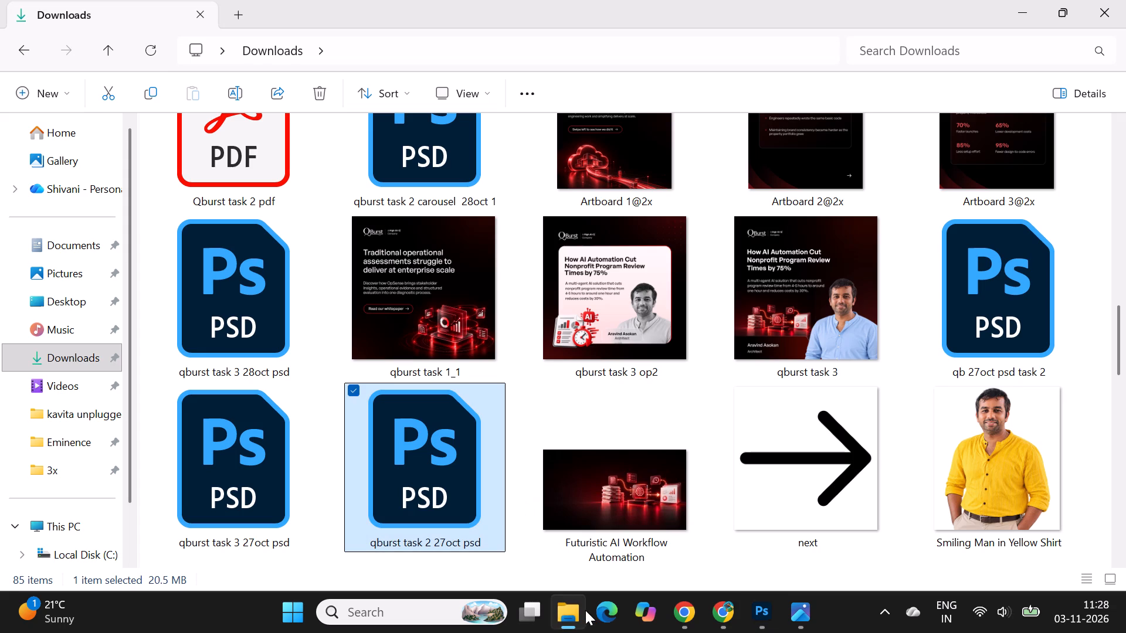
pyautogui.click(774, 620)
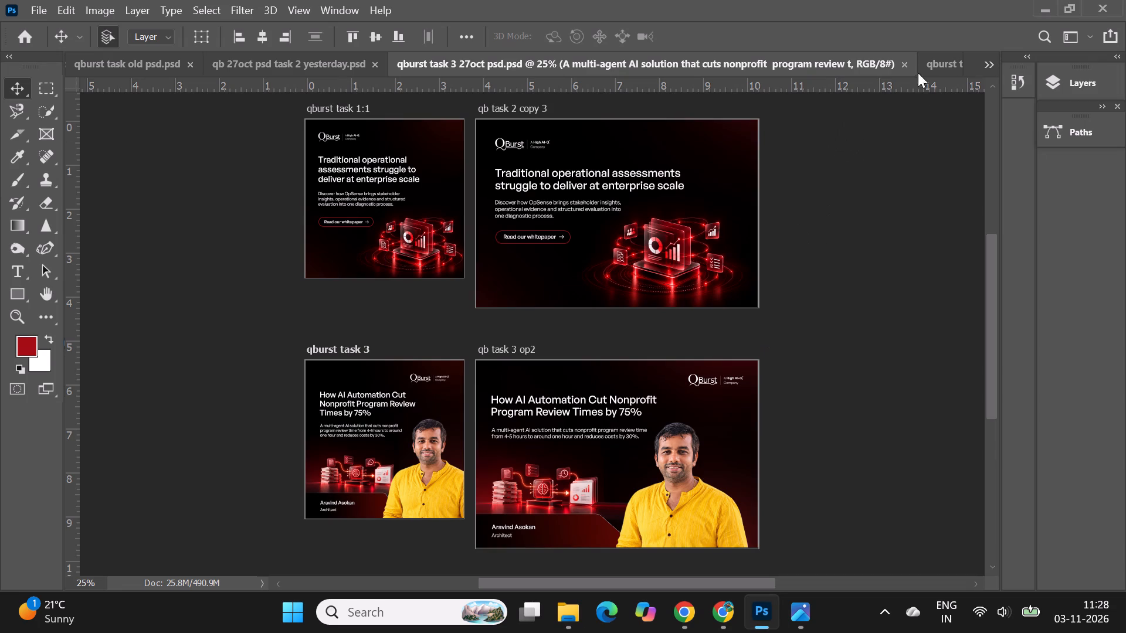
# Close qb 27oct psd task 2 yesterday, qburst task 3 27oct psd and qburst task 2 27oct psd, keeping qburst task 3 28oct psd open.
pyautogui.click(331, 64)
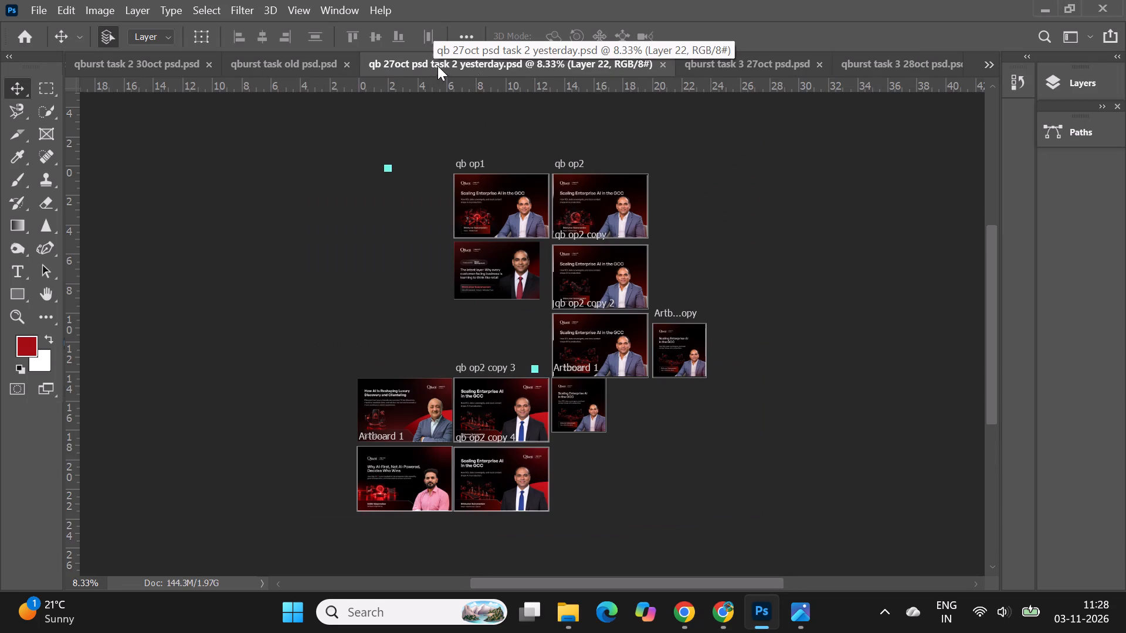
pyautogui.click(664, 64)
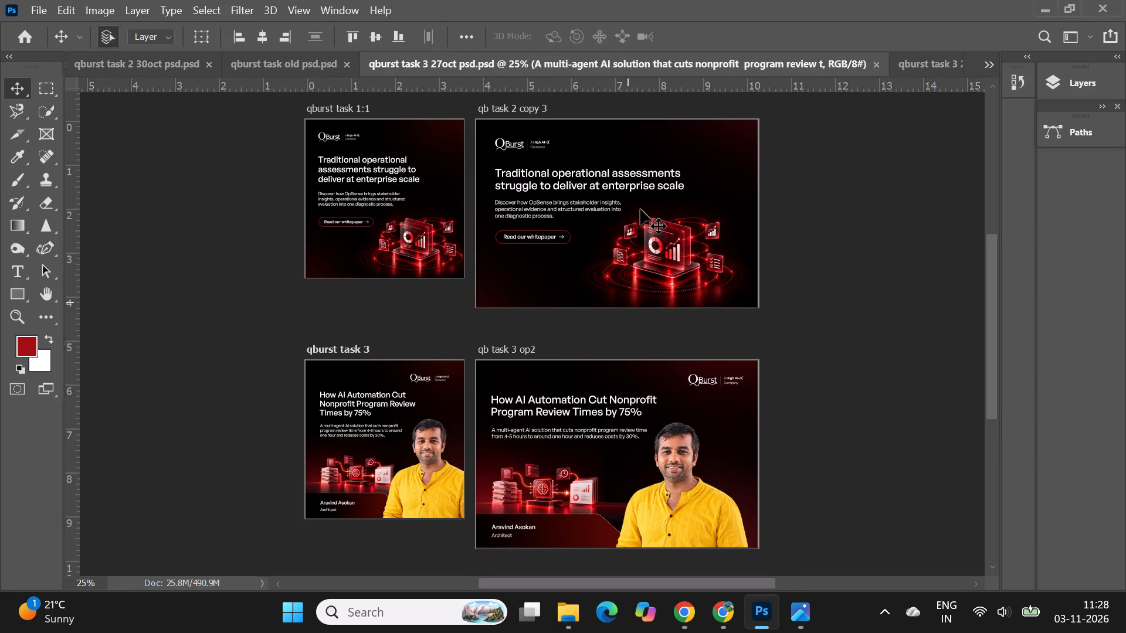
pyautogui.click(876, 64)
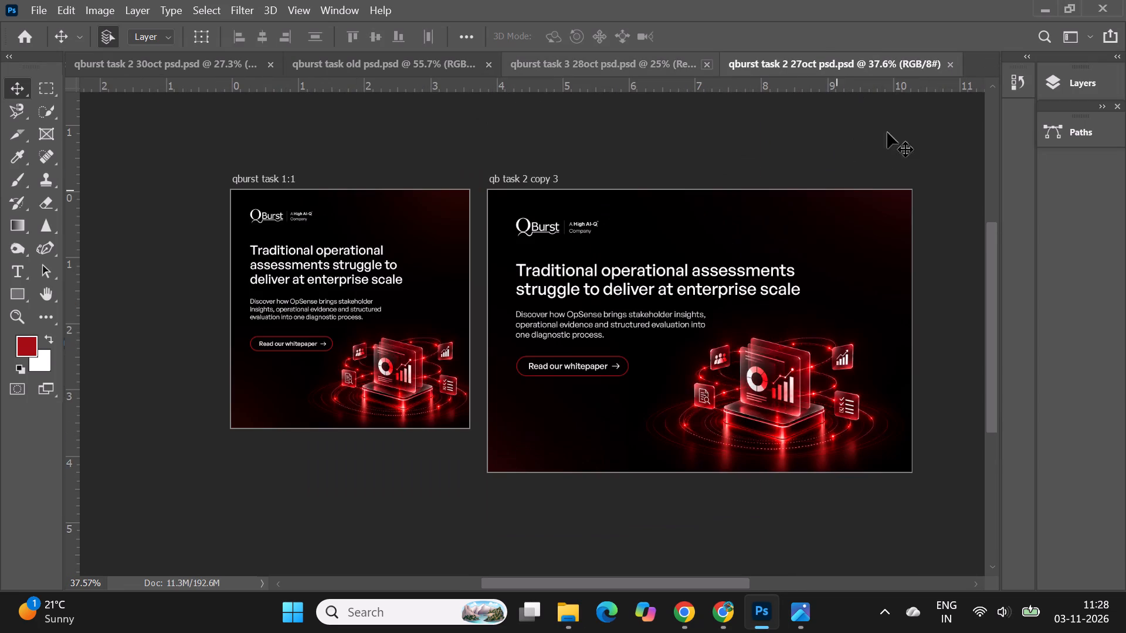
pyautogui.click(948, 64)
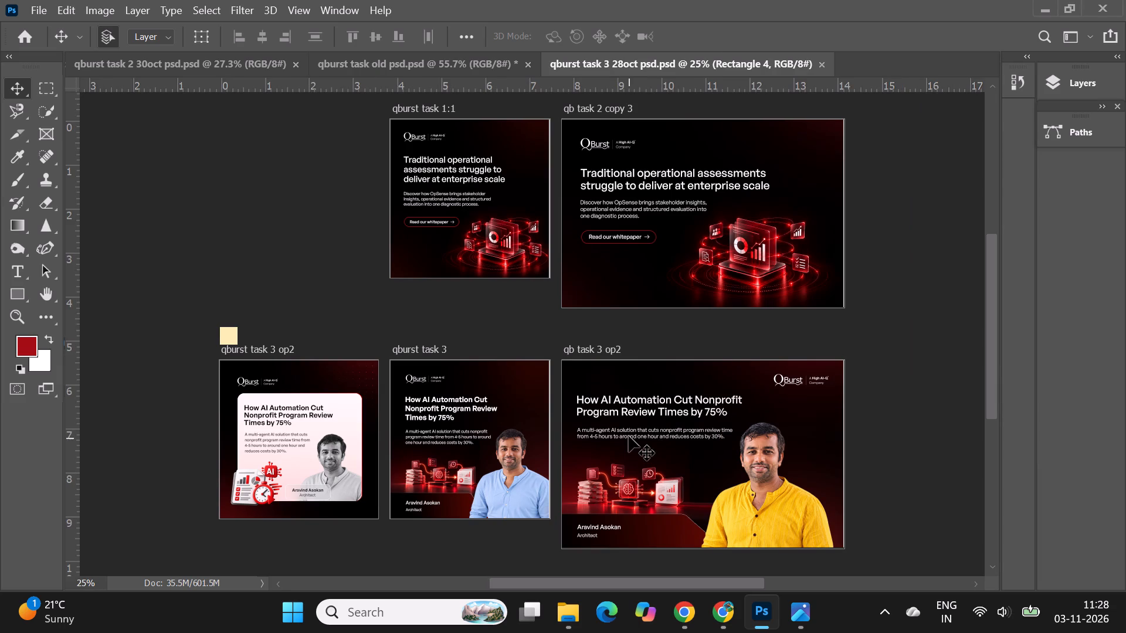
pyautogui.scroll(1, 628, 435)
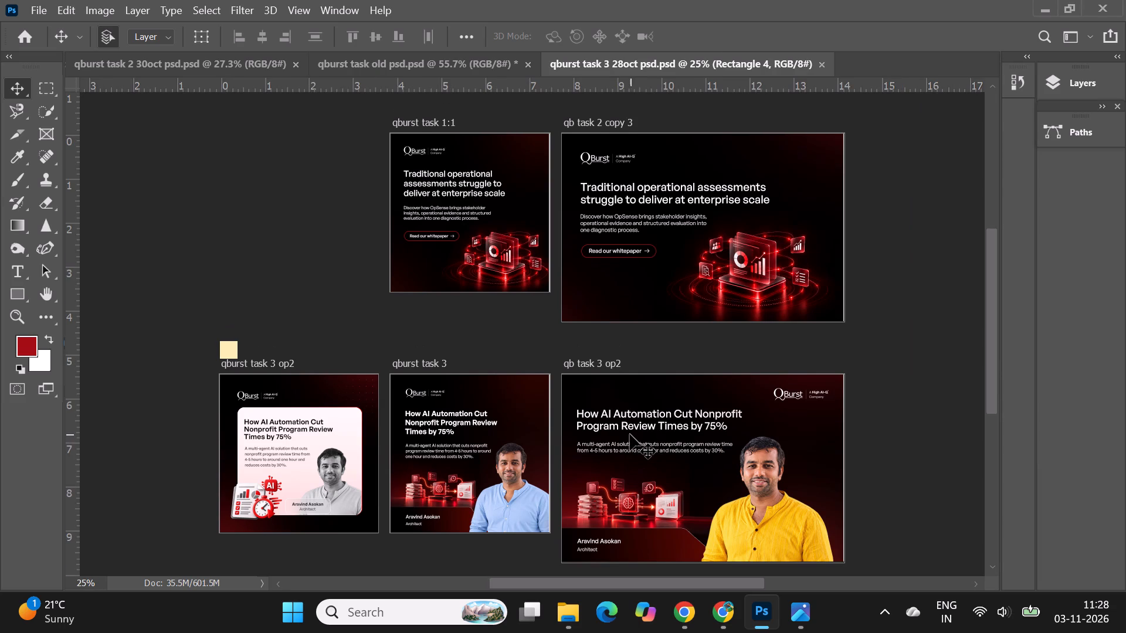
# Open the renamed qb 27oct psd task 2 from Downloads in Photoshop and examine its artboards.
pyautogui.click(567, 617)
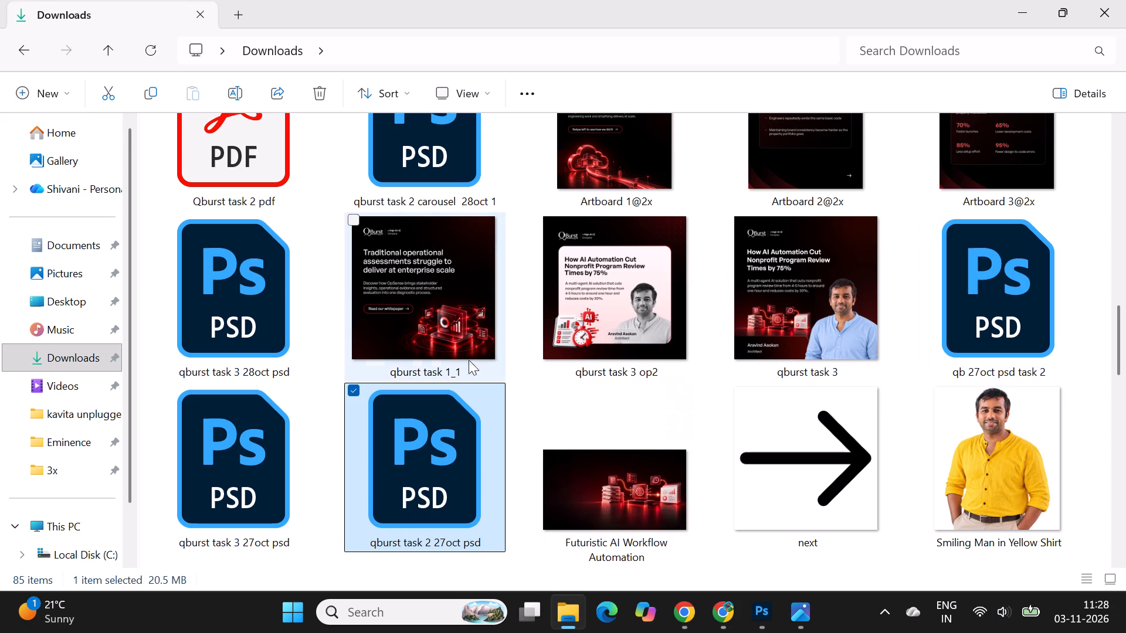
pyautogui.doubleClick(1022, 336)
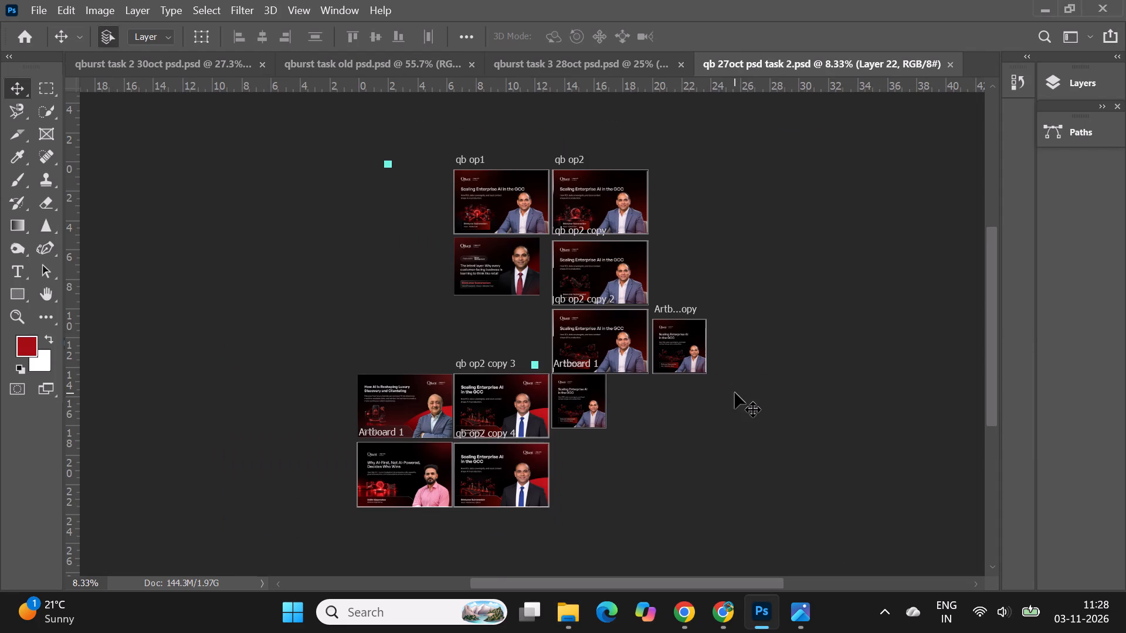
pyautogui.keyDown('alt'); pyautogui.scroll(5, 619, 392); pyautogui.keyUp('alt')
pyautogui.keyDown('alt'); pyautogui.scroll(-3, 608, 389); pyautogui.keyUp('alt')
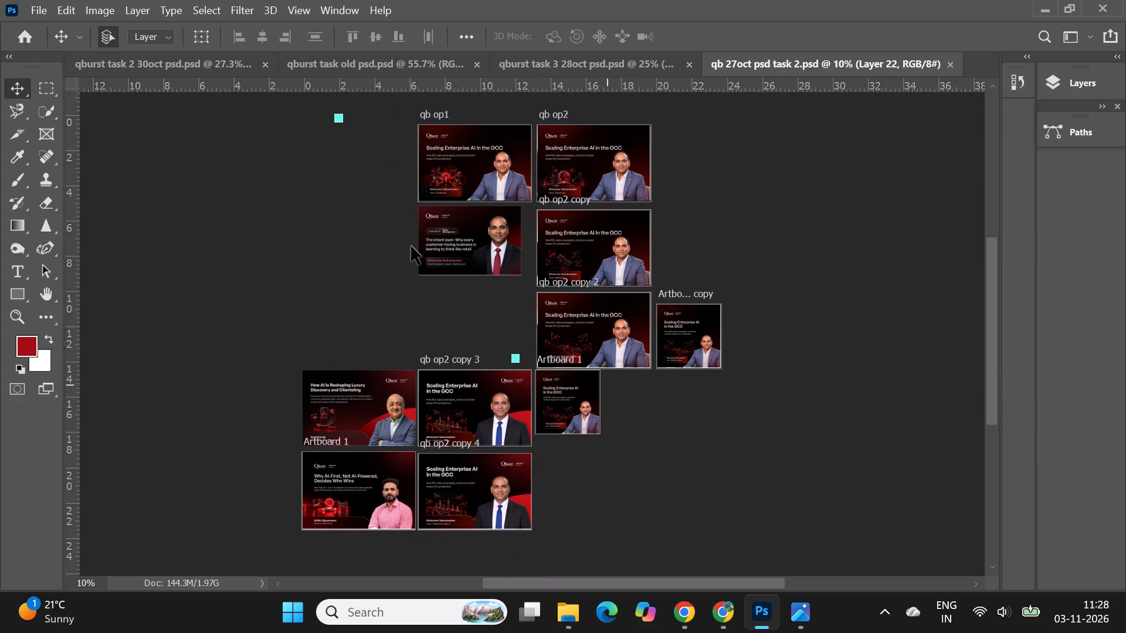
pyautogui.keyDown('alt'); pyautogui.scroll(1, 411, 246); pyautogui.keyUp('alt')
pyautogui.keyDown('alt'); pyautogui.scroll(3, 591, 282); pyautogui.keyUp('alt')
pyautogui.keyDown('alt'); pyautogui.scroll(-3, 523, 222); pyautogui.keyUp('alt')
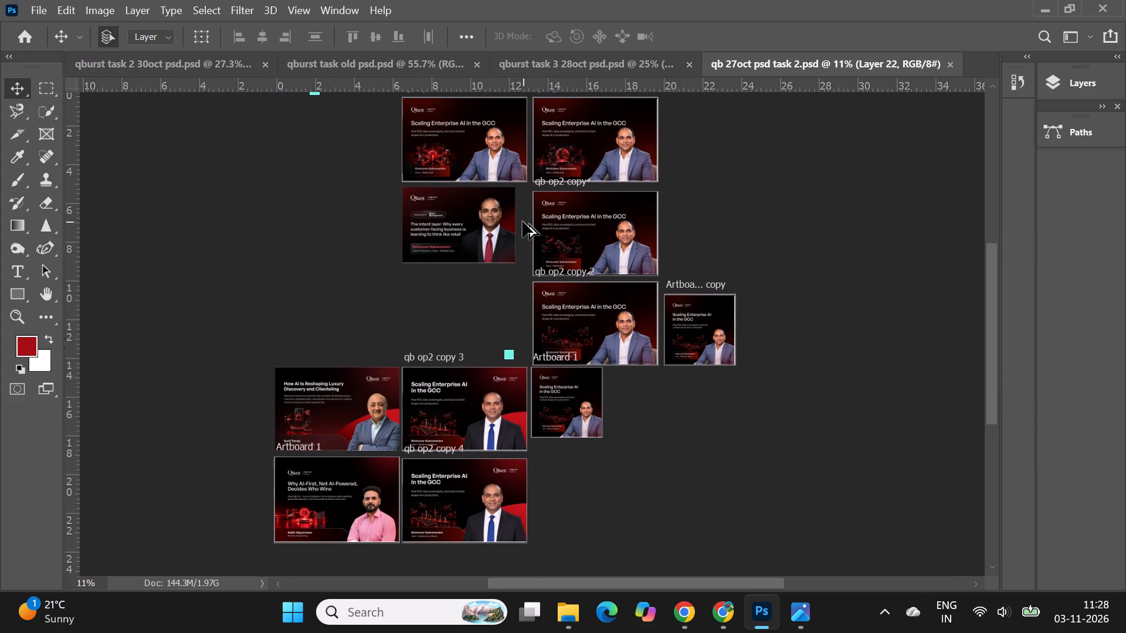
pyautogui.scroll(1, 591, 313)
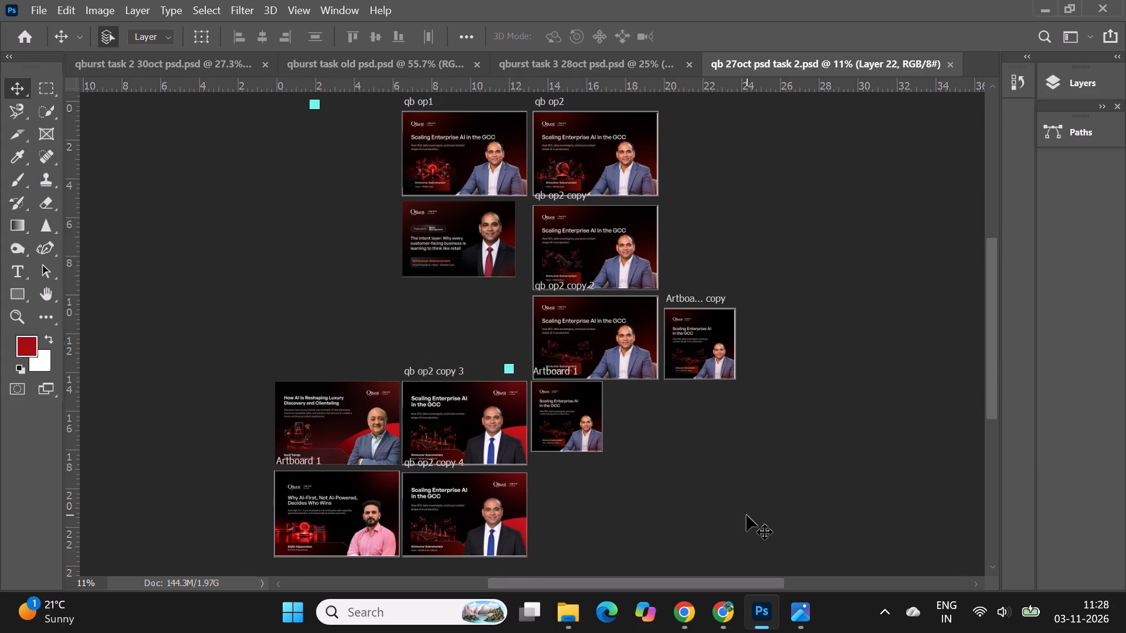
# Check qb 27oct psd task 2 and qburst task 3 27oct psd in Photoshop, and delete the qburst task 3 27oct psd file from Downloads.
pyautogui.scroll(2, 747, 515)
pyautogui.keyDown('alt'); pyautogui.scroll(-1, 603, 223); pyautogui.keyUp('alt')
pyautogui.scroll(-1, 603, 223)
pyautogui.keyDown('alt'); pyautogui.scroll(1, 603, 223); pyautogui.keyUp('alt')
pyautogui.keyDown('alt'); pyautogui.scroll(-1, 561, 194); pyautogui.keyUp('alt')
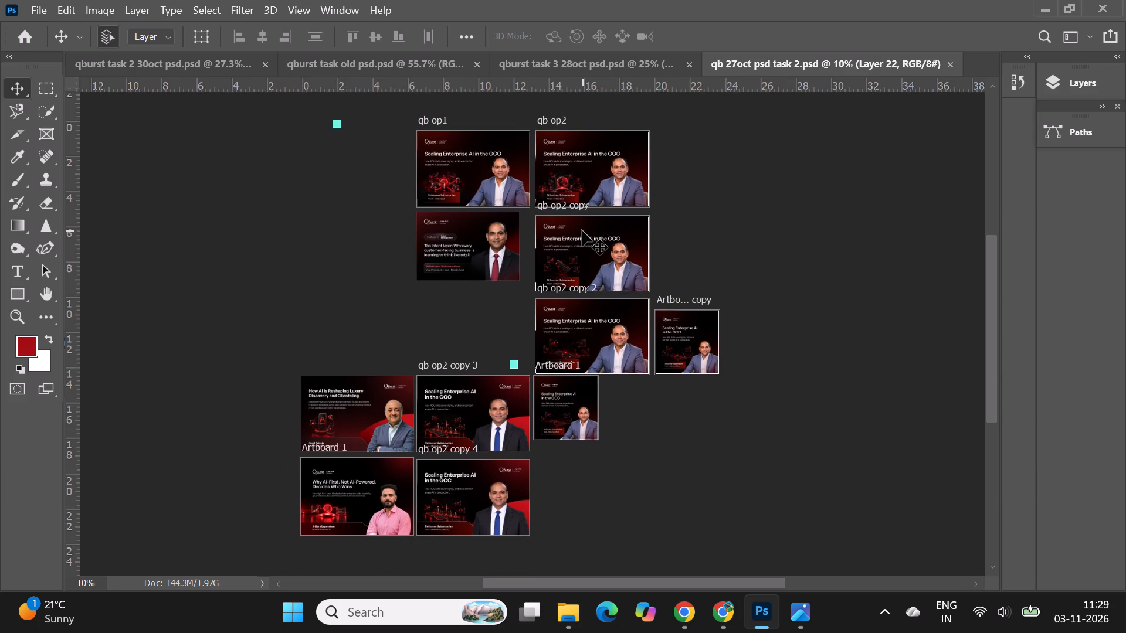
pyautogui.click(571, 615)
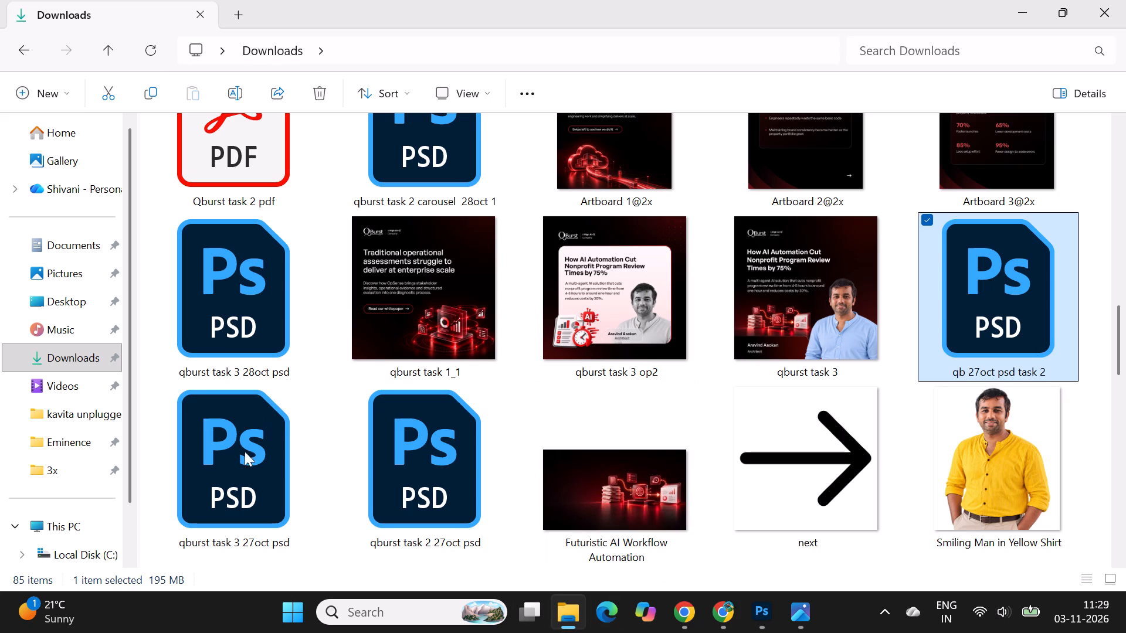
pyautogui.doubleClick(250, 478)
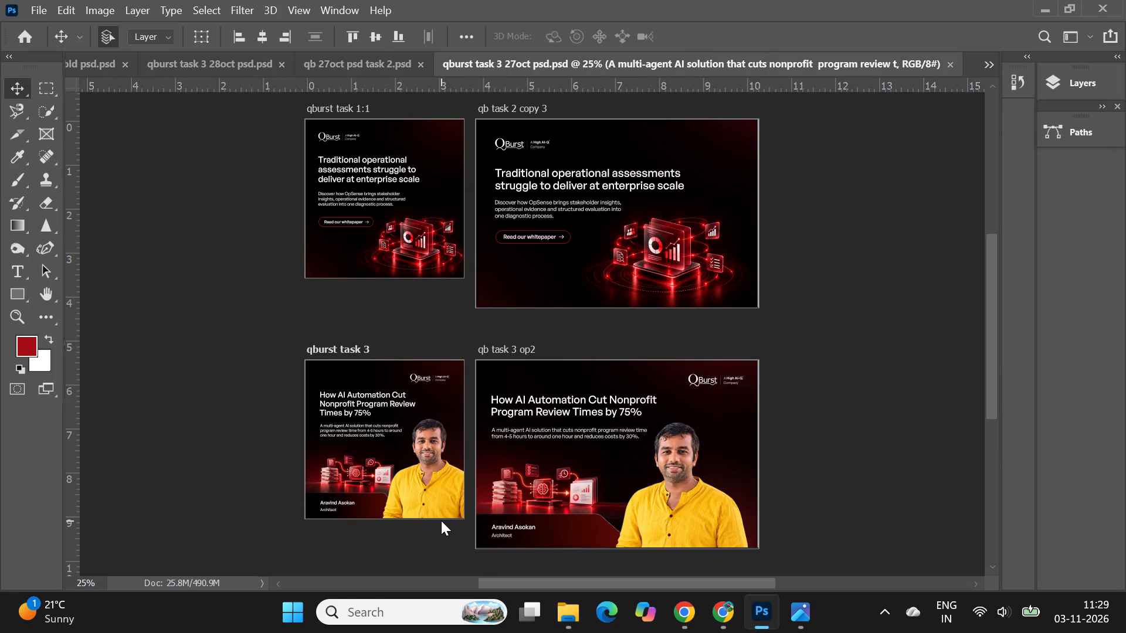
pyautogui.click(569, 613)
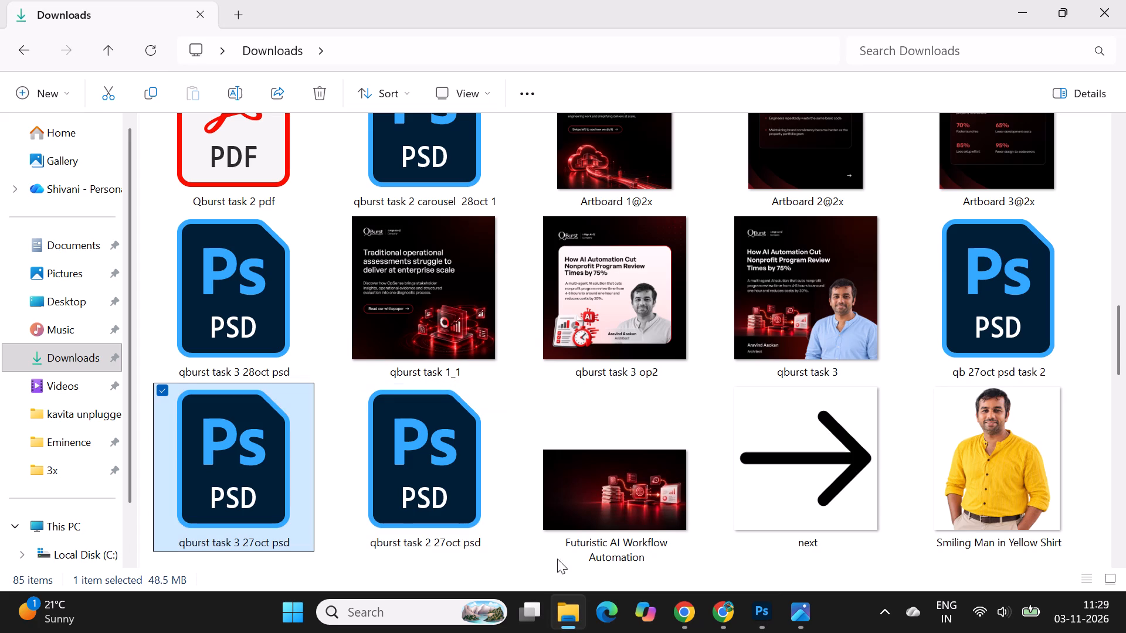
pyautogui.press('Delete')
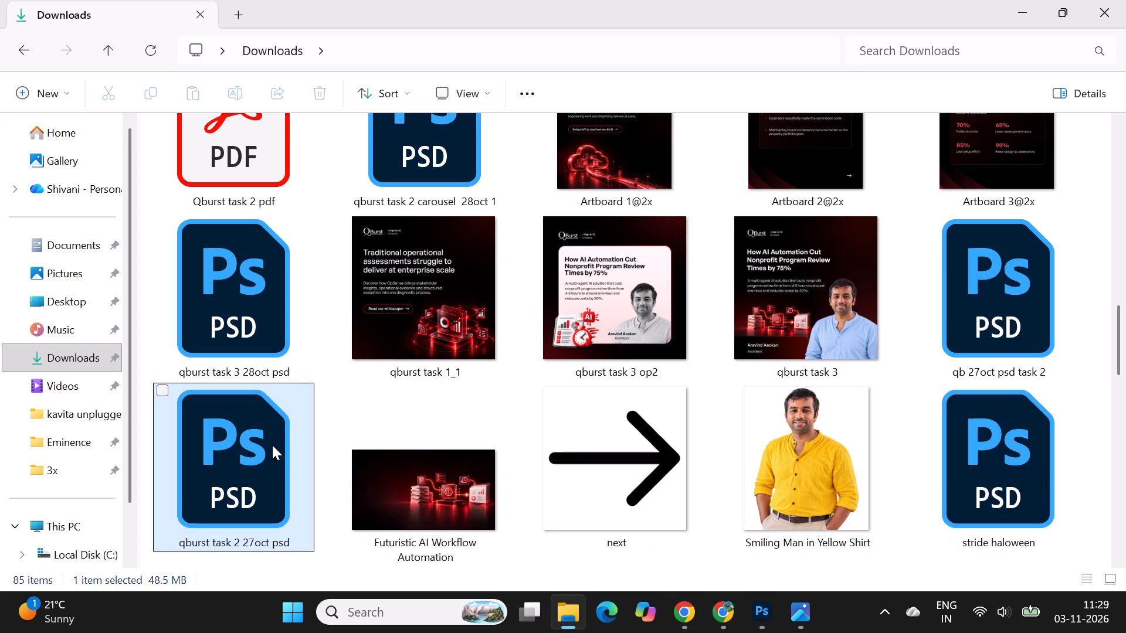
# Open qburst task 2 27oct psd from Downloads in Photoshop and examine its artboards.
pyautogui.doubleClick(257, 469)
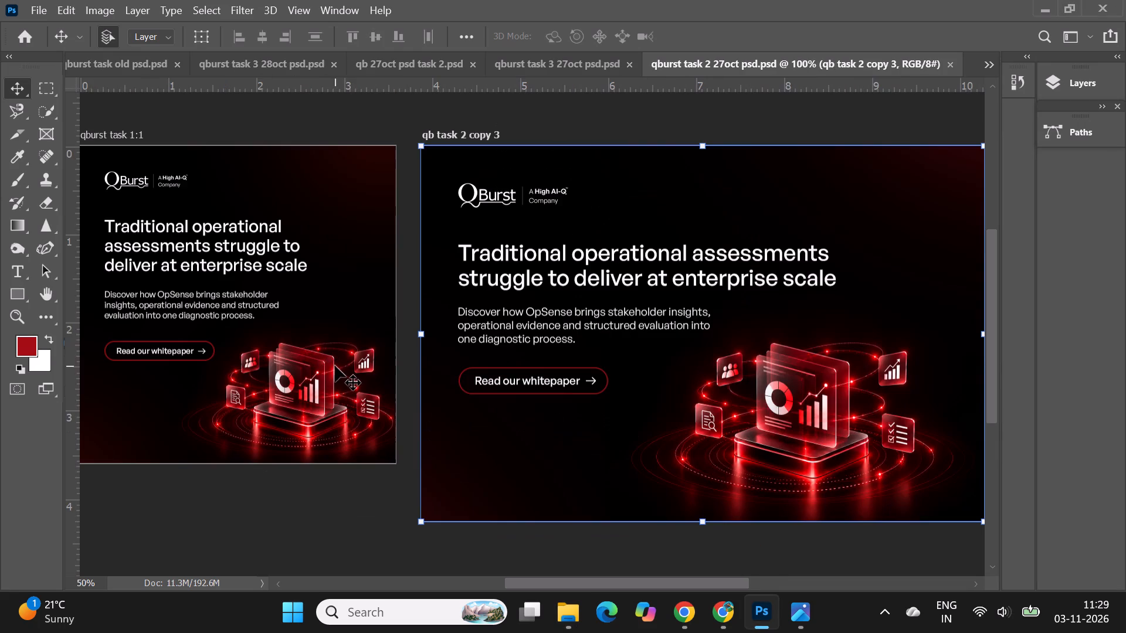
pyautogui.keyDown('alt'); pyautogui.scroll(-3, 593, 351); pyautogui.keyUp('alt')
pyautogui.click(569, 622)
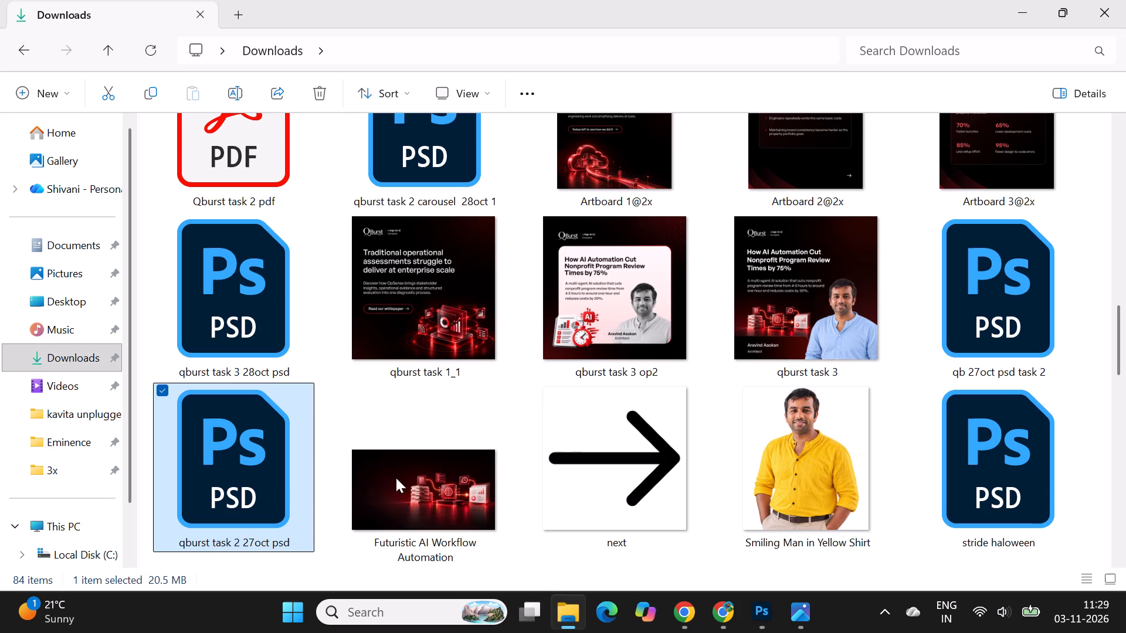
# Delete the Futuristic AI Workflow Automation, next and Smiling Man in Yellow Shirt images from Downloads.
pyautogui.click(418, 502)
pyautogui.press('Delete')
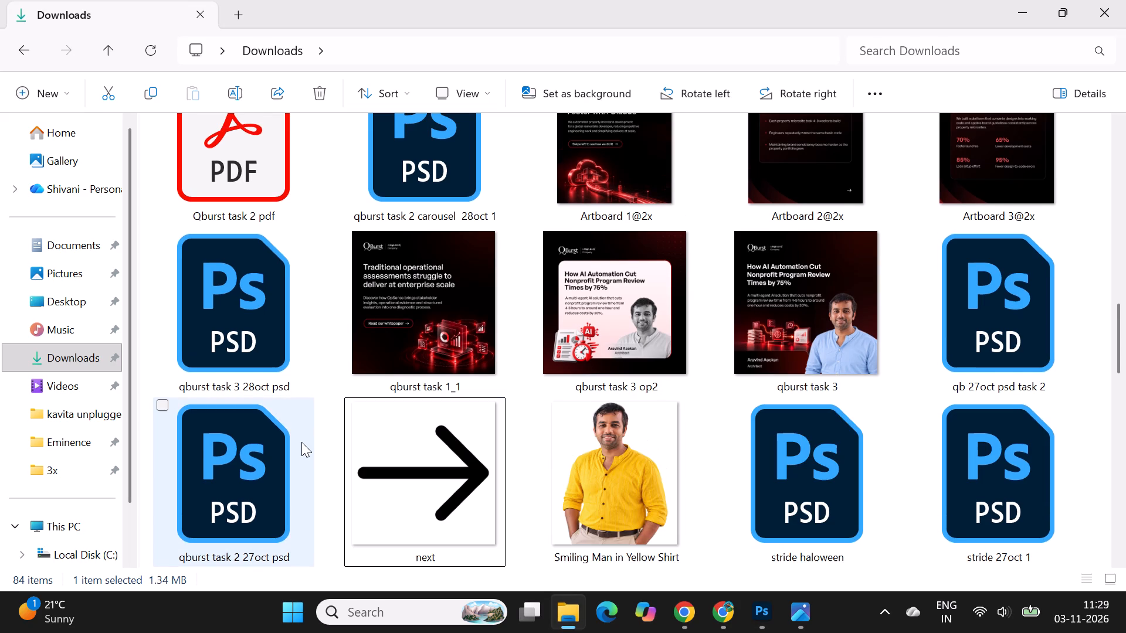
pyautogui.click(403, 459)
pyautogui.scroll(-1, 610, 489)
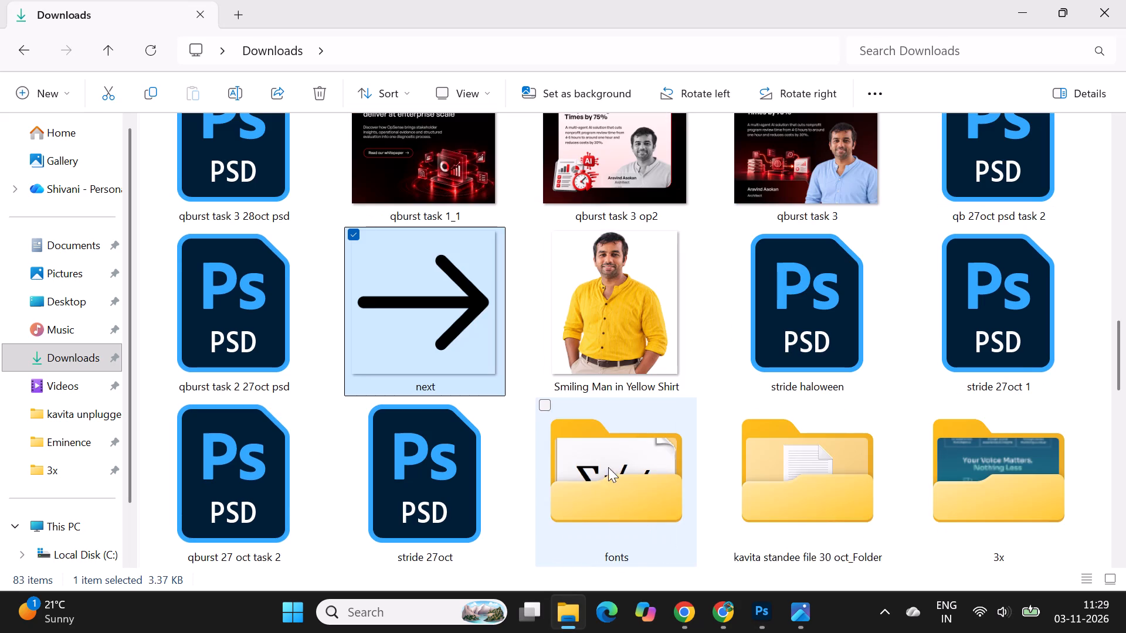
pyautogui.keyDown('shift'); pyautogui.click(595, 339); pyautogui.keyUp('shift')
pyautogui.press('Delete')
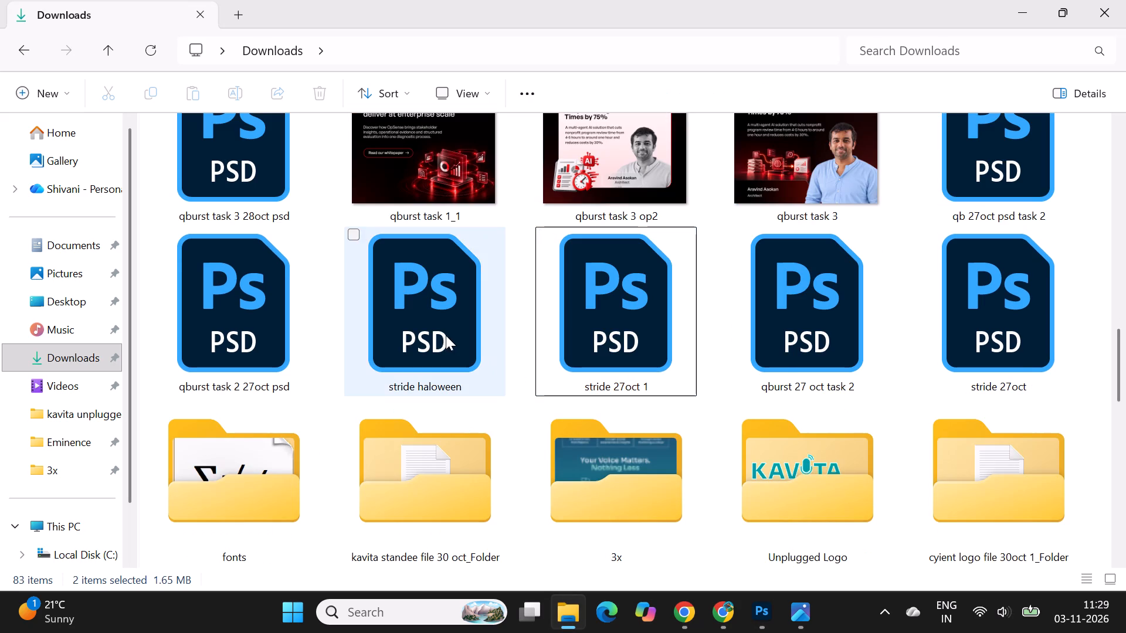
# Examine stride haloween, stride 27oct 1 and qburst 27 oct task 2 in Photoshop, closing only stride haloween.
pyautogui.doubleClick(443, 335)
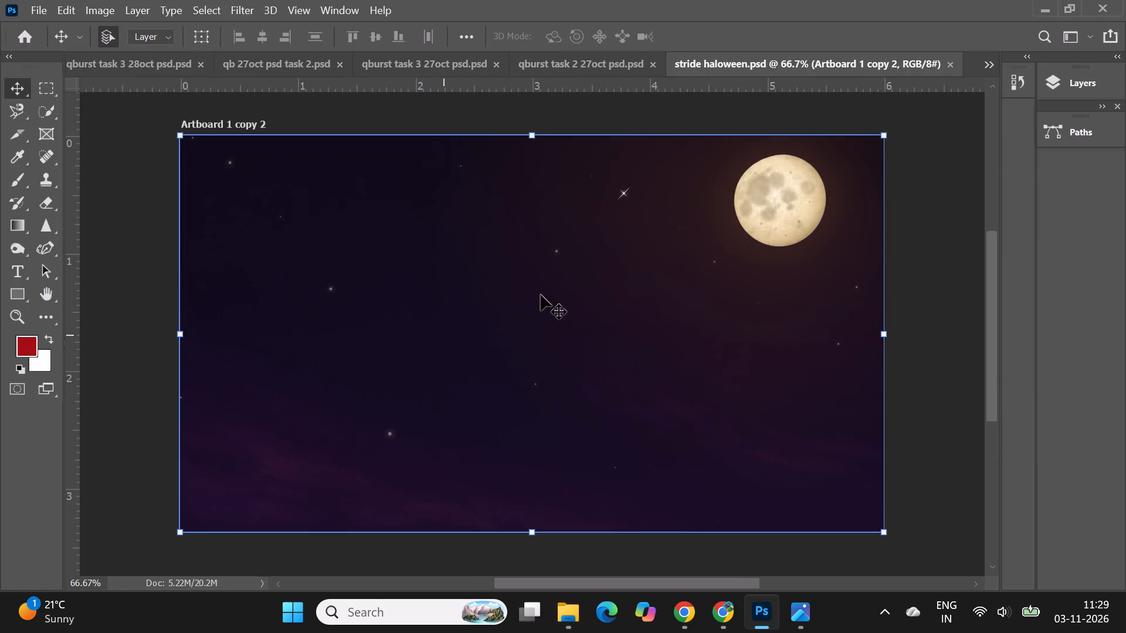
pyautogui.click(948, 64)
pyautogui.click(572, 599)
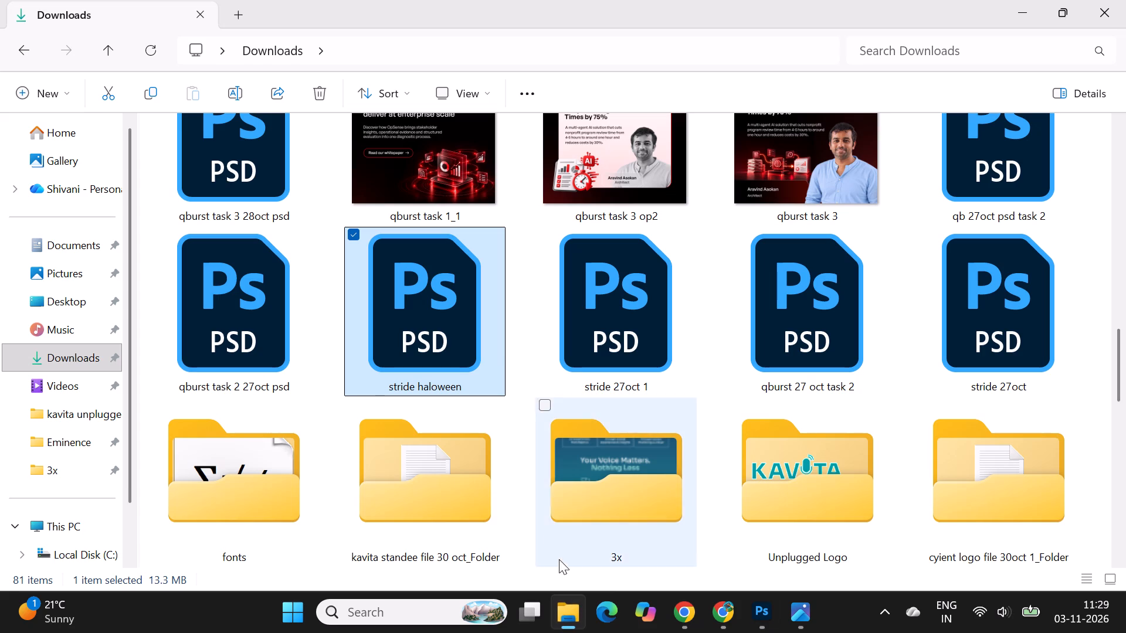
pyautogui.doubleClick(608, 329)
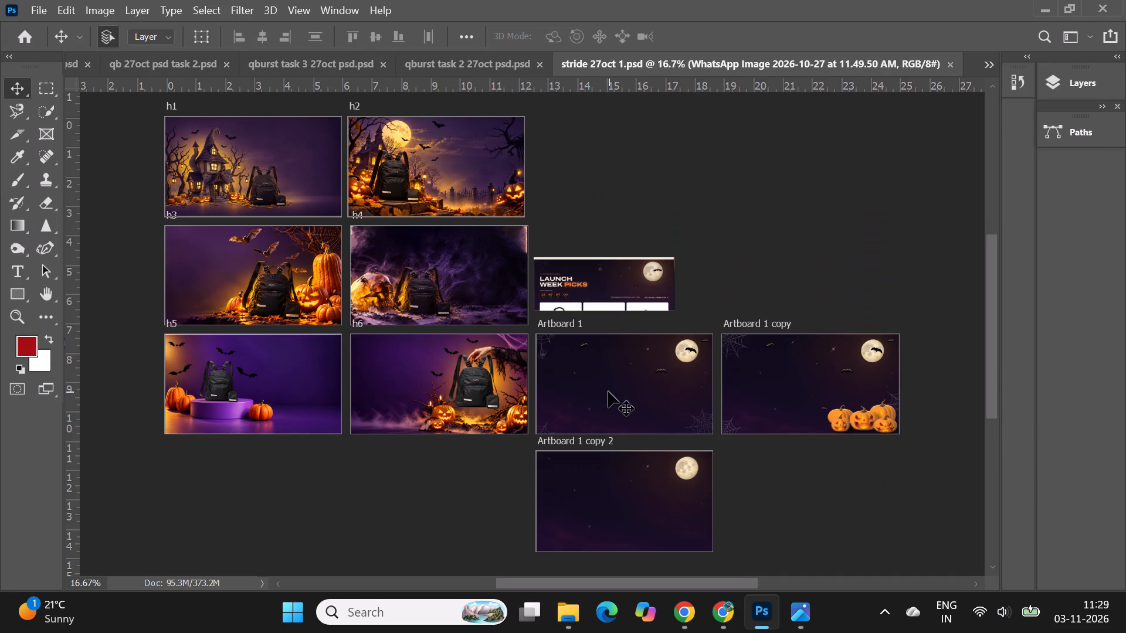
pyautogui.click(563, 616)
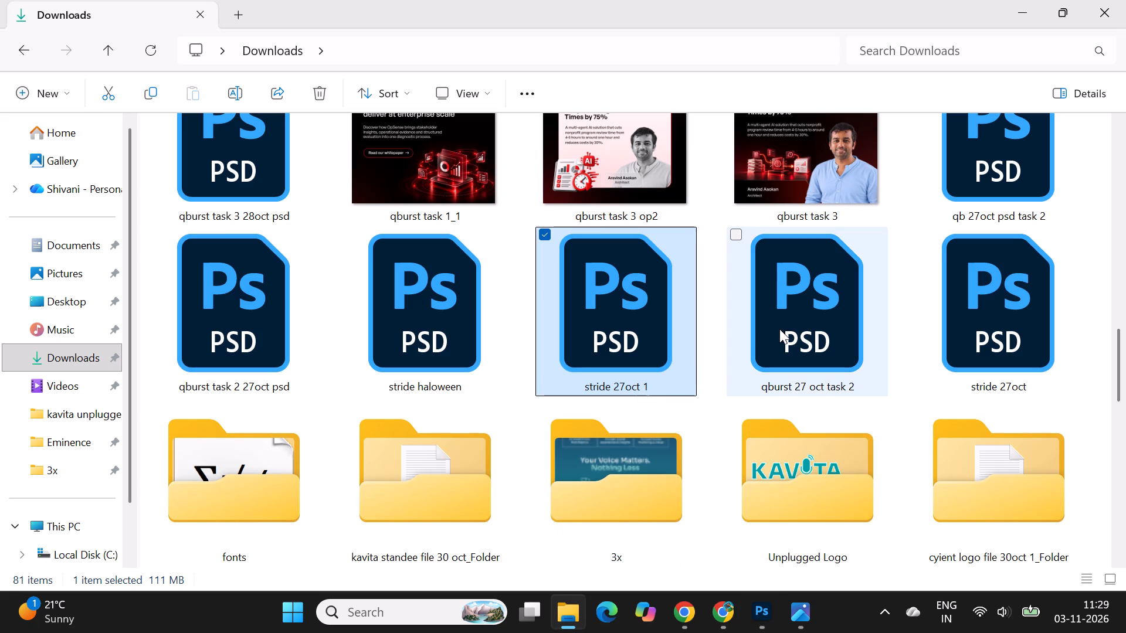
pyautogui.doubleClick(779, 329)
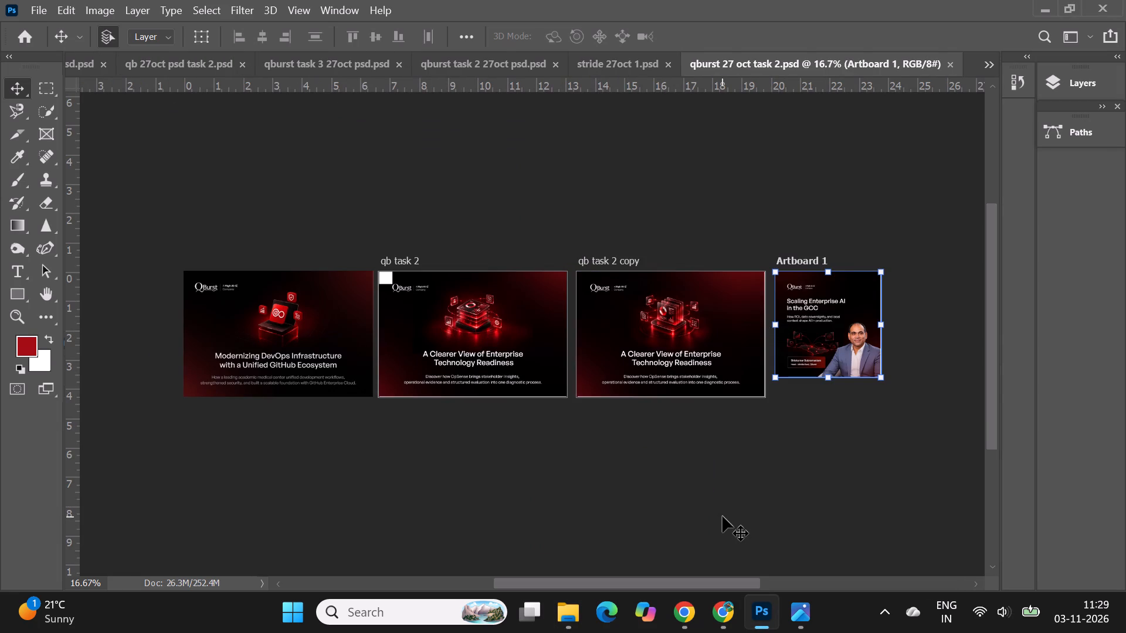
pyautogui.click(723, 516)
pyautogui.click(572, 618)
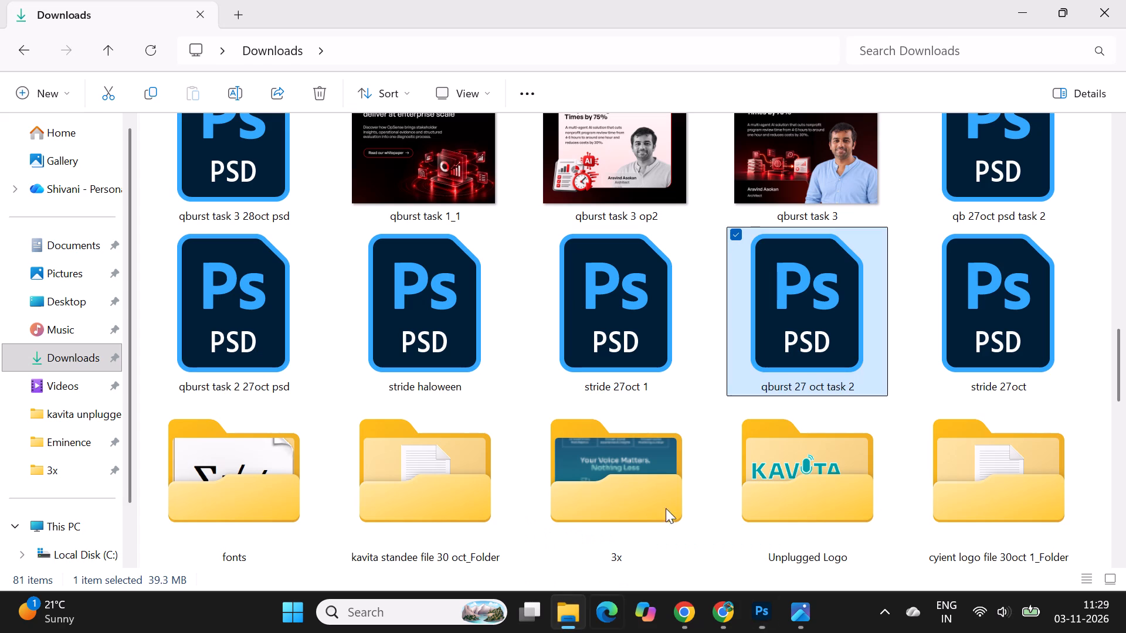
# Open stride 27oct in Photoshop to compare it with stride 27oct 1, and delete the stride 27oct file from Downloads.
pyautogui.doubleClick(974, 331)
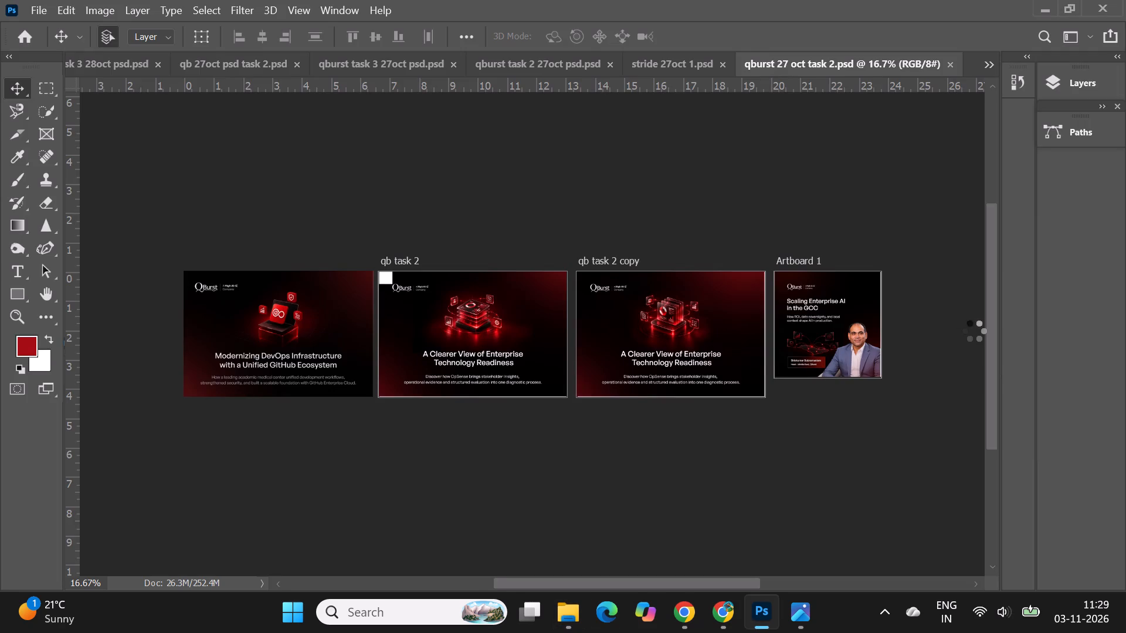
pyautogui.click(562, 624)
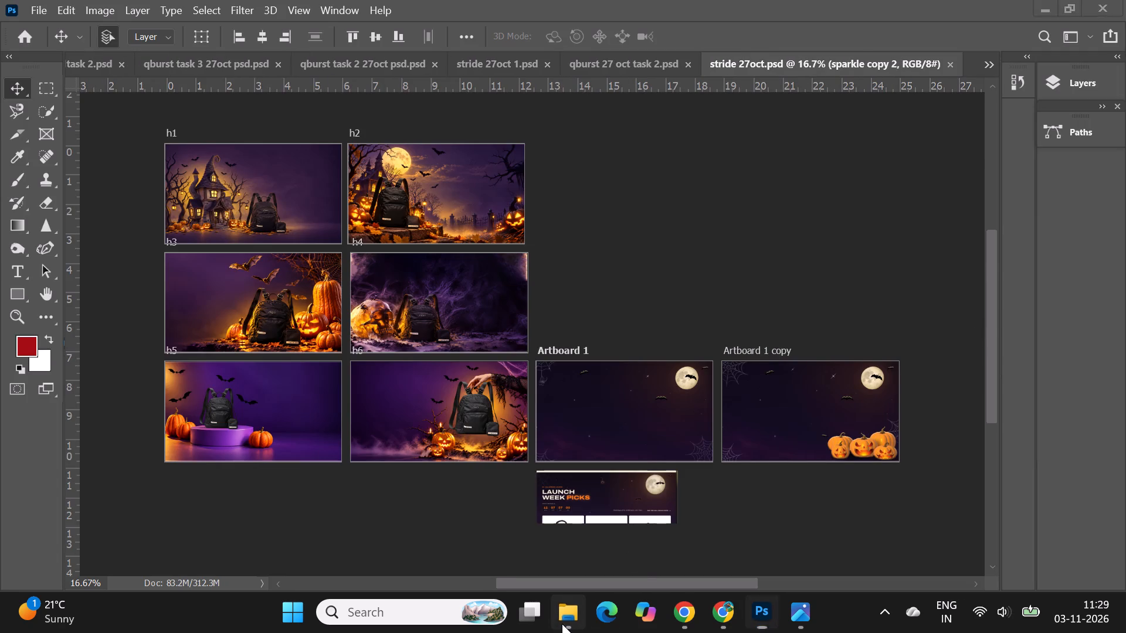
pyautogui.press('Delete')
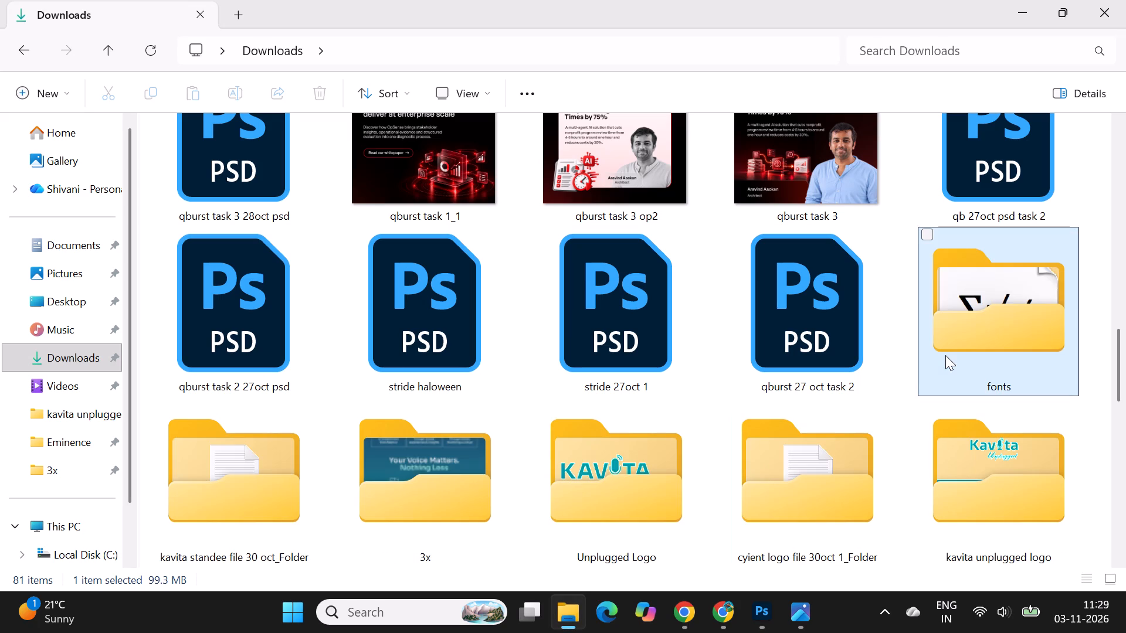
# Check the contents of the 3x folder in Downloads and rename the folder as kavita unplugged standee 2.
pyautogui.scroll(-1, 676, 438)
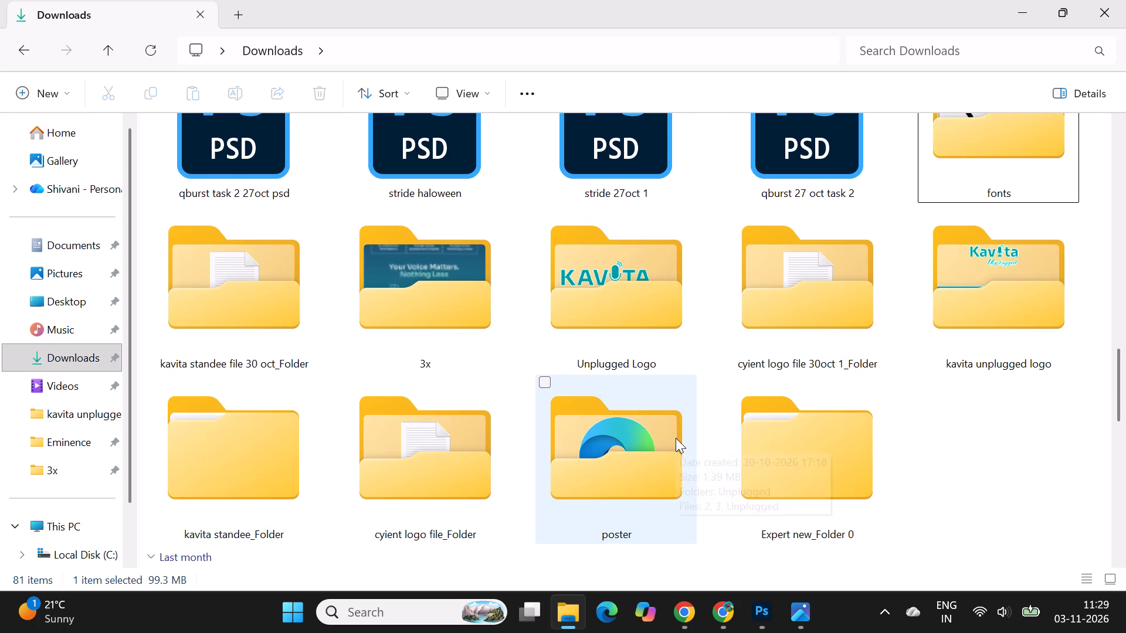
pyautogui.scroll(1, 653, 454)
pyautogui.doubleClick(443, 375)
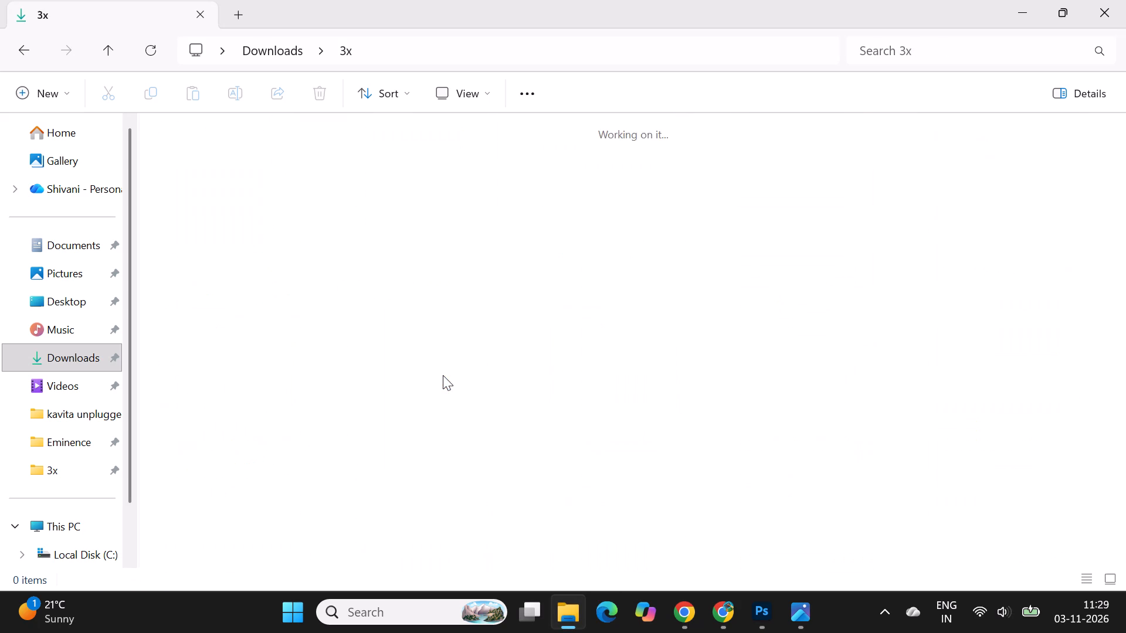
pyautogui.click(721, 441)
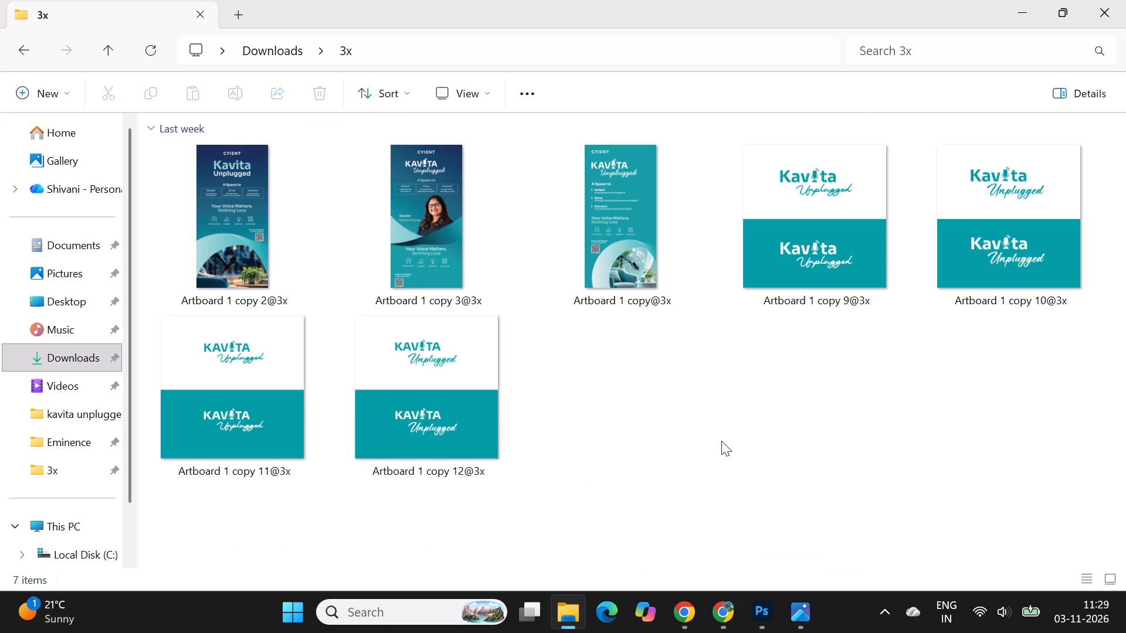
pyautogui.click(116, 49)
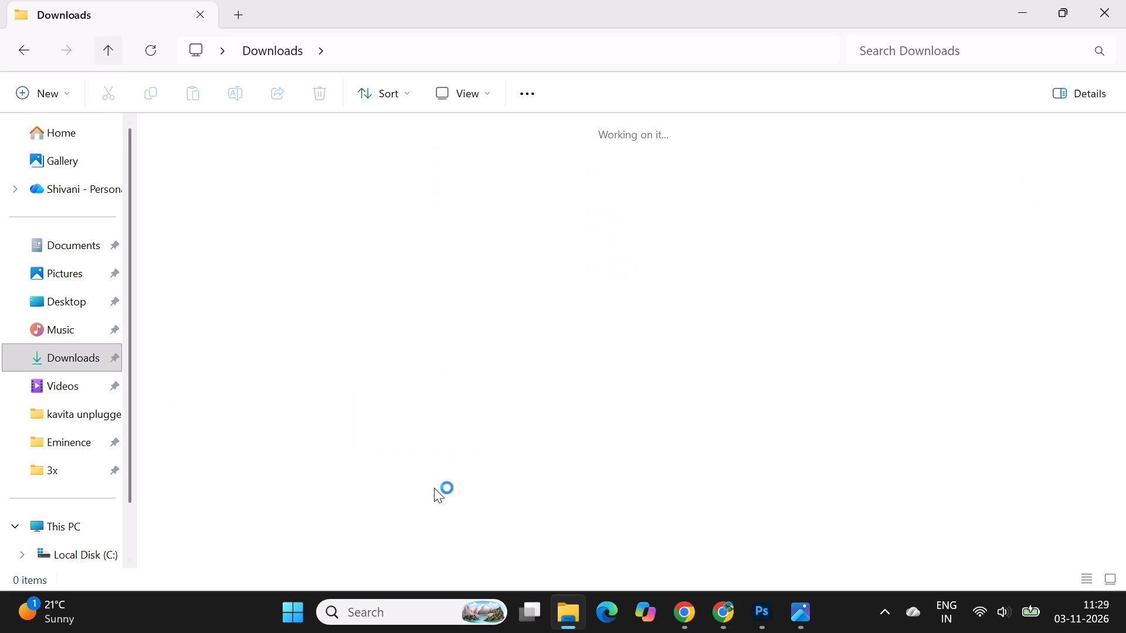
pyautogui.rightClick(441, 539)
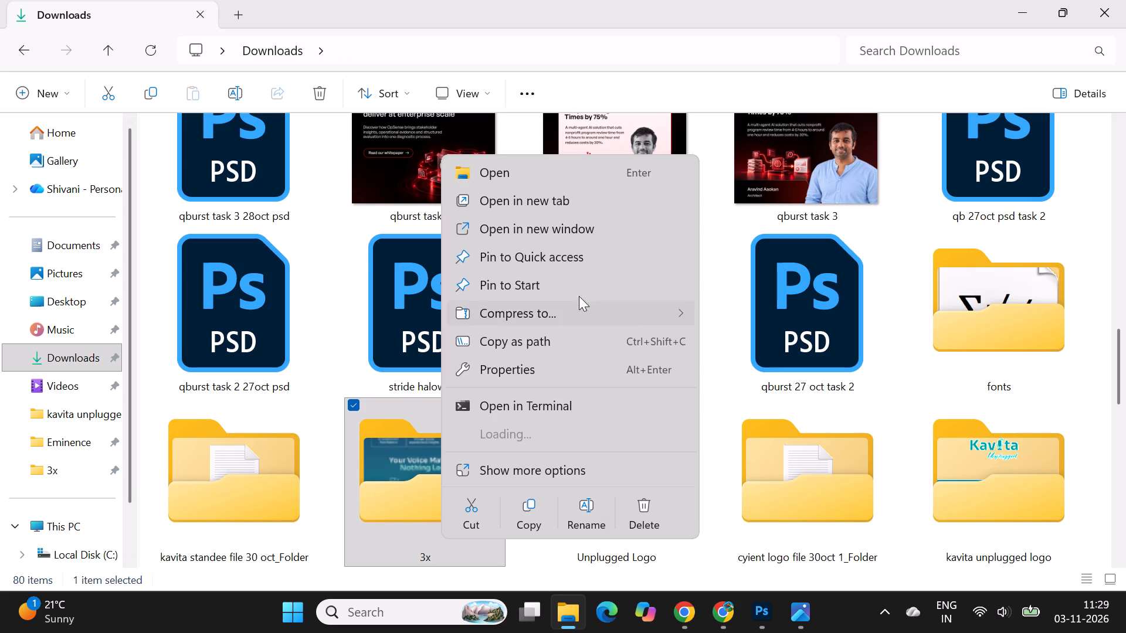
pyautogui.click(591, 511)
pyautogui.write('kavita unplugged standee 2')
pyautogui.press('Return')
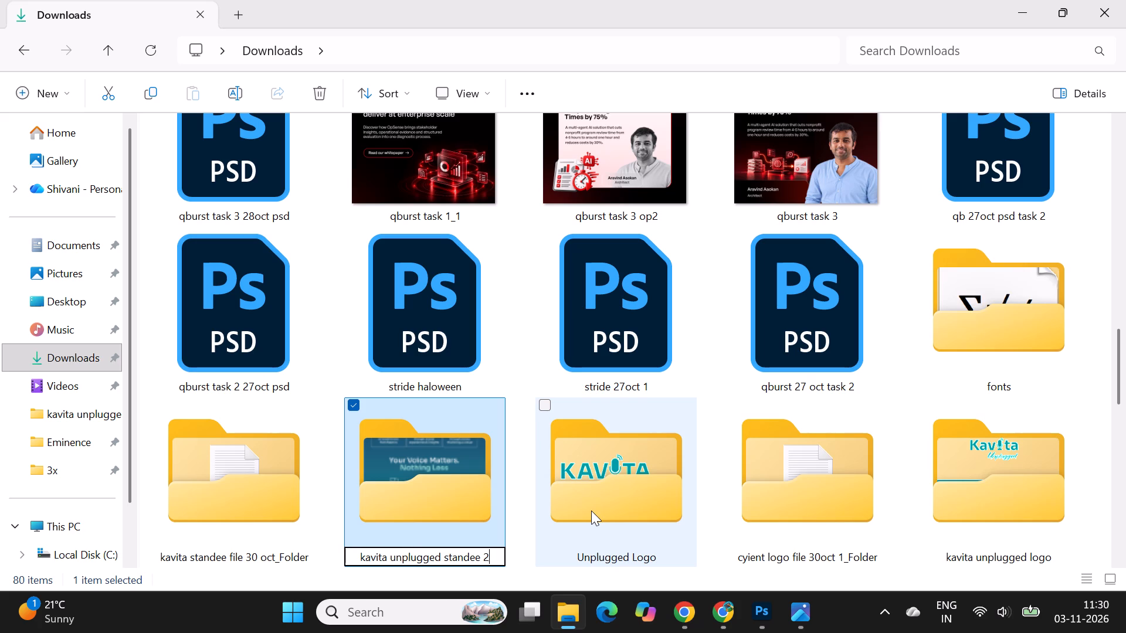
# Check the contents of the Unplugged Logo folder and delete the folder from Downloads.
pyautogui.doubleClick(600, 504)
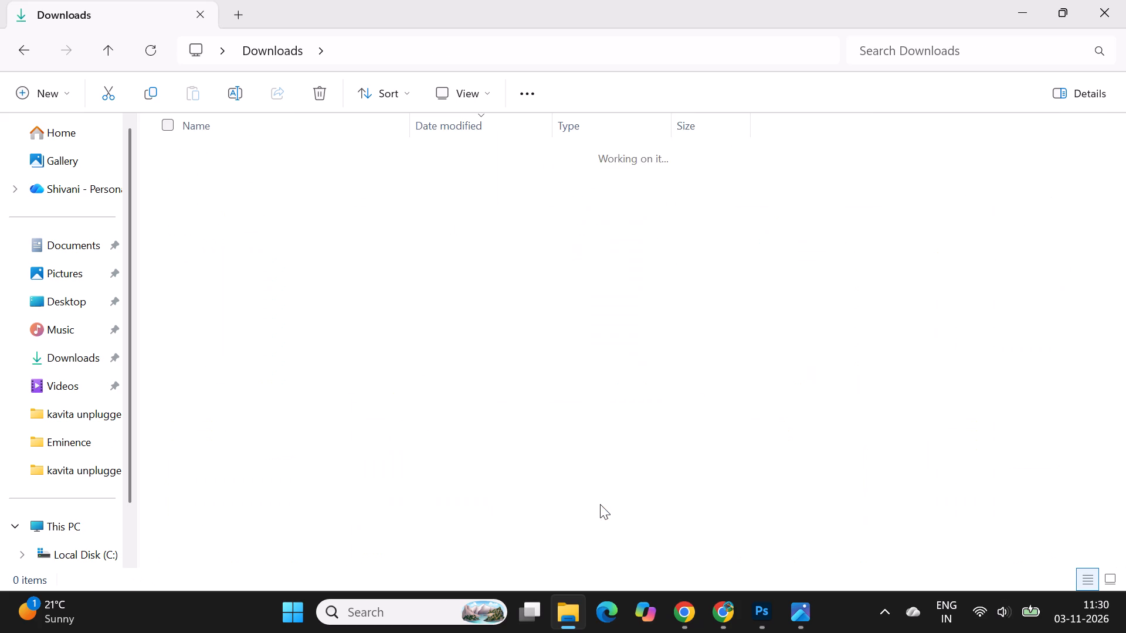
pyautogui.click(101, 52)
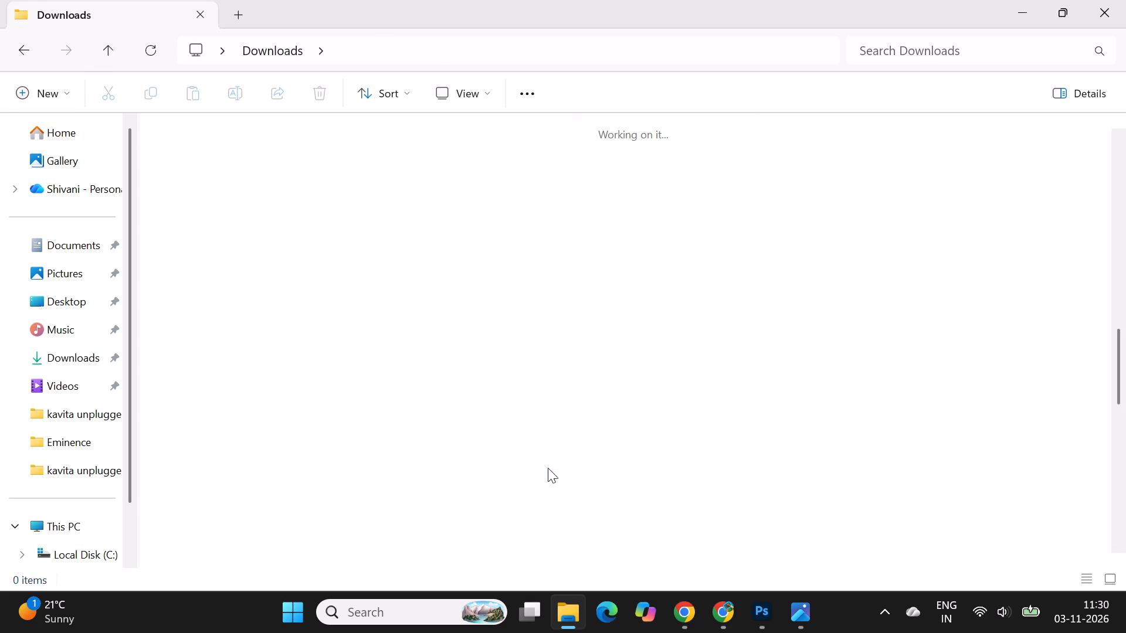
pyautogui.press('Delete')
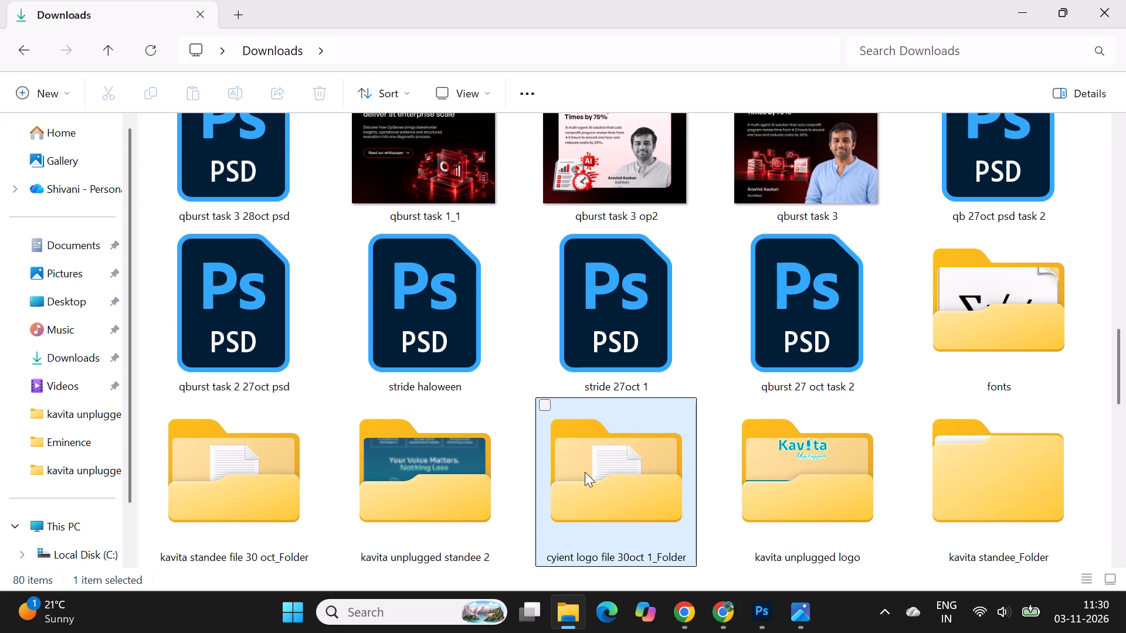
# View the Artboard 1@2x image inside kavita standee_Folder and delete that folder from Downloads.
pyautogui.scroll(-1, 585, 472)
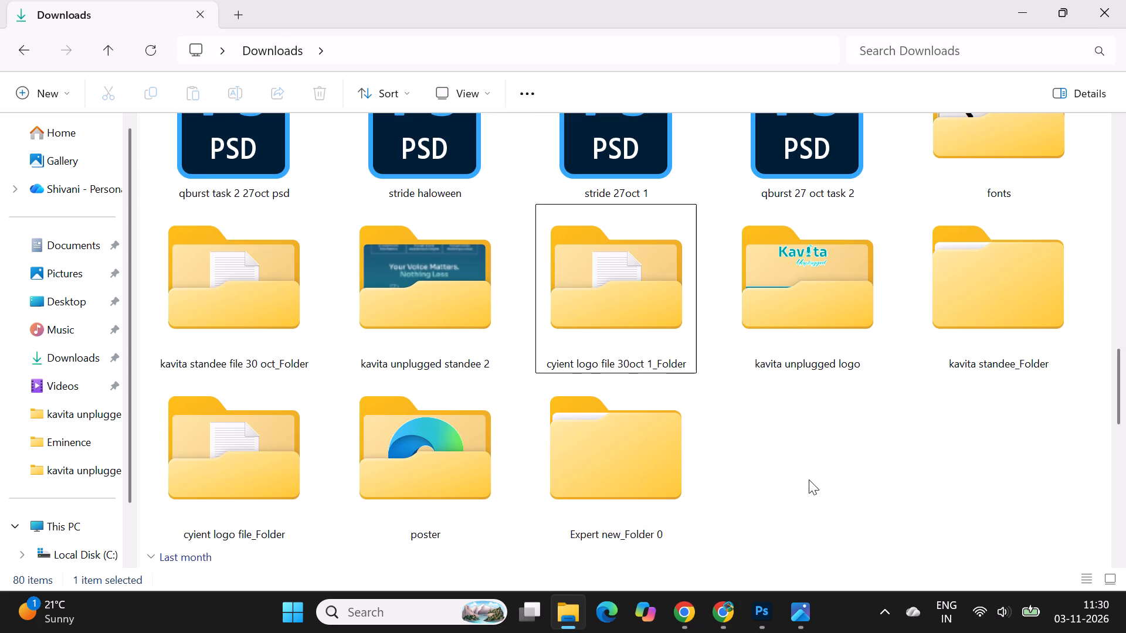
pyautogui.click(809, 479)
pyautogui.doubleClick(975, 324)
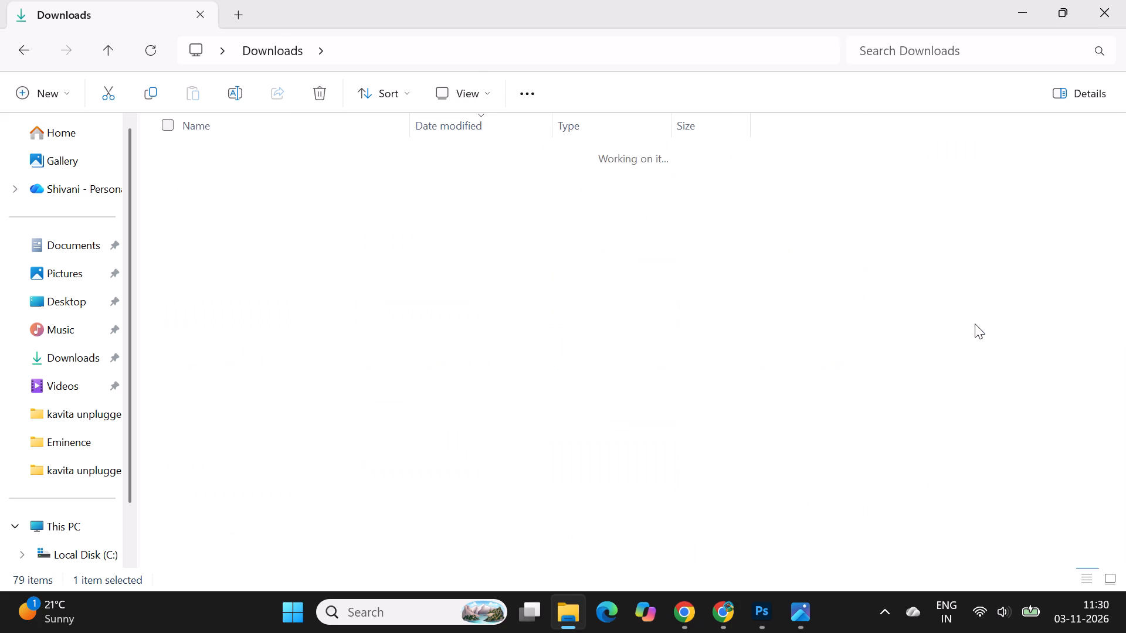
pyautogui.doubleClick(351, 168)
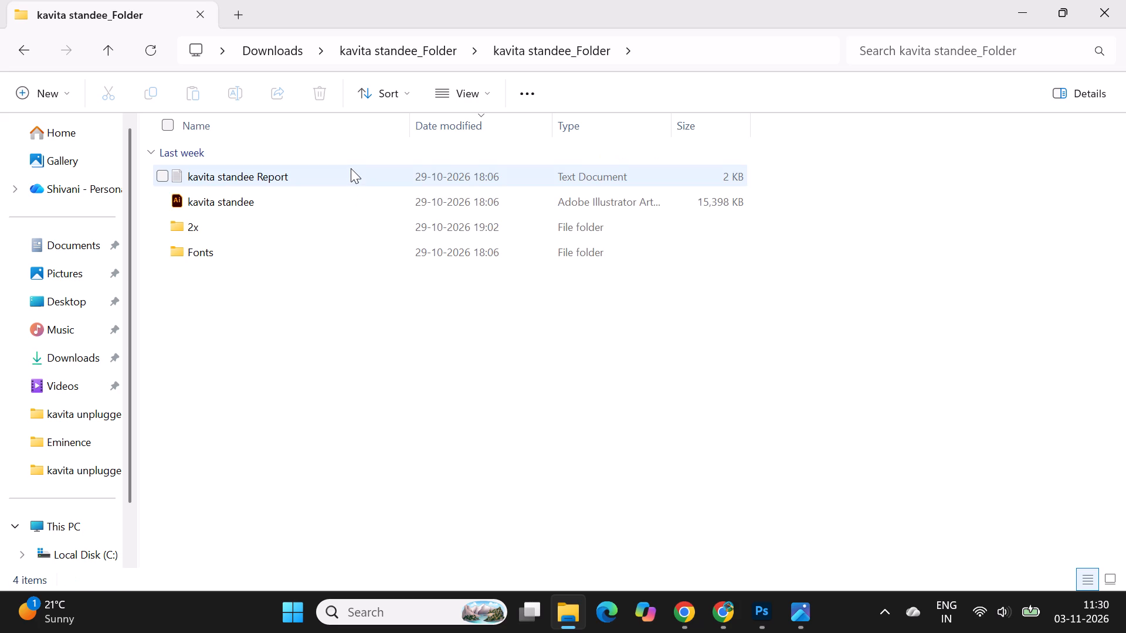
pyautogui.doubleClick(204, 218)
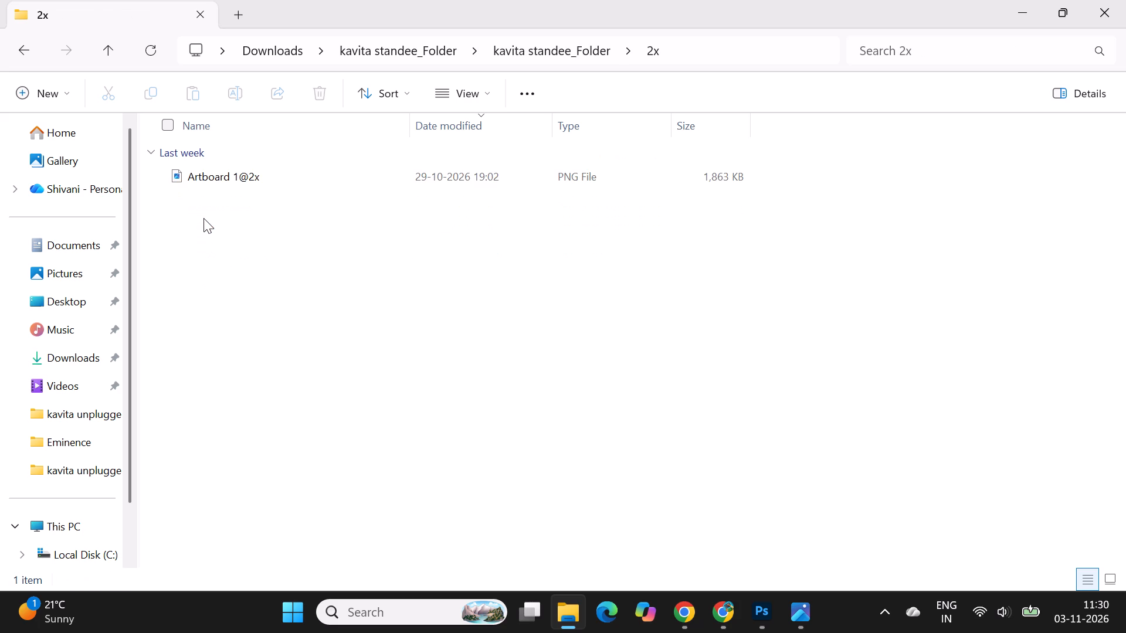
pyautogui.doubleClick(202, 187)
pyautogui.doubleClick(206, 172)
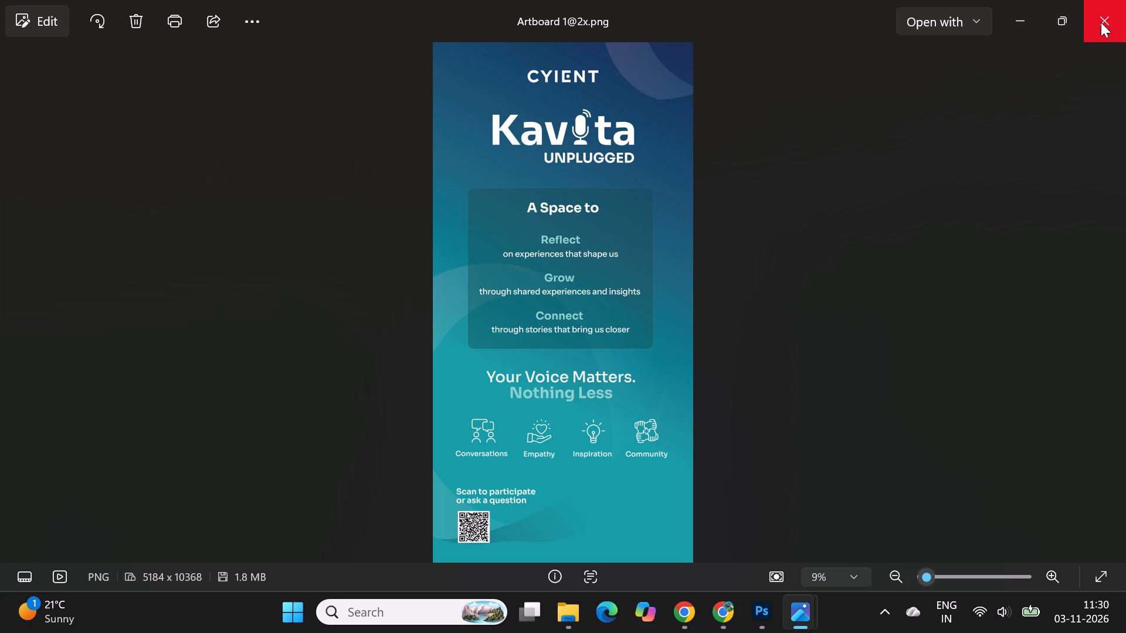
pyautogui.click(1101, 17)
pyautogui.click(20, 45)
pyautogui.click(21, 44)
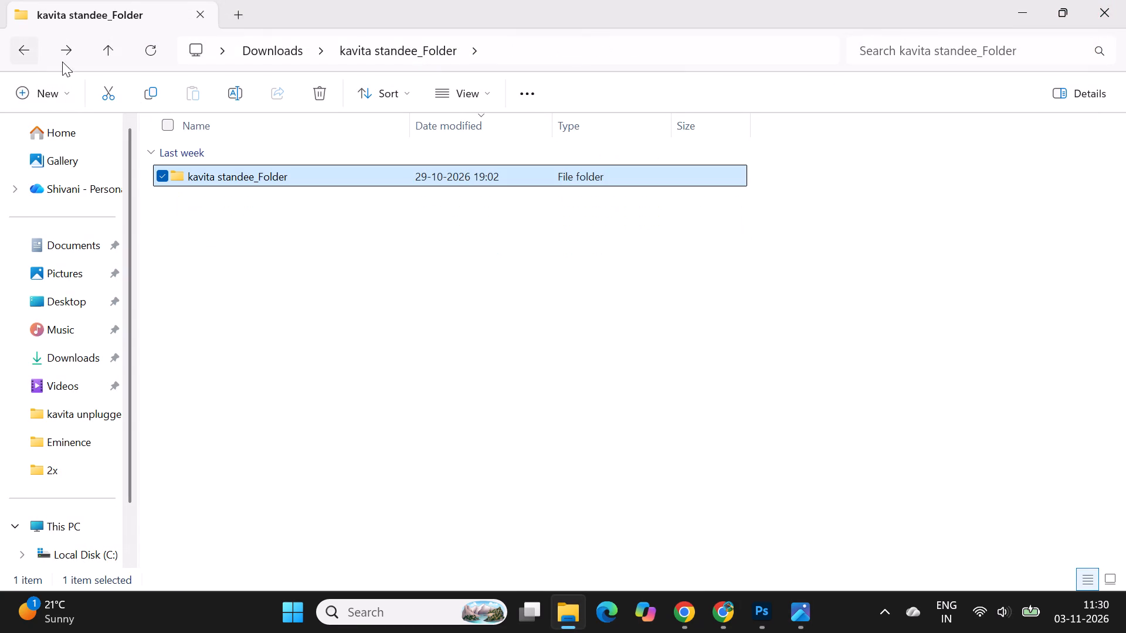
pyautogui.click(26, 60)
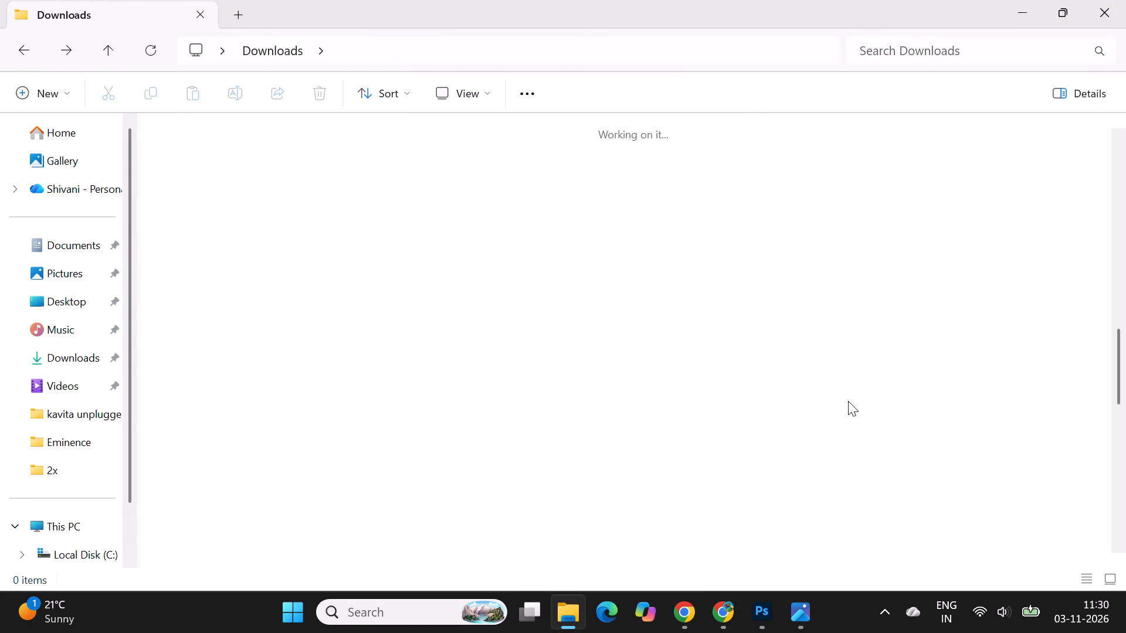
pyautogui.press('Delete')
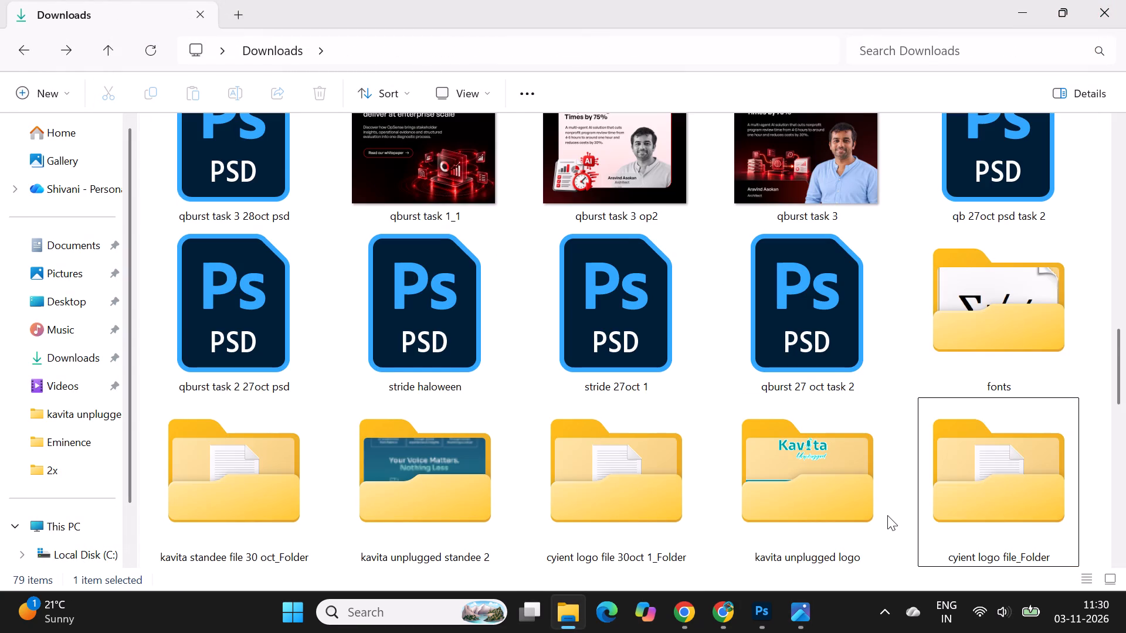
# View the Data Engineering n Architecture Specialist image in the Links subfolder of Expert new_Folder 0, and delete Expert new_Folder 0 from Downloads.
pyautogui.scroll(-1, 921, 490)
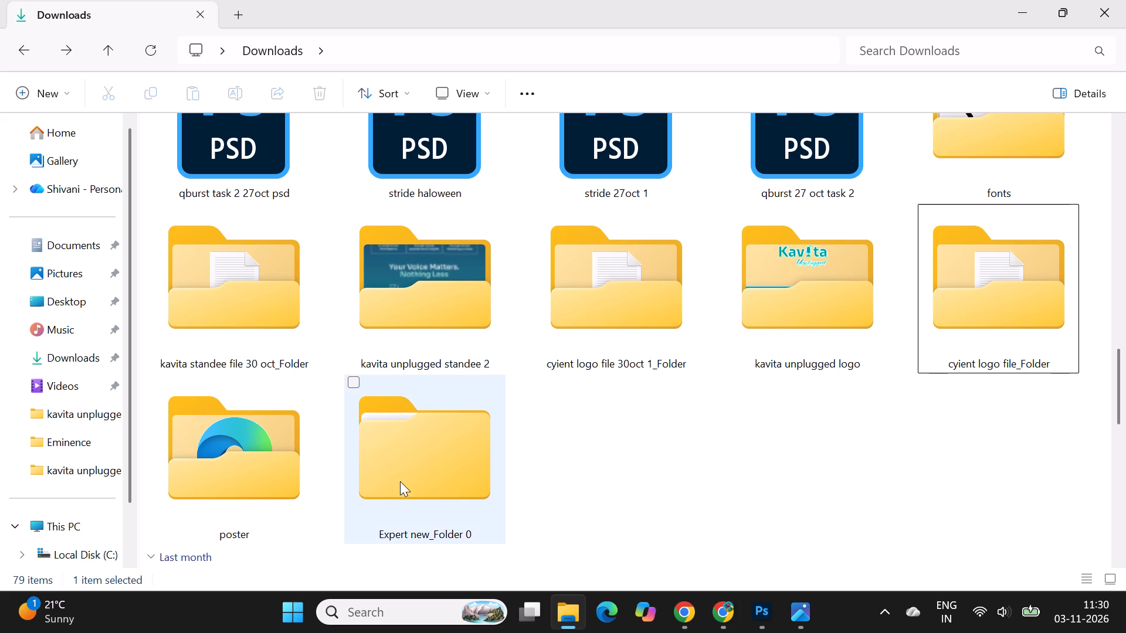
pyautogui.doubleClick(405, 479)
pyautogui.doubleClick(310, 179)
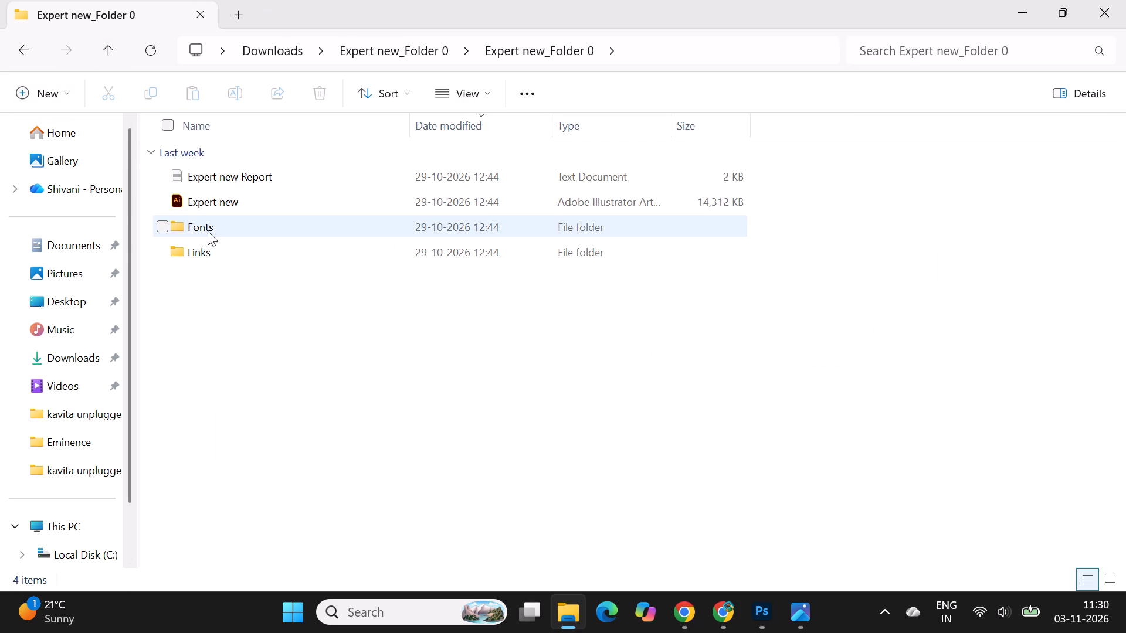
pyautogui.doubleClick(215, 248)
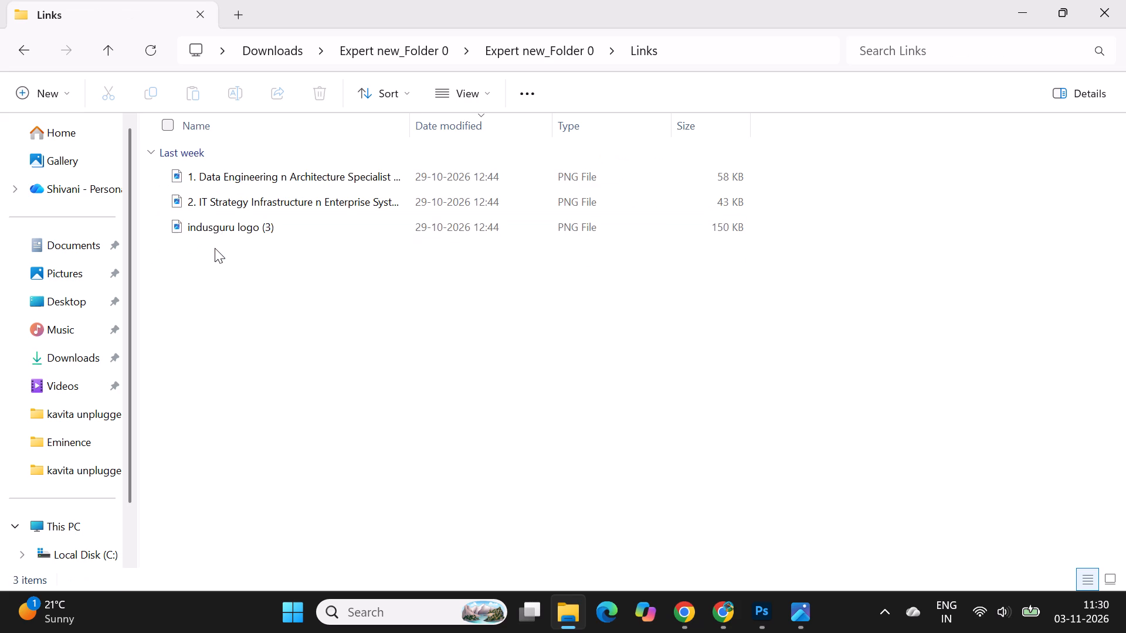
pyautogui.doubleClick(217, 178)
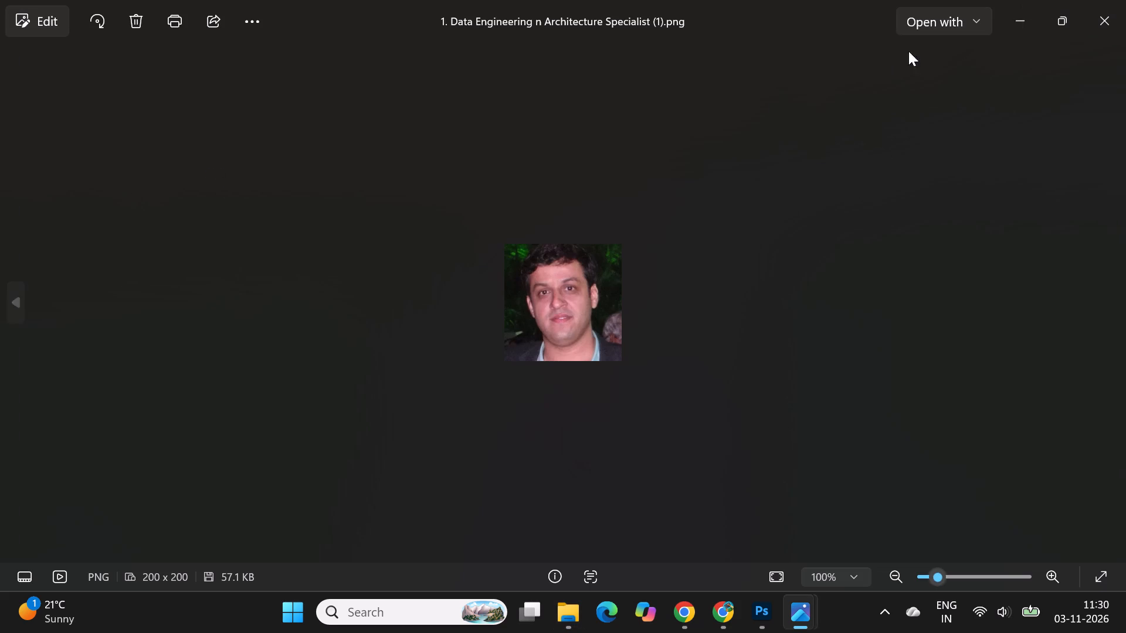
pyautogui.click(1096, 22)
pyautogui.click(20, 43)
pyautogui.click(23, 46)
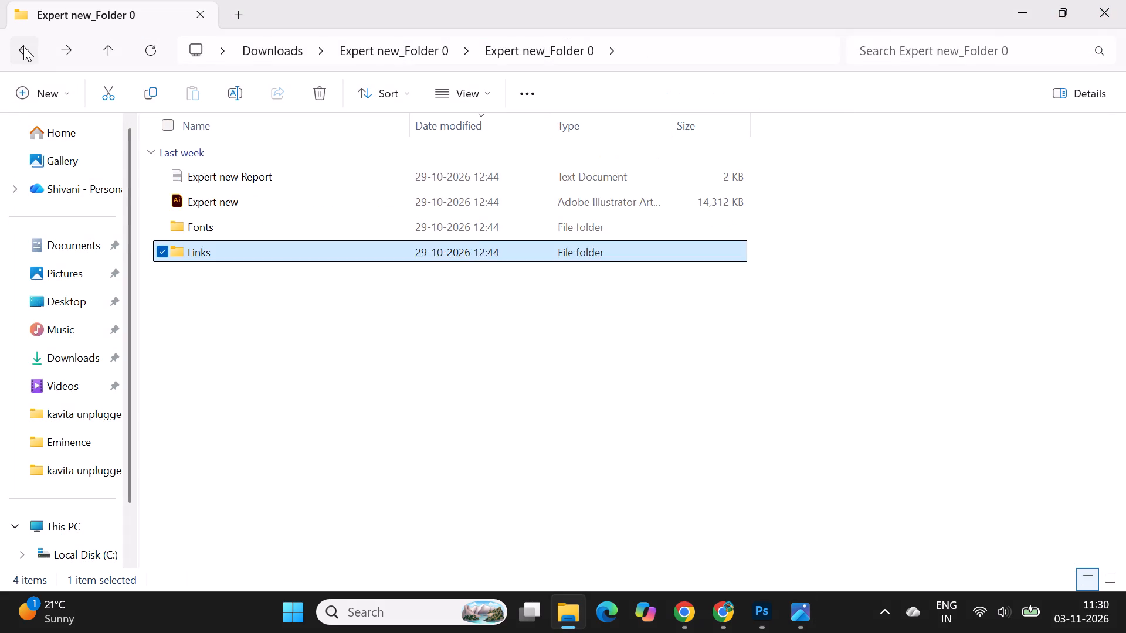
pyautogui.click(23, 46)
pyautogui.click(758, 470)
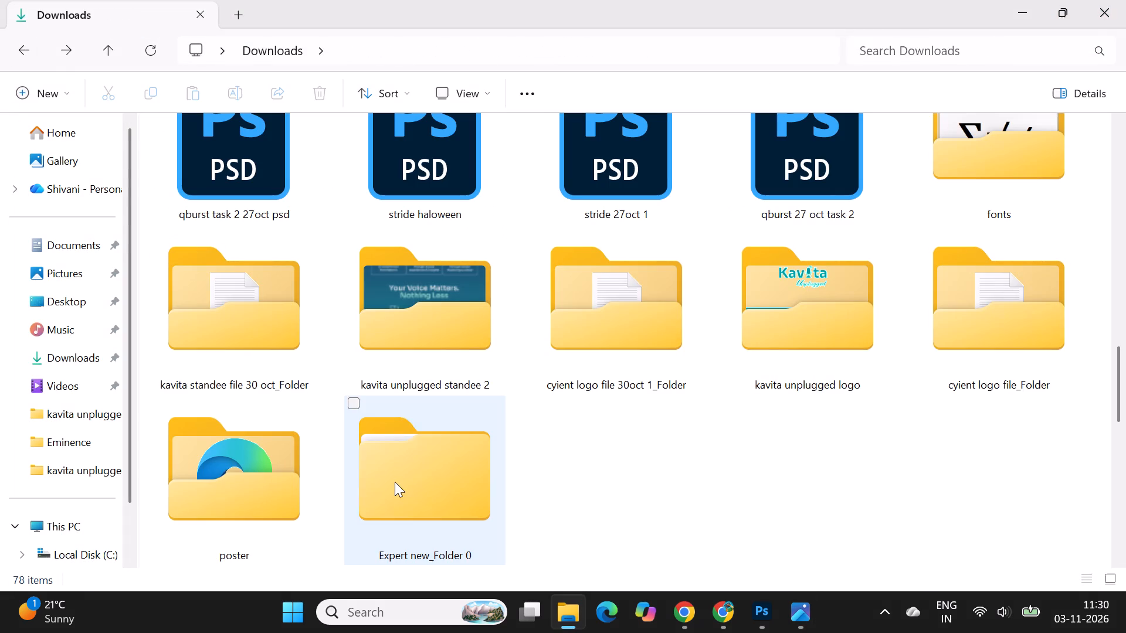
pyautogui.click(395, 482)
pyautogui.press('Delete')
# Check the contents of the poster folder and delete the folder from Downloads.
pyautogui.doubleClick(261, 505)
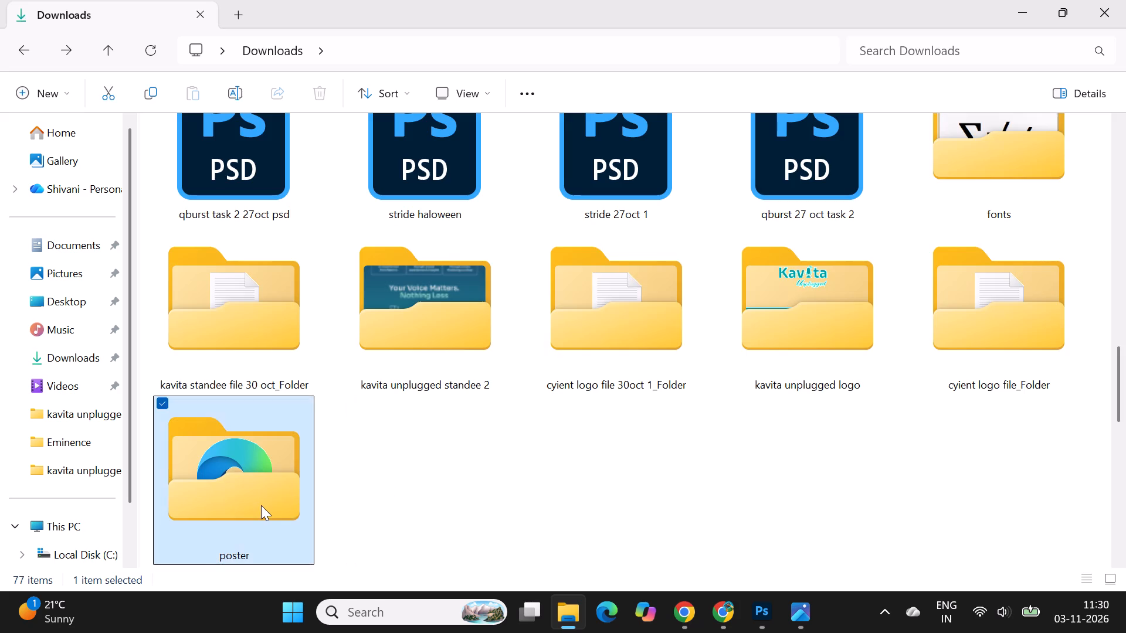
pyautogui.click(23, 56)
pyautogui.click(493, 491)
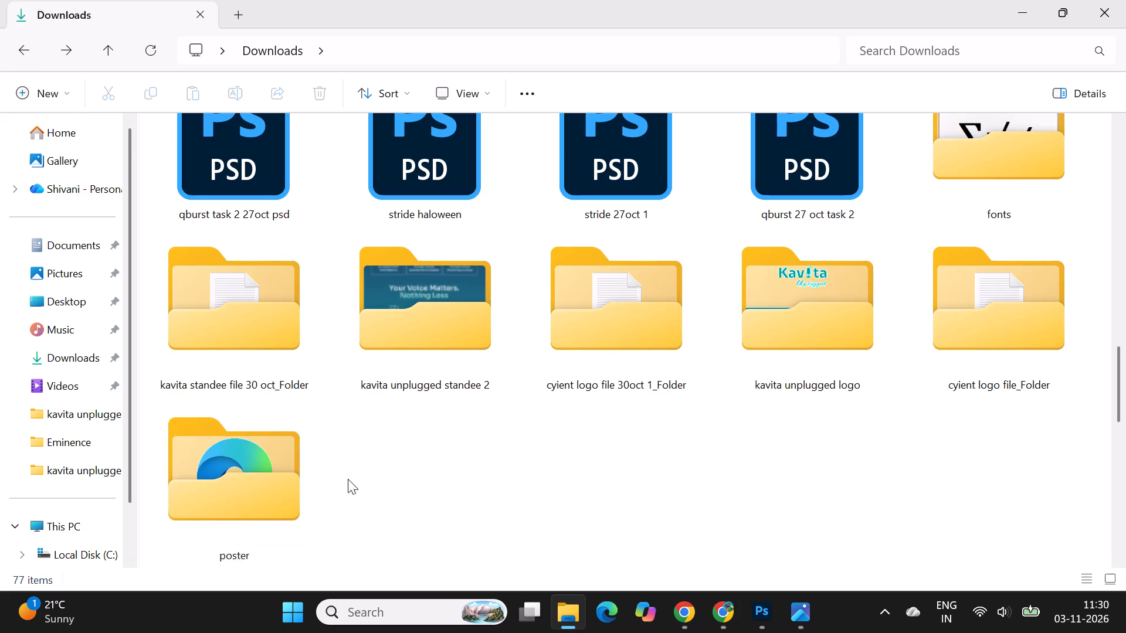
pyautogui.click(260, 479)
pyautogui.press('Delete')
pyautogui.scroll(-1, 504, 456)
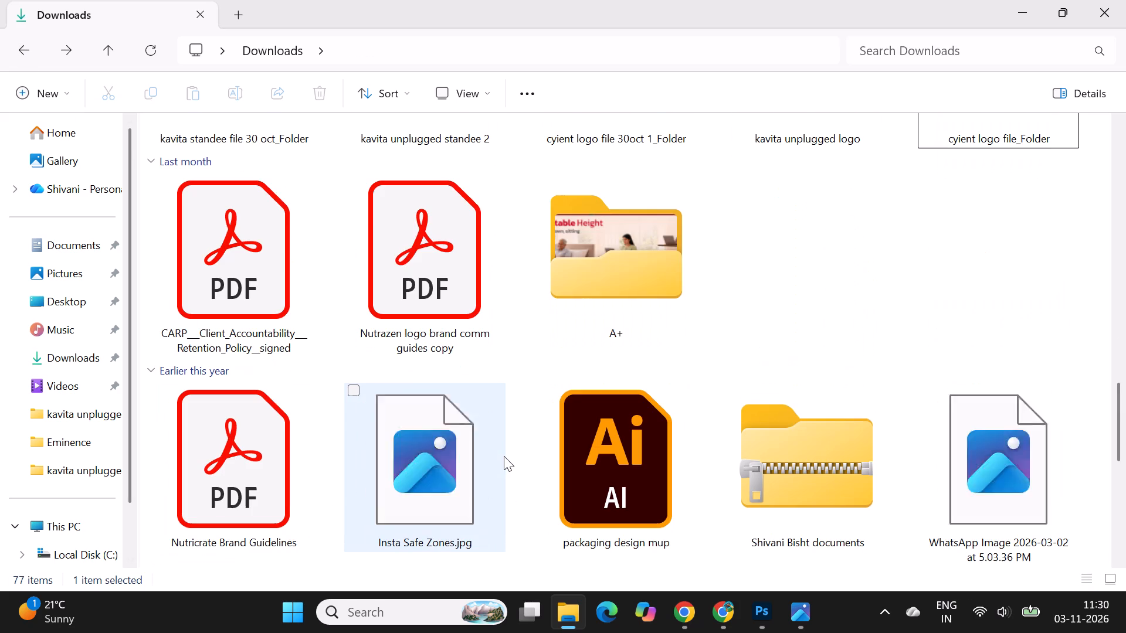
# Look through the remaining files and folders in Downloads, from yesterday's items to last week's, for anything left to tidy.
pyautogui.scroll(4, 629, 461)
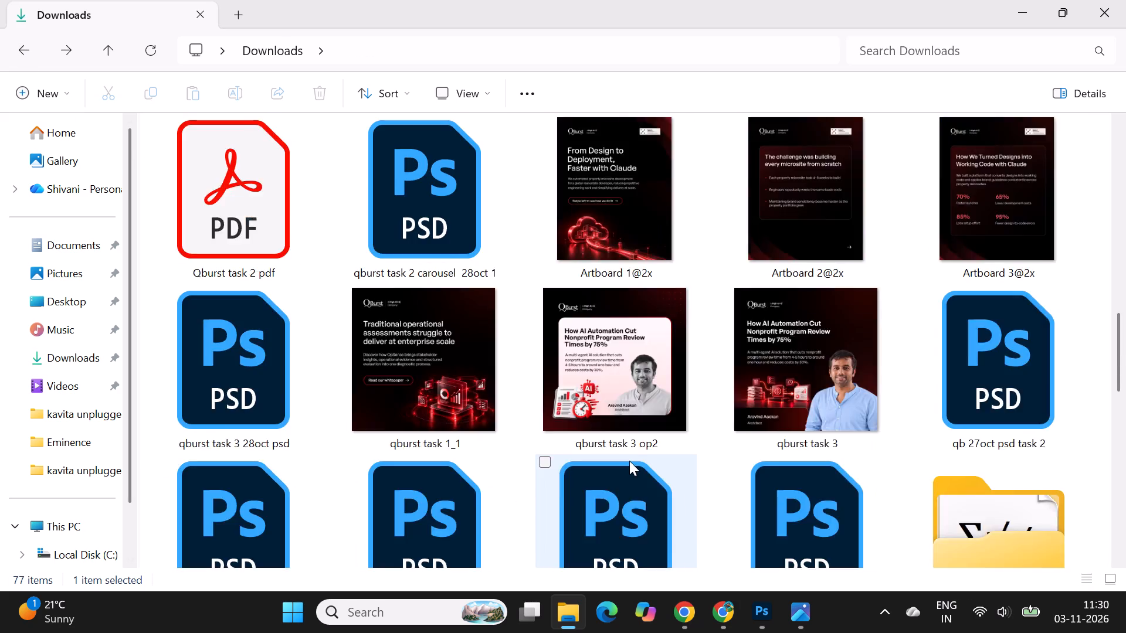
pyautogui.scroll(10, 629, 461)
pyautogui.scroll(-1, 629, 461)
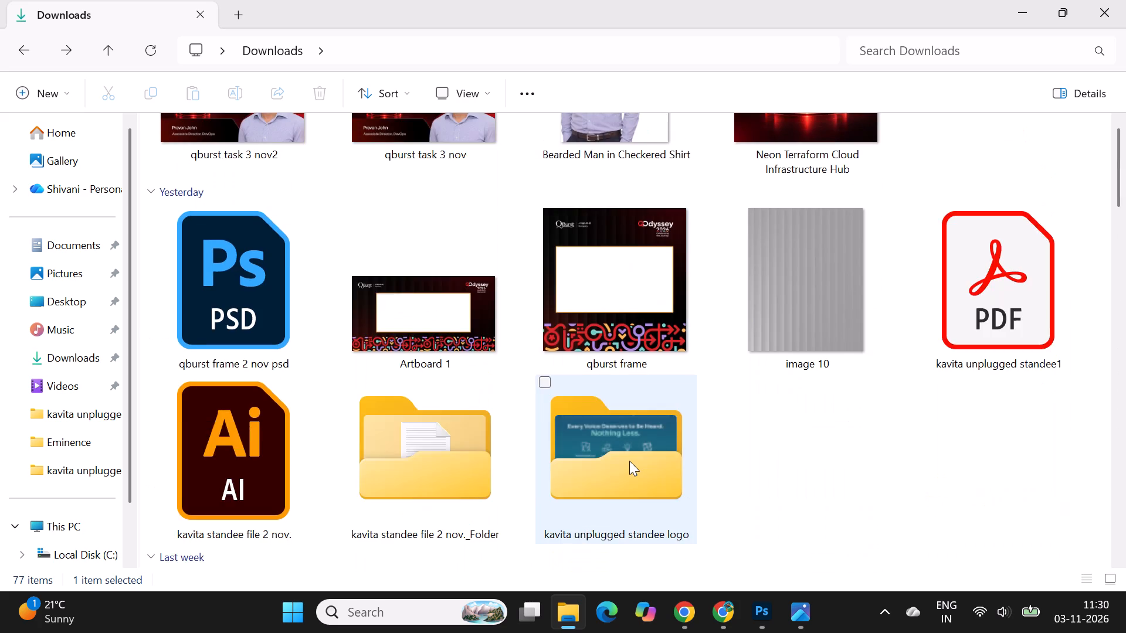
pyautogui.scroll(-3, 629, 461)
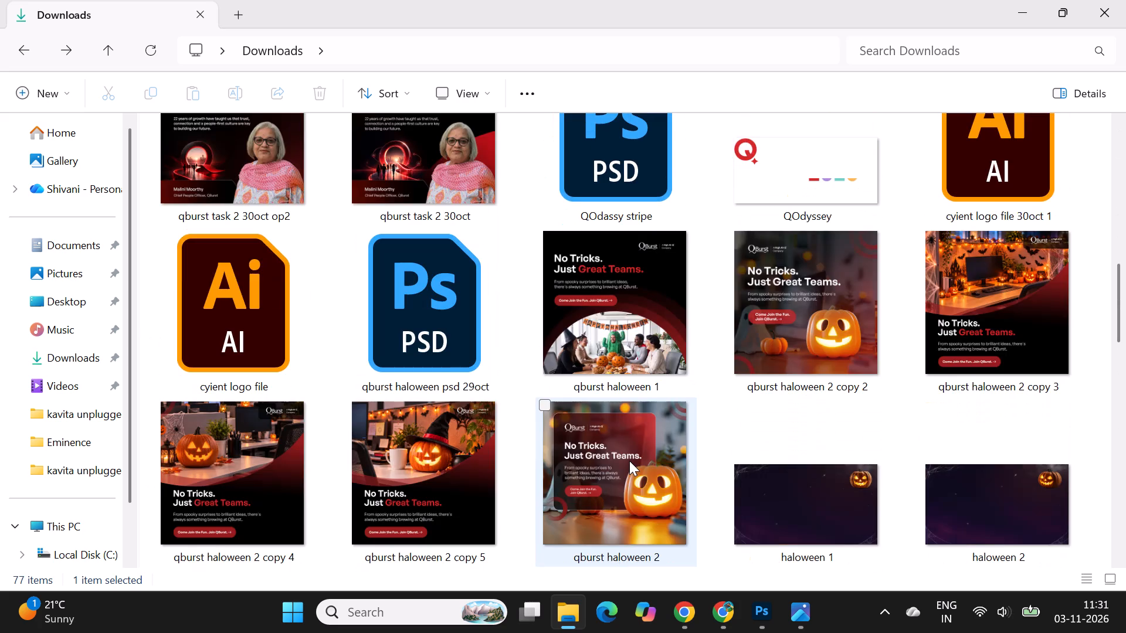
pyautogui.scroll(-3, 629, 461)
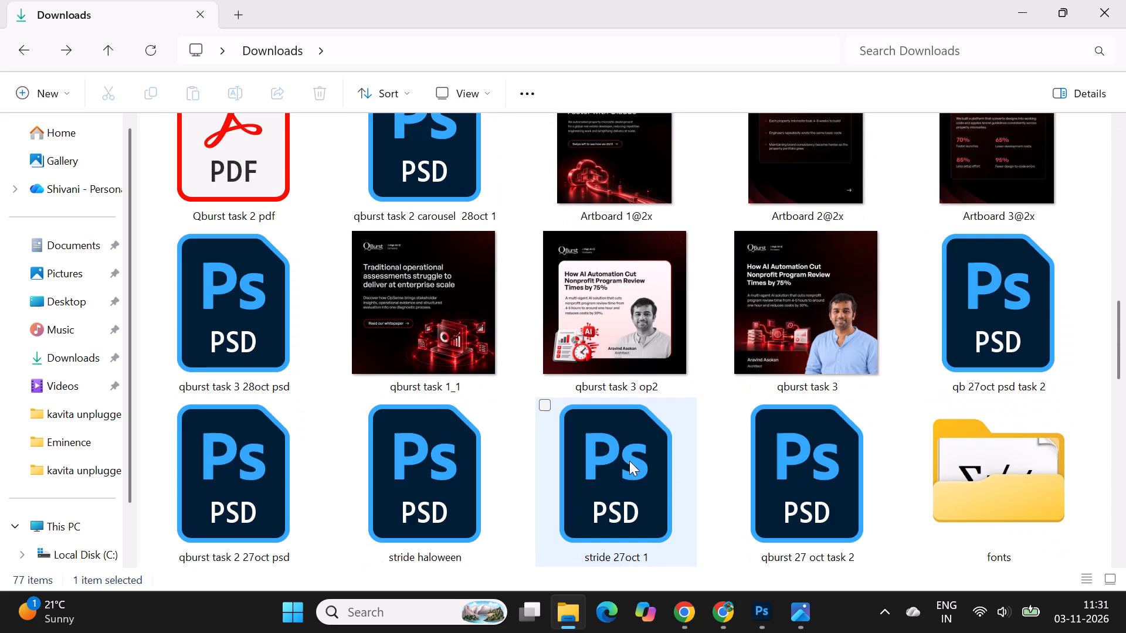
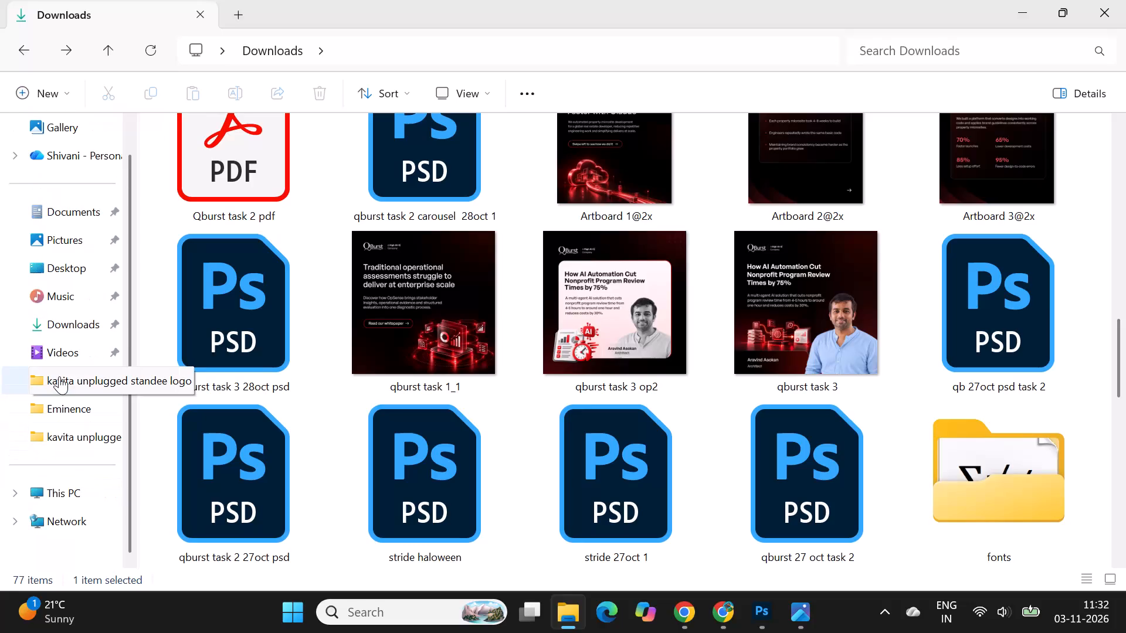
# Expand the folder tree under Local Disk (C:) down to the Qburst folder inside Eminence.
pyautogui.click(14, 490)
pyautogui.scroll(-2, 63, 423)
pyautogui.click(21, 496)
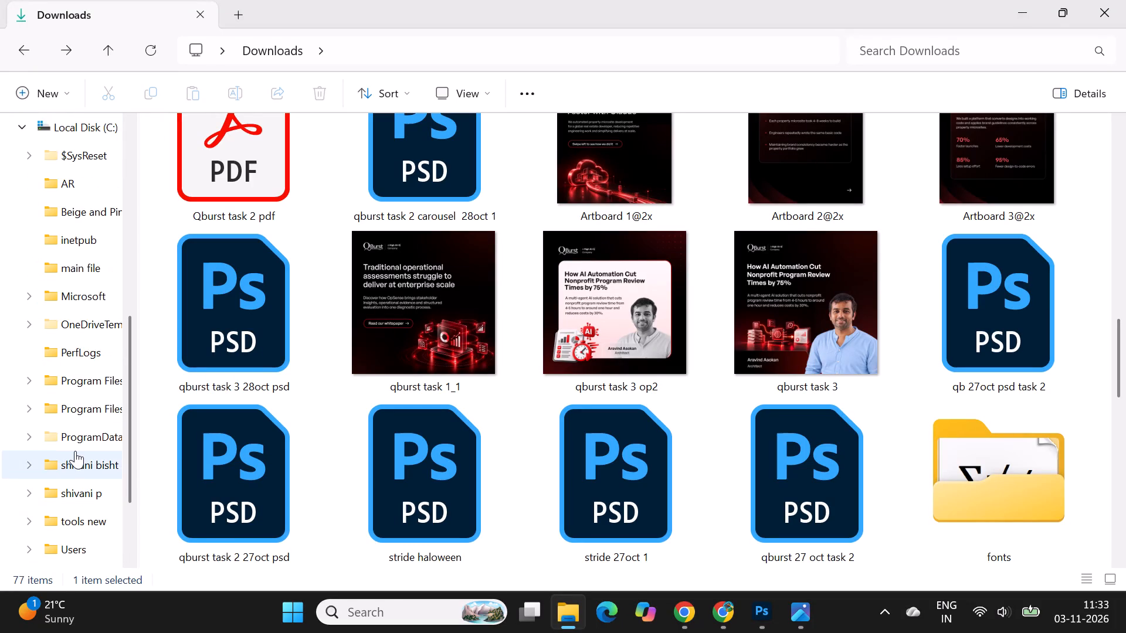
pyautogui.scroll(-1, 75, 451)
pyautogui.click(28, 491)
pyautogui.scroll(-3, 53, 460)
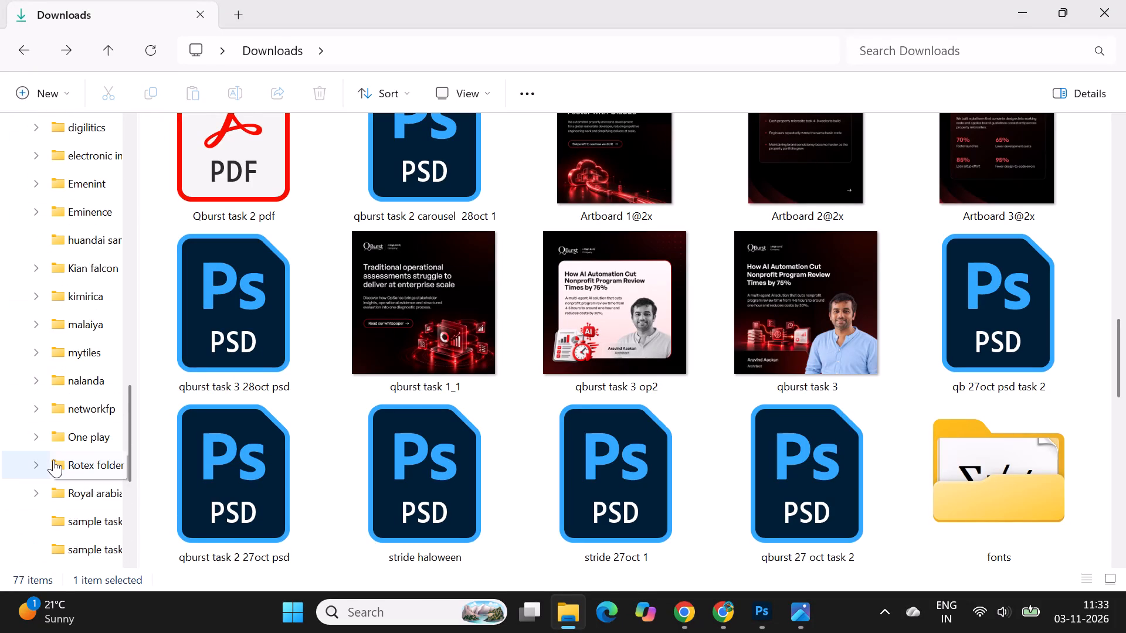
pyautogui.scroll(-1, 53, 460)
pyautogui.scroll(1, 69, 335)
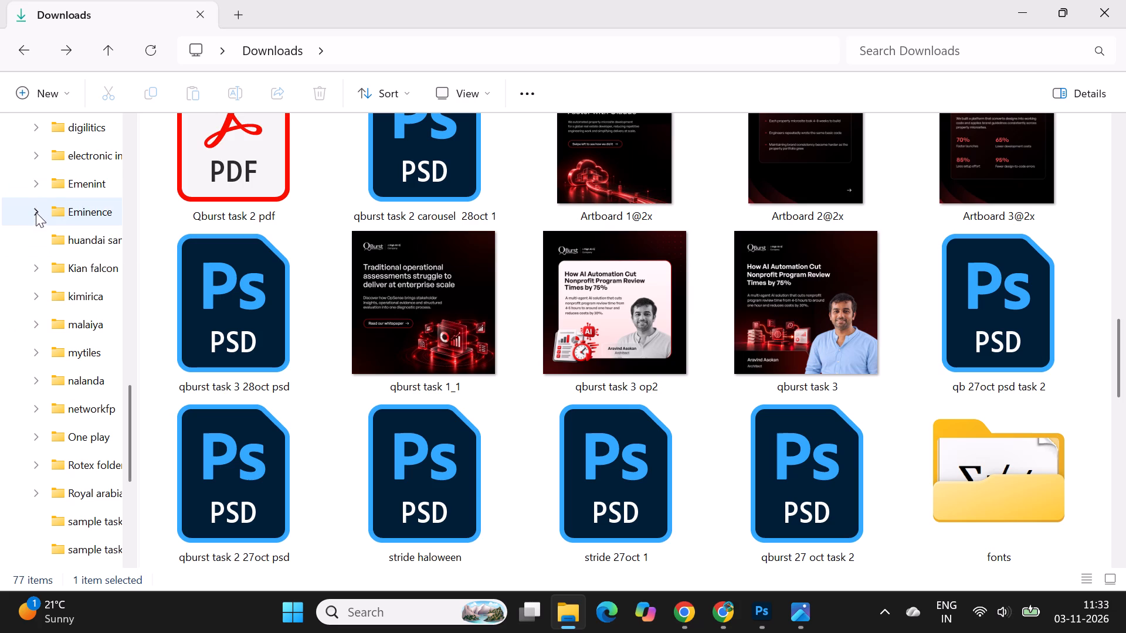
pyautogui.click(36, 213)
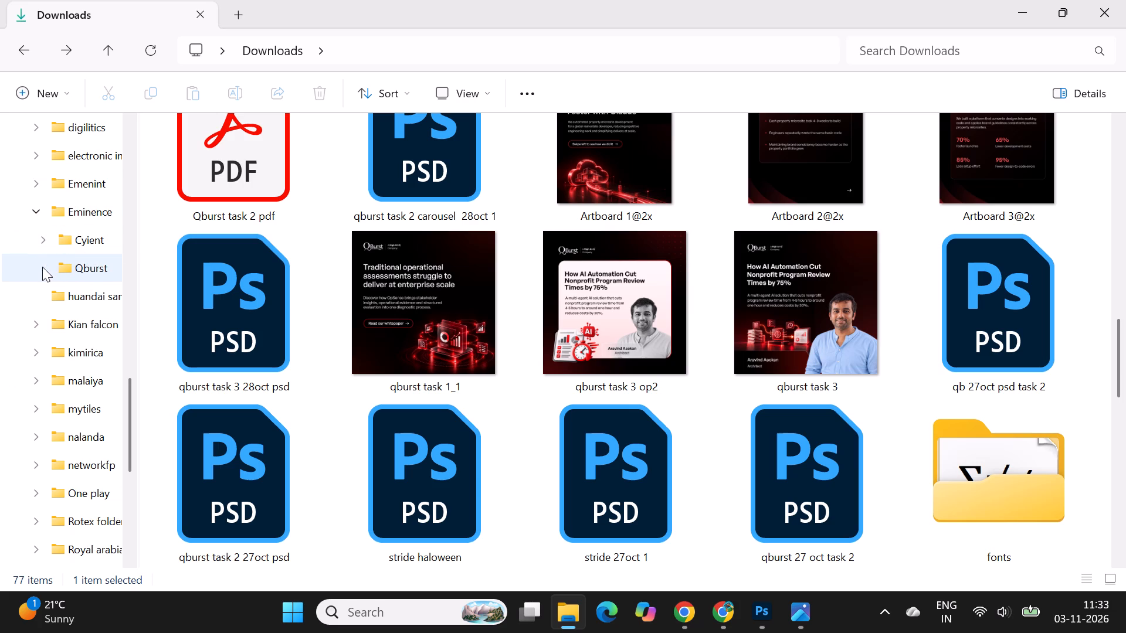
pyautogui.click(42, 267)
# Move the seven files from qburst task 2 30oct psd through QOdyssey from Downloads into the Qburst oct folder.
pyautogui.scroll(3, 365, 417)
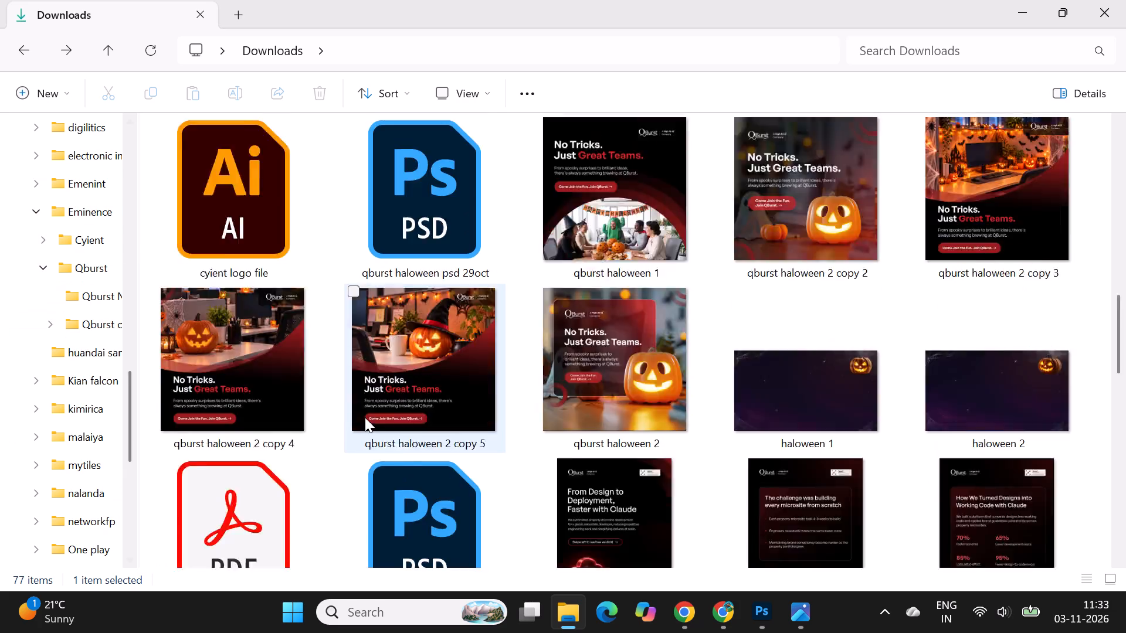
pyautogui.scroll(8, 365, 417)
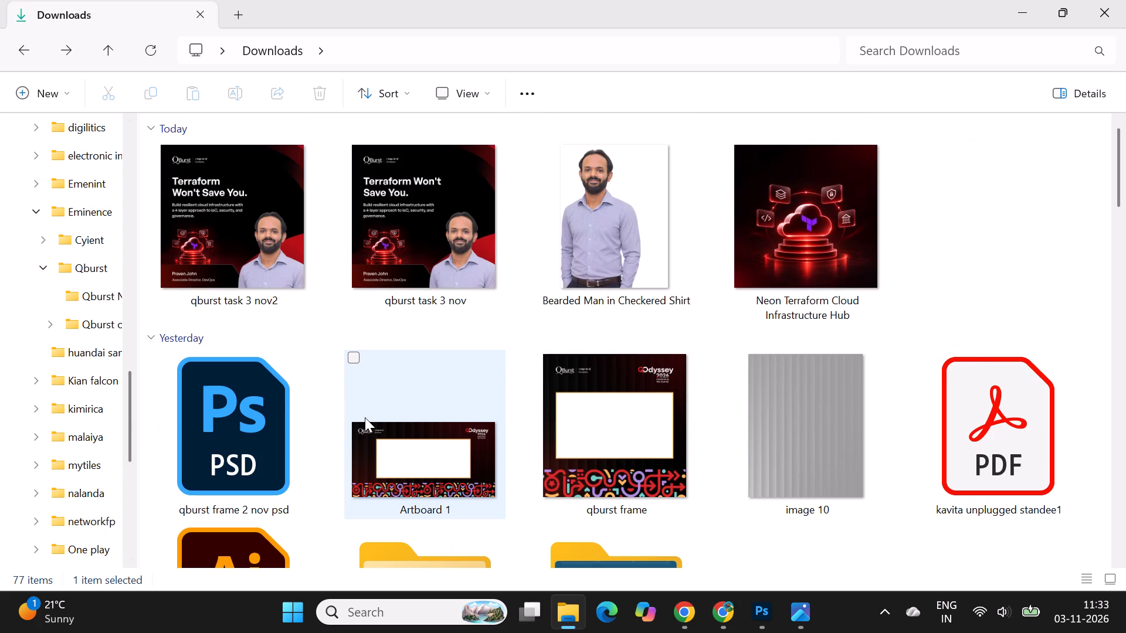
pyautogui.scroll(-1, 365, 417)
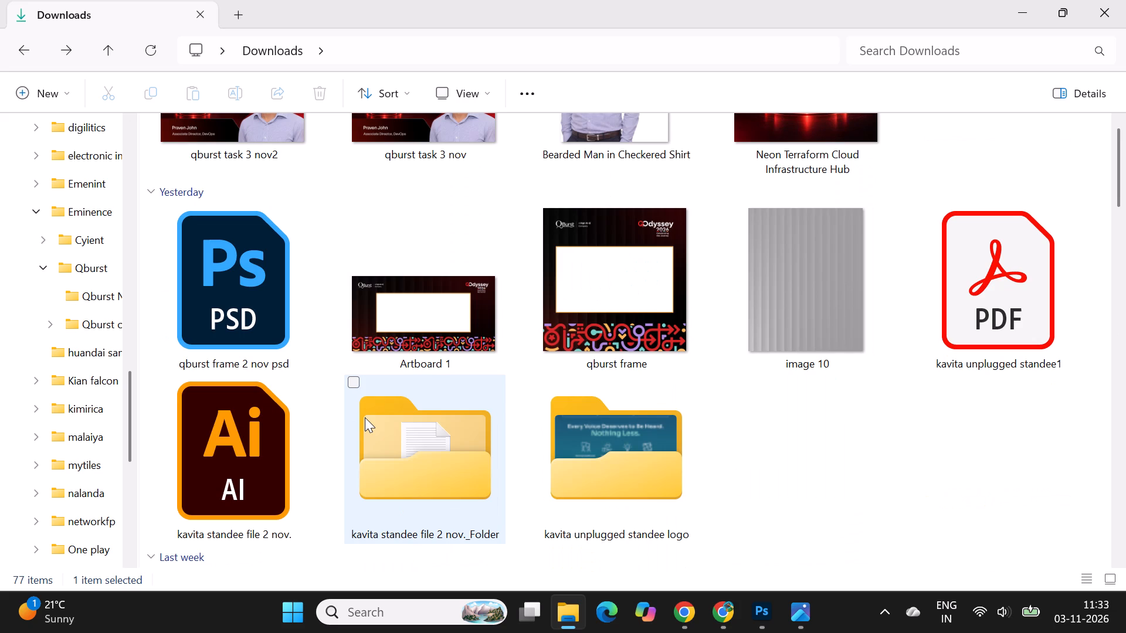
pyautogui.scroll(-1, 365, 417)
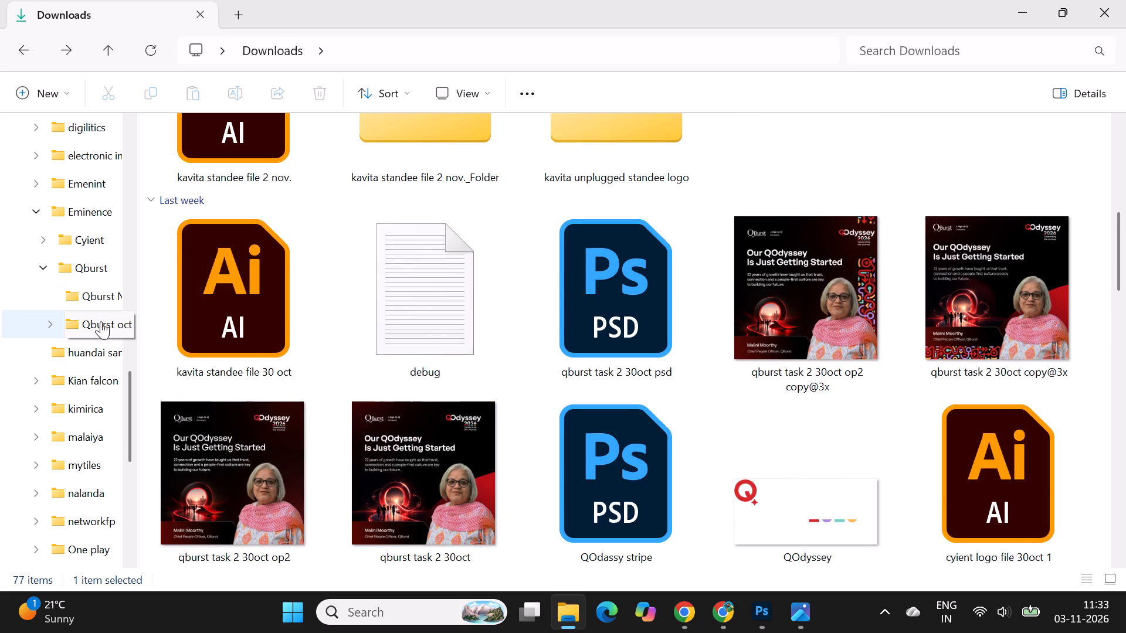
pyautogui.click(629, 338)
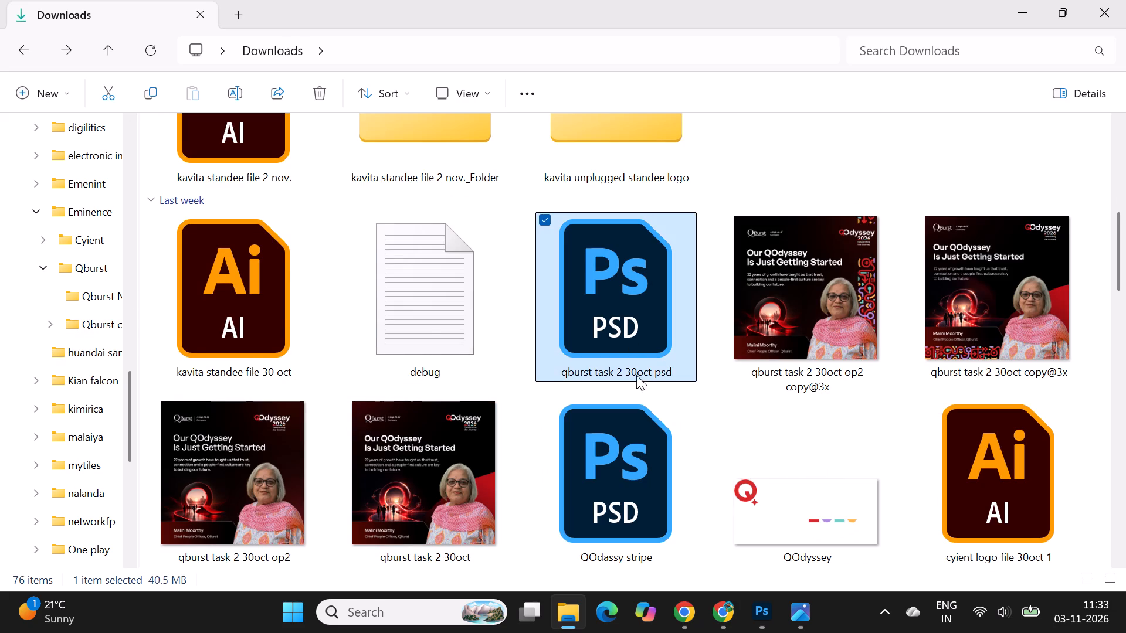
pyautogui.keyDown('shift'); pyautogui.click(805, 511); pyautogui.keyUp('shift')
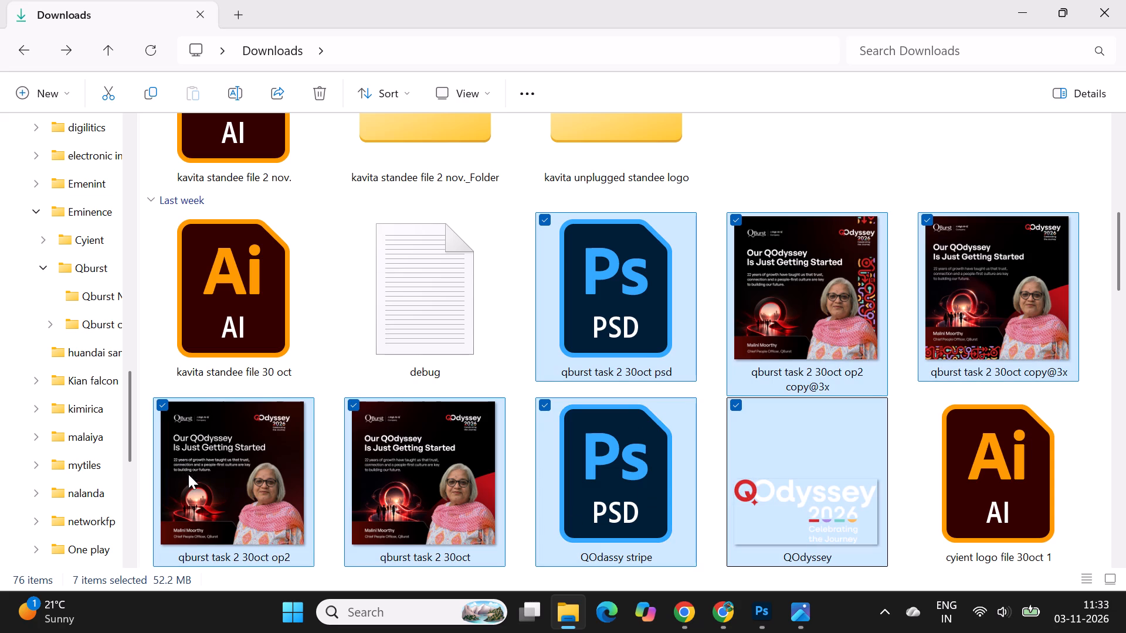
pyautogui.moveTo(219, 503); pyautogui.dragTo(84, 322)
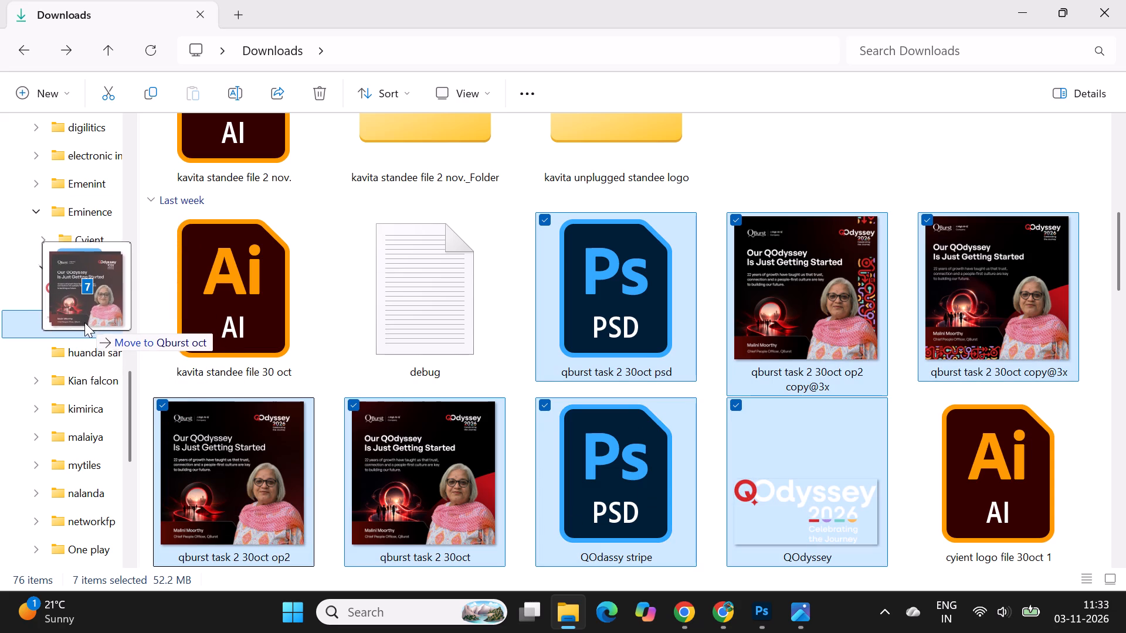
pyautogui.moveTo(84, 322); pyautogui.dragTo(79, 322)
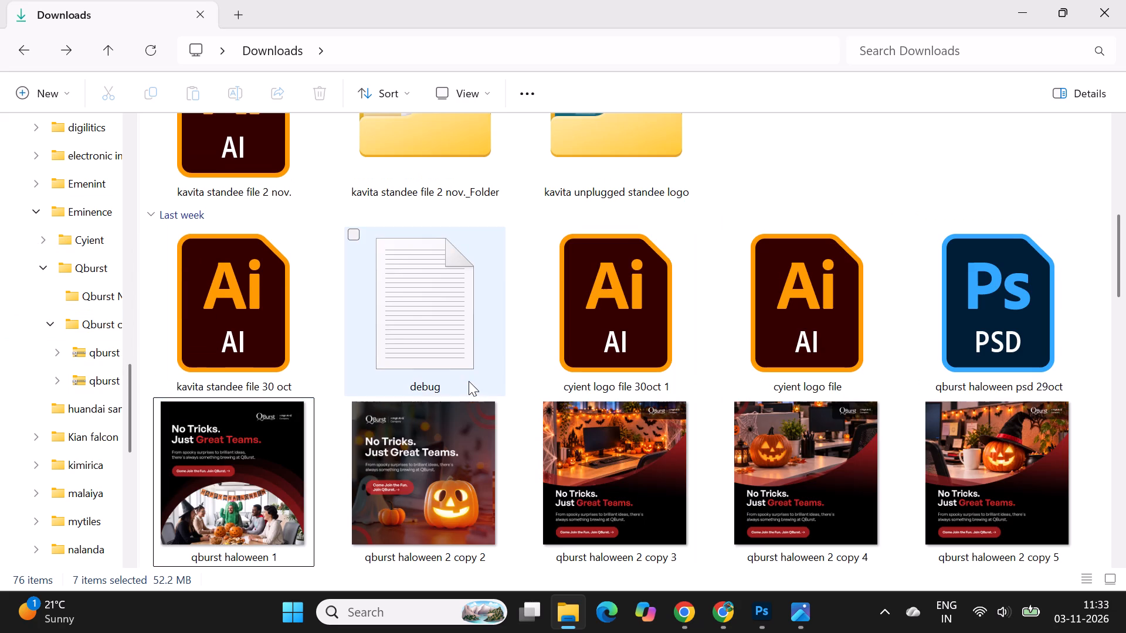
# Move the qburst haloween psd 29oct file and the six qburst haloween images into the Qburst oct folder.
pyautogui.click(986, 356)
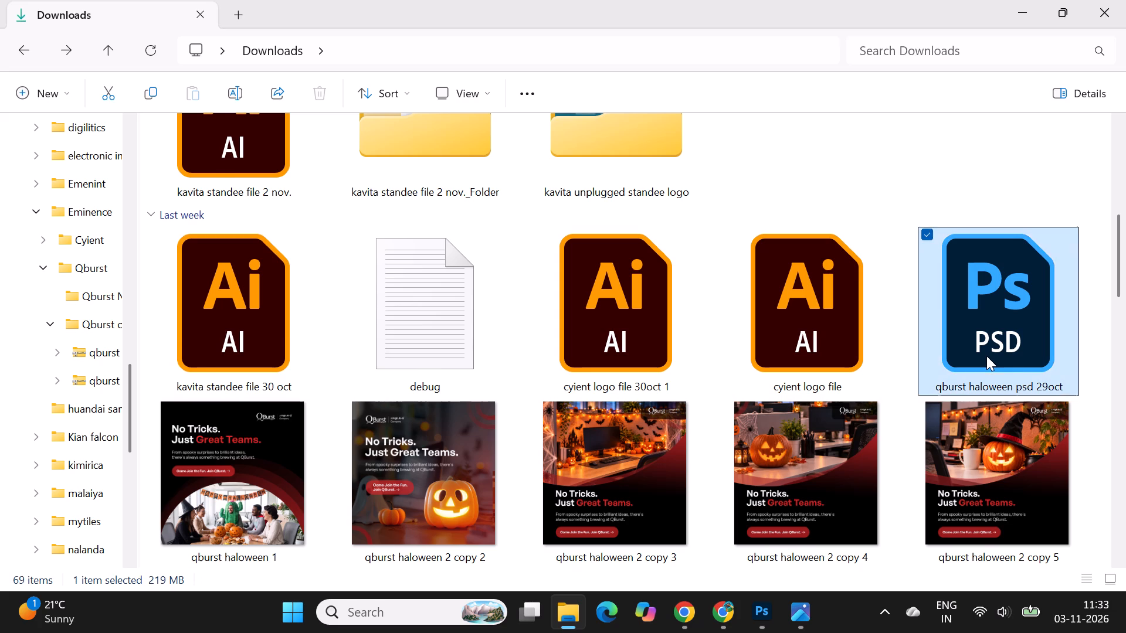
pyautogui.scroll(-1, 986, 356)
pyautogui.keyDown('shift'); pyautogui.click(245, 499); pyautogui.keyUp('shift')
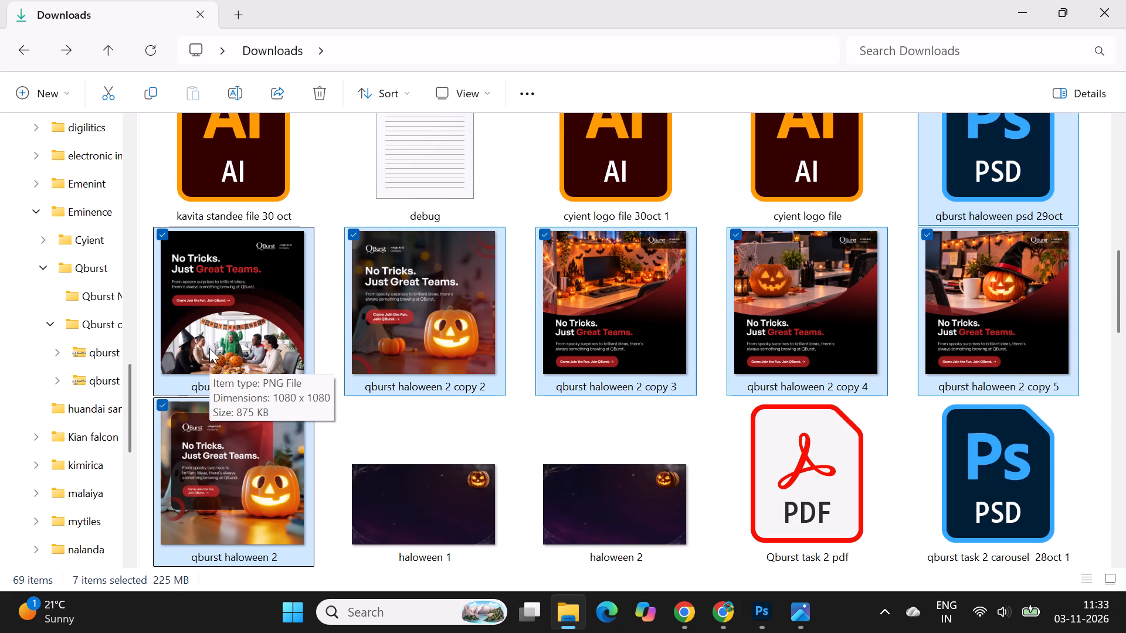
pyautogui.moveTo(209, 348); pyautogui.dragTo(82, 322)
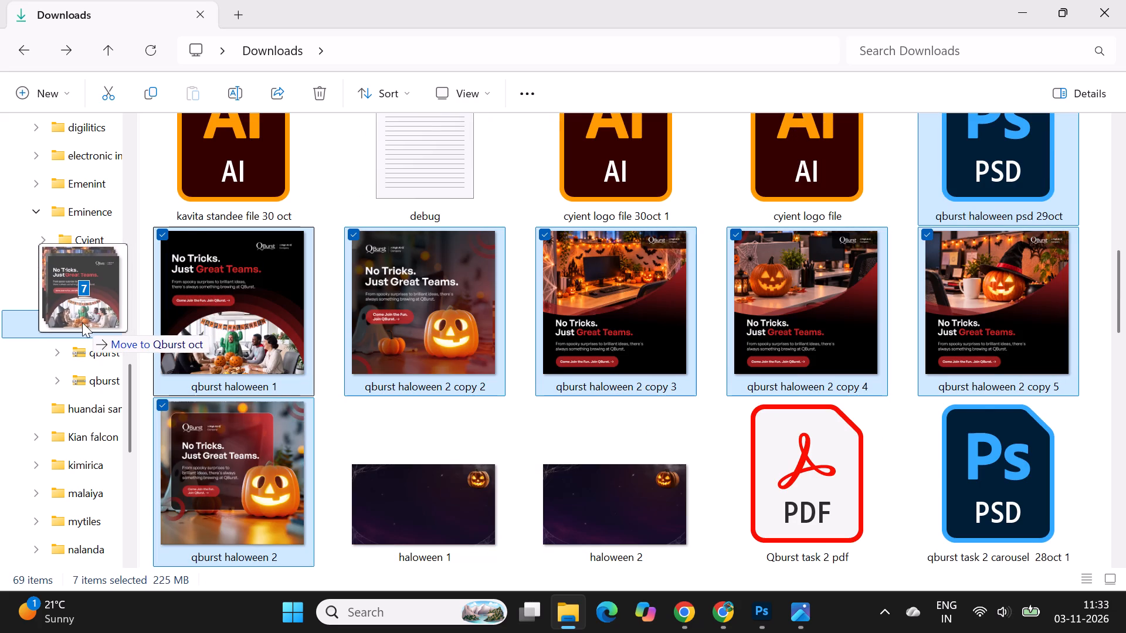
pyautogui.moveTo(82, 322); pyautogui.dragTo(72, 321)
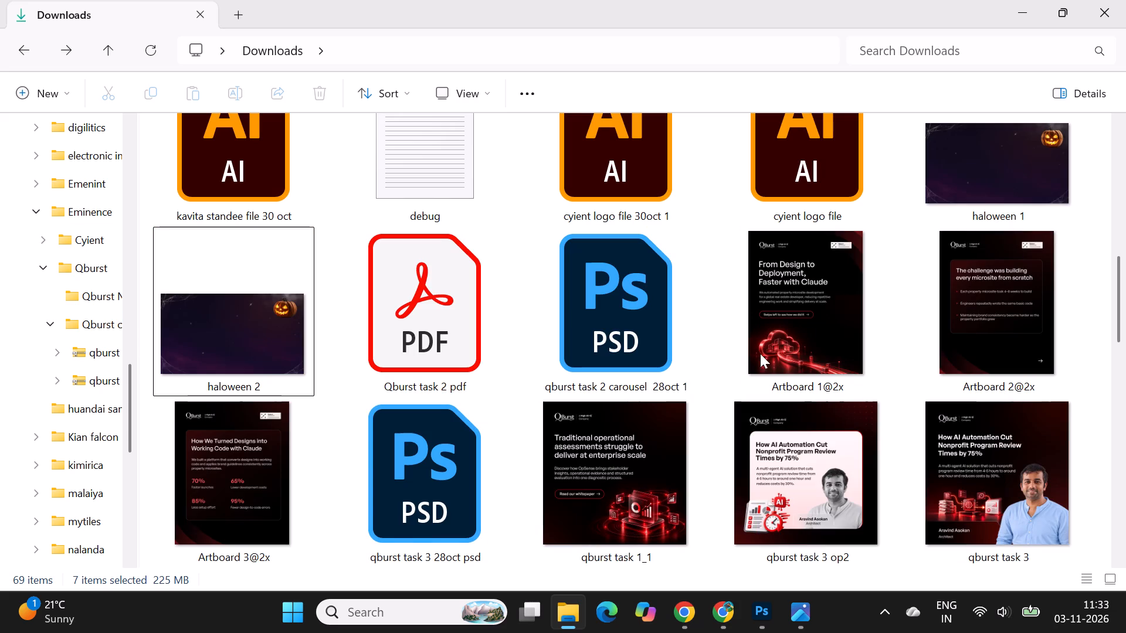
# Move the eleven files from Qburst task 2 pdf through qburst task 2 27oct psd into the Qburst oct folder.
pyautogui.click(455, 316)
pyautogui.scroll(-1, 455, 316)
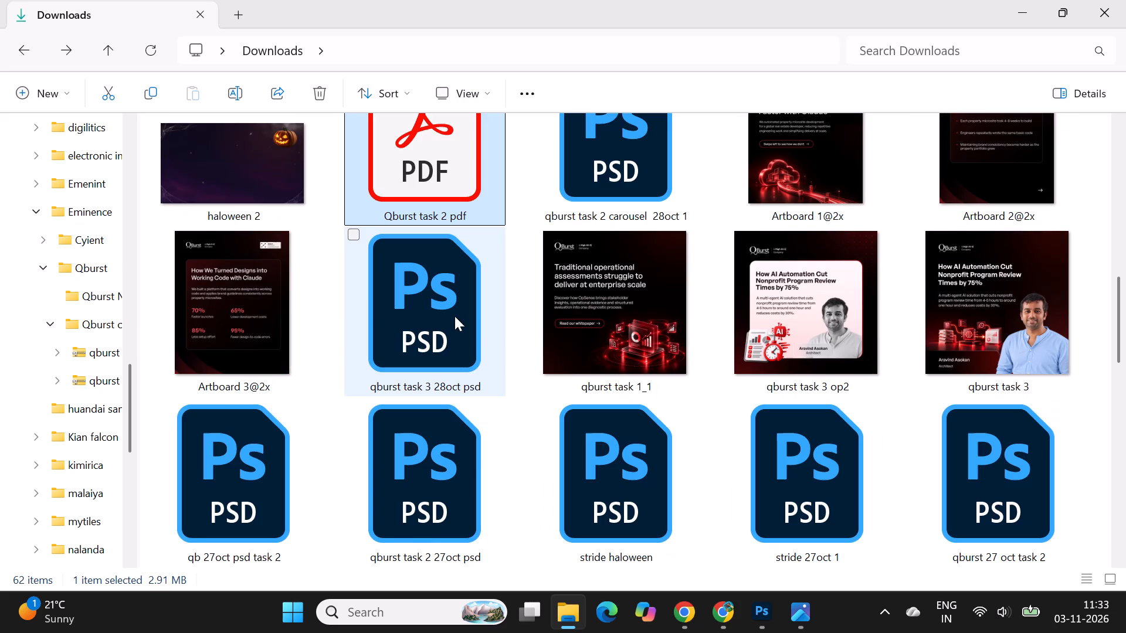
pyautogui.keyDown('shift'); pyautogui.click(460, 528); pyautogui.keyUp('shift')
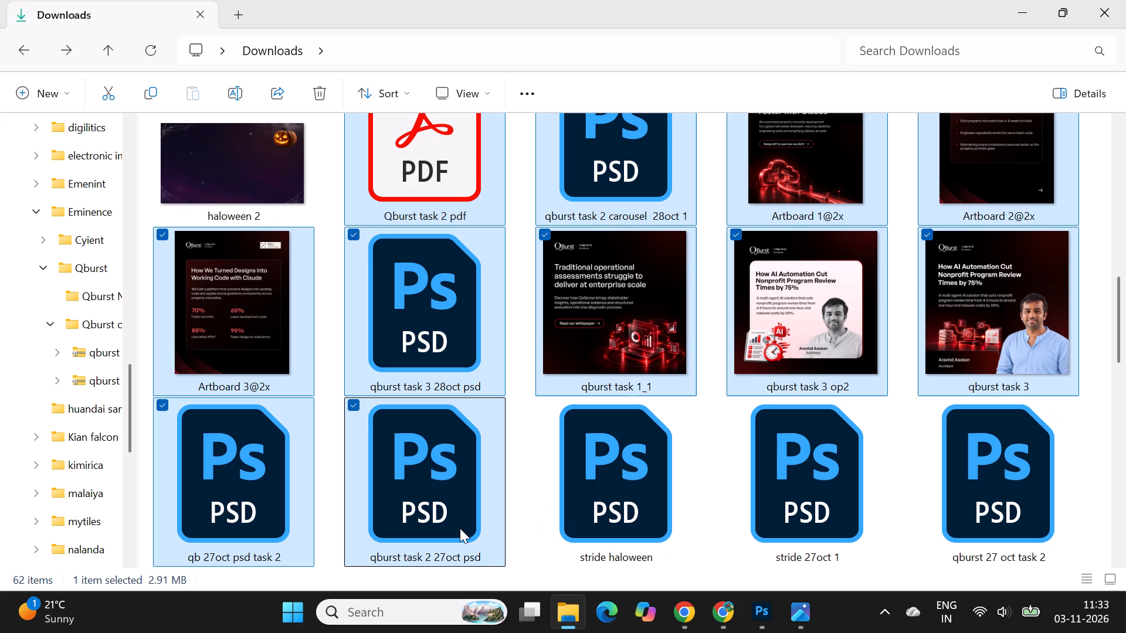
pyautogui.moveTo(226, 499); pyautogui.dragTo(190, 348)
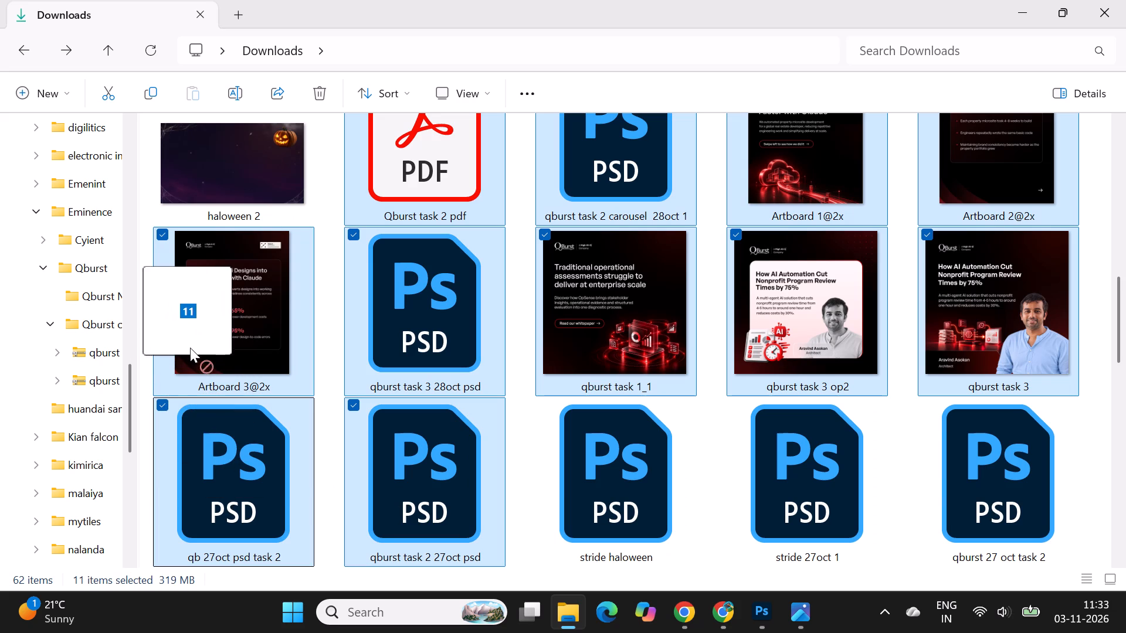
pyautogui.moveTo(190, 348); pyautogui.dragTo(95, 322)
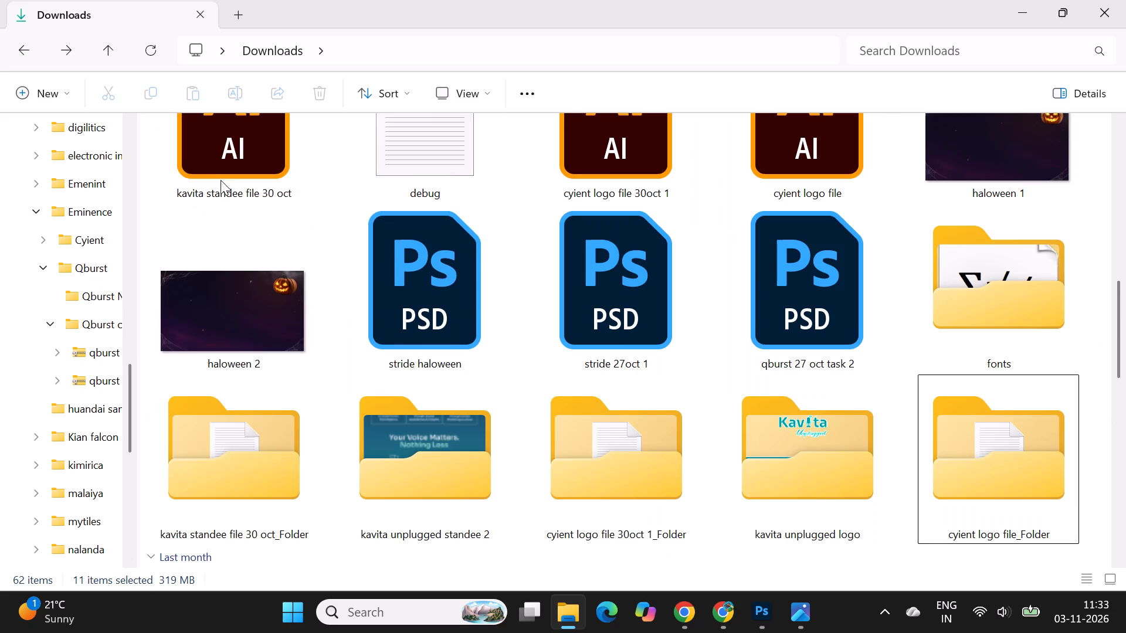
# Move the qburst 27 oct task 2 file into the Qburst oct folder.
pyautogui.click(821, 343)
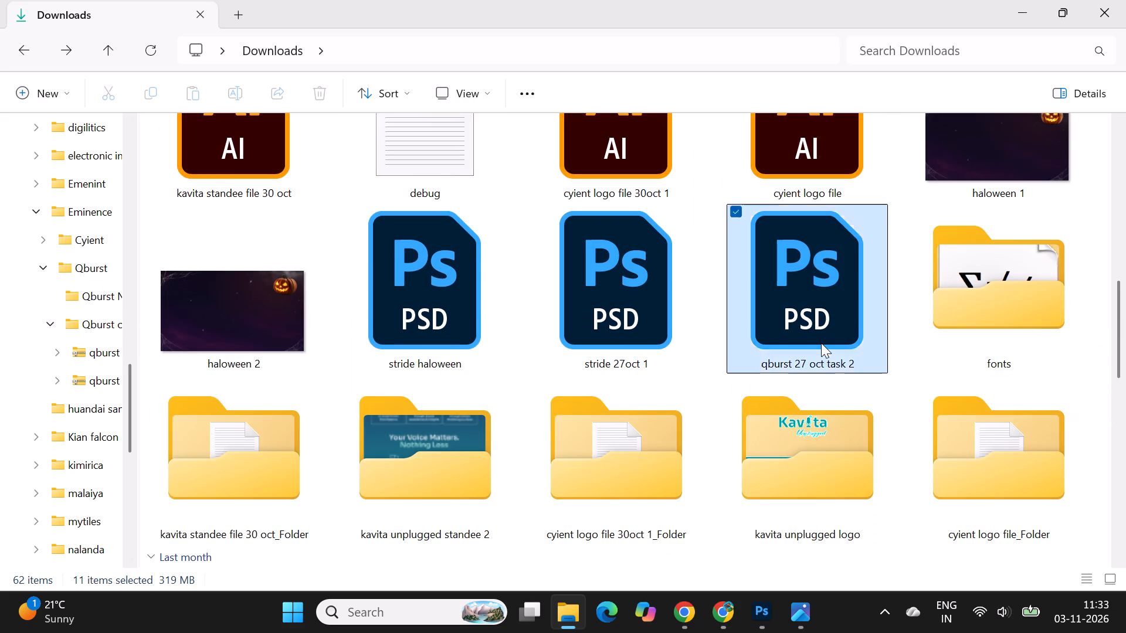
pyautogui.moveTo(820, 342); pyautogui.dragTo(83, 319)
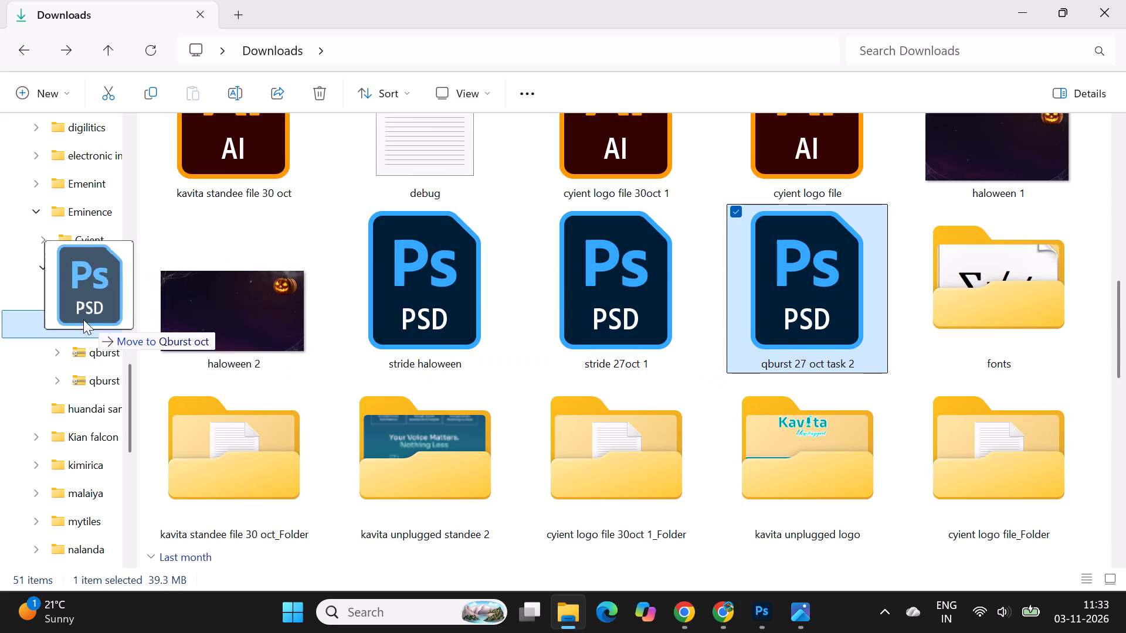
pyautogui.moveTo(83, 319); pyautogui.dragTo(82, 321)
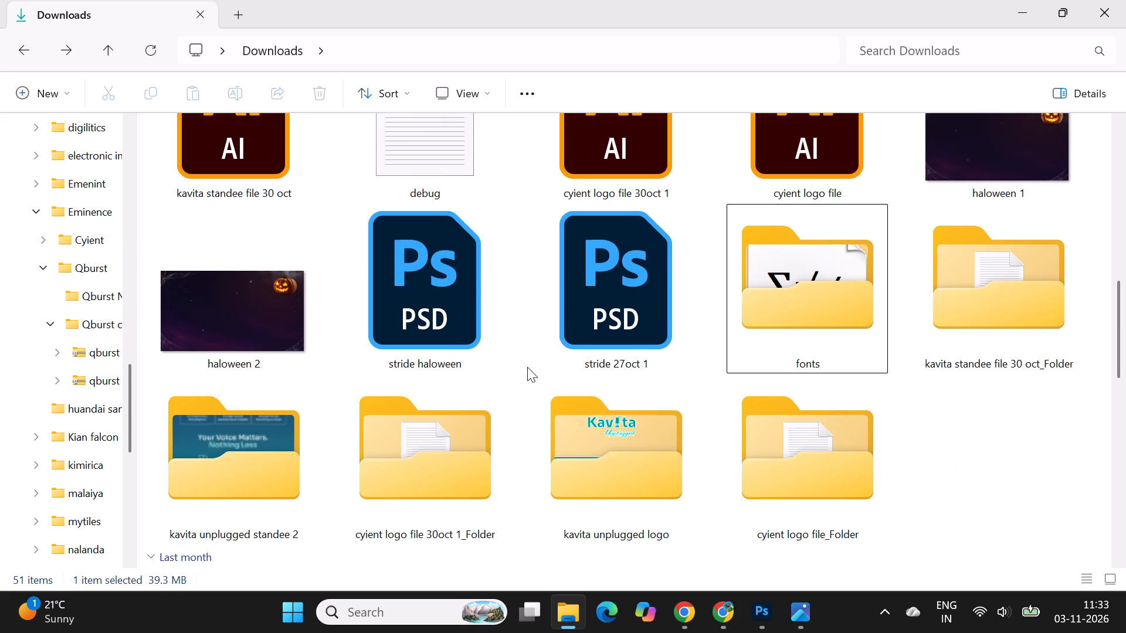
# Expand the Cyient folder in the tree and move the kavita unplugged standee 2 folder into Cyeint nov.
pyautogui.scroll(-1, 391, 437)
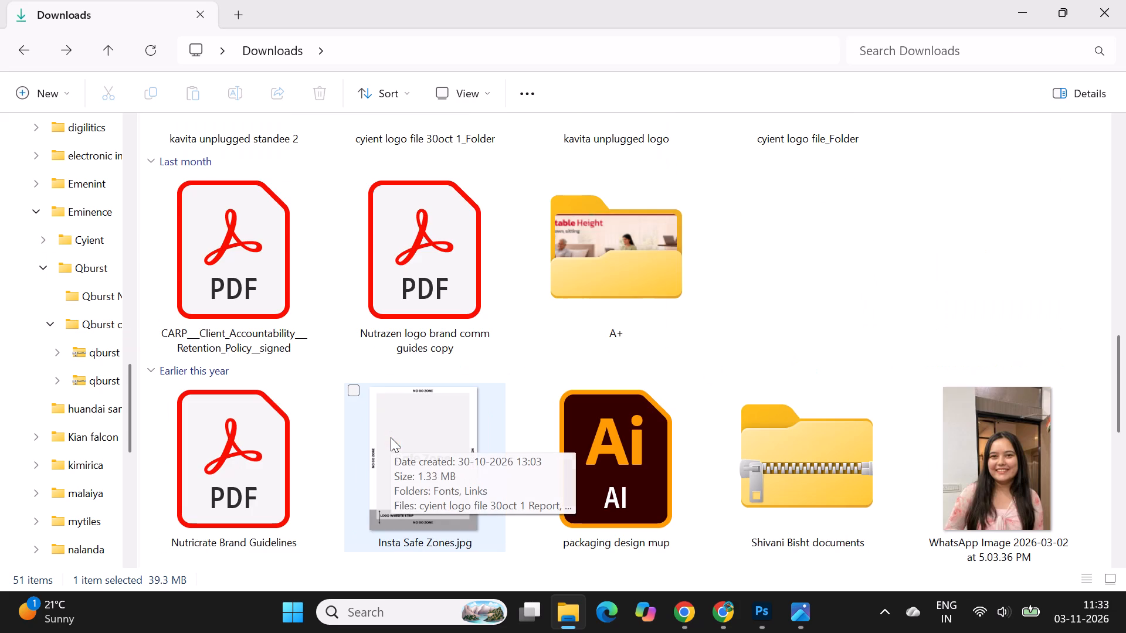
pyautogui.scroll(1, 391, 437)
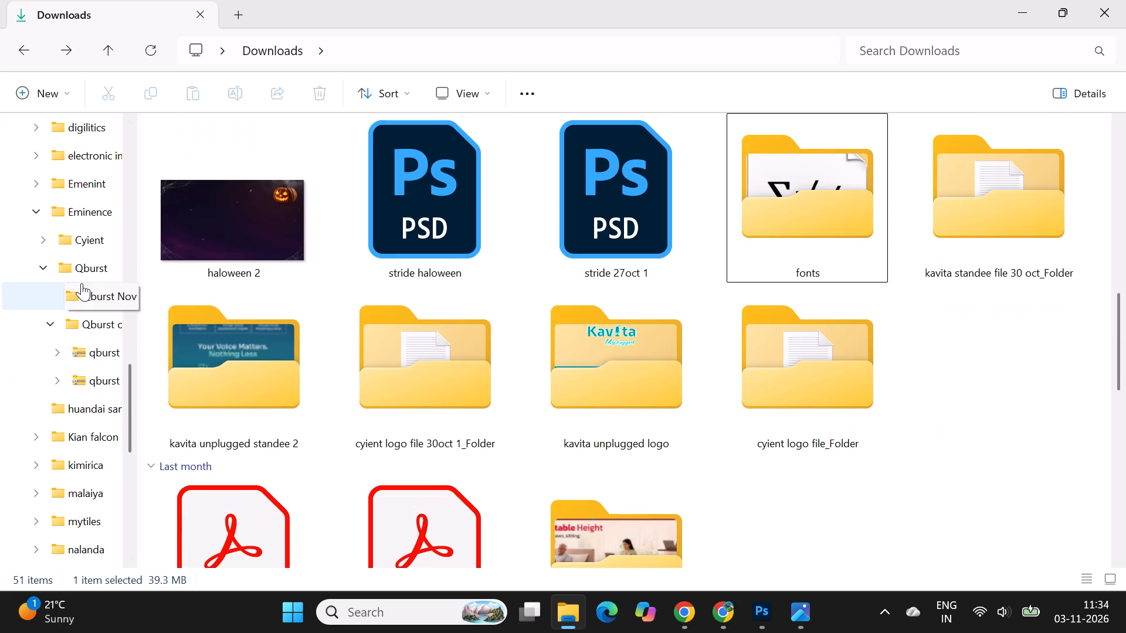
pyautogui.click(42, 239)
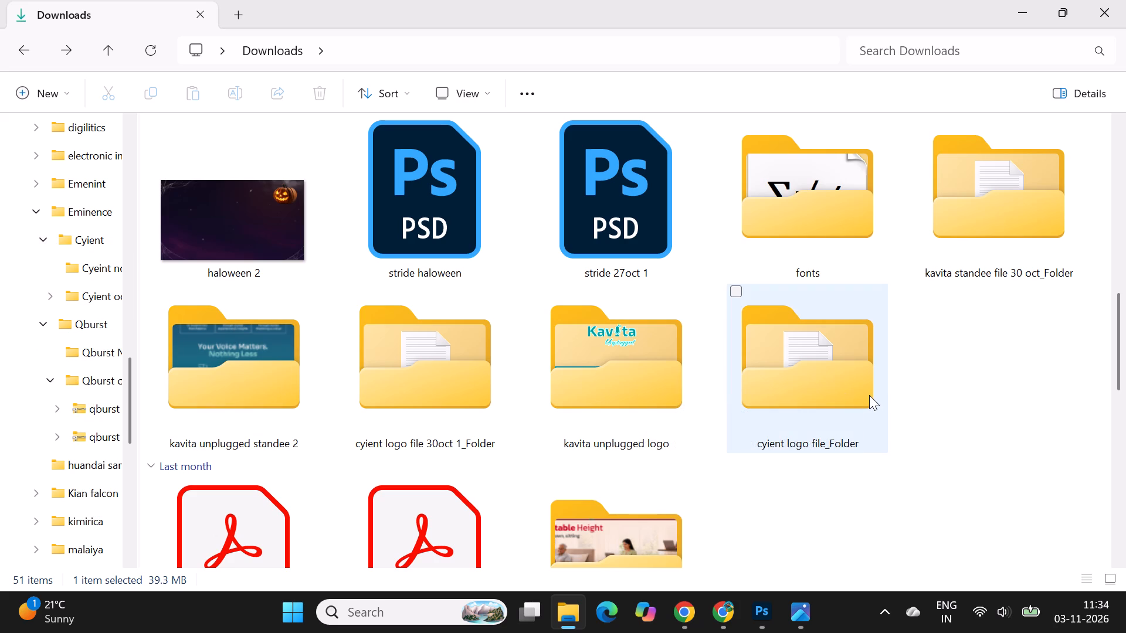
pyautogui.click(630, 418)
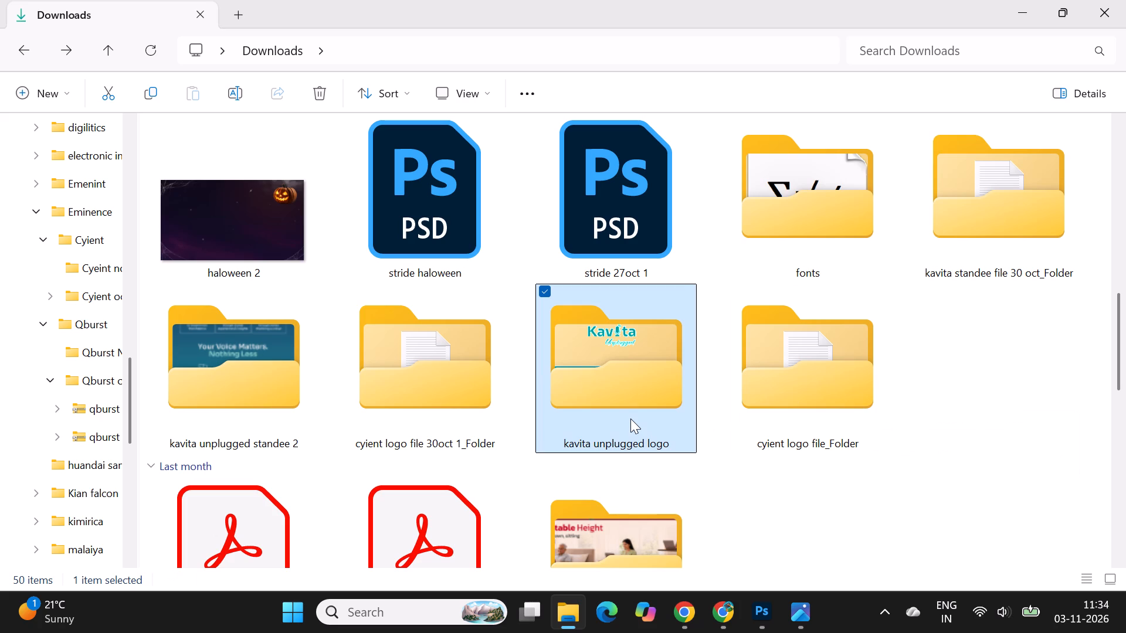
pyautogui.click(263, 395)
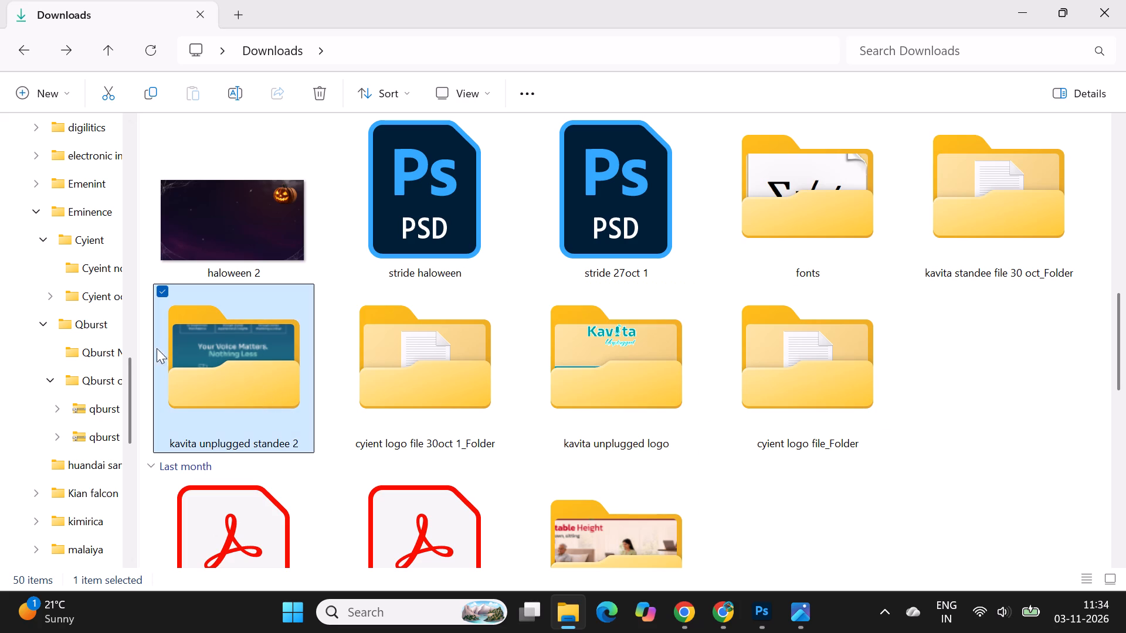
pyautogui.moveTo(266, 419); pyautogui.dragTo(77, 270)
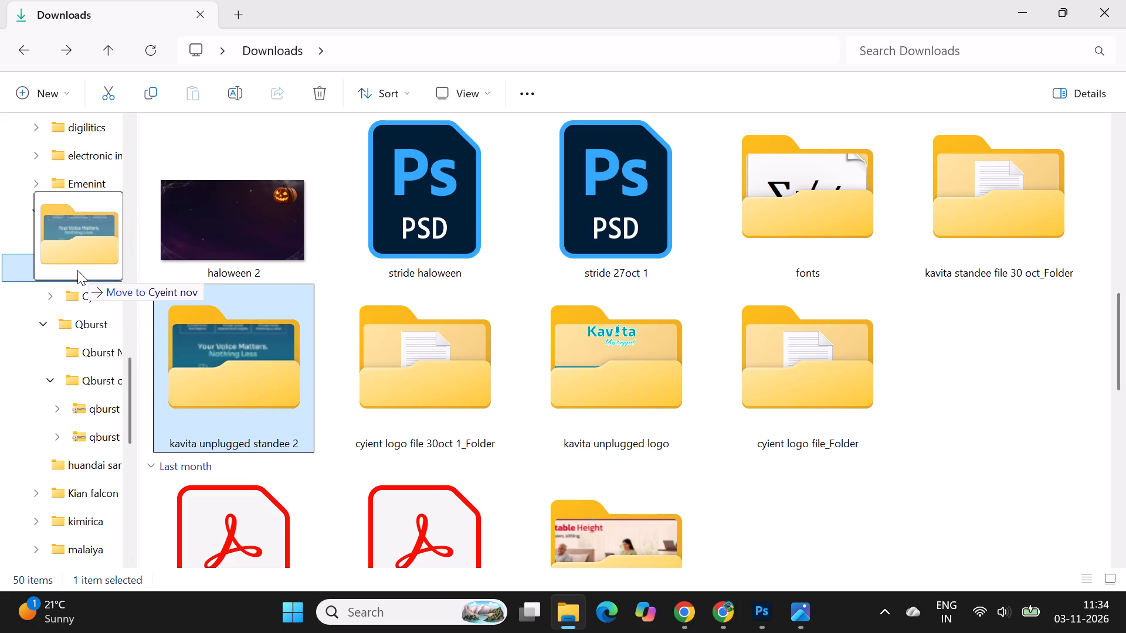
pyautogui.moveTo(77, 270); pyautogui.dragTo(72, 265)
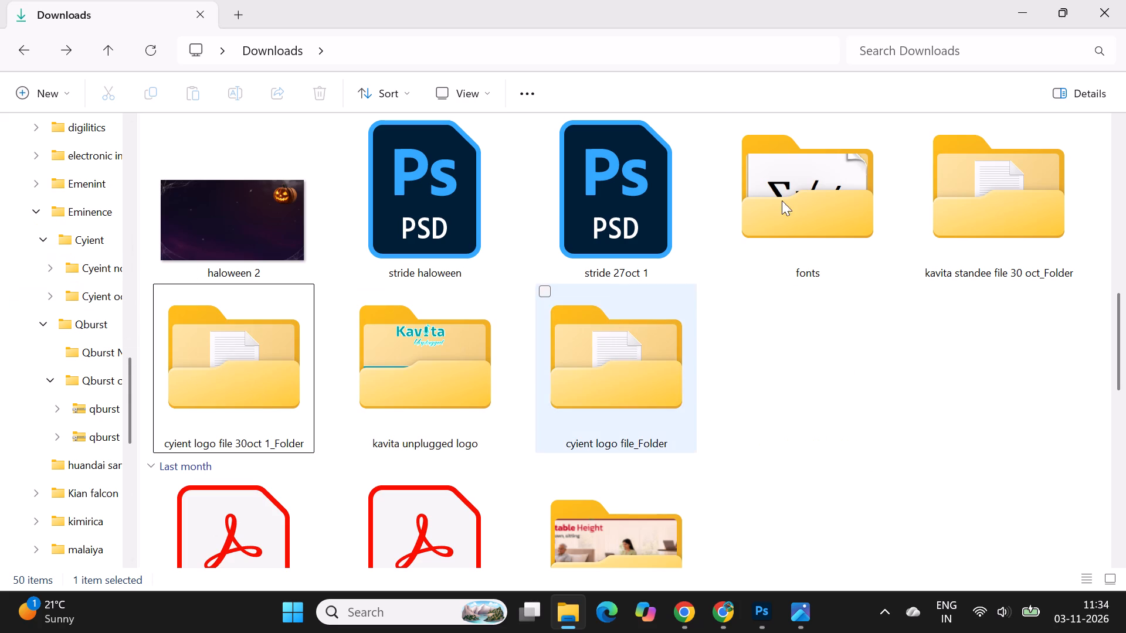
# Move kavita standee file 30 oct_Folder, cyient logo file 30oct 1_Folder, kavita unplugged logo and cyient logo file_Folder into the Cyient oct folder.
pyautogui.click(1005, 218)
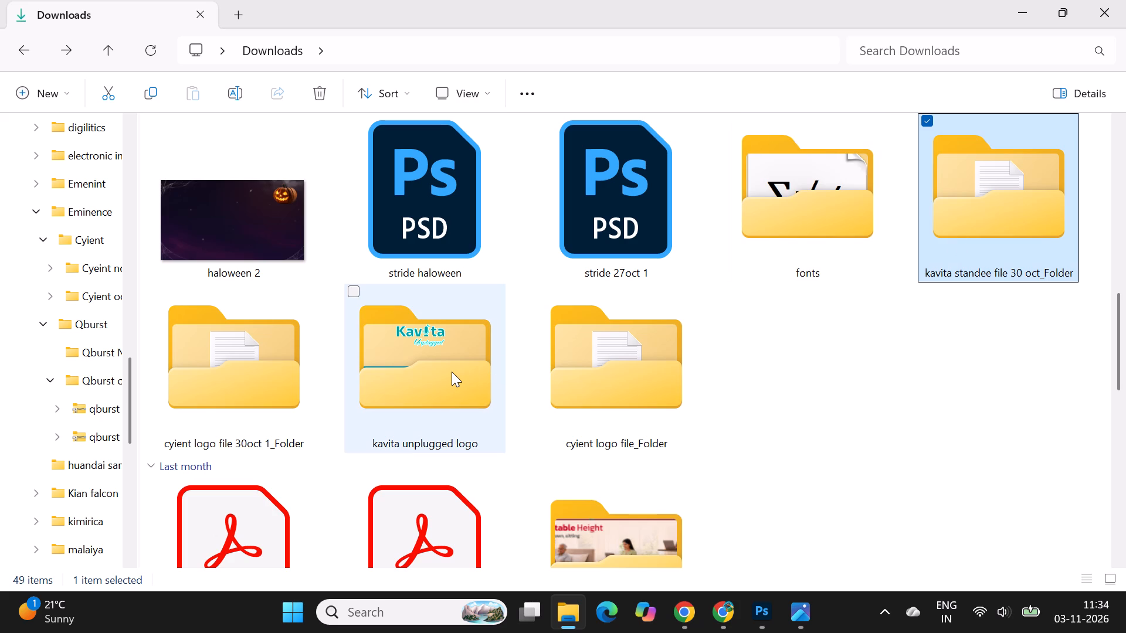
pyautogui.keyDown('shift'); pyautogui.click(647, 372); pyautogui.keyUp('shift')
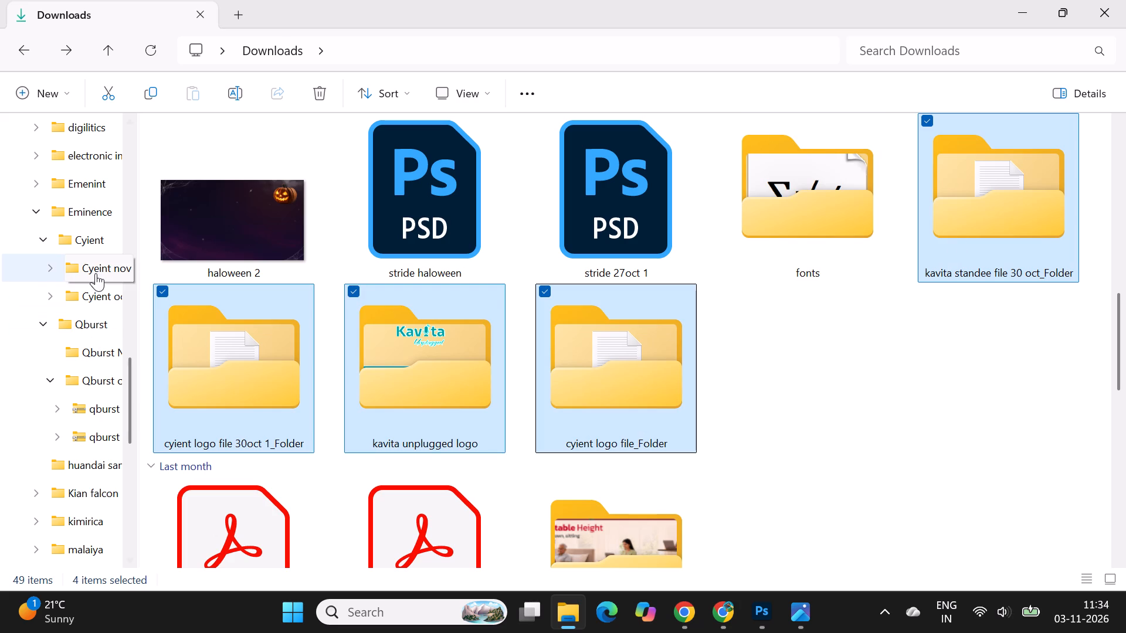
pyautogui.moveTo(216, 387); pyautogui.dragTo(82, 294)
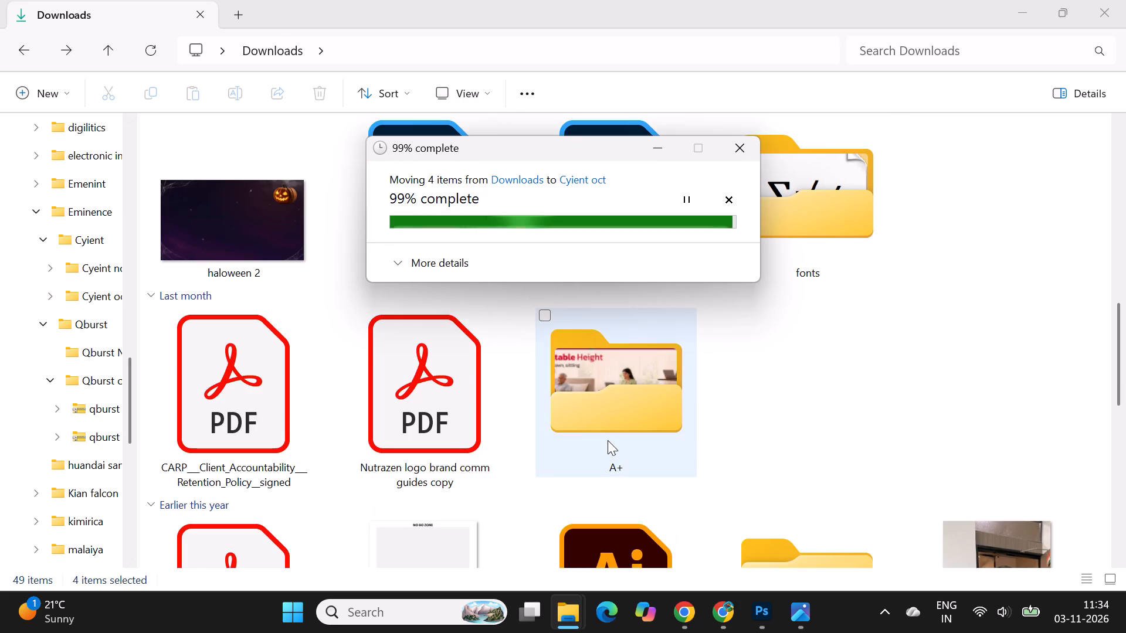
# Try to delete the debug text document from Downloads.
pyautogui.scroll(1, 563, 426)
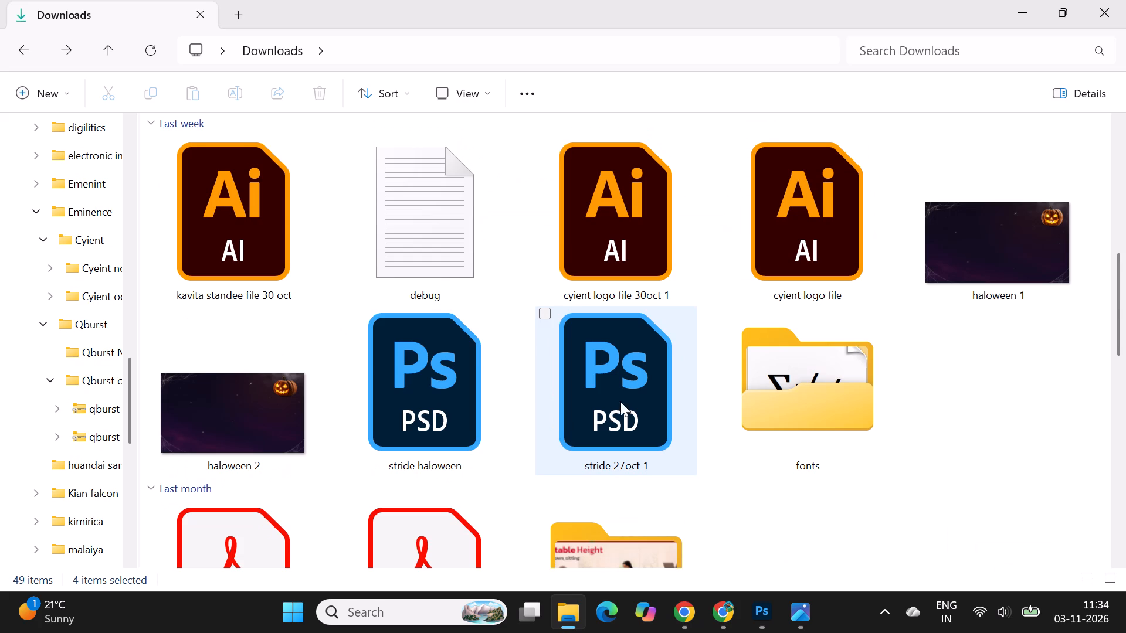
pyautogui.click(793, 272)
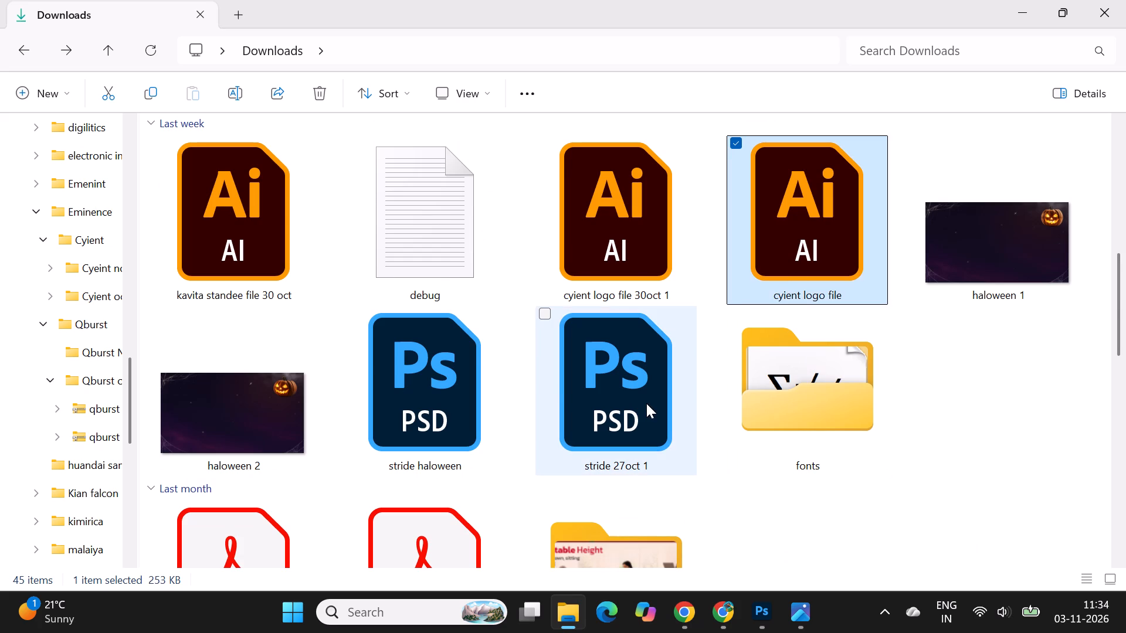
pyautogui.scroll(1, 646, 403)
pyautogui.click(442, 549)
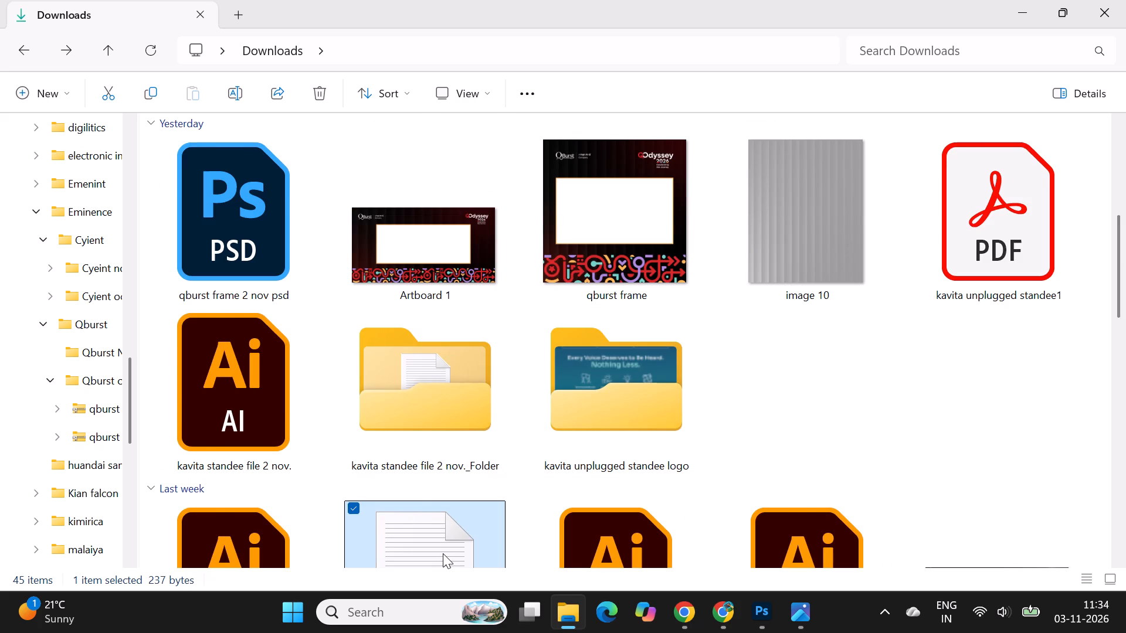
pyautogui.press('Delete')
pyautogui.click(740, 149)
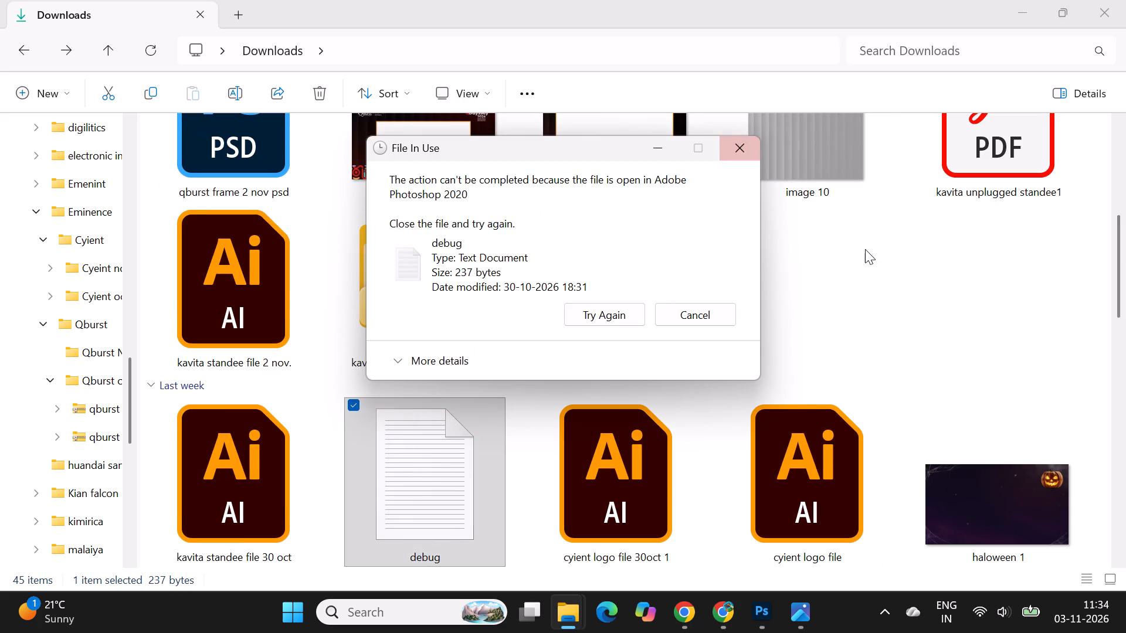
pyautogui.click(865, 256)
# Move the eight items from kavita unplugged standee1 through cyient logo file into the Cyeint nov folder, cancelling for the in-use debug file.
pyautogui.scroll(1, 823, 302)
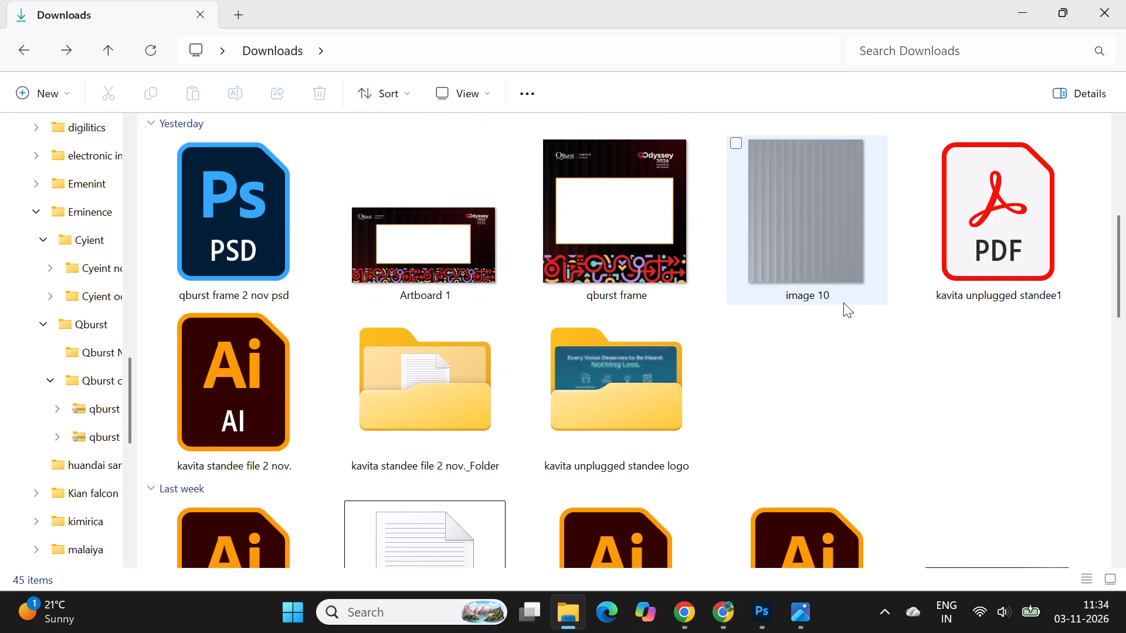
pyautogui.click(985, 256)
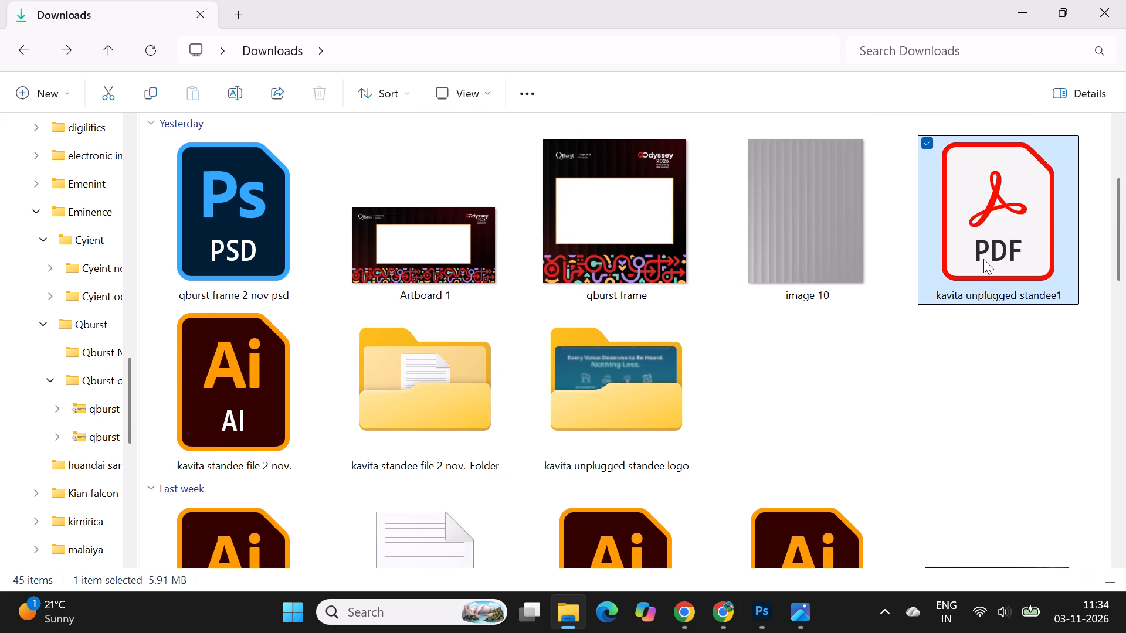
pyautogui.scroll(-1, 983, 259)
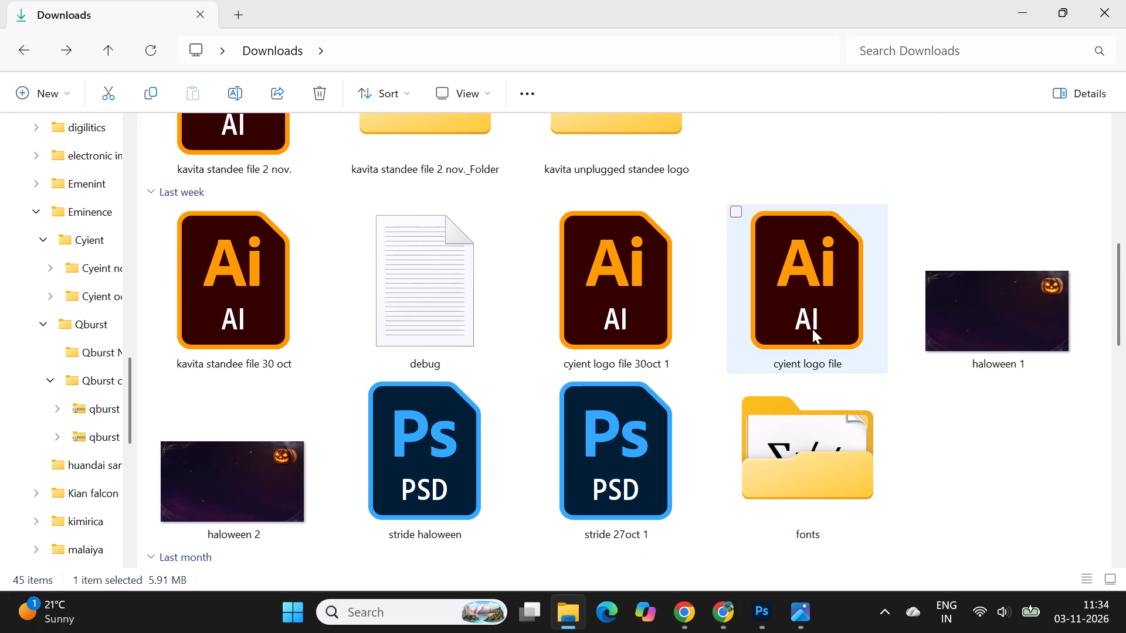
pyautogui.keyDown('shift'); pyautogui.click(812, 329); pyautogui.keyUp('shift')
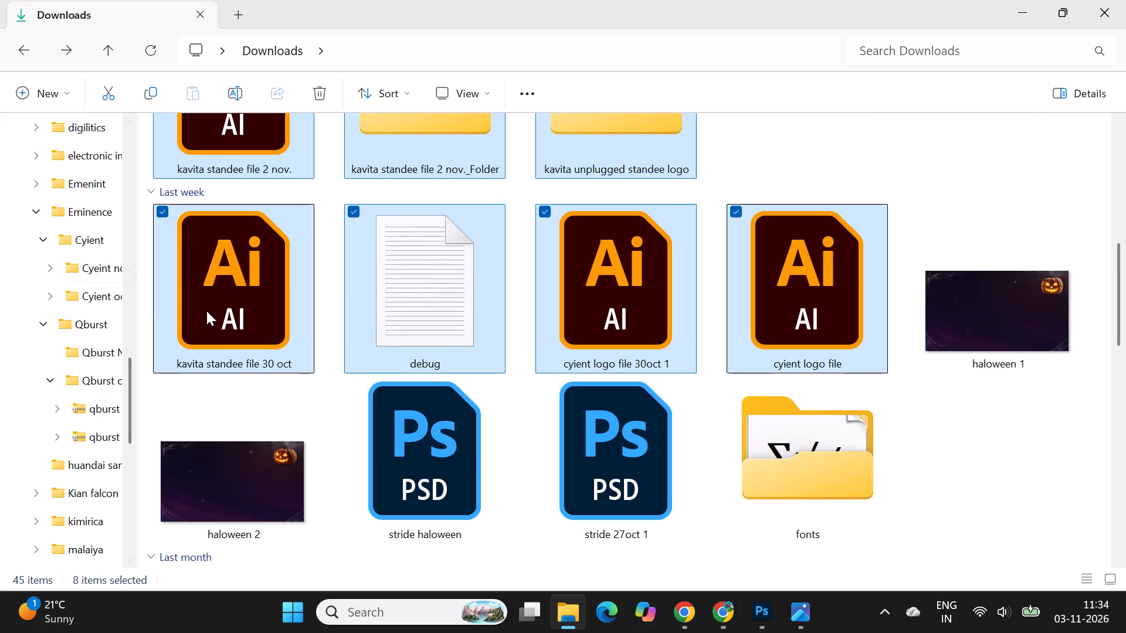
pyautogui.moveTo(207, 312); pyautogui.dragTo(46, 267)
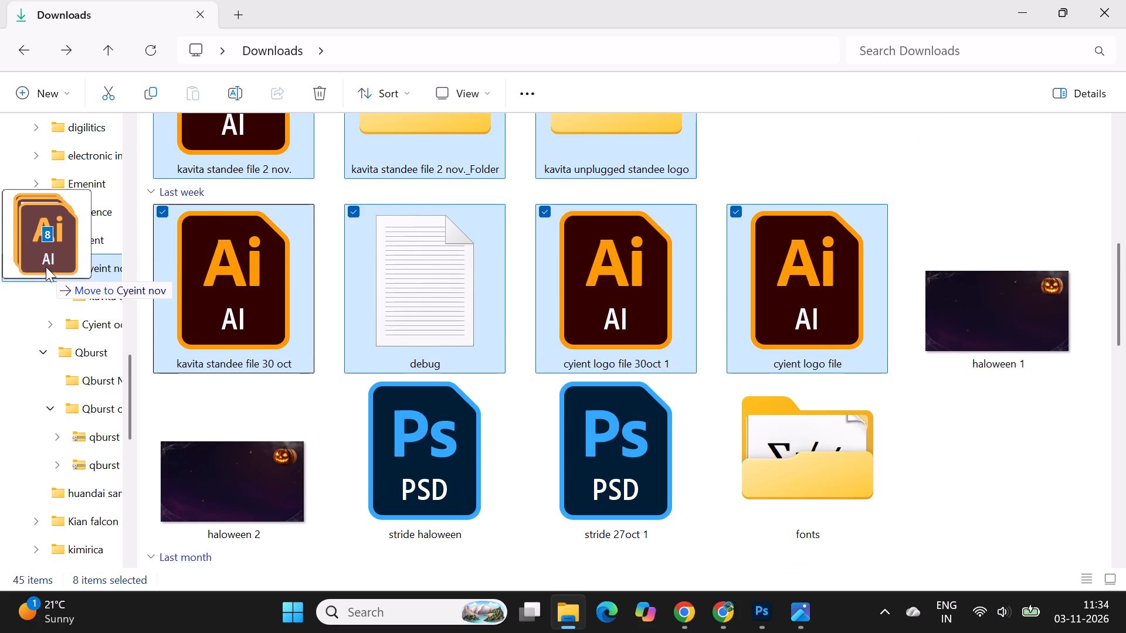
pyautogui.moveTo(46, 267); pyautogui.dragTo(67, 266)
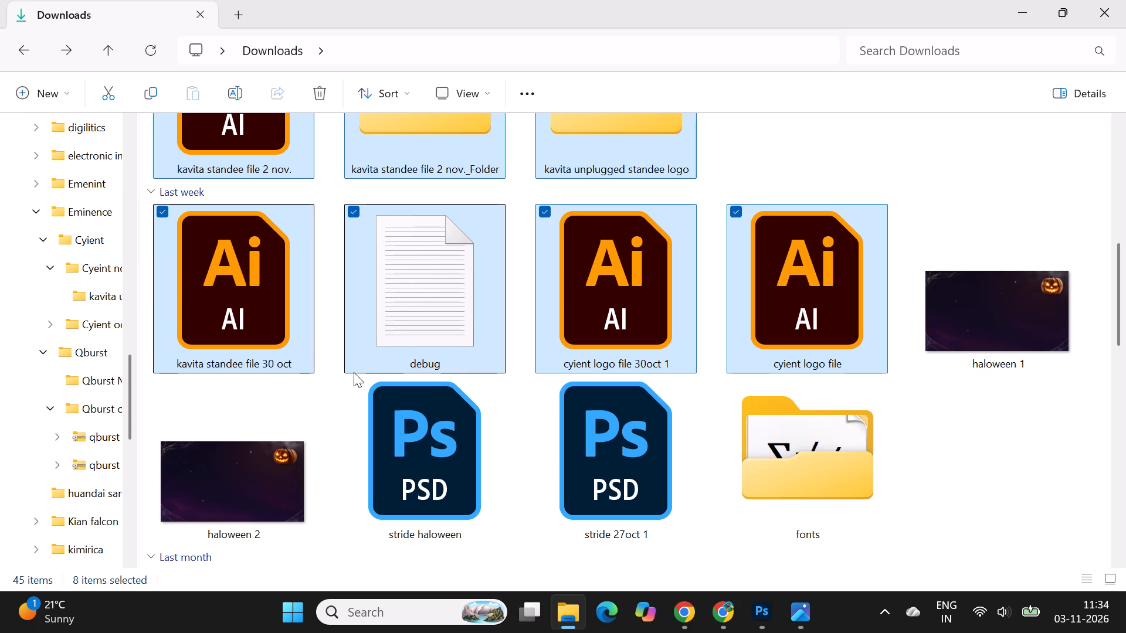
pyautogui.scroll(1, 506, 469)
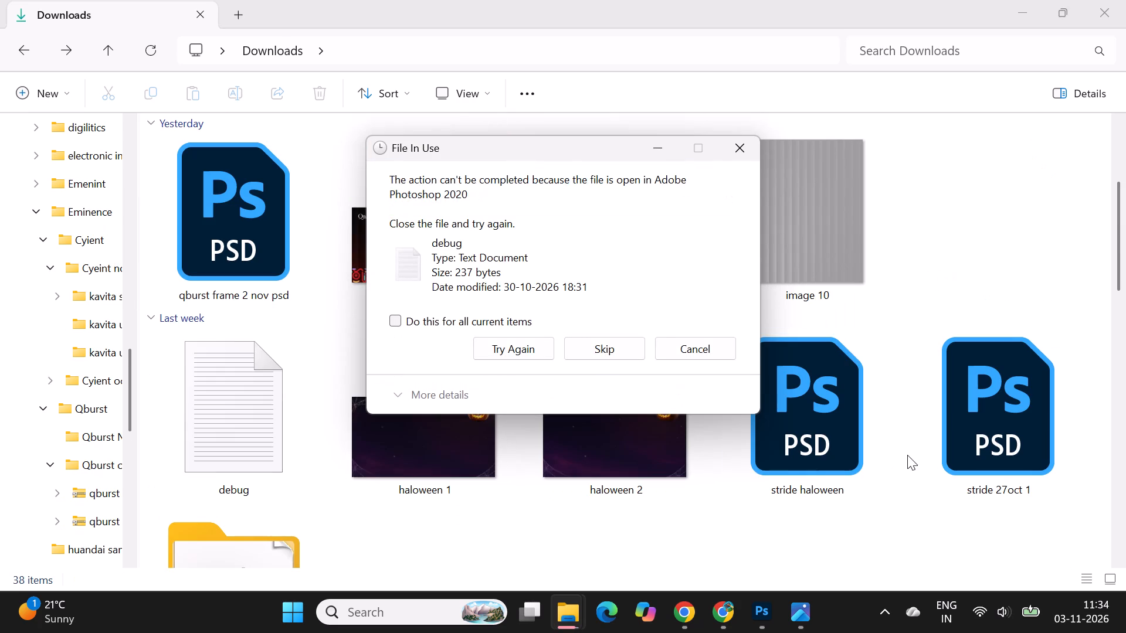
pyautogui.click(747, 149)
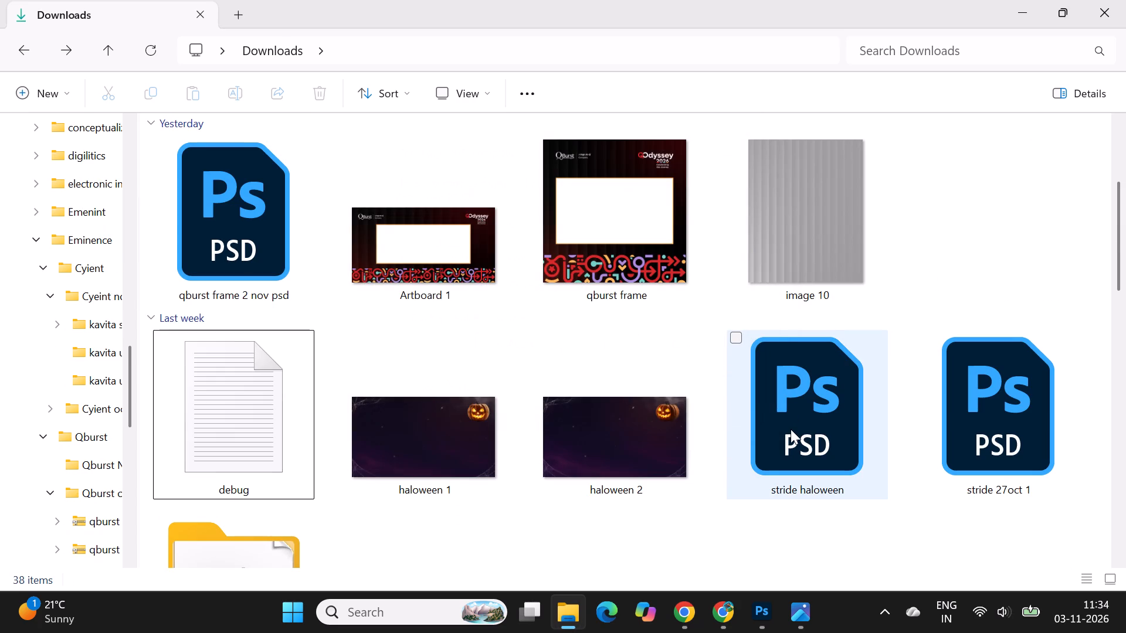
# Move qburst frame 2 nov psd, Artboard 1 and qburst frame into the Qburst Nov folder.
pyautogui.scroll(-1, 791, 429)
pyautogui.scroll(1, 471, 461)
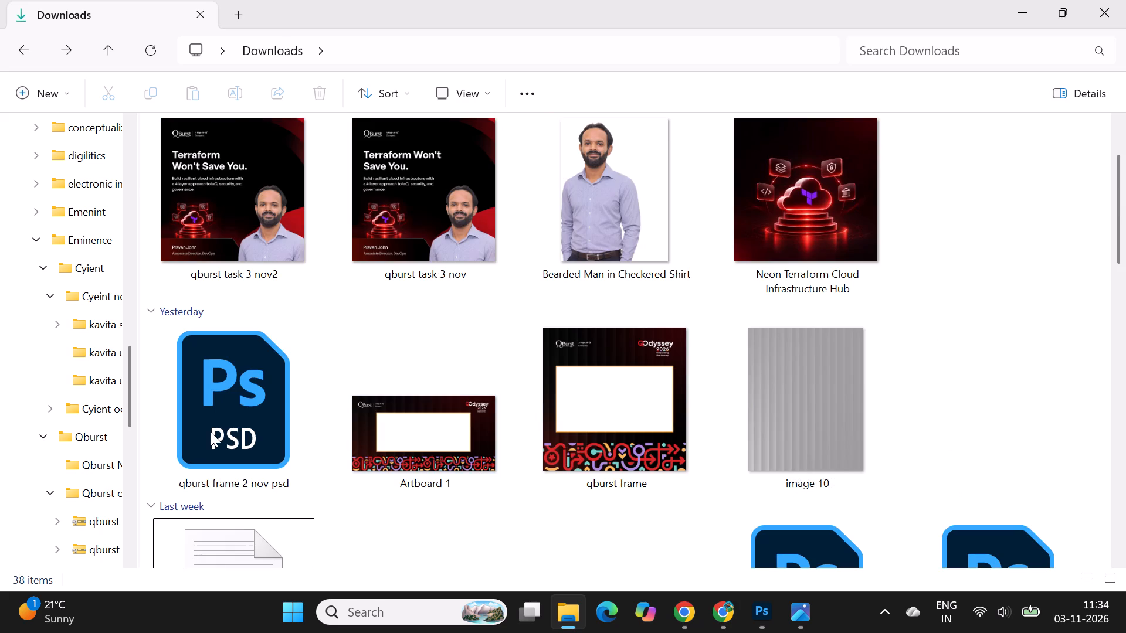
pyautogui.click(234, 416)
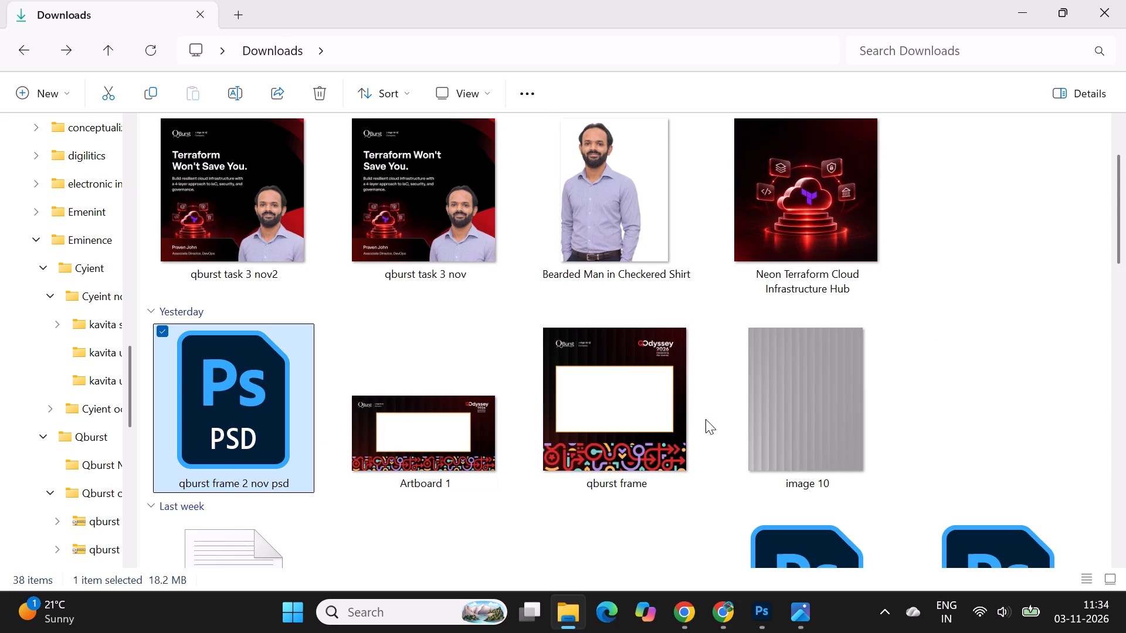
pyautogui.keyDown('shift'); pyautogui.click(622, 433); pyautogui.keyUp('shift')
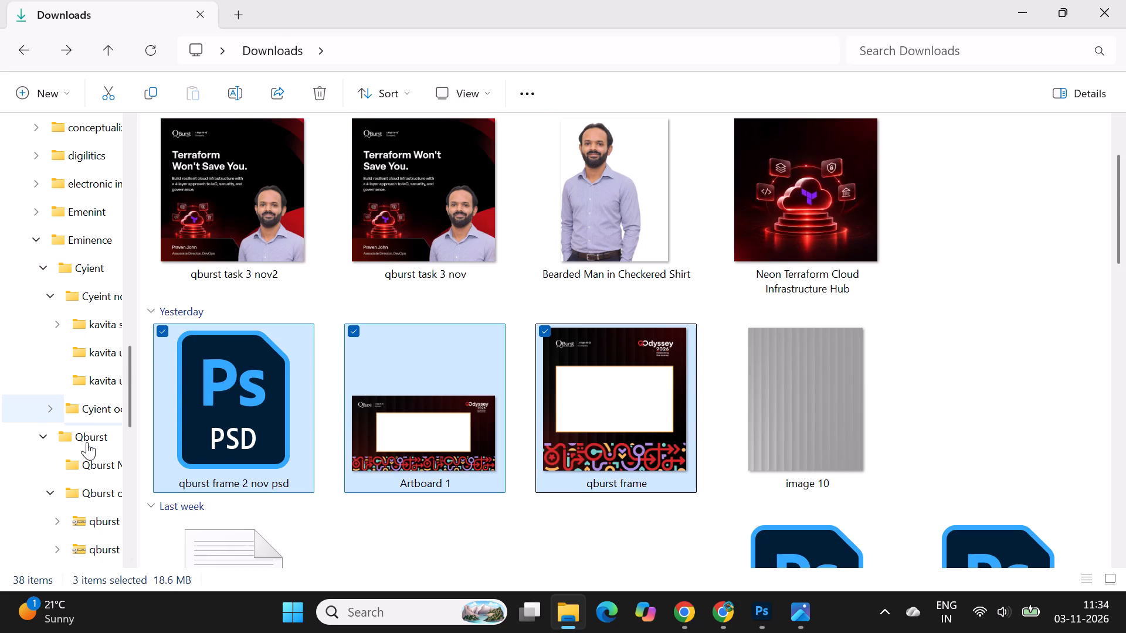
pyautogui.scroll(-1, 87, 449)
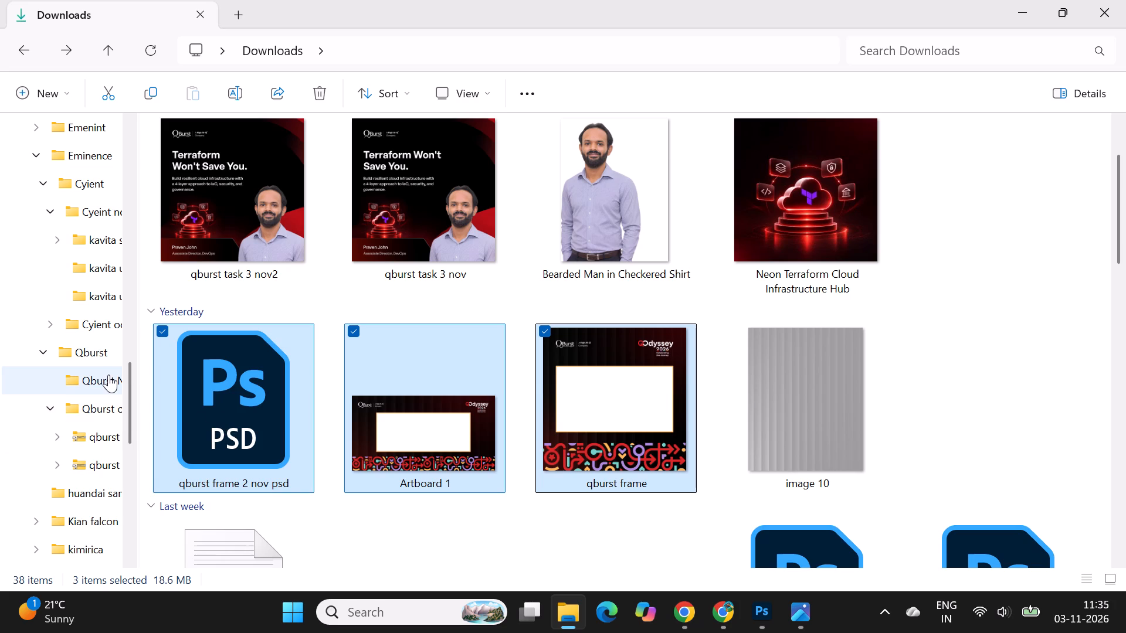
pyautogui.moveTo(219, 438); pyautogui.dragTo(89, 376)
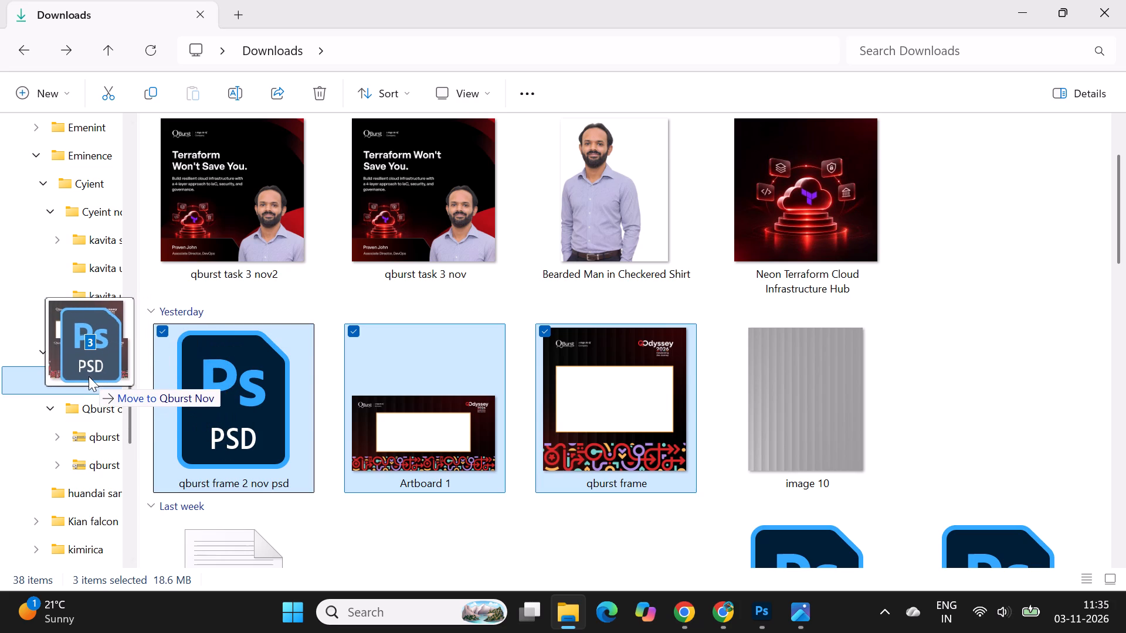
pyautogui.moveTo(89, 376); pyautogui.dragTo(88, 376)
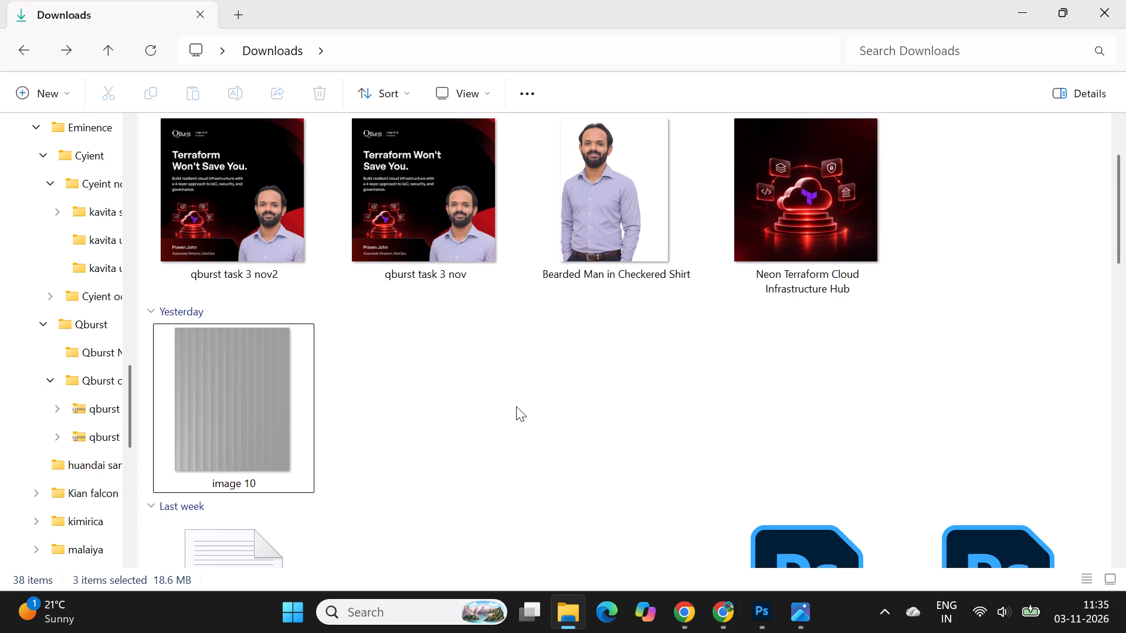
pyautogui.click(557, 400)
# Move the image 10 file into the Qburst Nov folder.
pyautogui.click(216, 413)
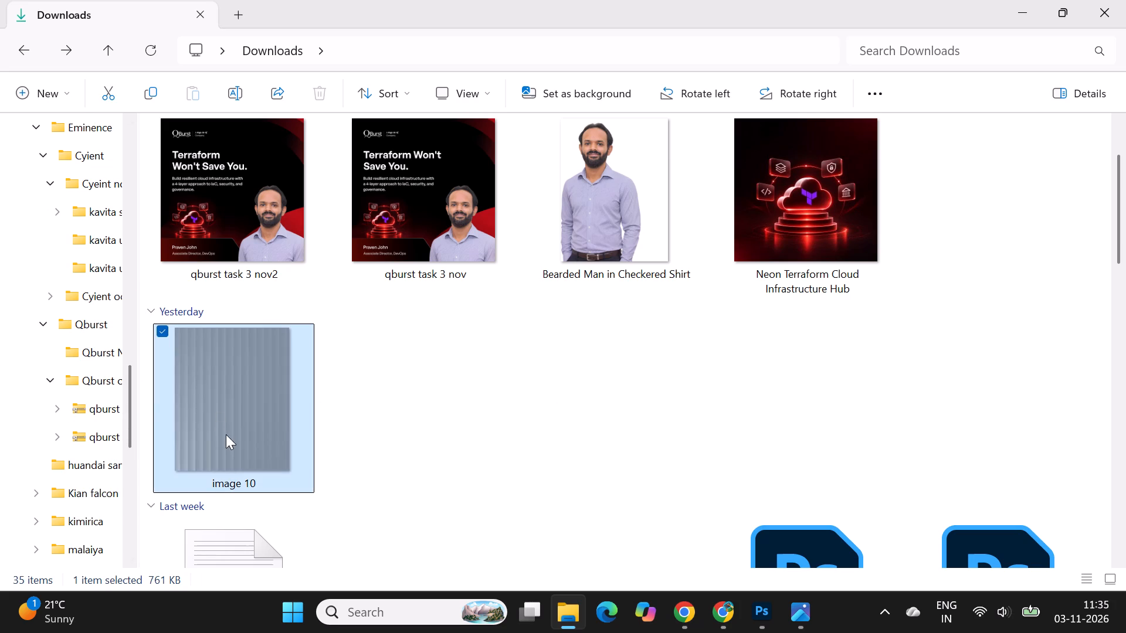
pyautogui.moveTo(226, 434); pyautogui.dragTo(74, 352)
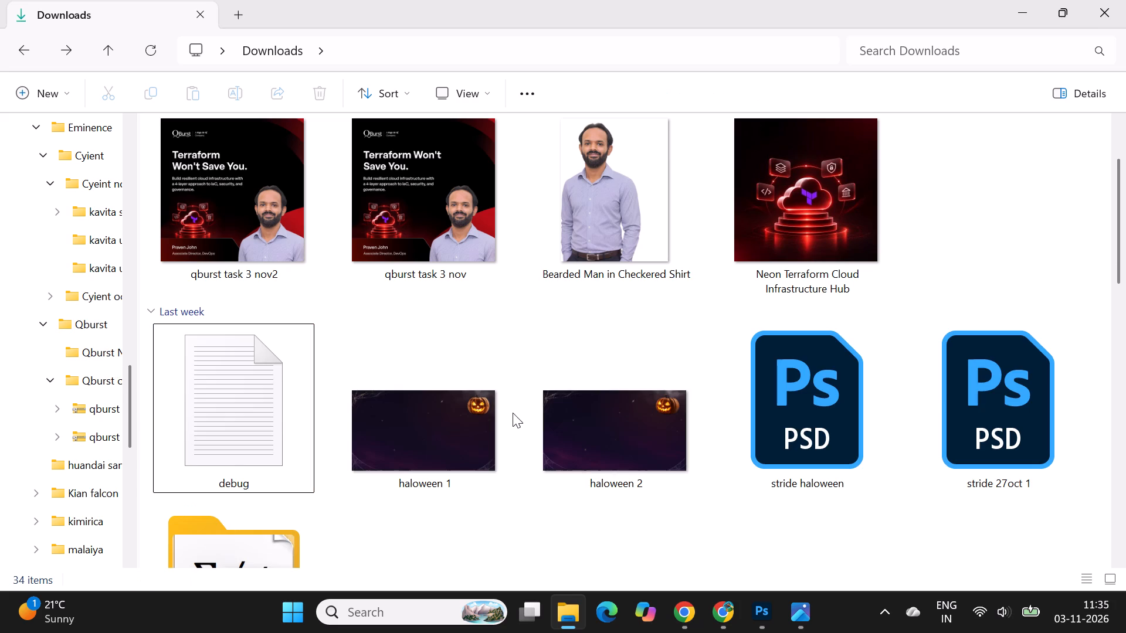
# Expand the Stride folder in the tree and move haloween 1, haloween 2, stride haloween and stride 27oct 1 into Stride oct.
pyautogui.scroll(1, 793, 465)
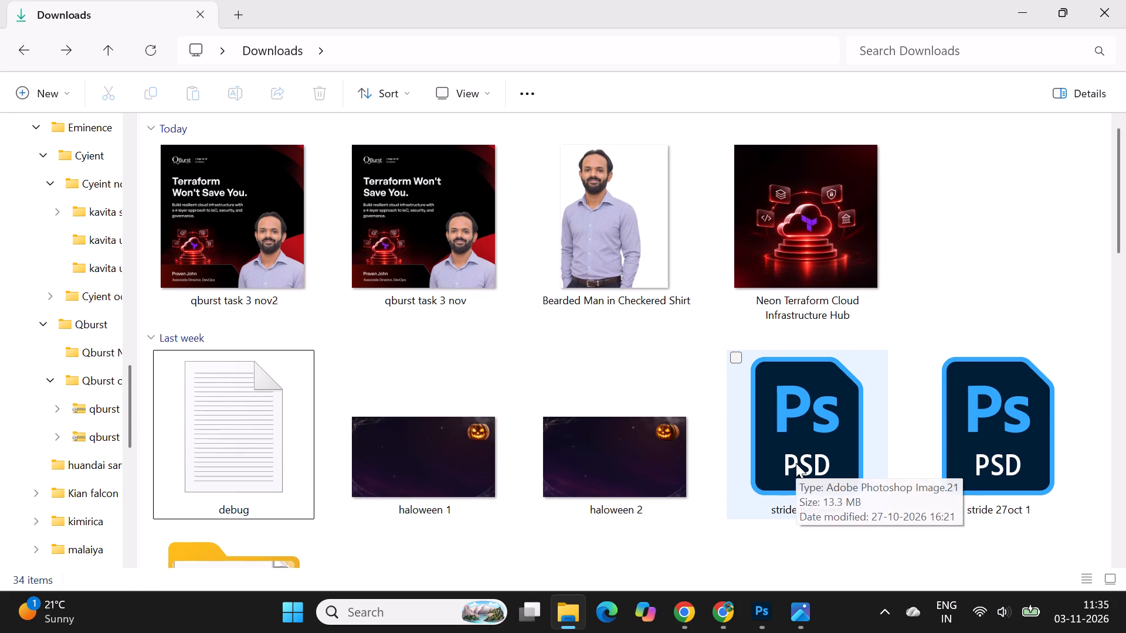
pyautogui.scroll(-1, 413, 450)
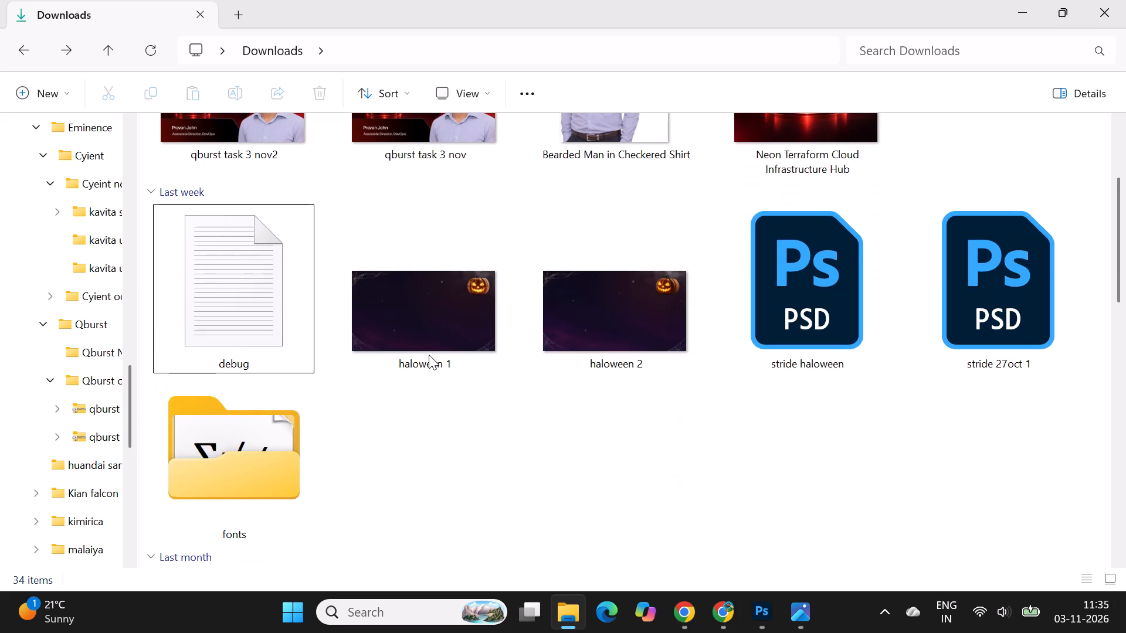
pyautogui.scroll(1, 78, 404)
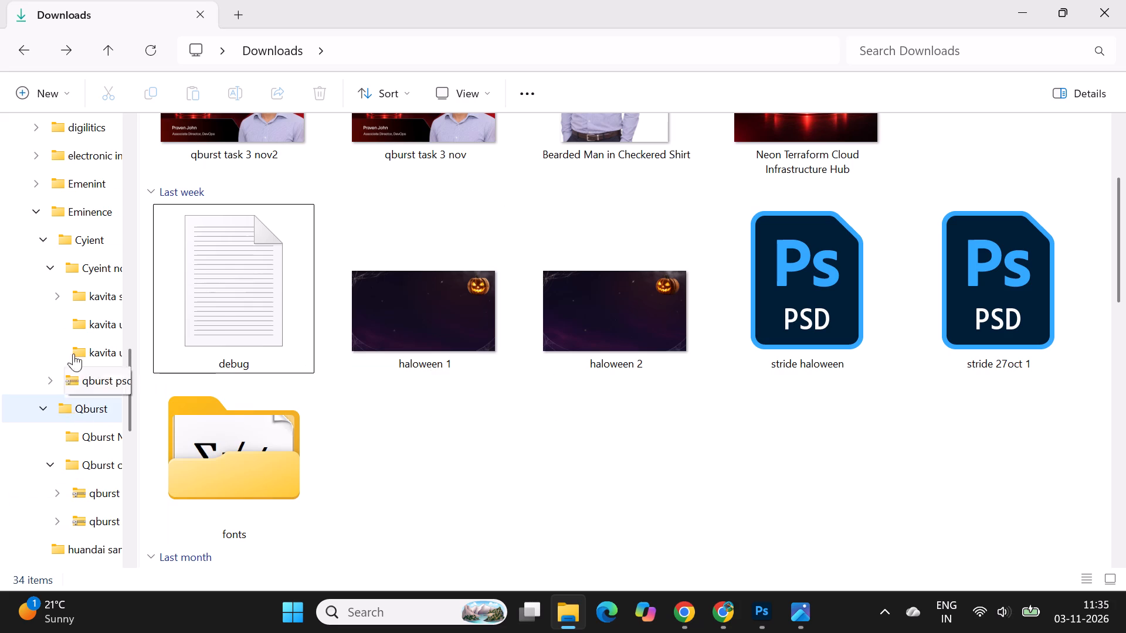
pyautogui.scroll(5, 62, 299)
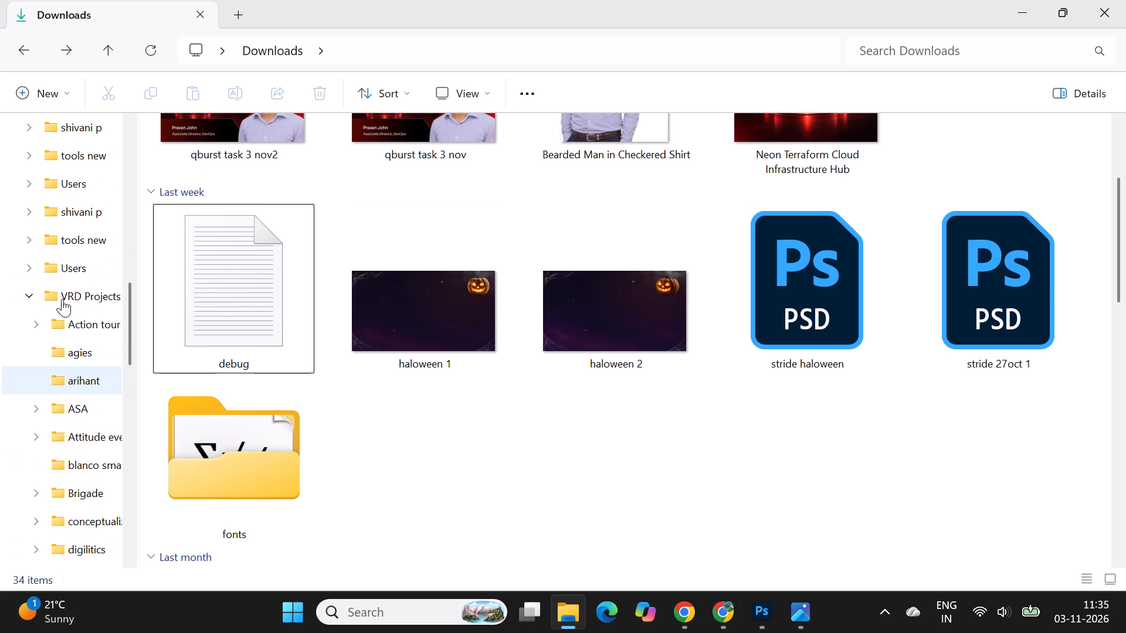
pyautogui.scroll(2, 83, 372)
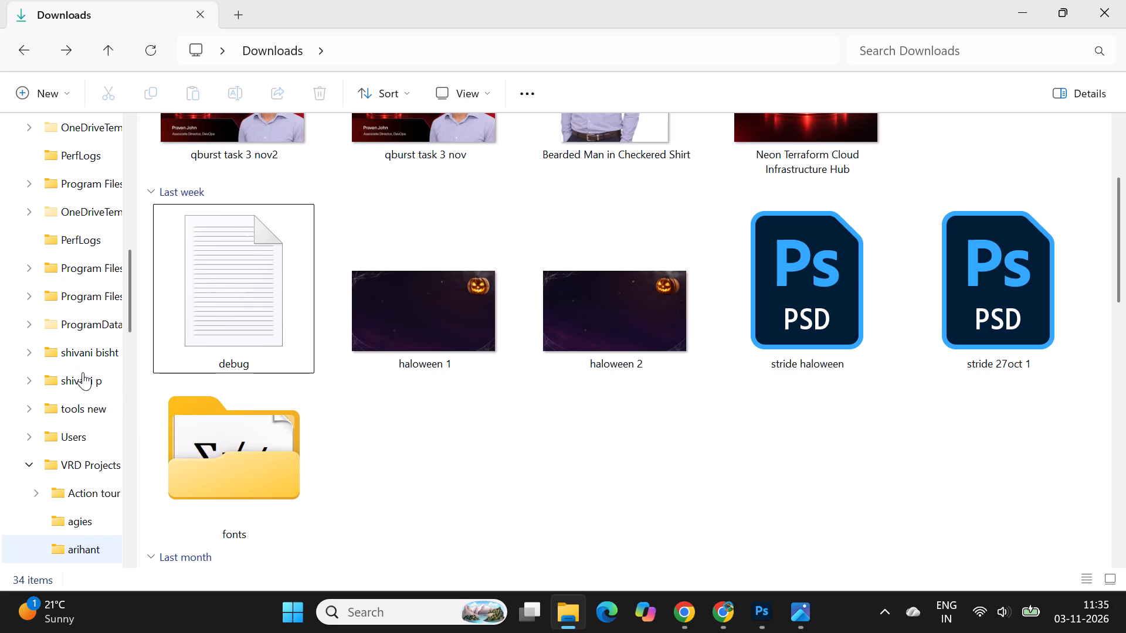
pyautogui.scroll(3, 83, 372)
pyautogui.scroll(-1, 92, 456)
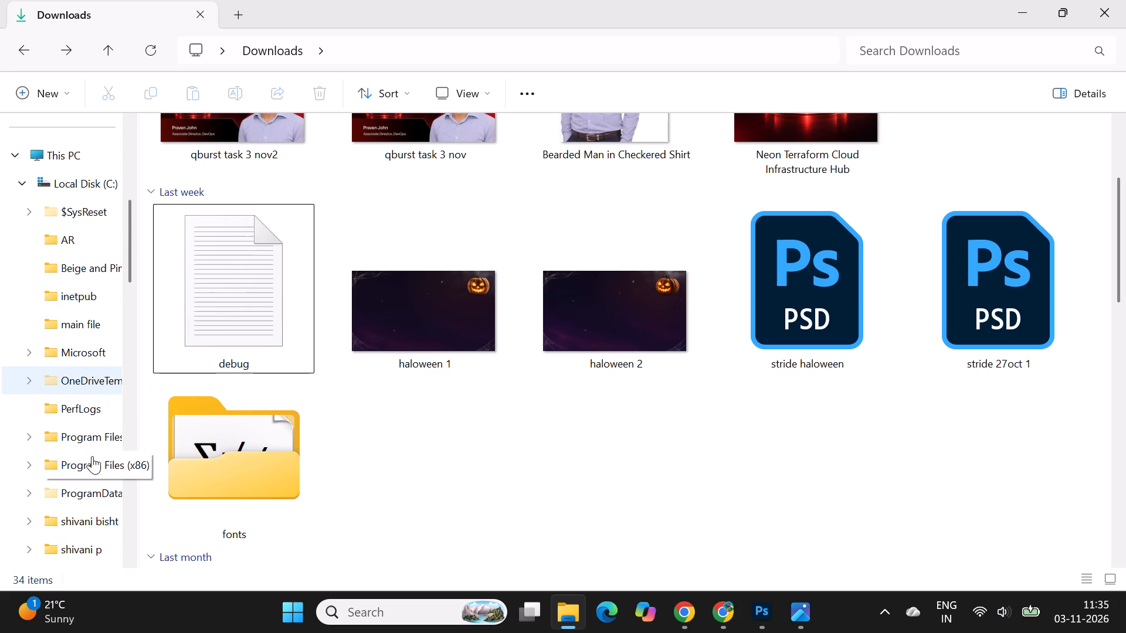
pyautogui.scroll(-1, 92, 456)
pyautogui.scroll(-1, 79, 509)
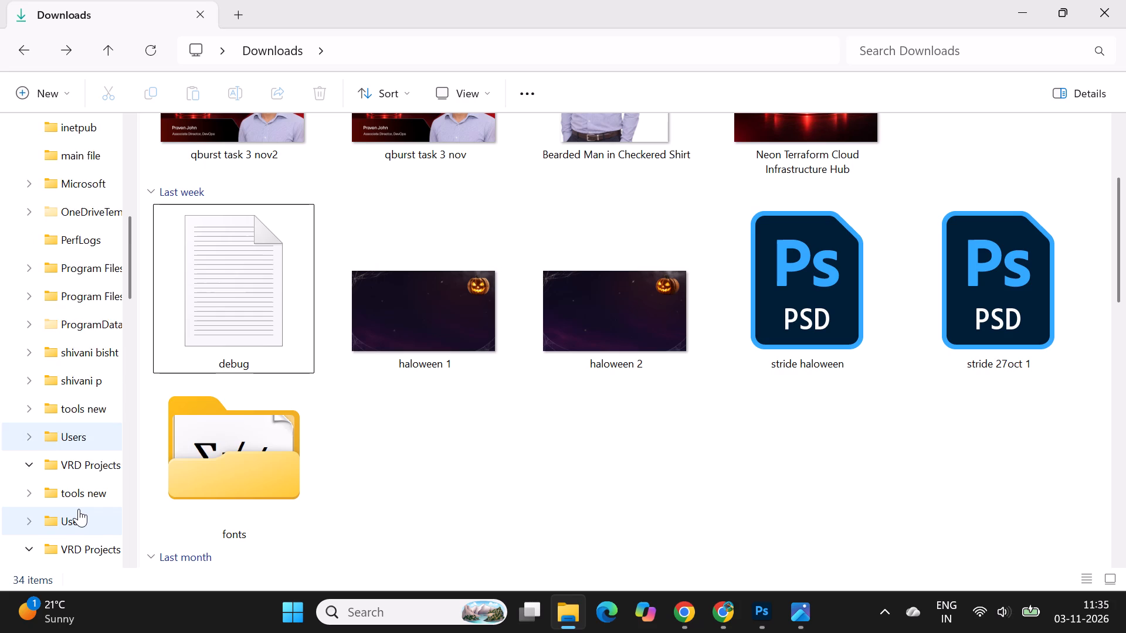
pyautogui.scroll(-4, 79, 509)
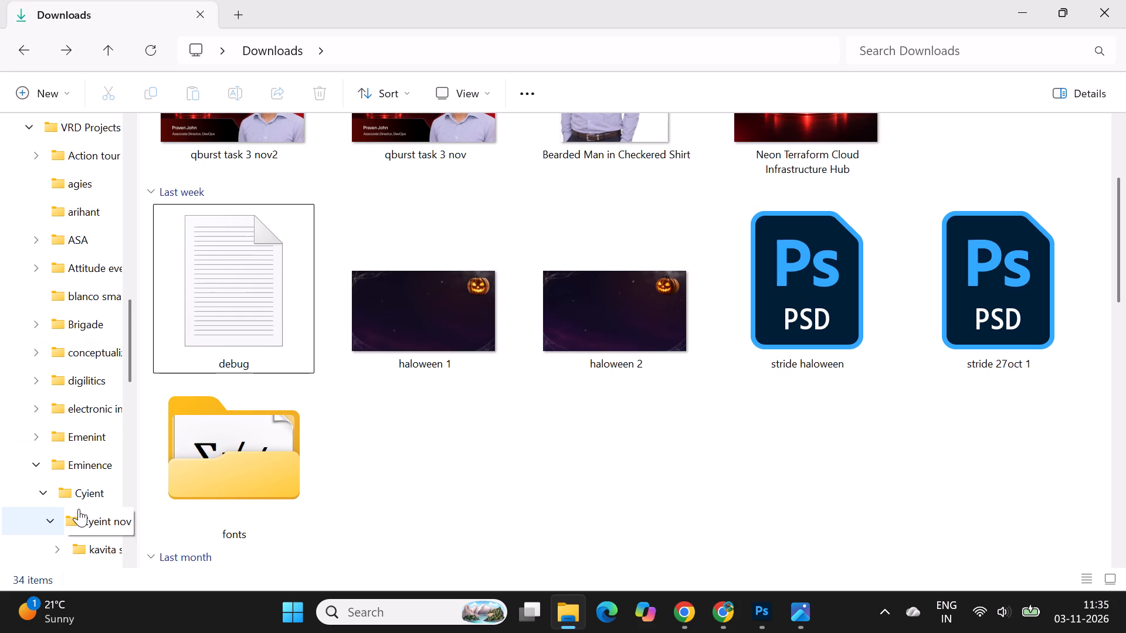
pyautogui.scroll(-1, 79, 509)
pyautogui.scroll(-2, 82, 433)
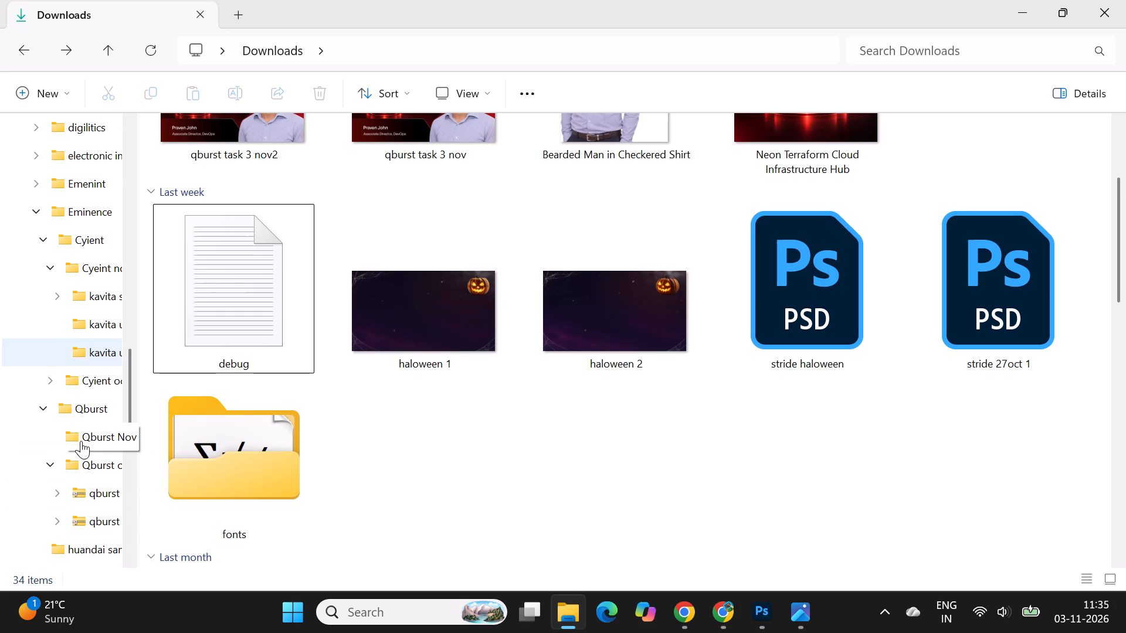
pyautogui.scroll(-9, 81, 441)
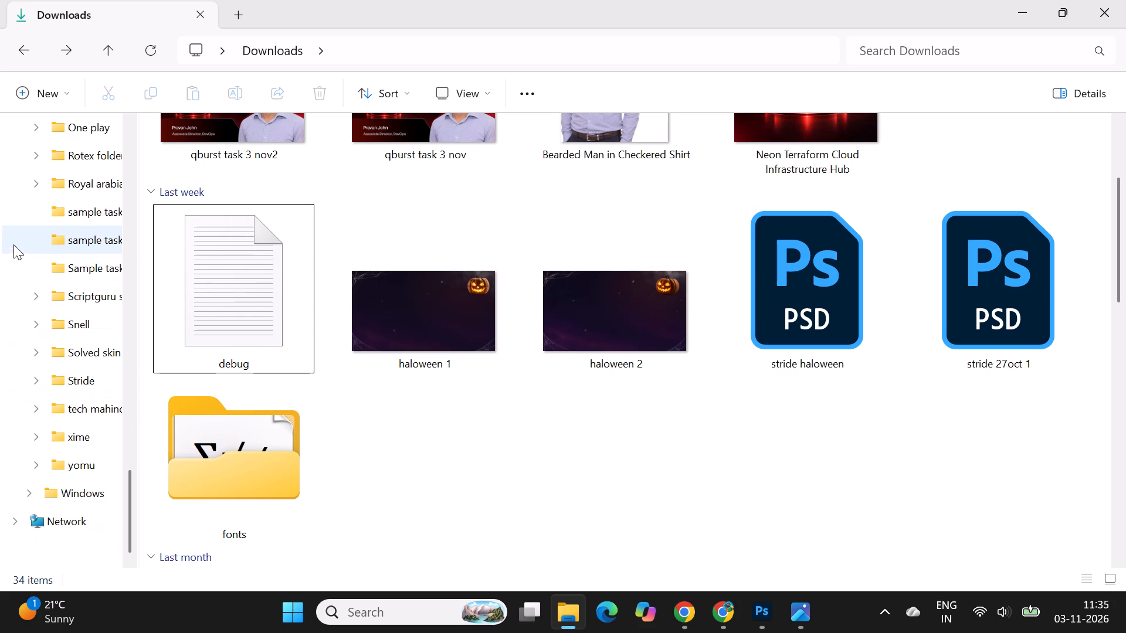
pyautogui.click(29, 377)
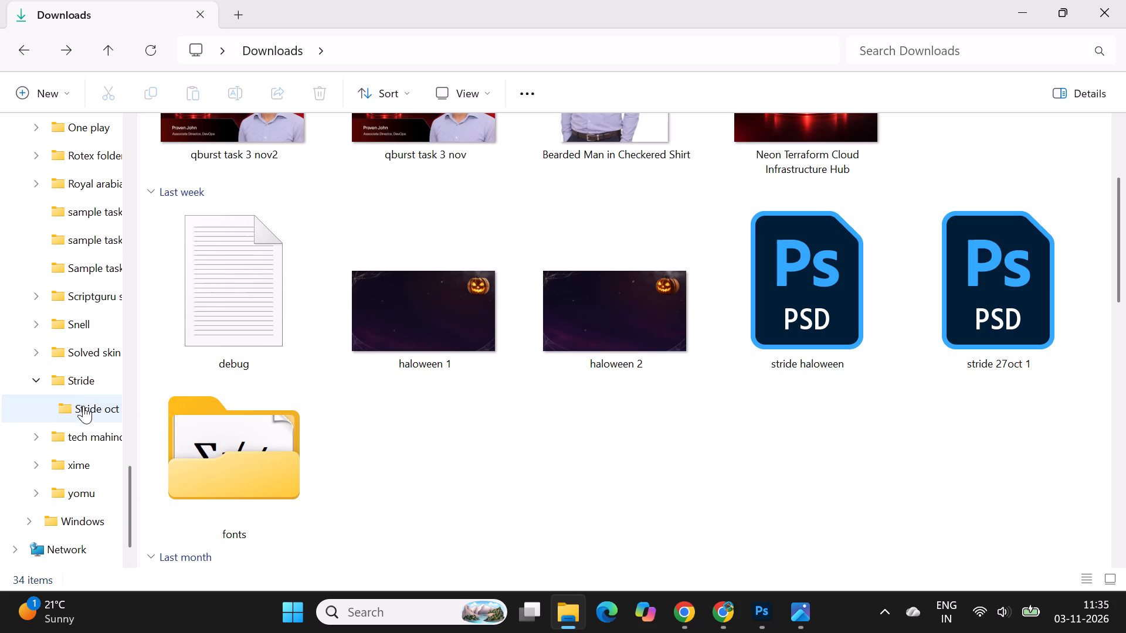
pyautogui.click(391, 343)
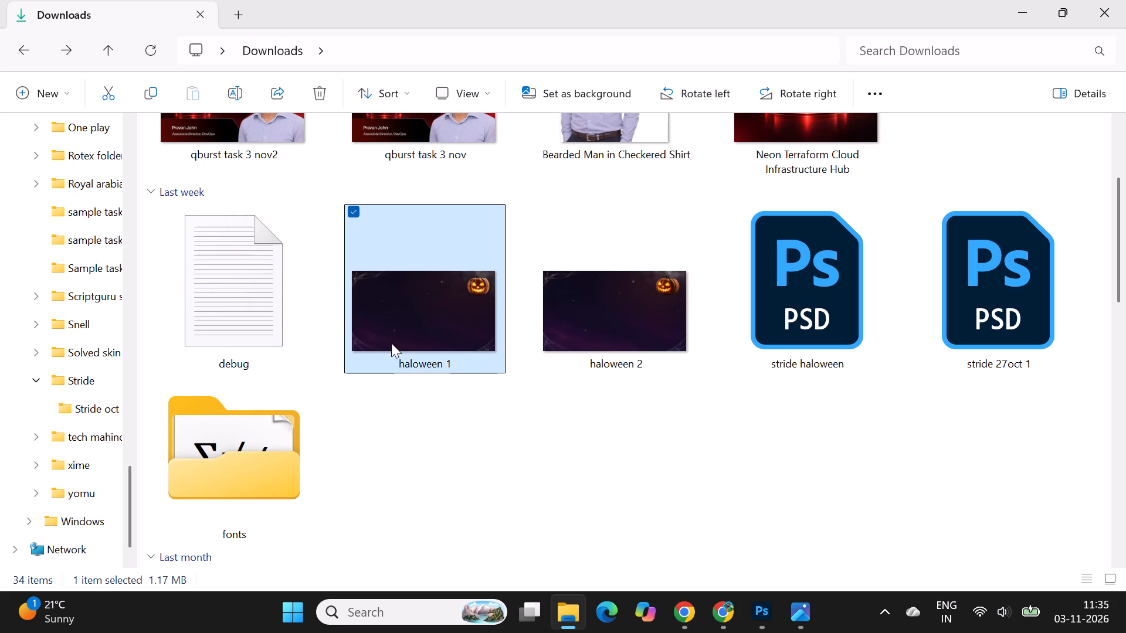
pyautogui.keyDown('shift'); pyautogui.click(980, 287); pyautogui.keyUp('shift')
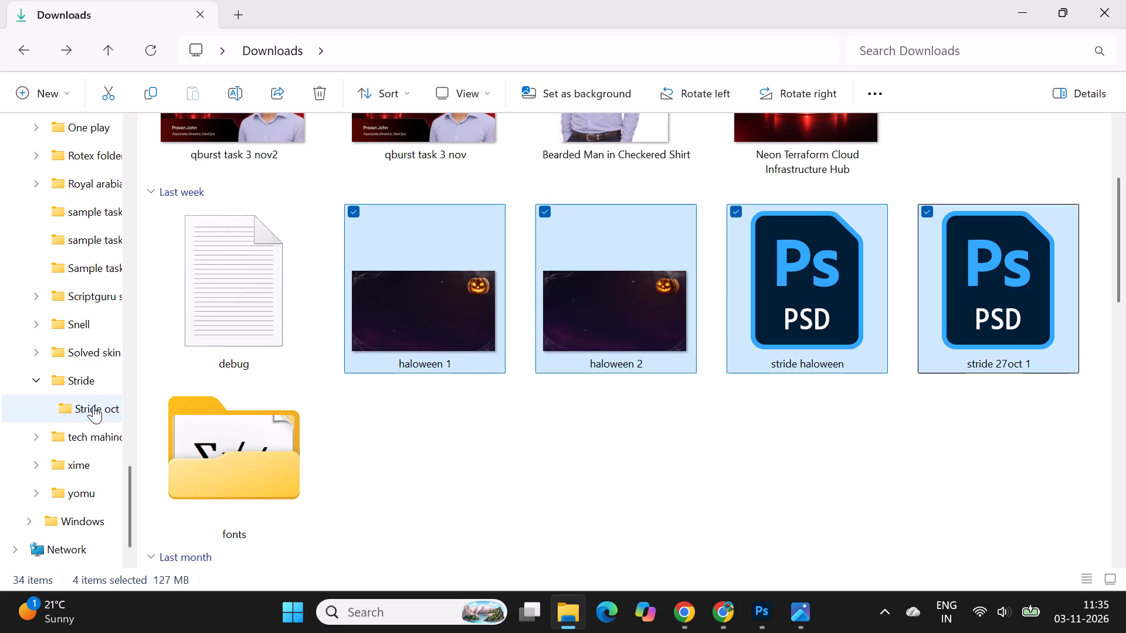
pyautogui.moveTo(407, 340); pyautogui.dragTo(87, 406)
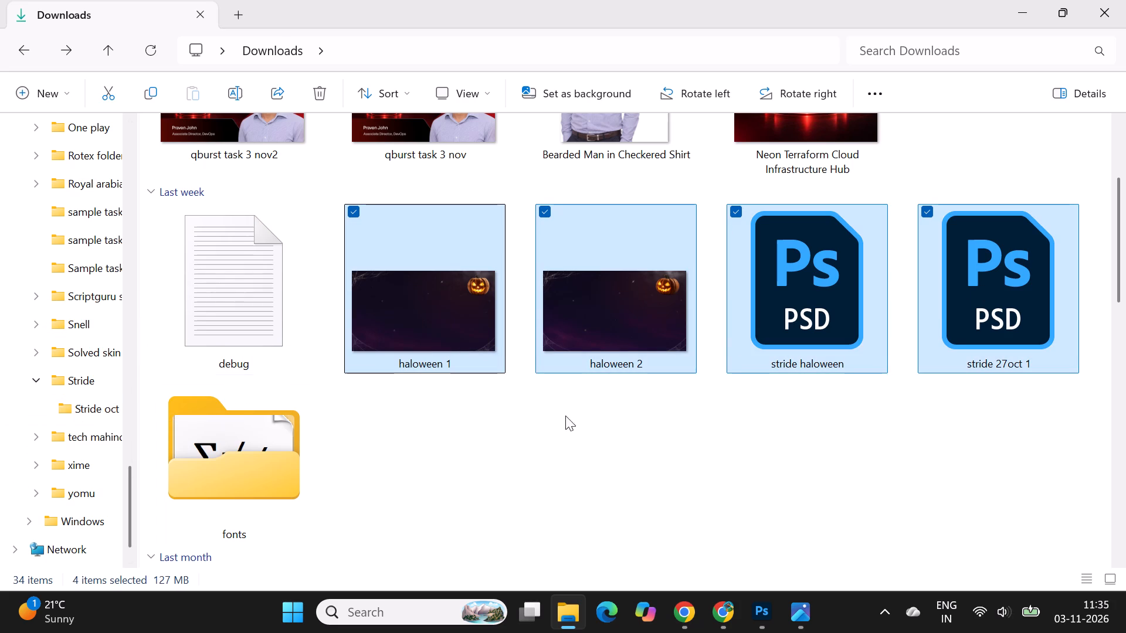
pyautogui.click(868, 255)
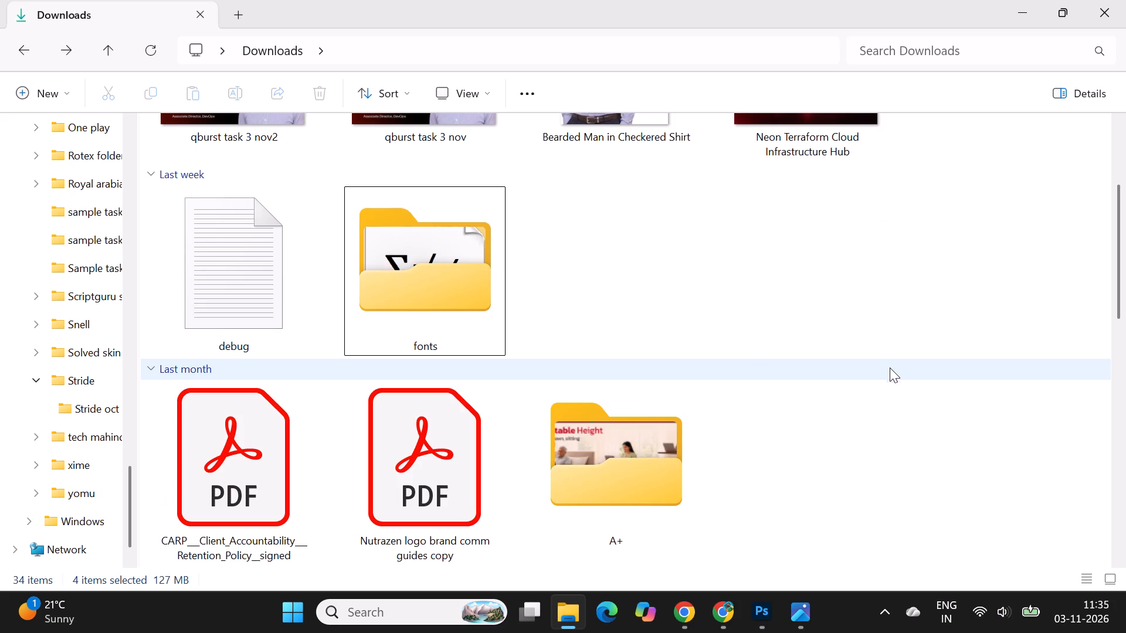
# Preview the ob4 image inside the A+ folder to check its contents, and delete the A+ folder from Downloads.
pyautogui.scroll(-1, 850, 491)
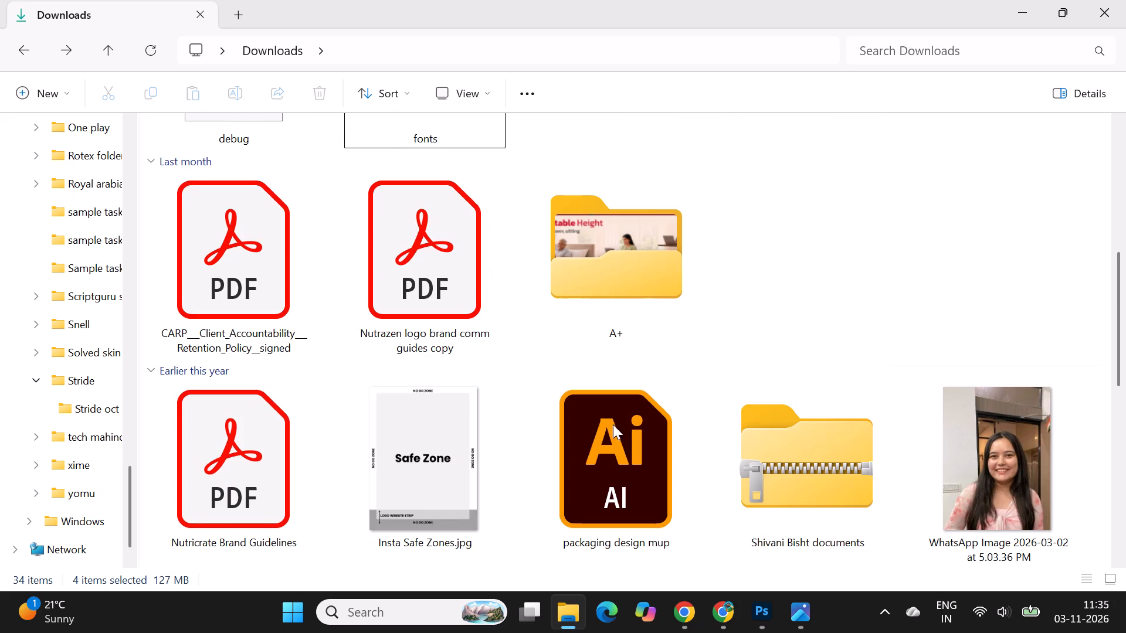
pyautogui.doubleClick(638, 292)
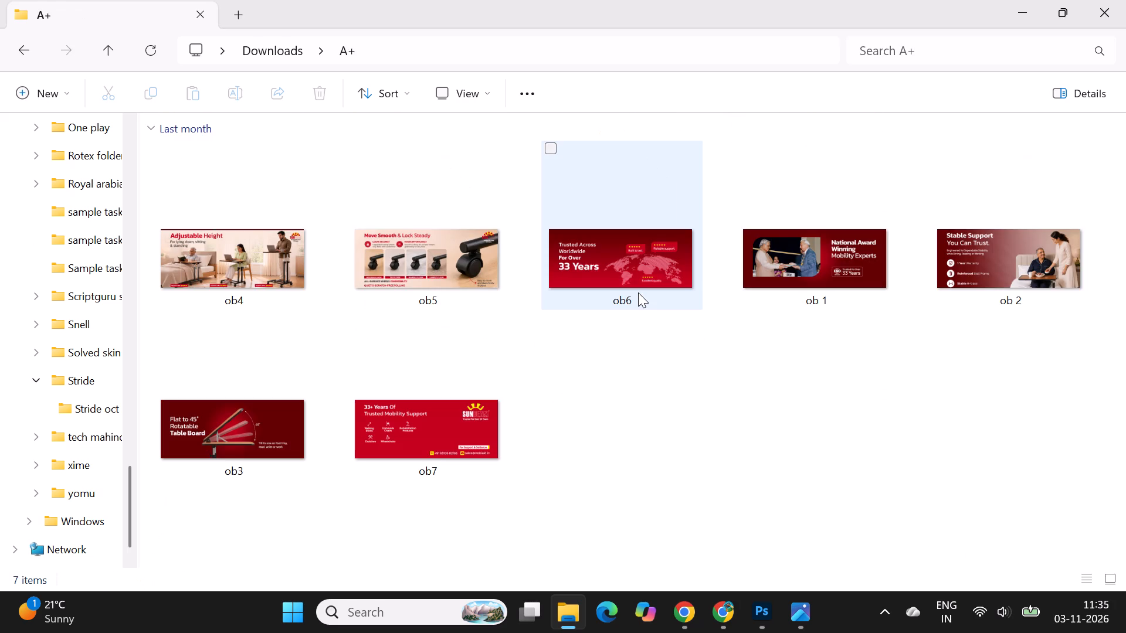
pyautogui.doubleClick(205, 261)
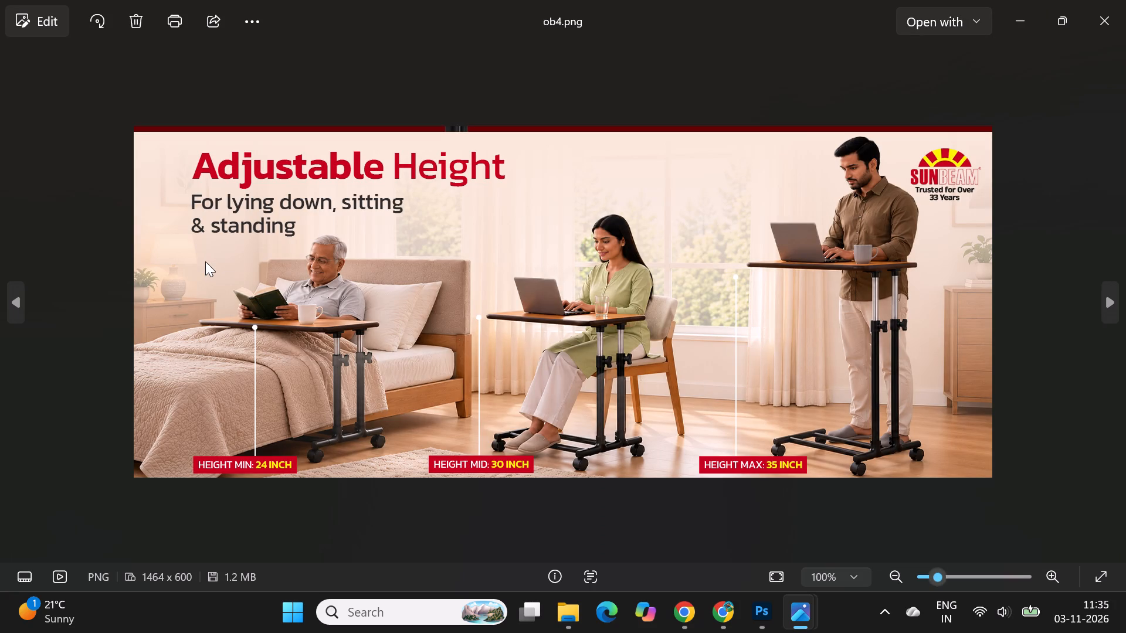
pyautogui.click(1096, 22)
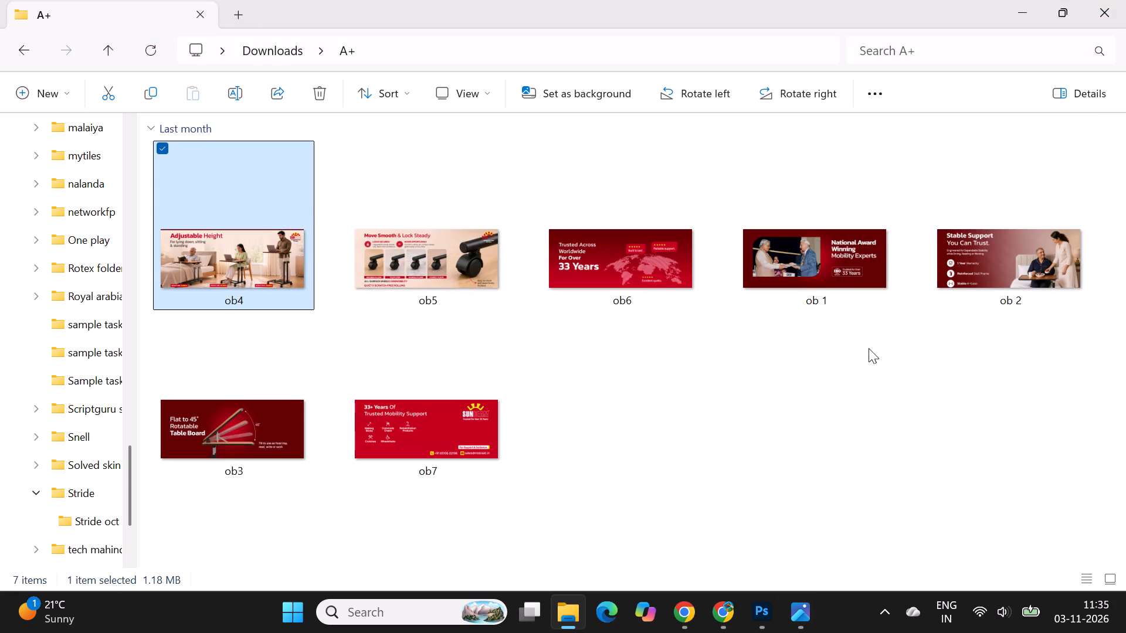
pyautogui.click(109, 46)
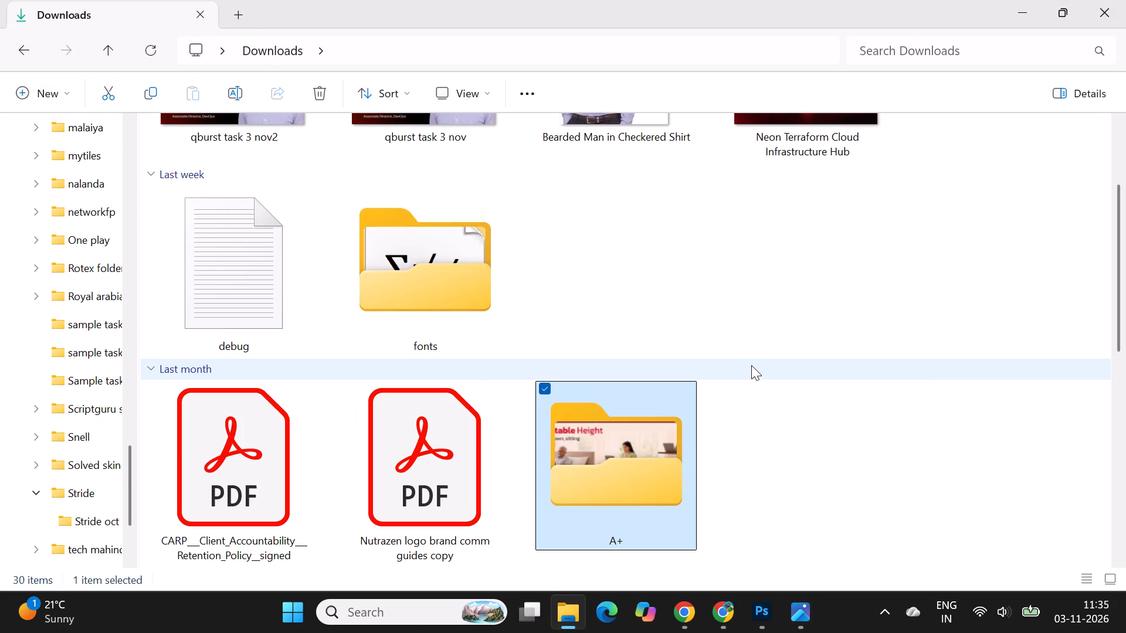
pyautogui.click(737, 261)
pyautogui.click(649, 458)
pyautogui.press('Delete')
pyautogui.scroll(-1, 692, 440)
pyautogui.scroll(2, 692, 440)
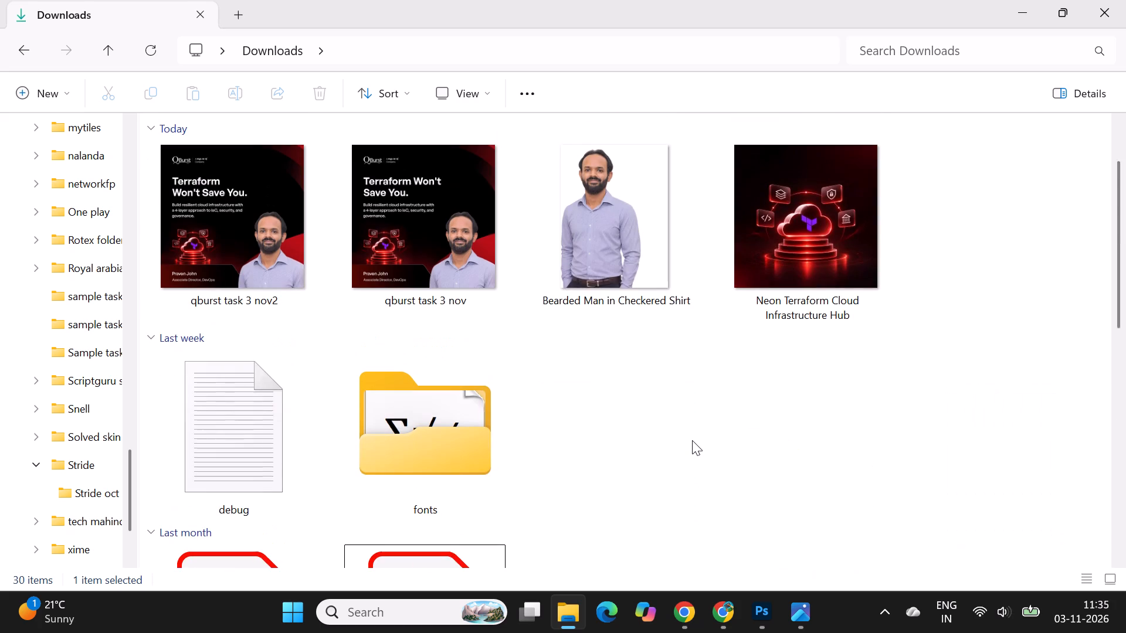
# Reopen the Downloads folder from the pinned folders in the navigation tree.
pyautogui.click(692, 440)
pyautogui.scroll(4, 38, 441)
pyautogui.scroll(20, 38, 441)
pyautogui.scroll(5, 38, 441)
pyautogui.click(79, 365)
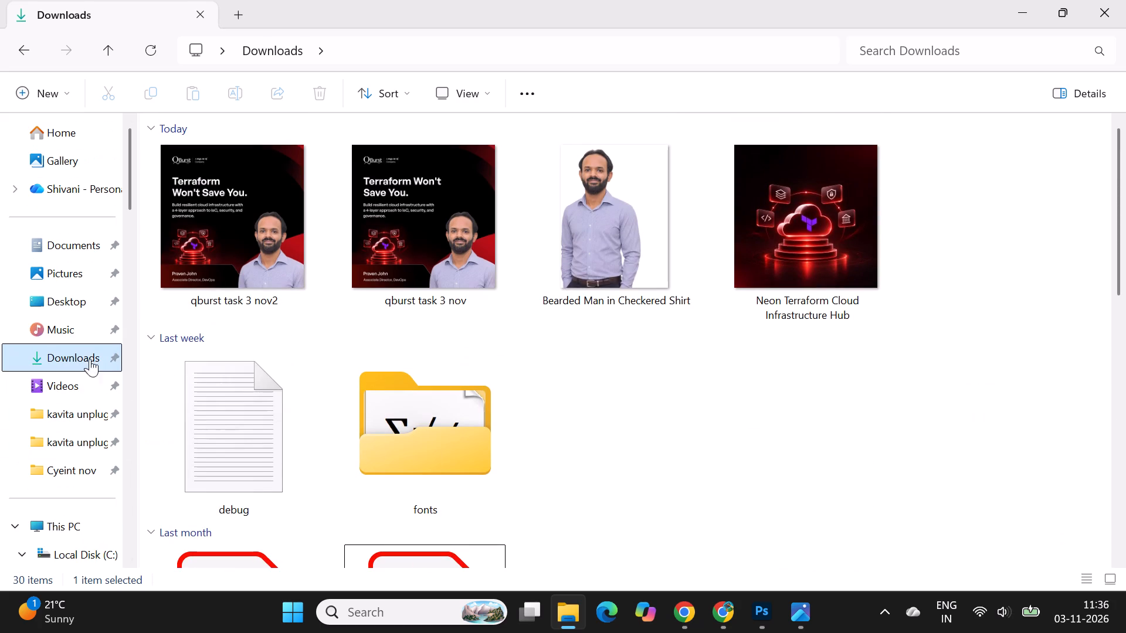
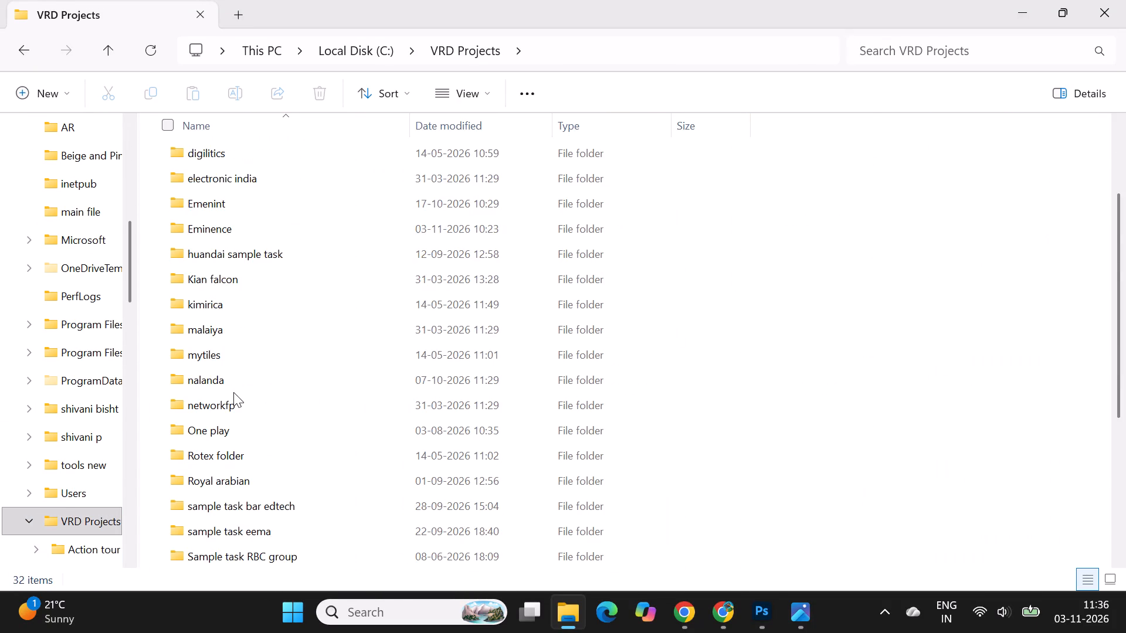
# Open the Qburst oct folder inside Eminence > Qburst in VRD Projects.
pyautogui.scroll(-7, 233, 392)
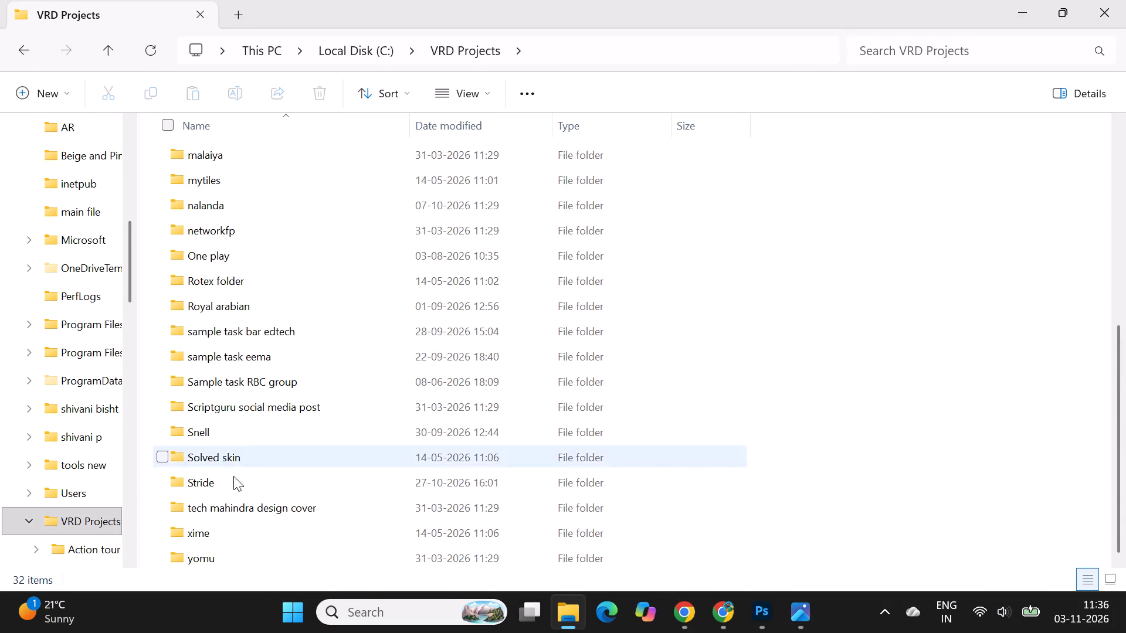
pyautogui.scroll(8, 232, 501)
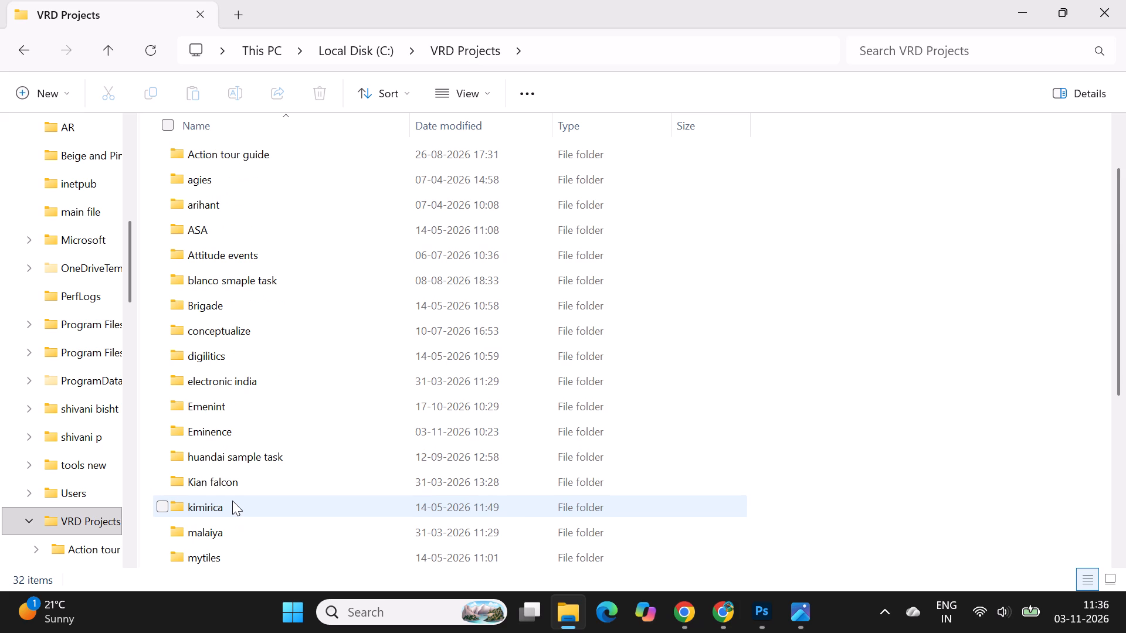
pyautogui.scroll(-1, 232, 501)
pyautogui.doubleClick(242, 381)
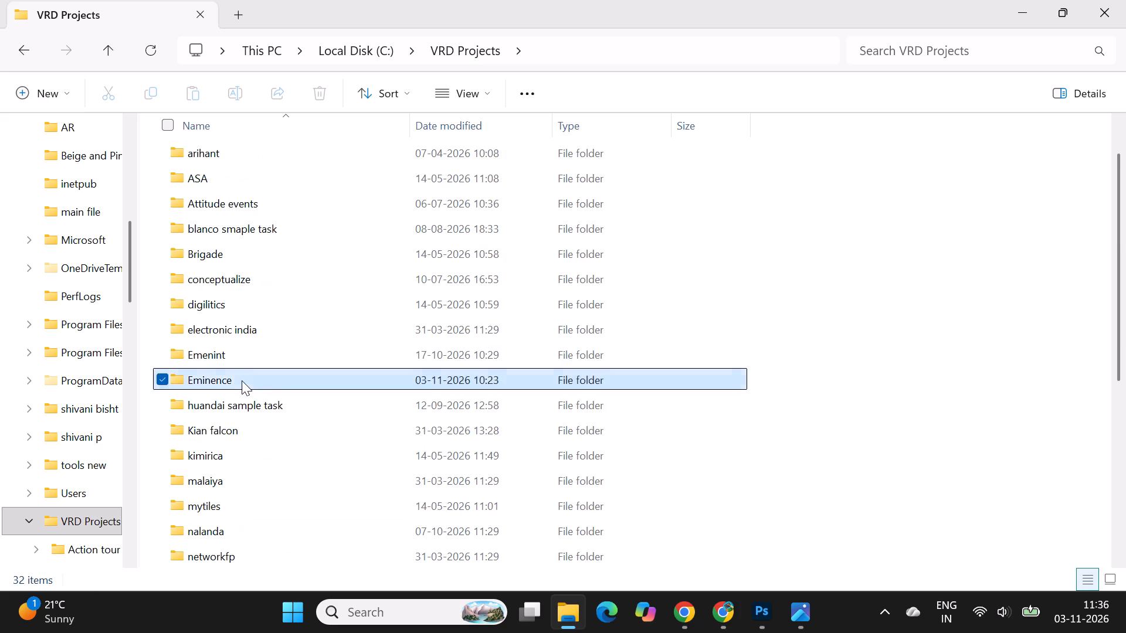
pyautogui.doubleClick(221, 179)
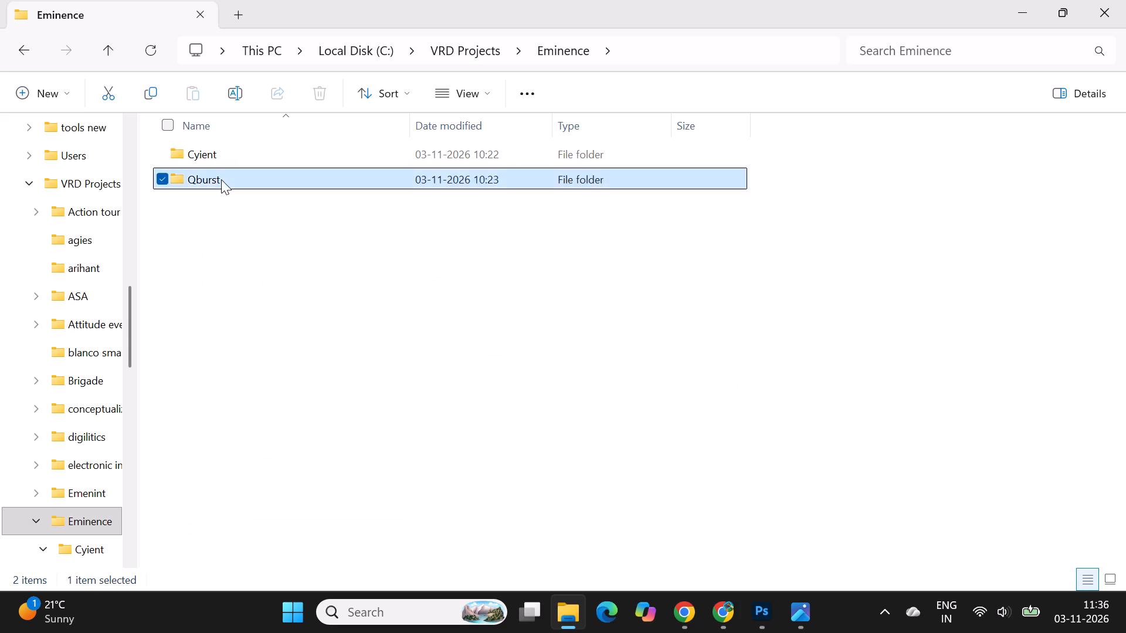
pyautogui.doubleClick(231, 178)
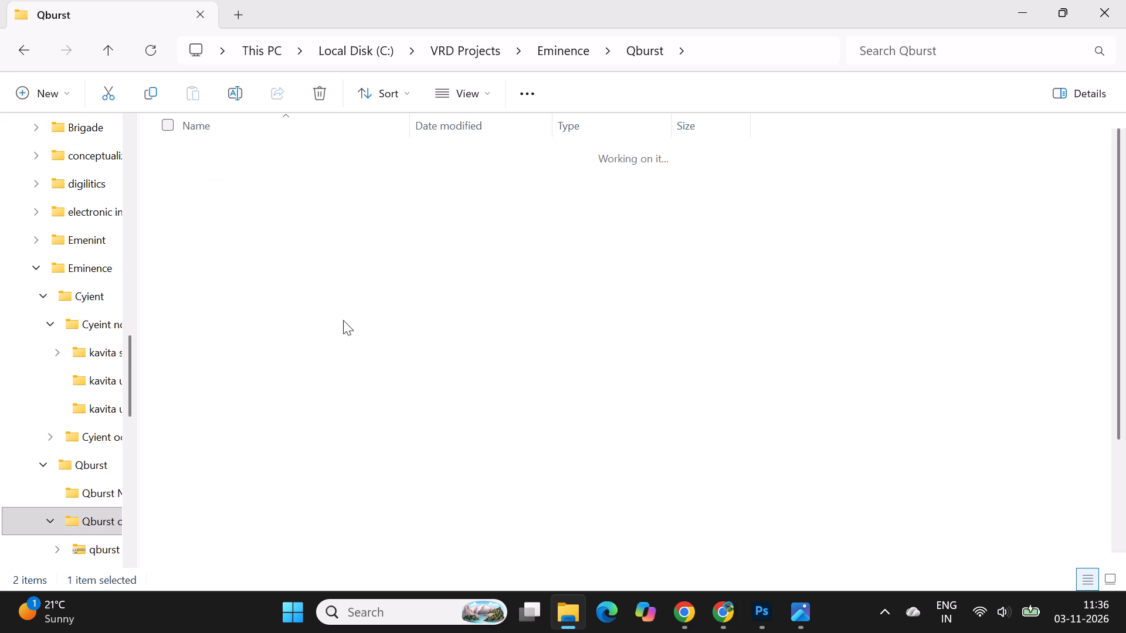
# Look through the Qburst oct files, open the QOdassy stripe PSD in Photoshop to check it, and close it.
pyautogui.scroll(-4, 348, 338)
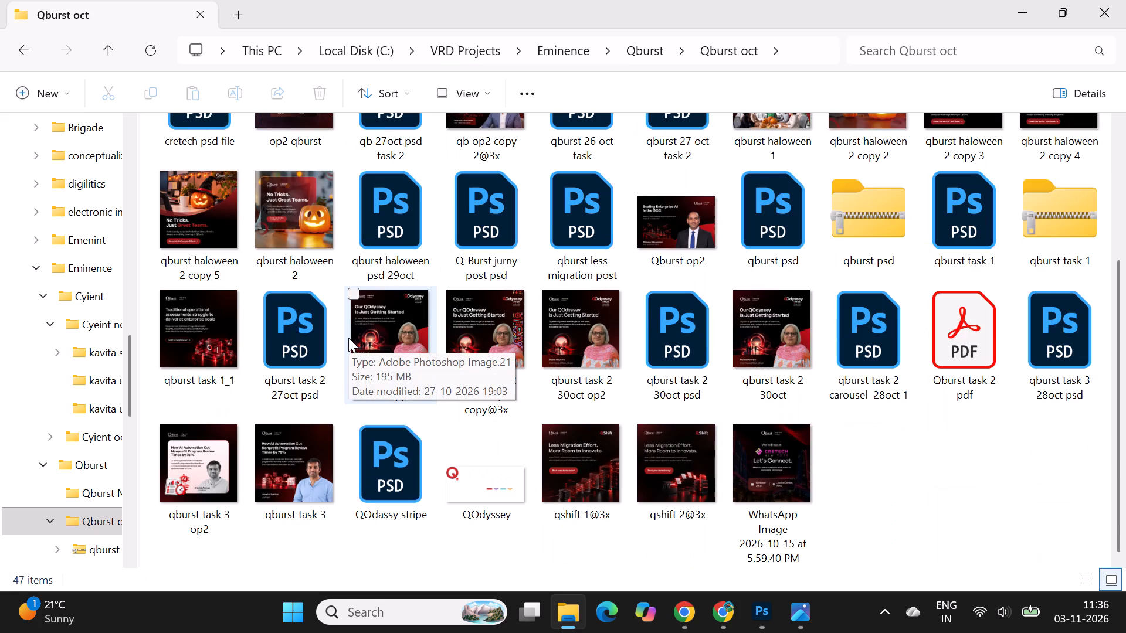
pyautogui.scroll(-1, 348, 338)
pyautogui.scroll(5, 348, 338)
pyautogui.scroll(-1, 348, 338)
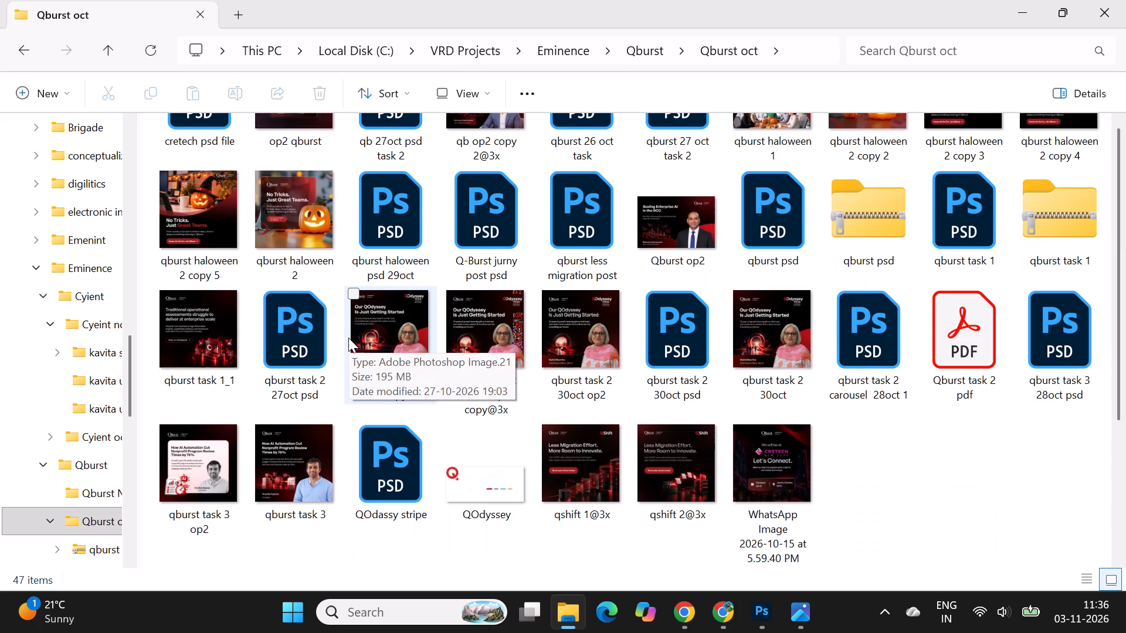
pyautogui.scroll(-3, 348, 338)
pyautogui.click(958, 476)
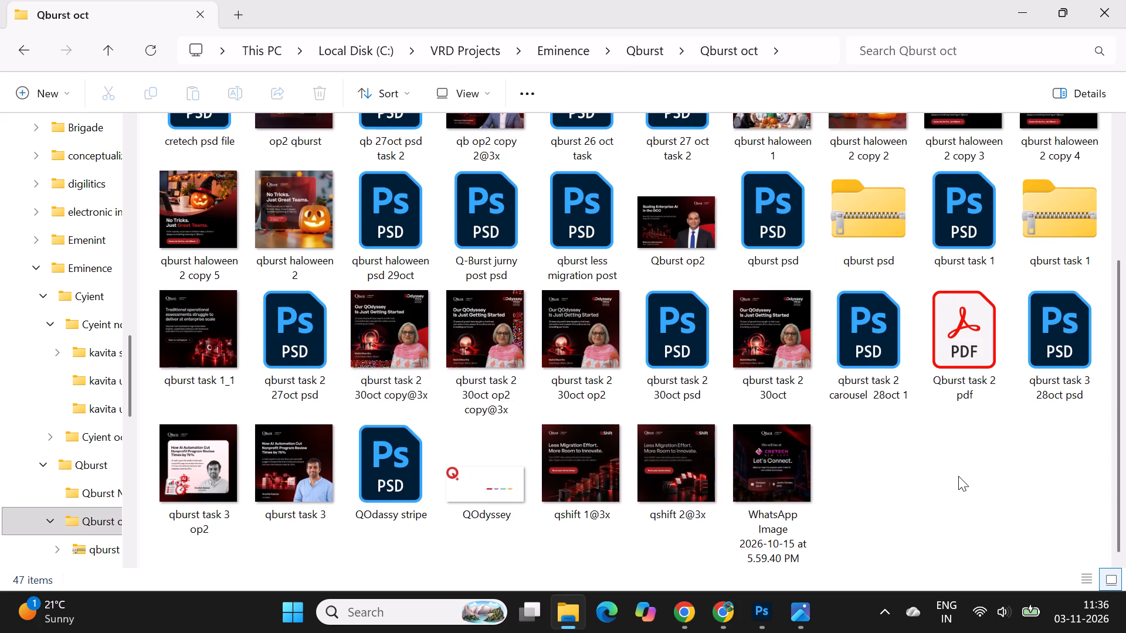
pyautogui.scroll(-2, 958, 476)
pyautogui.doubleClick(381, 475)
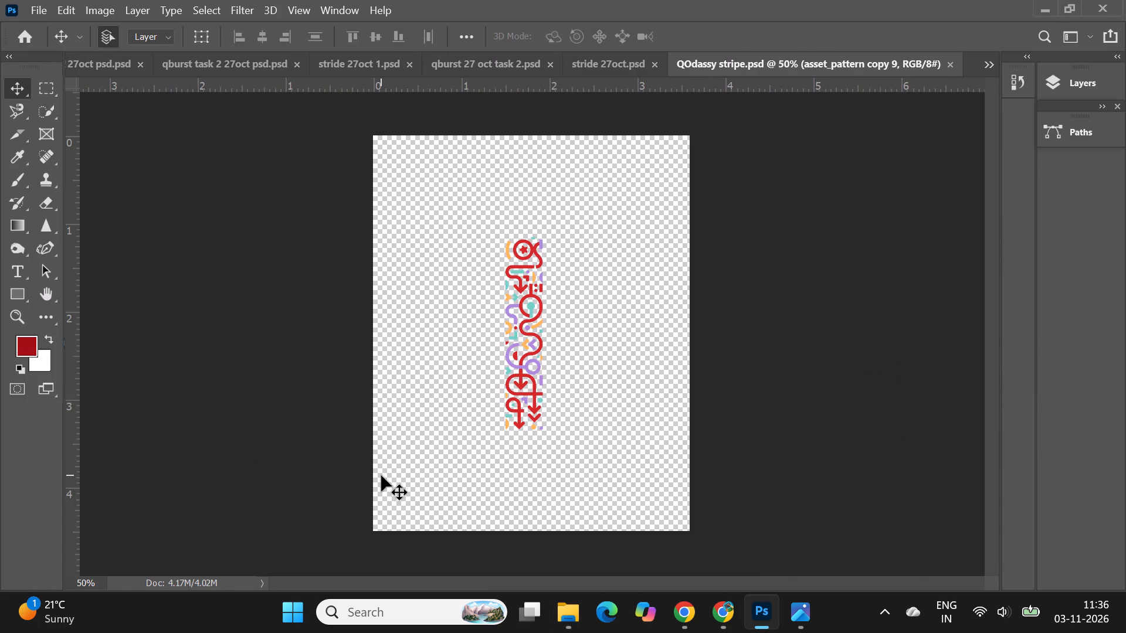
pyautogui.click(952, 63)
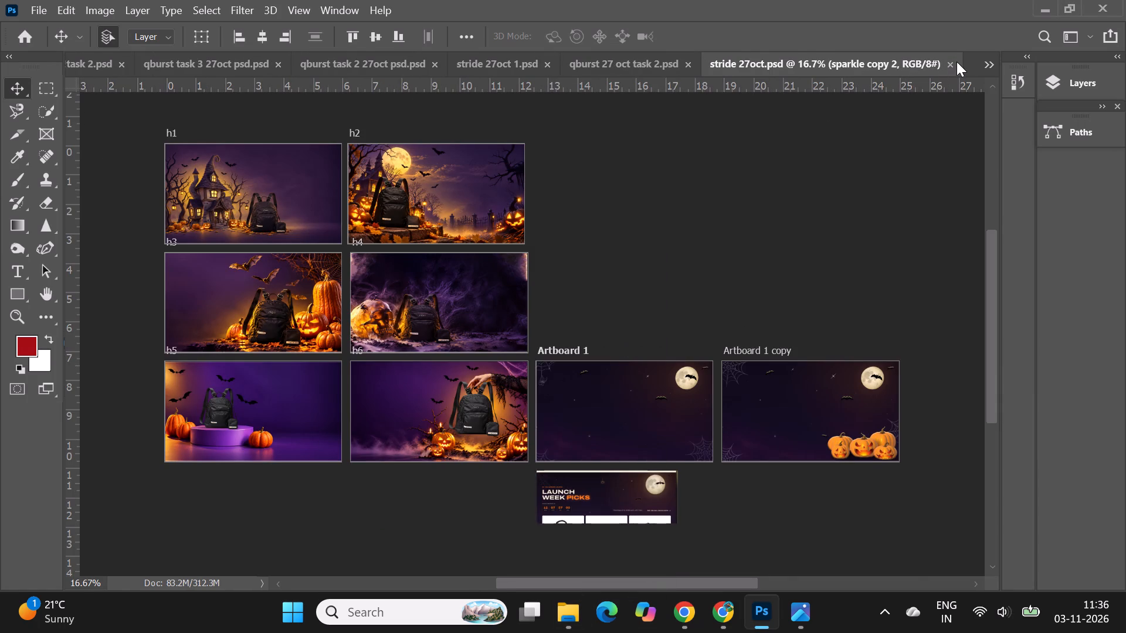
# Close all the open October Stride and Qburst documents, keeping only qburst task old psd open.
pyautogui.click(951, 63)
pyautogui.click(951, 62)
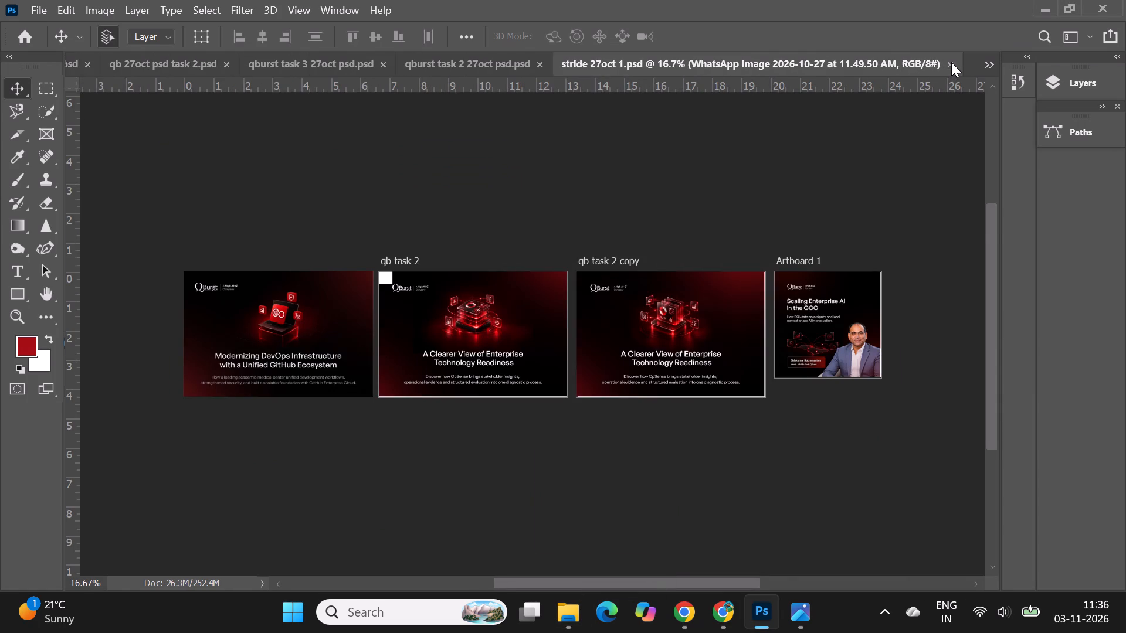
pyautogui.click(950, 68)
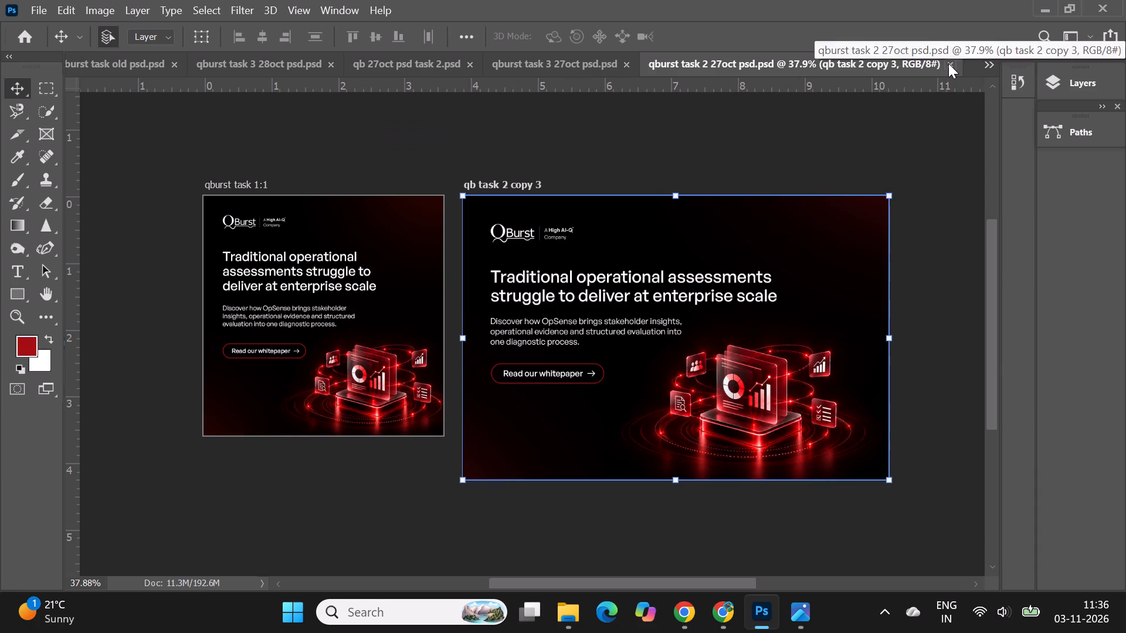
pyautogui.click(948, 63)
pyautogui.click(950, 64)
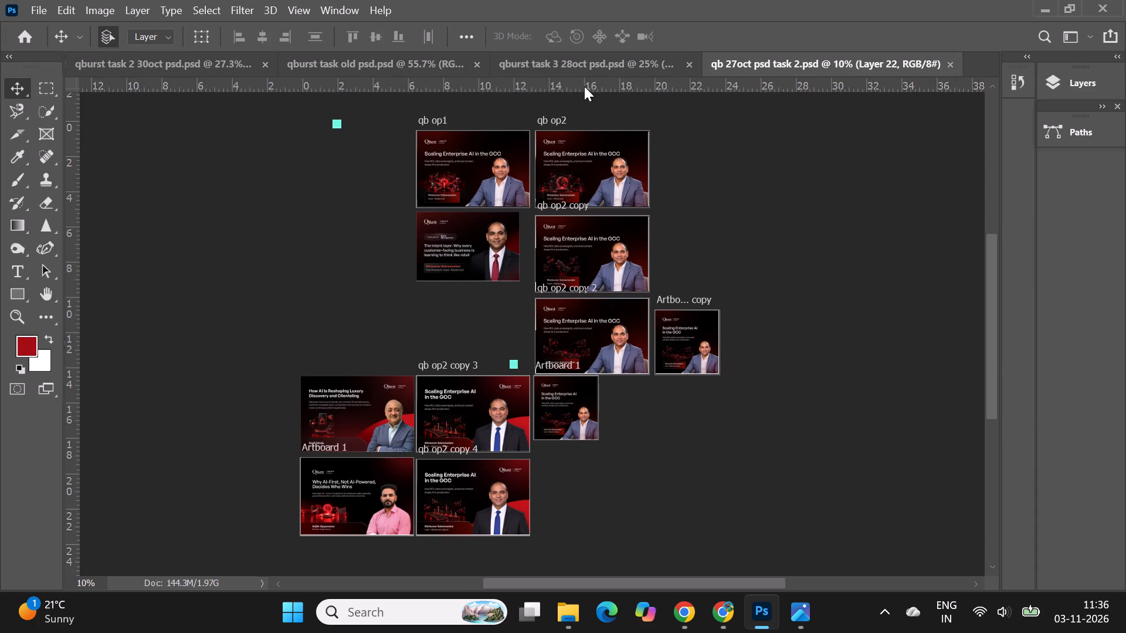
pyautogui.click(947, 62)
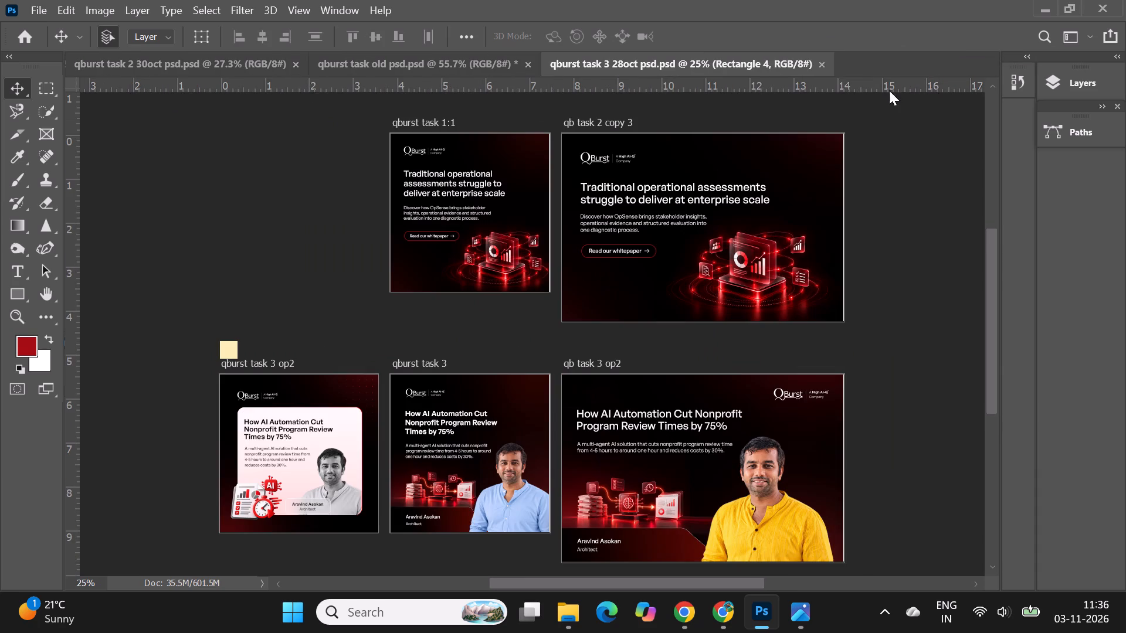
pyautogui.click(822, 63)
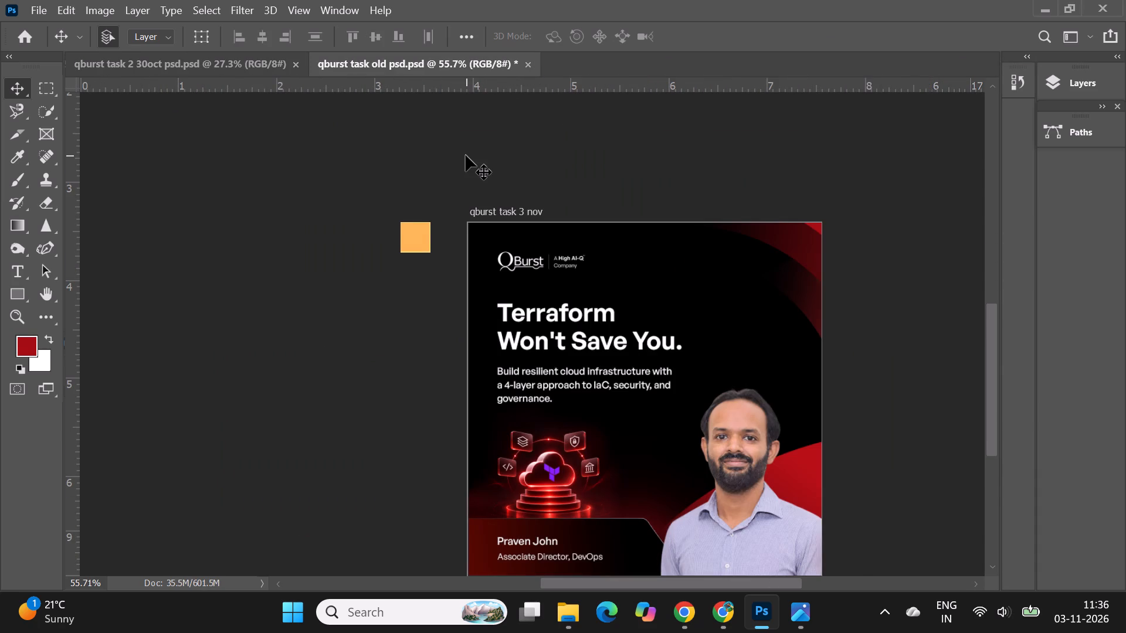
pyautogui.scroll(-1, 466, 155)
pyautogui.click(243, 55)
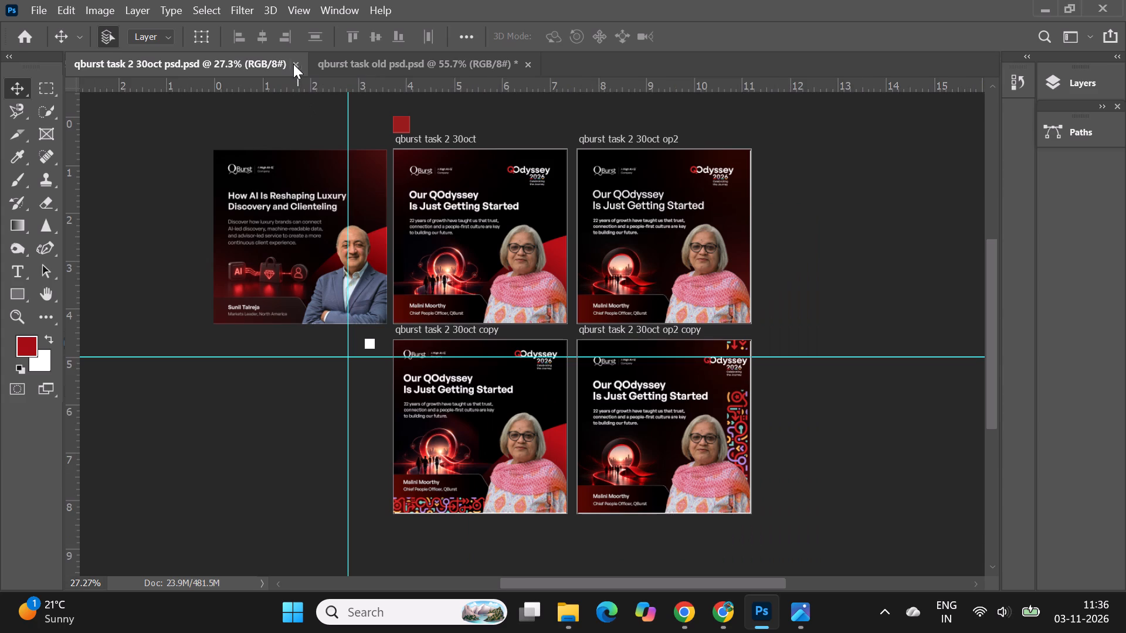
pyautogui.click(293, 64)
# Save the qburst task old psd document on the computer under the new name "qburst task 1 3nov psd" in Downloads.
pyautogui.scroll(-6, 806, 234)
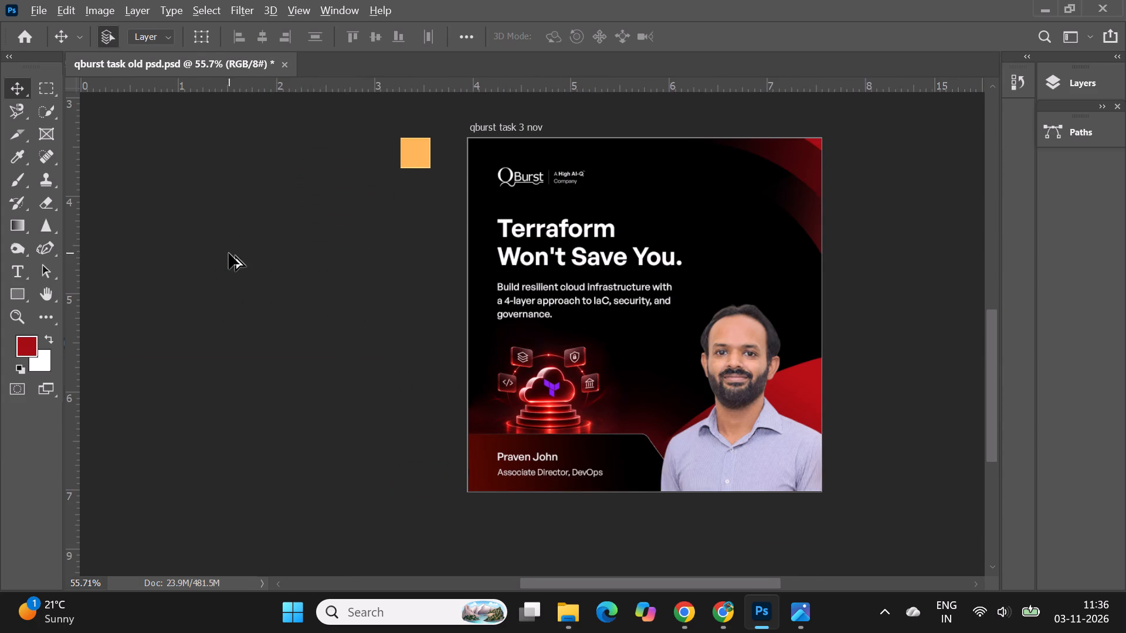
pyautogui.keyDown('alt'); pyautogui.scroll(-1, 229, 253); pyautogui.keyUp('alt')
pyautogui.keyDown('alt'); pyautogui.scroll(3, 762, 278); pyautogui.keyUp('alt')
pyautogui.keyDown('alt'); pyautogui.scroll(-2, 296, 282); pyautogui.keyUp('alt')
pyautogui.click(795, 315)
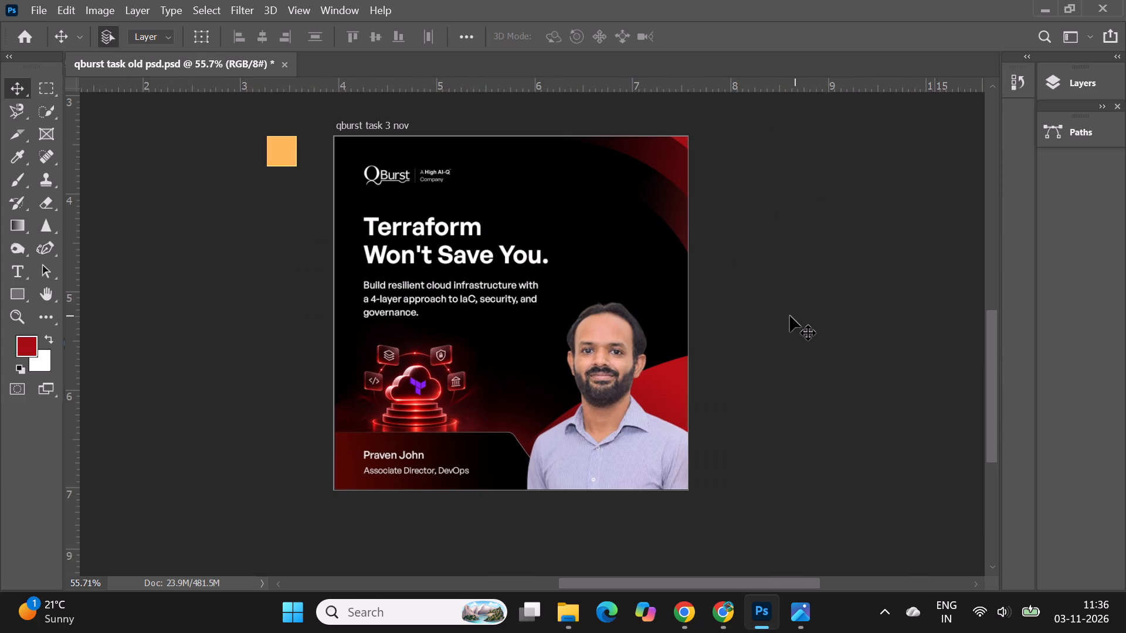
pyautogui.keyDown('alt'); pyautogui.scroll(1, 625, 301); pyautogui.keyUp('alt')
pyautogui.scroll(1, 750, 313)
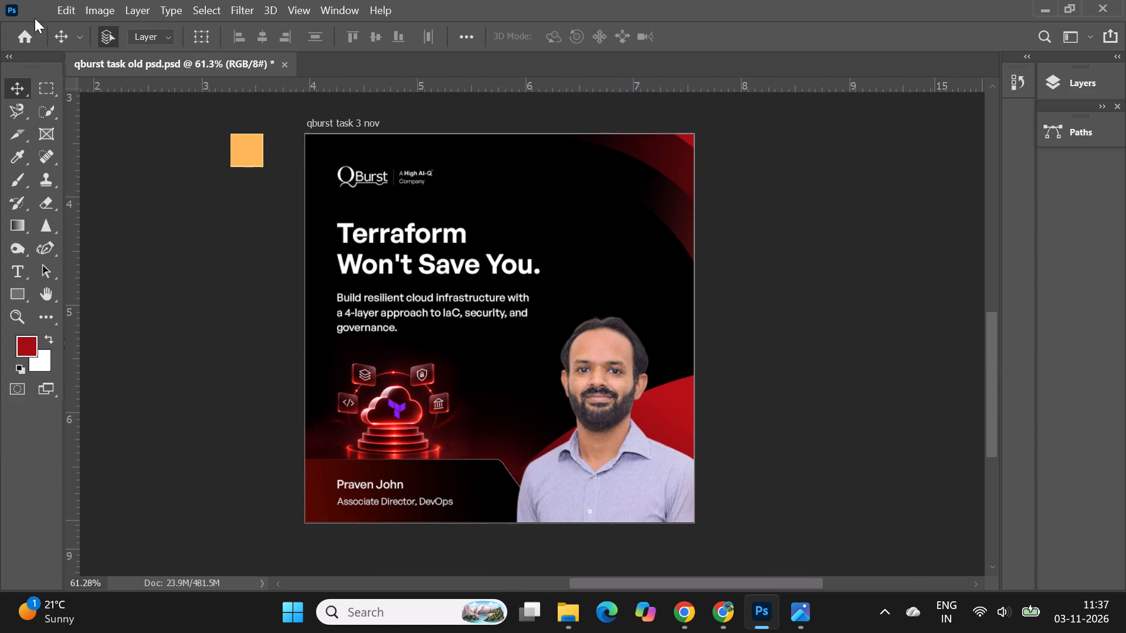
pyautogui.click(30, 10)
pyautogui.click(133, 210)
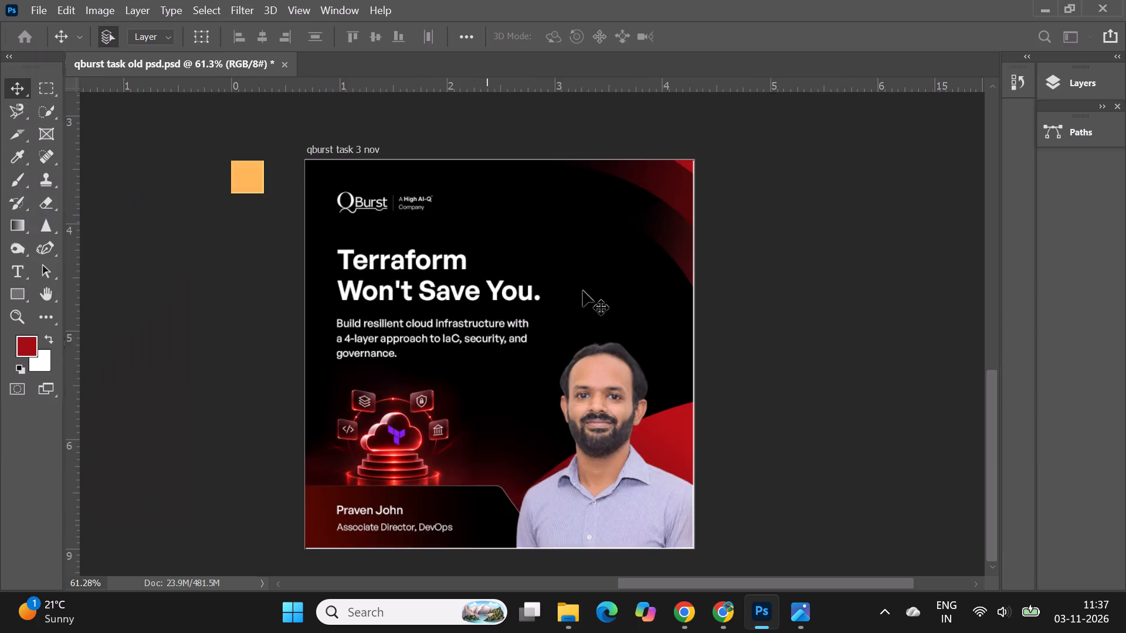
pyautogui.click(615, 437)
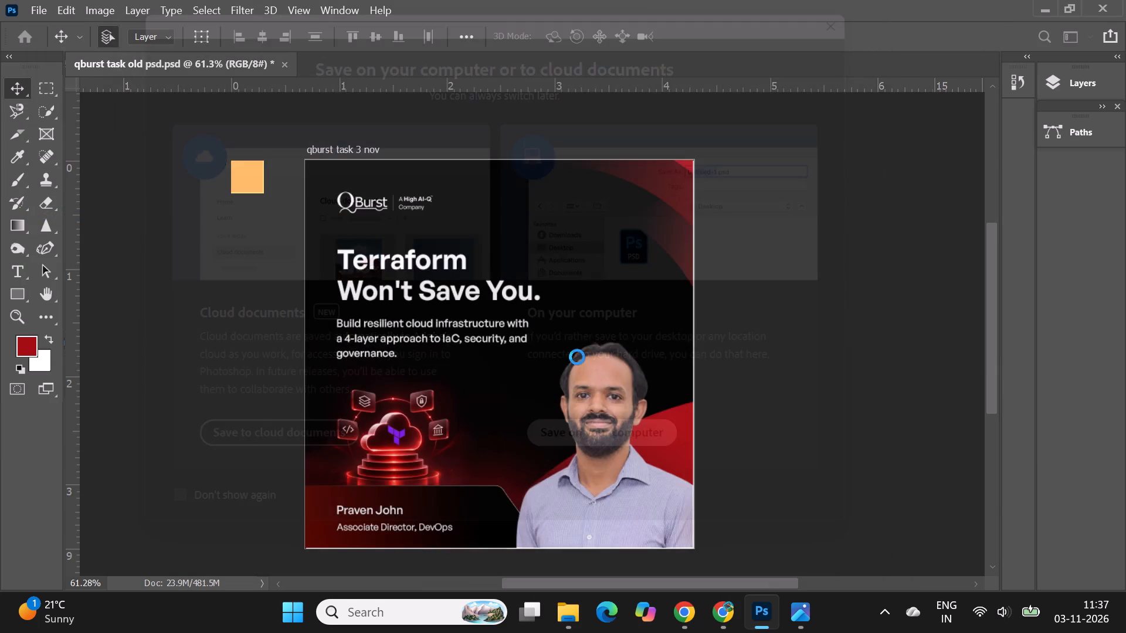
pyautogui.click(233, 319)
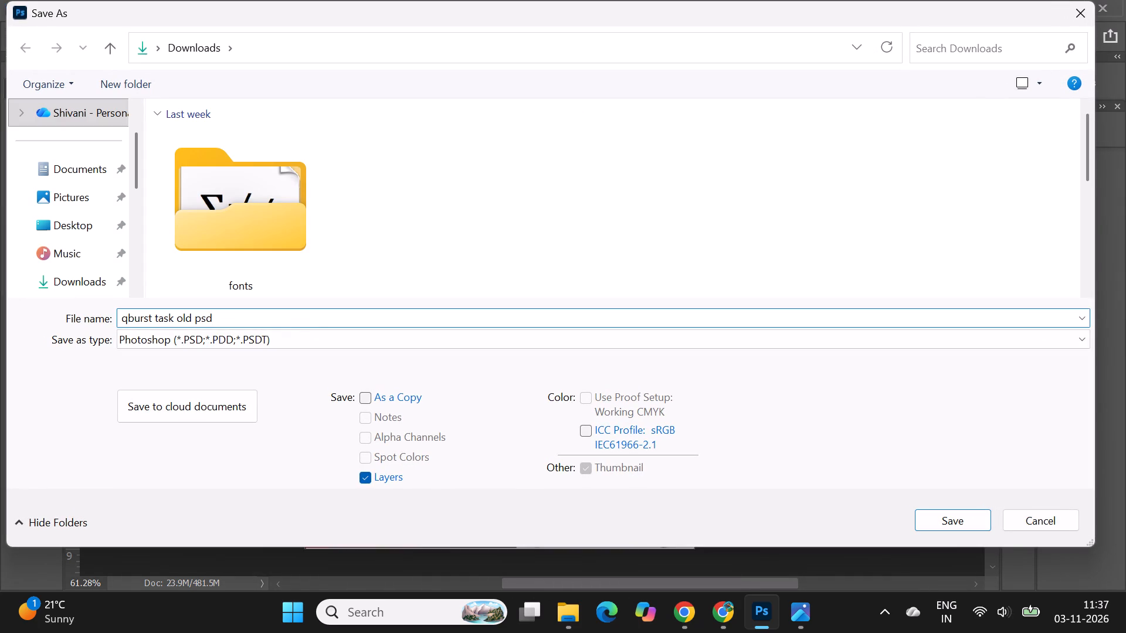
pyautogui.moveTo(178, 315); pyautogui.dragTo(219, 321)
pyautogui.press('BackSpace')
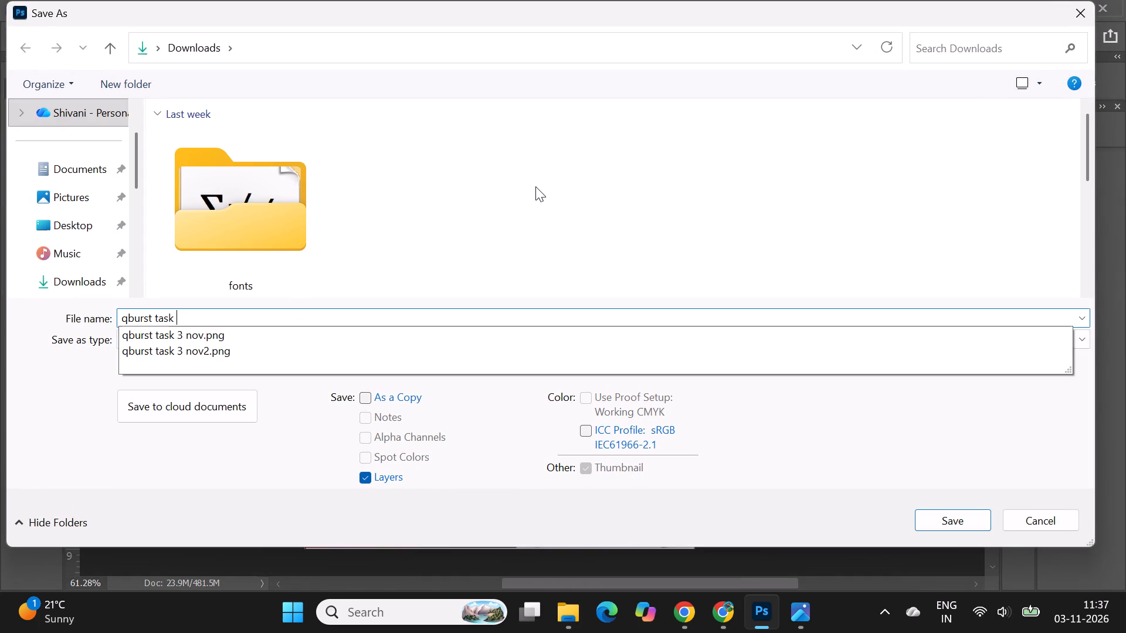
pyautogui.press('BackSpace')
pyautogui.press('BackSpace')
pyautogui.press('BackSpace')
pyautogui.press('BackSpace')
pyautogui.press('BackSpace')
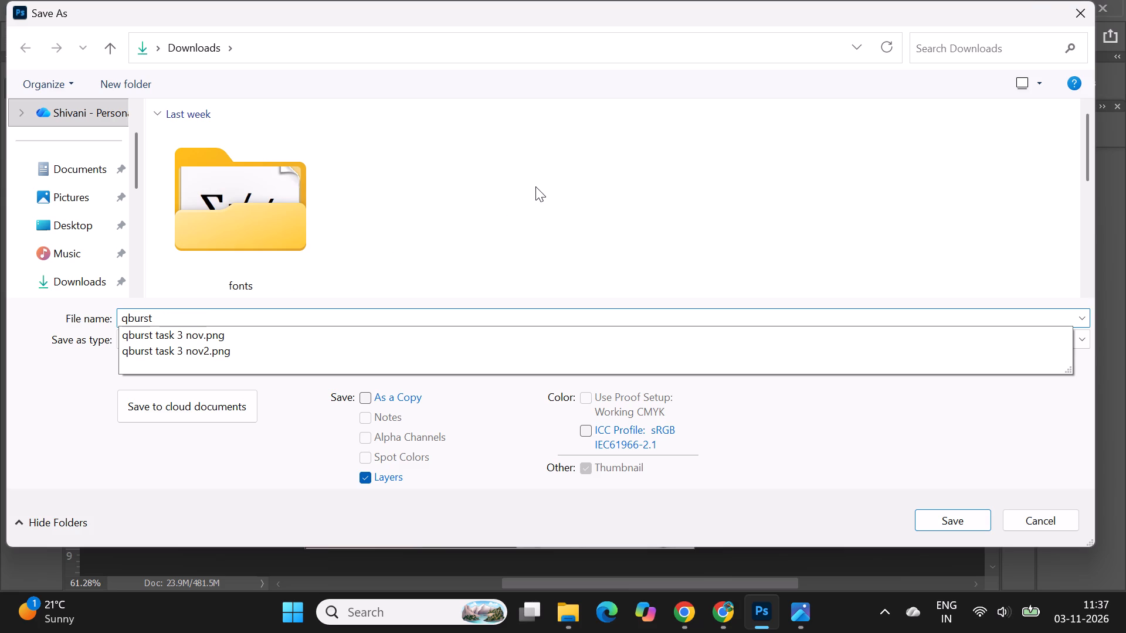
pyautogui.write('task 1')
pyautogui.press('space')
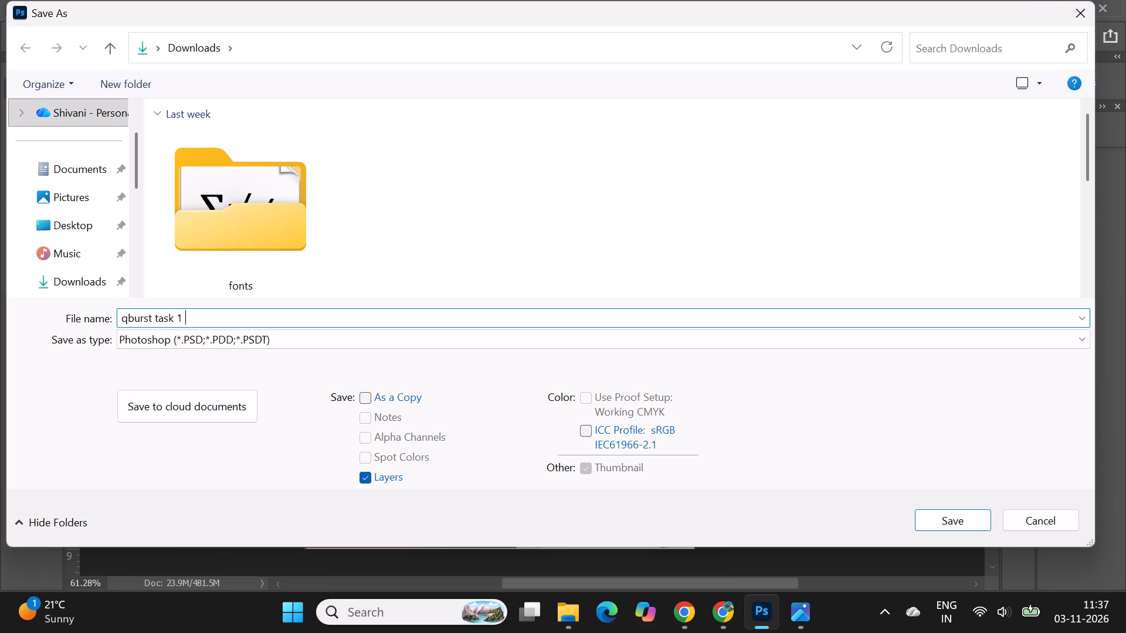
pyautogui.write('3nov')
pyautogui.press('space')
pyautogui.write('psd')
pyautogui.click(59, 285)
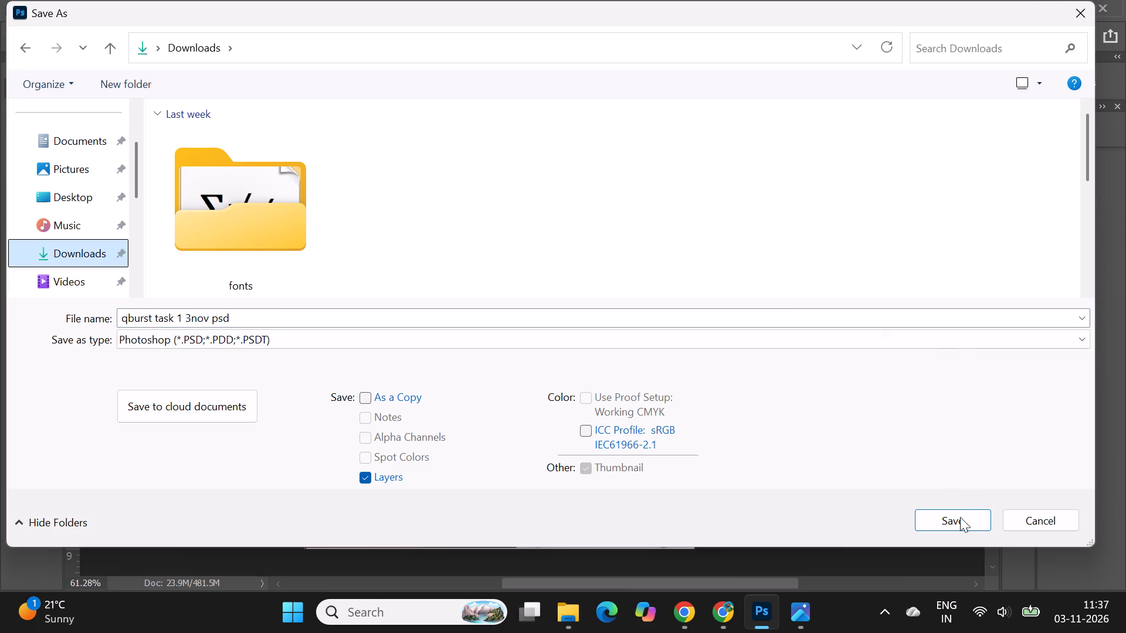
pyautogui.click(959, 519)
pyautogui.click(756, 157)
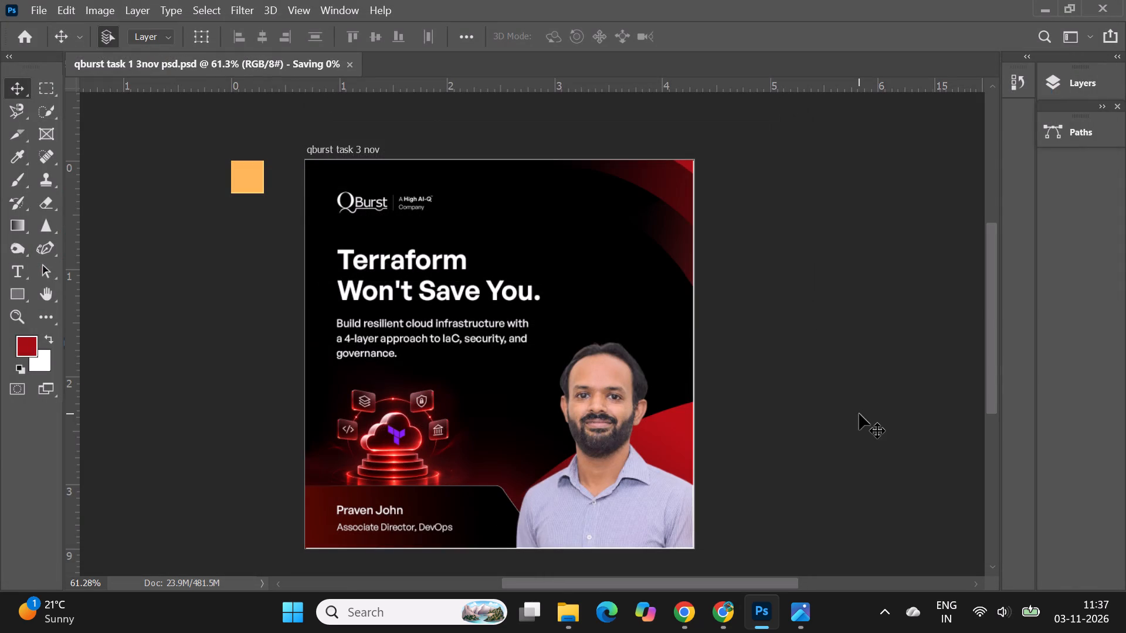
pyautogui.click(859, 414)
# Switch to File Explorer and open the qburst psd Photoshop file from the Qburst oct folder.
pyautogui.click(561, 626)
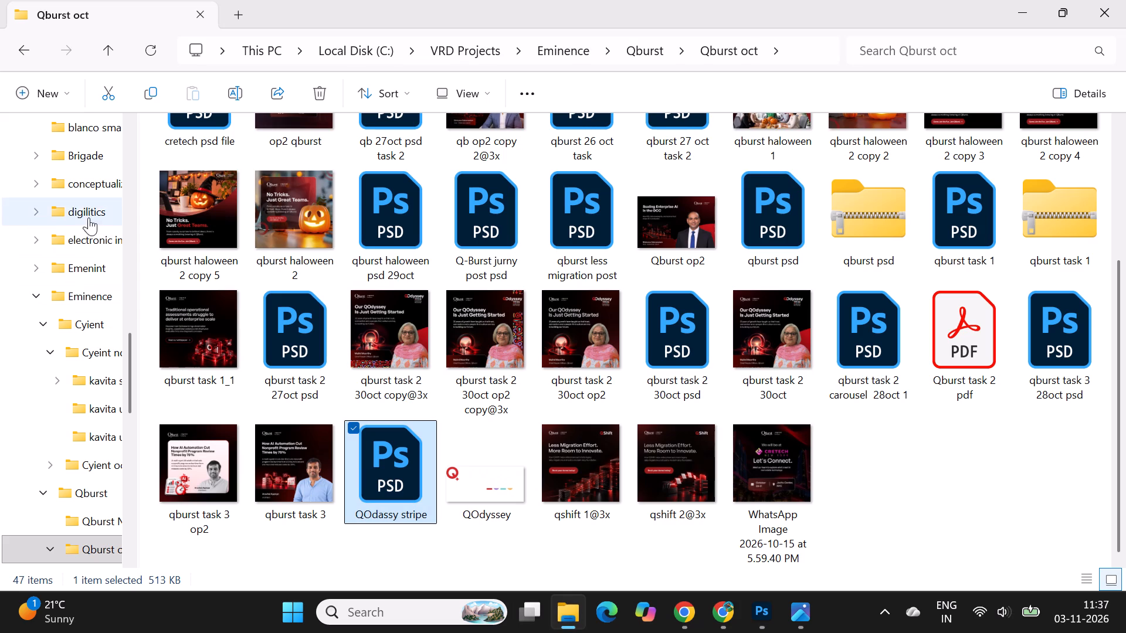
pyautogui.scroll(4, 72, 299)
pyautogui.click(951, 451)
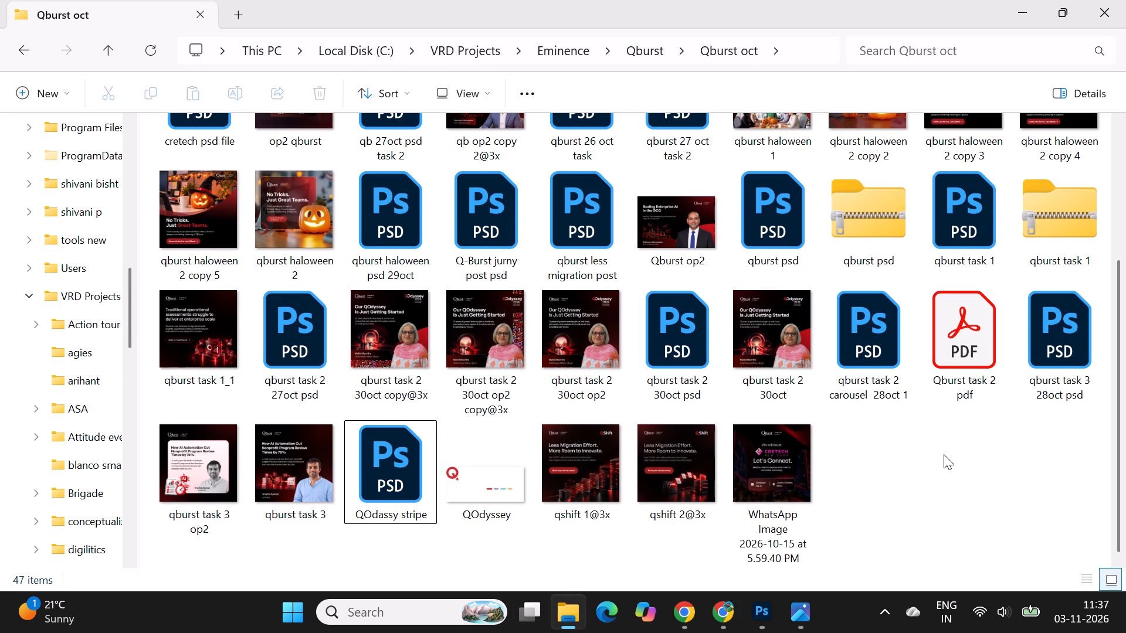
pyautogui.scroll(6, 459, 471)
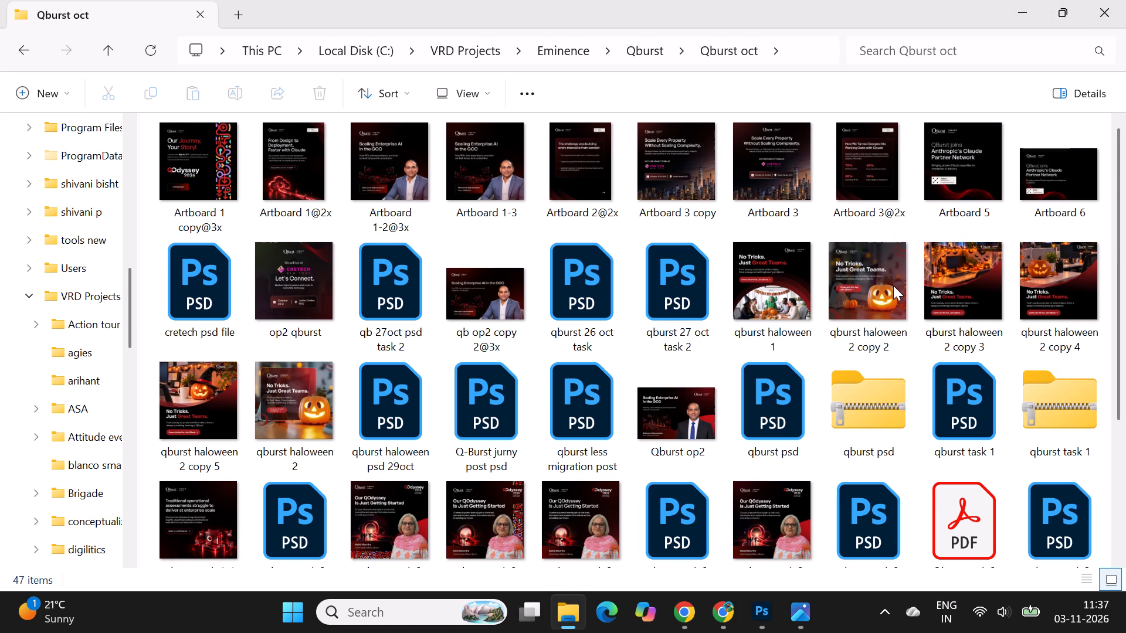
pyautogui.doubleClick(776, 414)
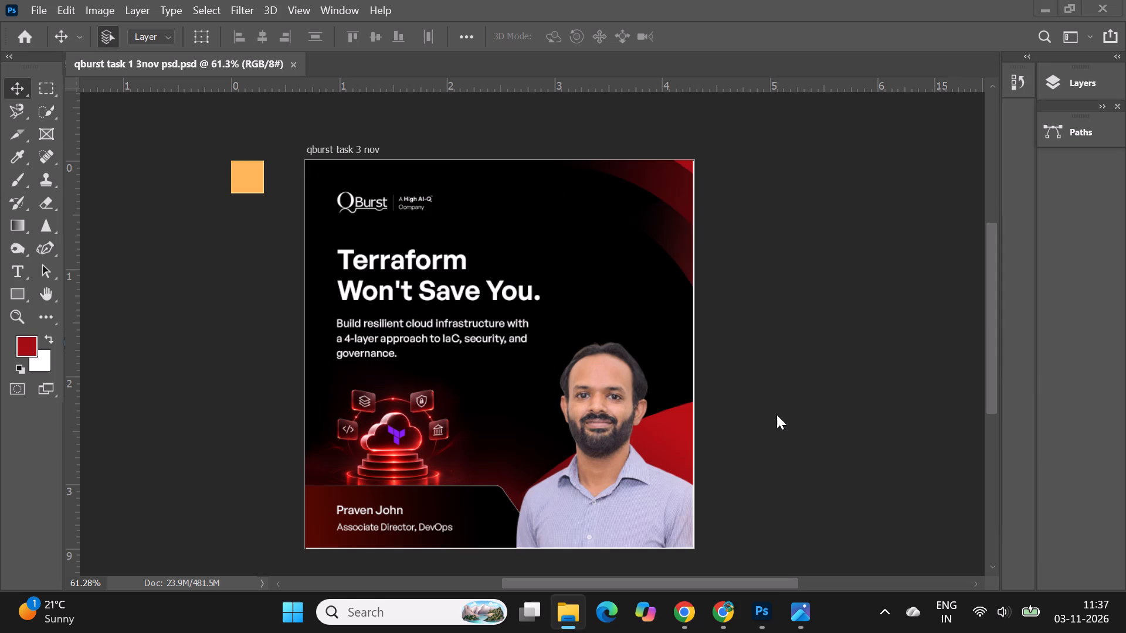
pyautogui.click(556, 277)
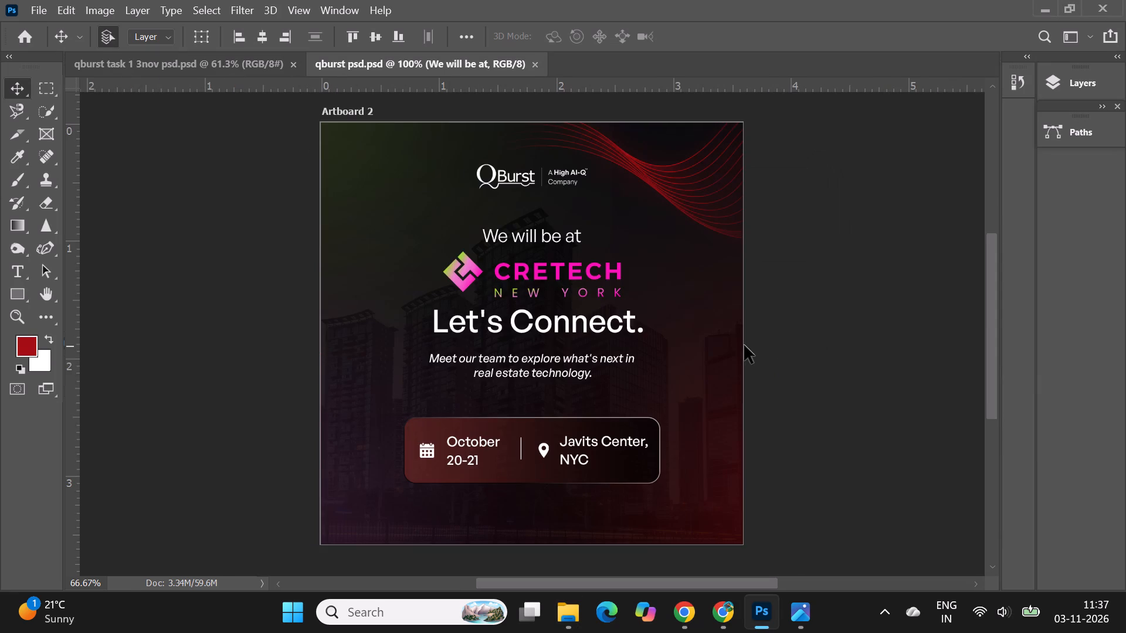
# Close the qburst psd document, leaving qburst task 1 3nov psd open.
pyautogui.click(541, 64)
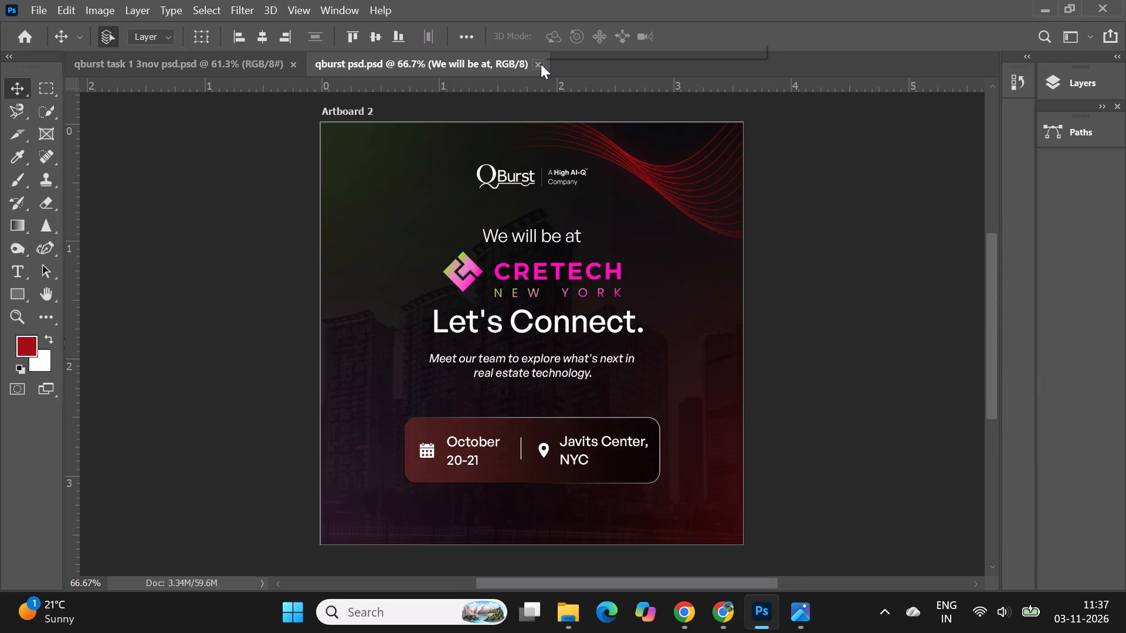
# Switch to File Explorer and look through the Qburst oct folder for another earlier Qburst PSD.
pyautogui.click(575, 618)
pyautogui.scroll(-8, 654, 477)
pyautogui.click(896, 472)
pyautogui.scroll(5, 931, 476)
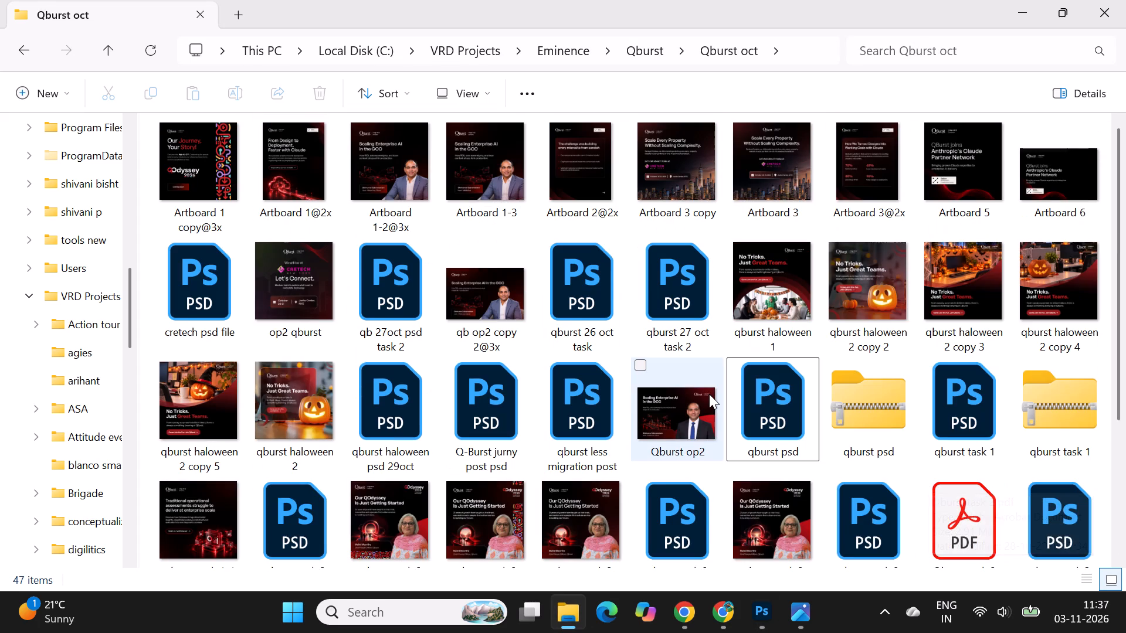
pyautogui.scroll(-10, 709, 394)
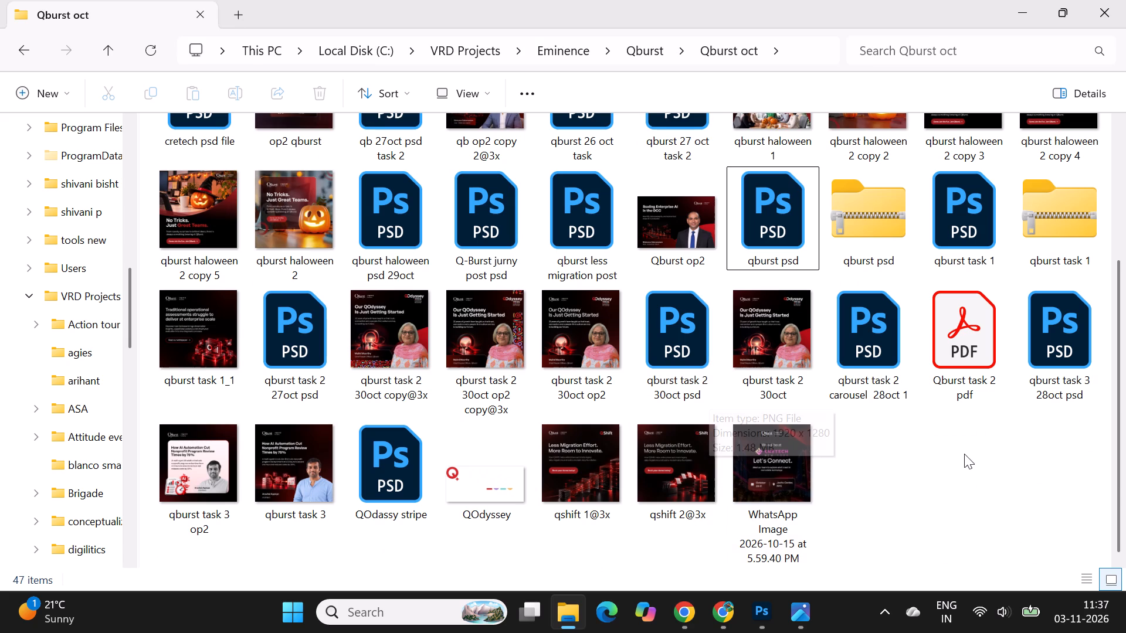
pyautogui.click(964, 454)
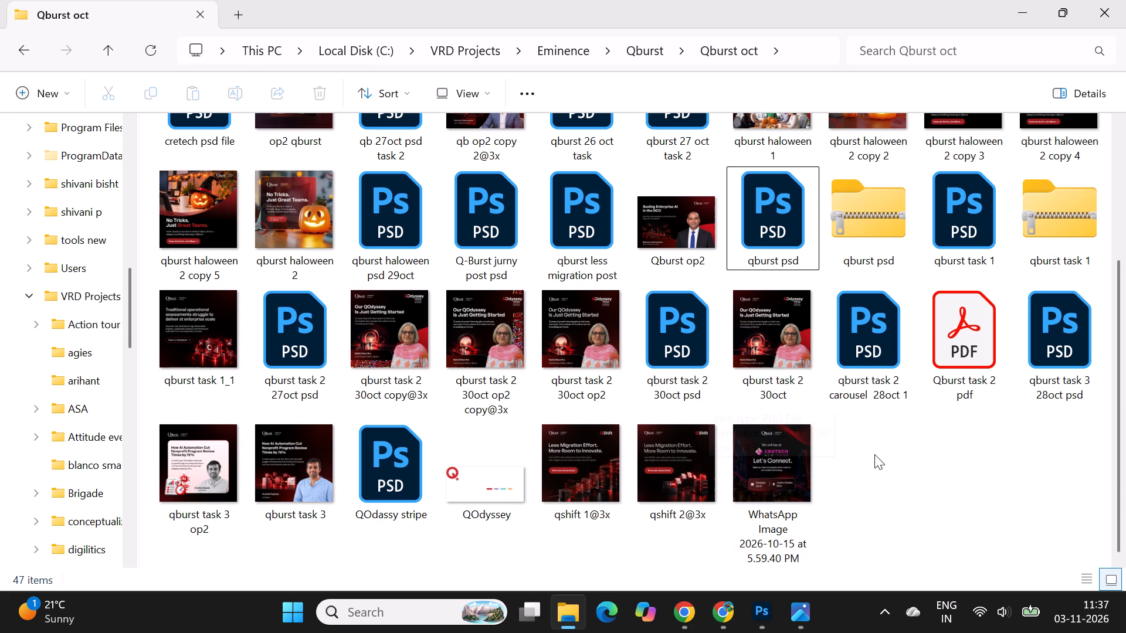
pyautogui.click(904, 483)
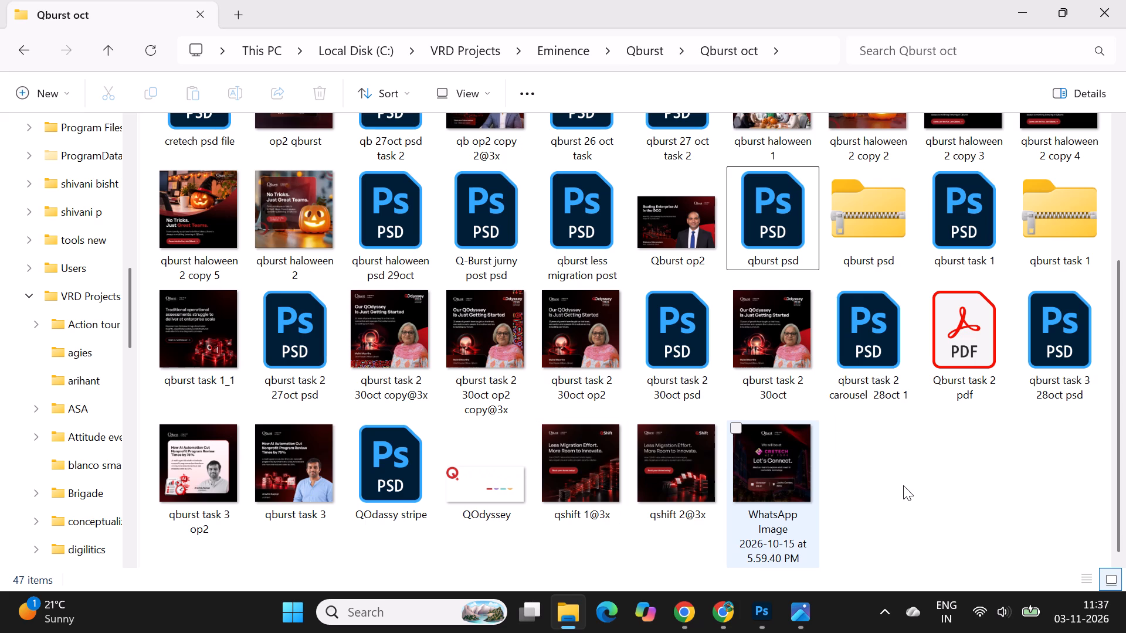
pyautogui.scroll(6, 898, 488)
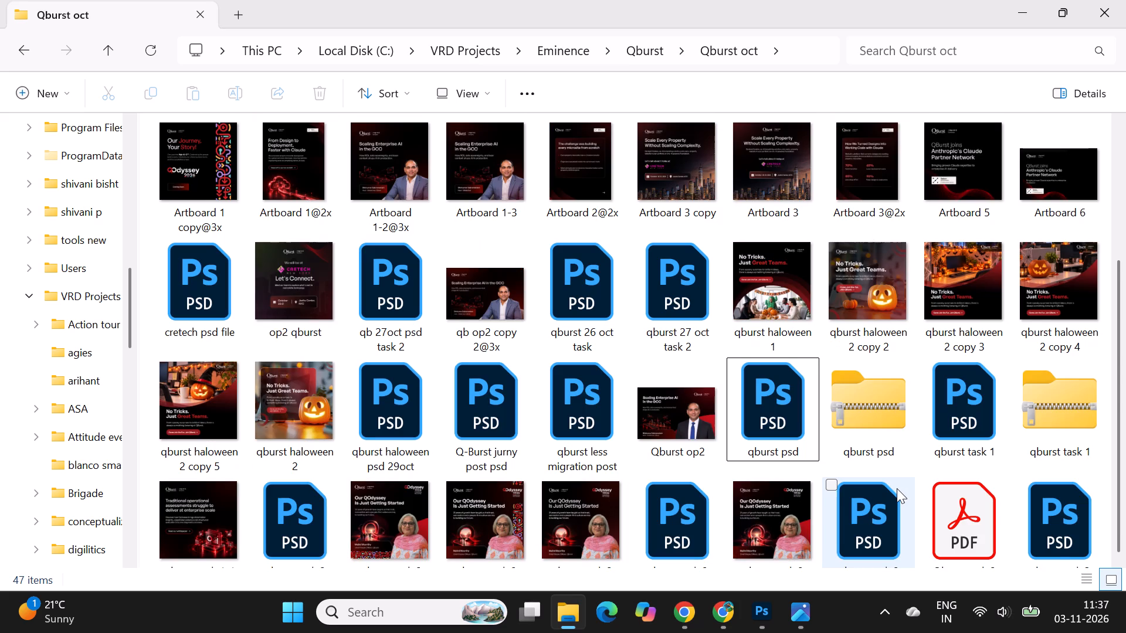
pyautogui.scroll(-4, 896, 489)
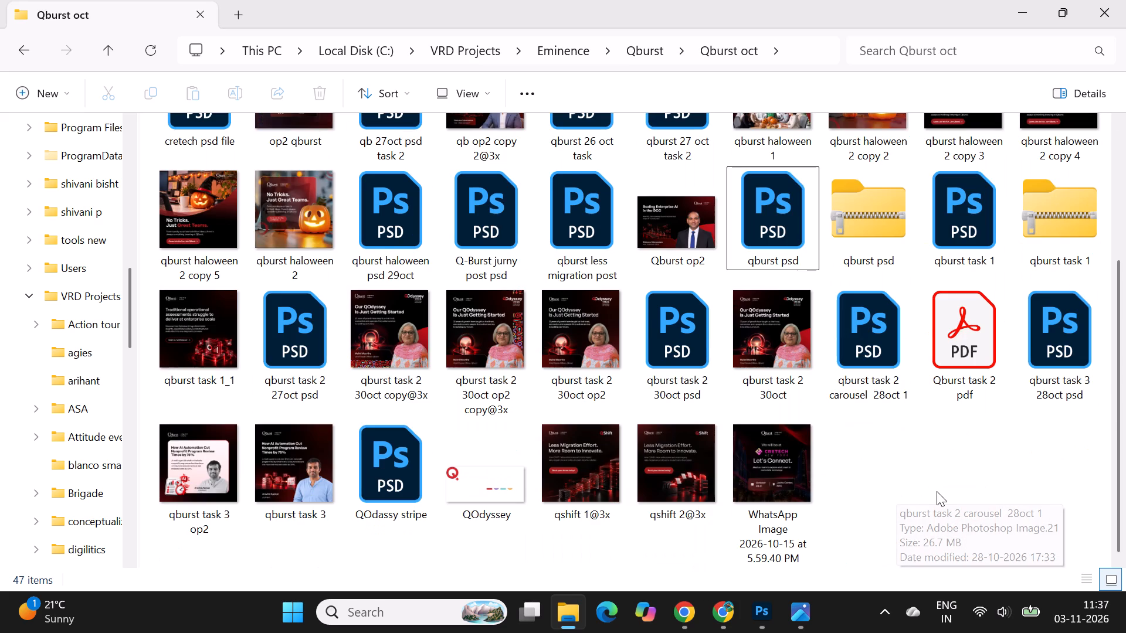
pyautogui.click(937, 491)
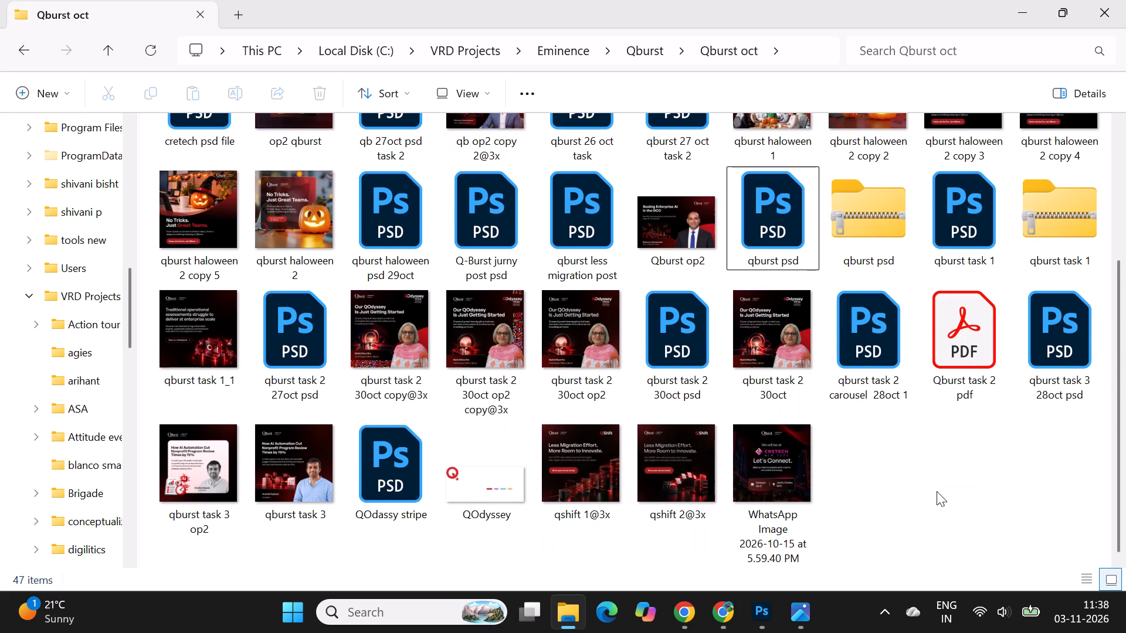
pyautogui.scroll(5, 937, 491)
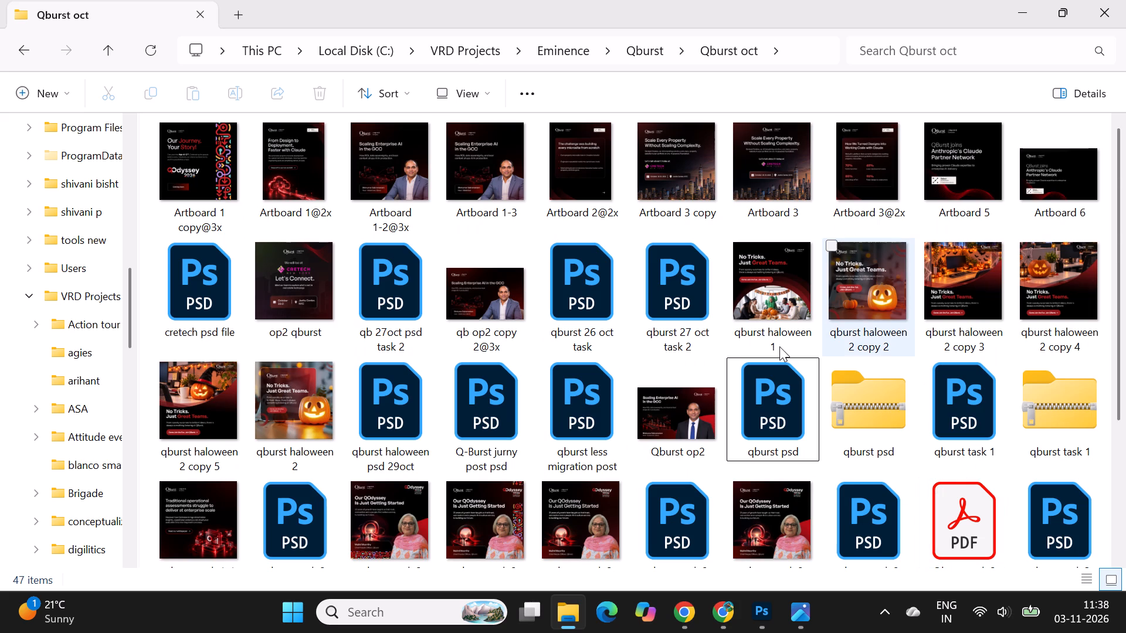
# Open the qburst task 1 PSD from the Qburst oct folder in Photoshop to check its artboards, and close it again.
pyautogui.doubleClick(972, 440)
pyautogui.click(562, 271)
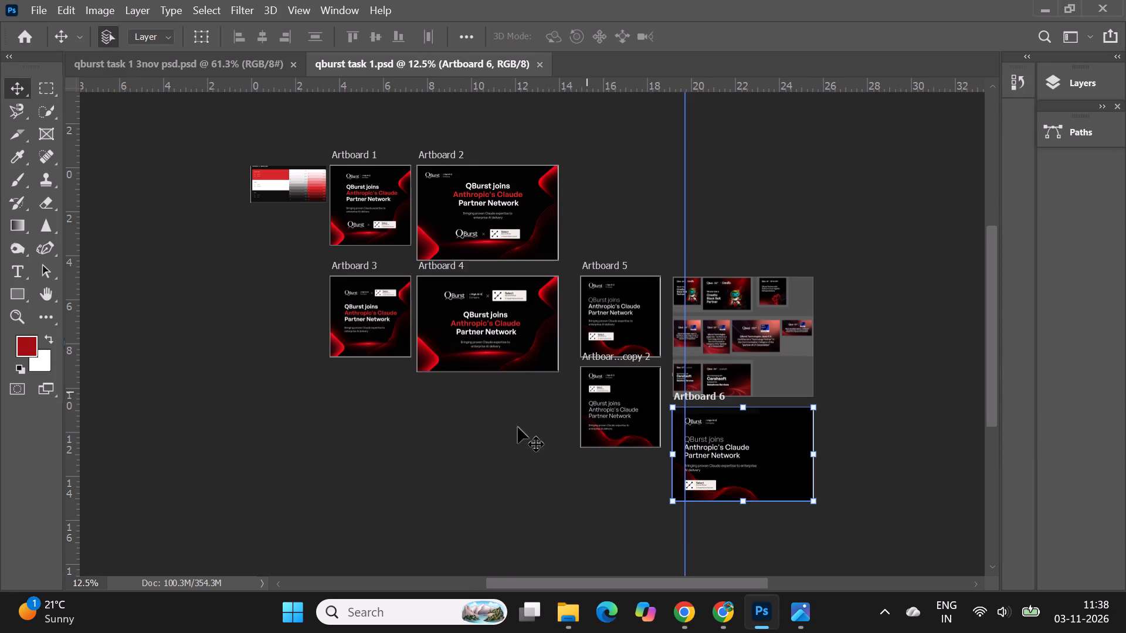
pyautogui.click(538, 64)
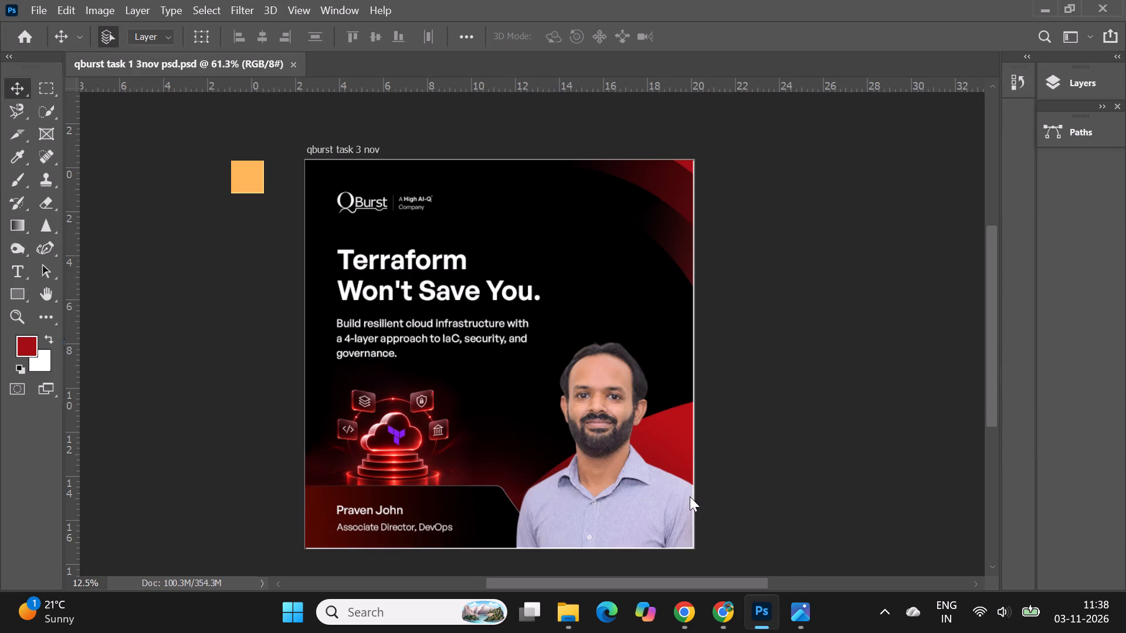
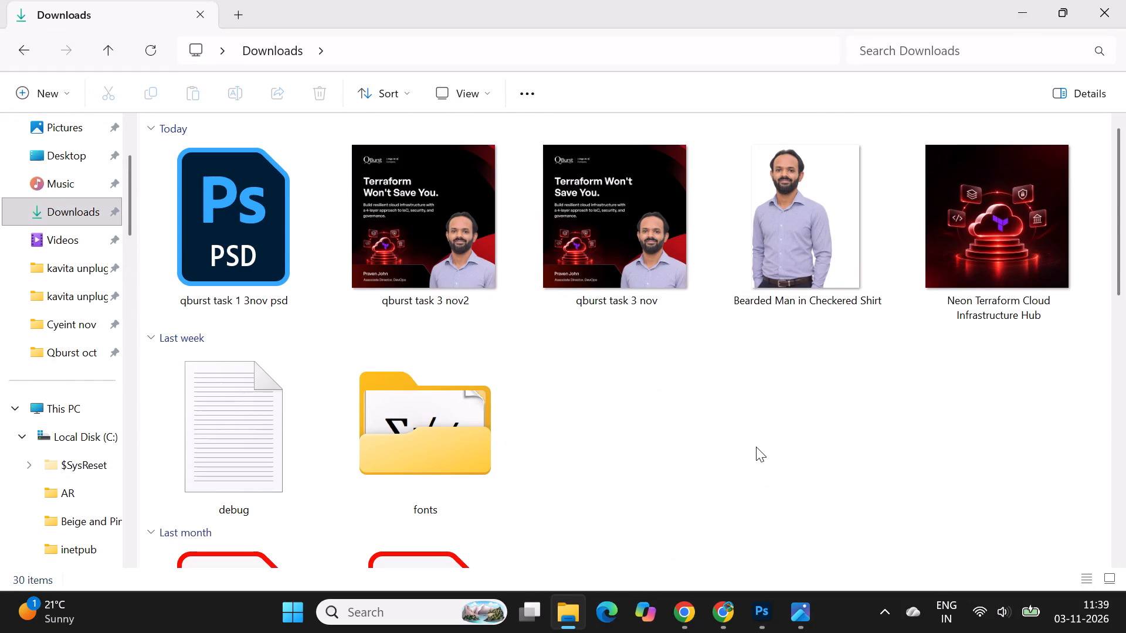
# Look over the files in the Downloads folder and switch back to the qburst task 1 3nov psd document in Photoshop.
pyautogui.scroll(1, 756, 447)
pyautogui.click(756, 447)
pyautogui.scroll(-1, 756, 447)
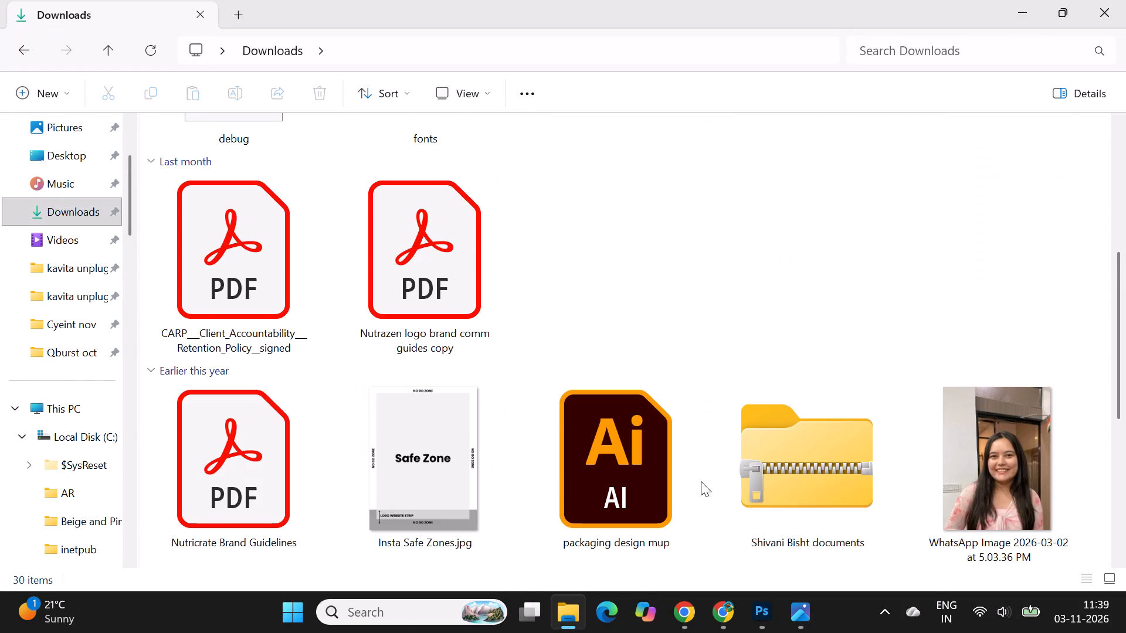
pyautogui.scroll(2, 693, 485)
pyautogui.click(726, 408)
pyautogui.click(761, 610)
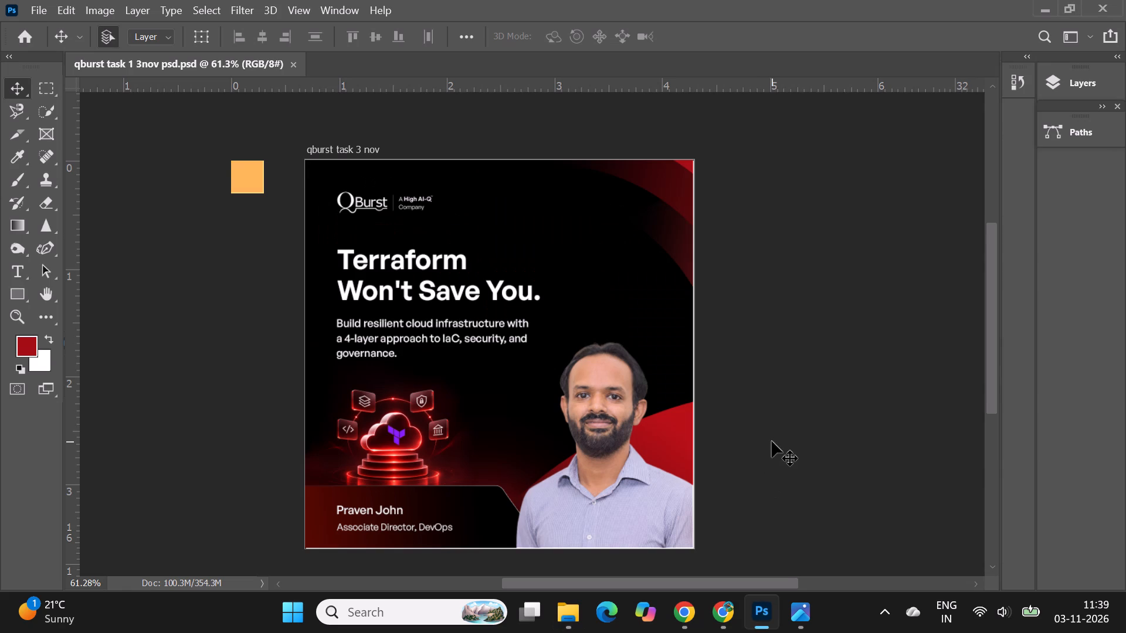
# Examine the Terraform post design in qburst task 1 3nov psd, both close up and as a whole.
pyautogui.click(772, 441)
pyautogui.scroll(-2, 772, 441)
pyautogui.click(772, 441)
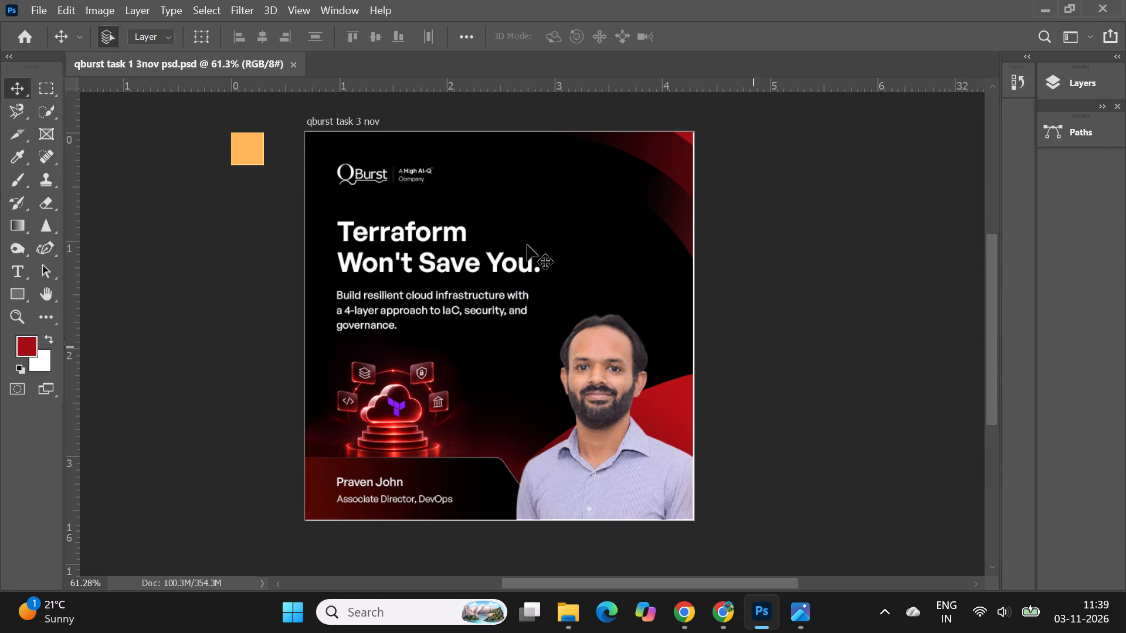
pyautogui.keyDown('alt'); pyautogui.scroll(4, 480, 323); pyautogui.keyUp('alt')
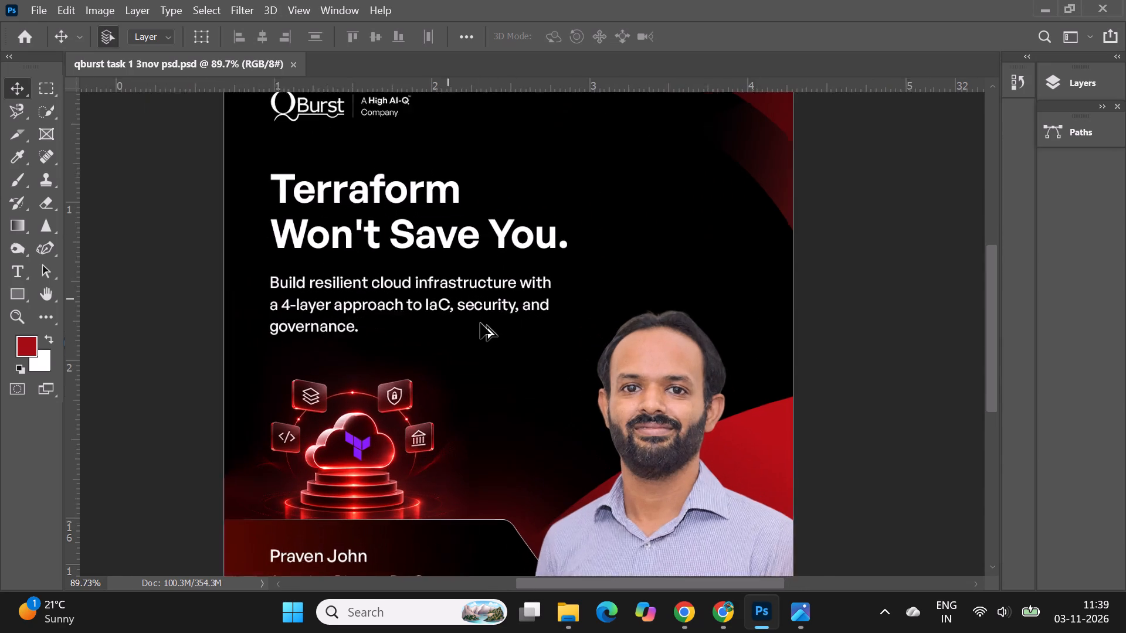
pyautogui.keyDown('alt'); pyautogui.scroll(1, 480, 323); pyautogui.keyUp('alt')
pyautogui.keyDown('alt'); pyautogui.scroll(-4, 575, 284); pyautogui.keyUp('alt')
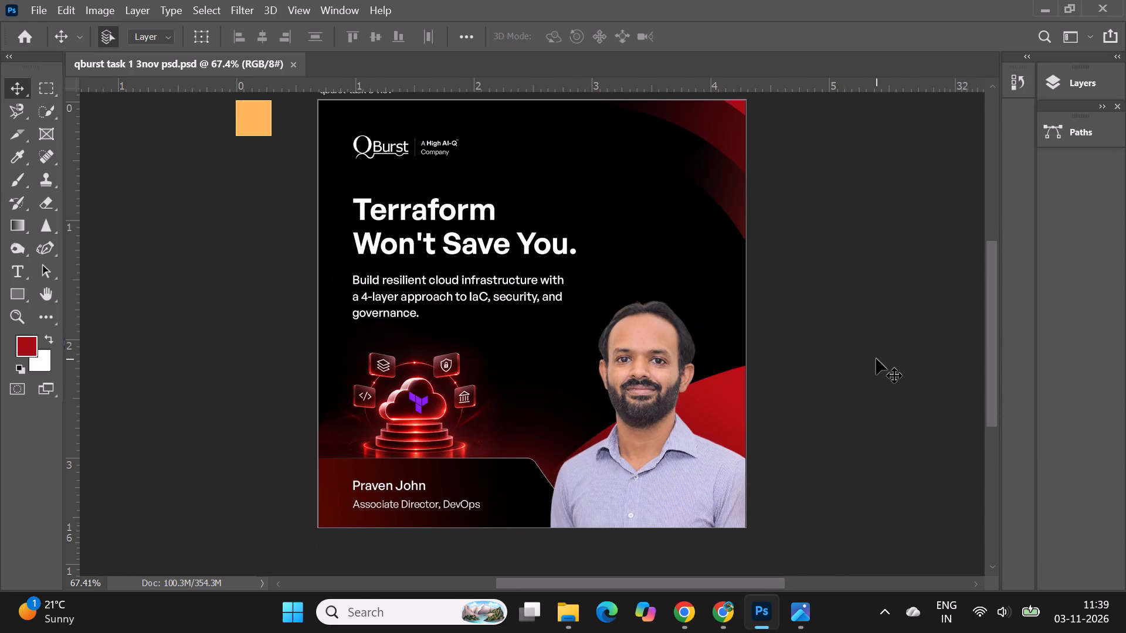
pyautogui.click(876, 359)
pyautogui.keyDown('alt'); pyautogui.scroll(1, 704, 367); pyautogui.keyUp('alt')
pyautogui.keyDown('alt'); pyautogui.scroll(-1, 577, 424); pyautogui.keyUp('alt')
pyautogui.click(837, 394)
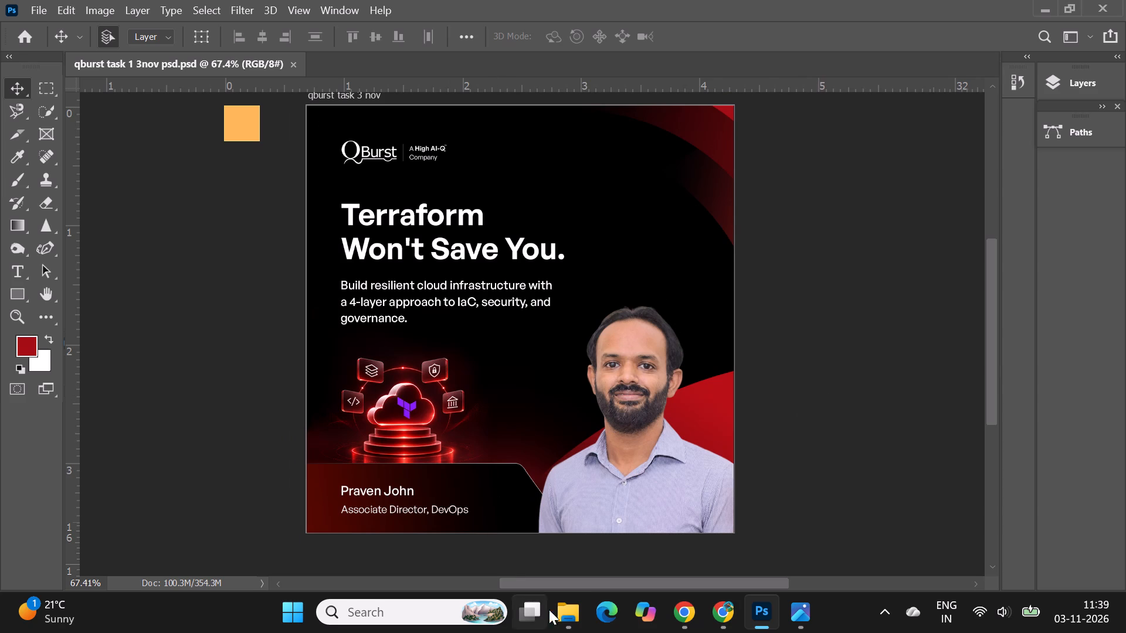
# Switch to File Explorer, open the qburst task 3 nov2 image from Downloads, and compare its headline layout with the qburst task 3 nov image.
pyautogui.click(576, 614)
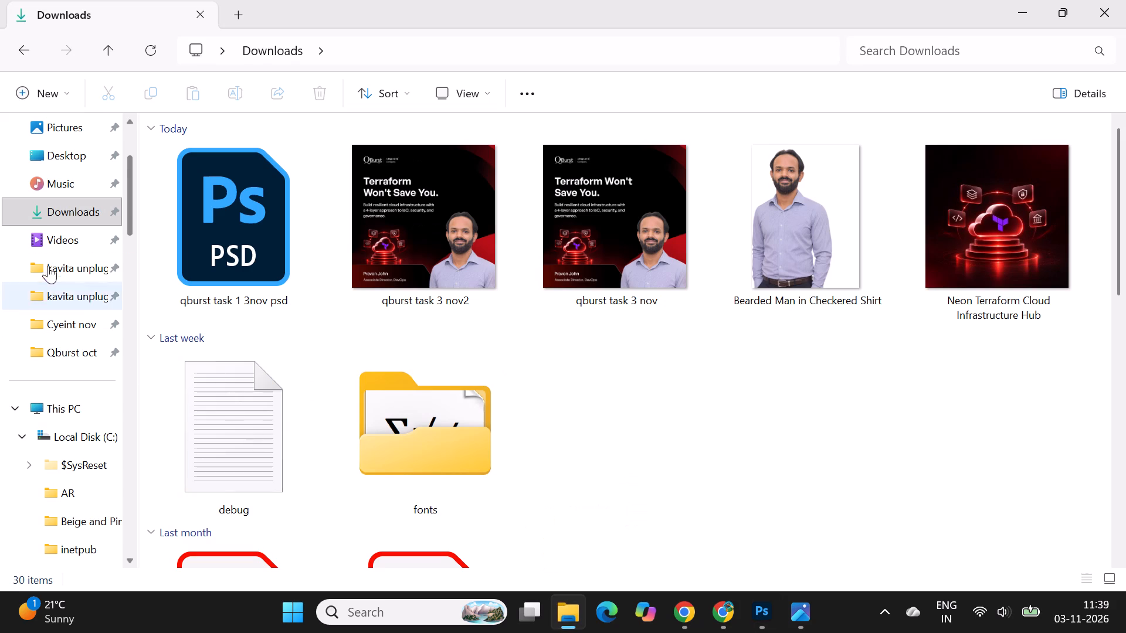
pyautogui.click(51, 212)
pyautogui.scroll(3, 535, 291)
pyautogui.doubleClick(415, 198)
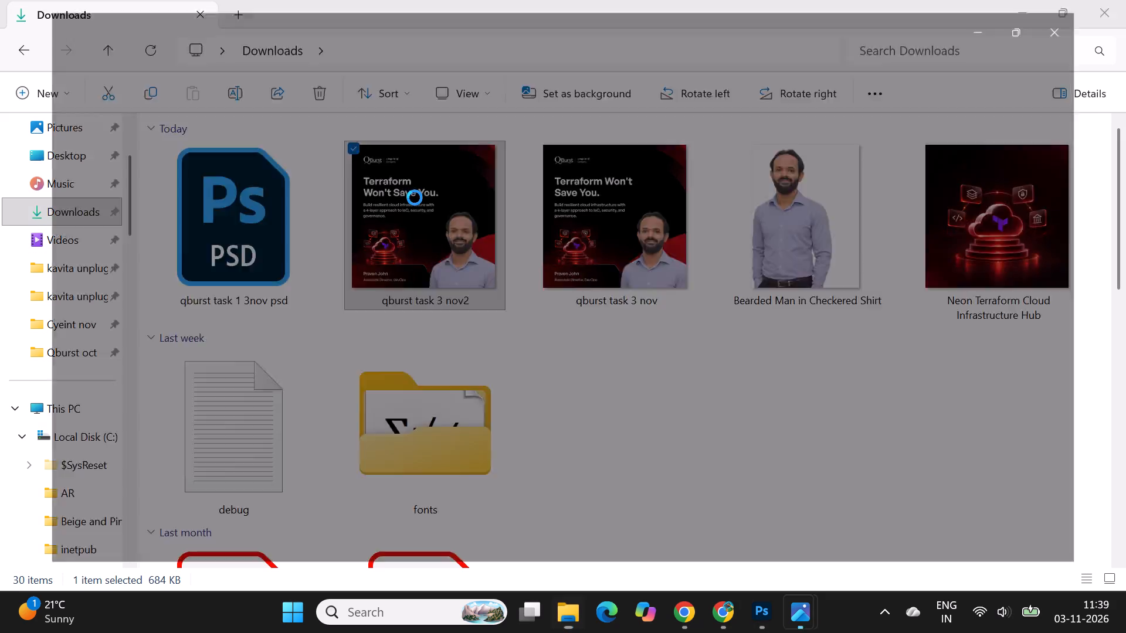
pyautogui.click(569, 277)
pyautogui.click(1124, 306)
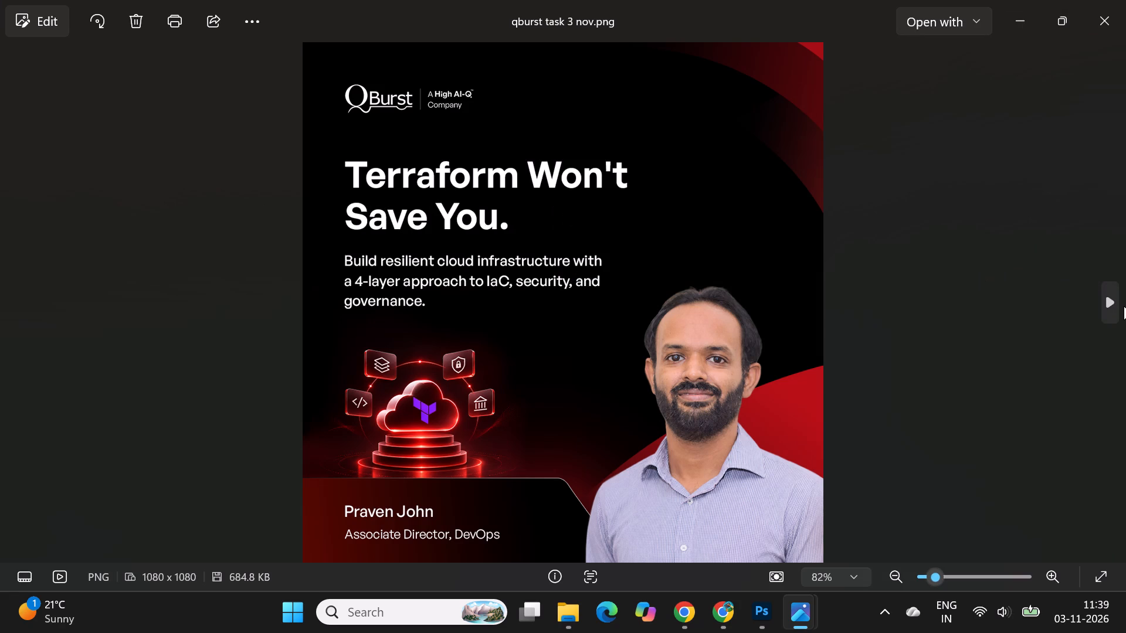
pyautogui.click(21, 305)
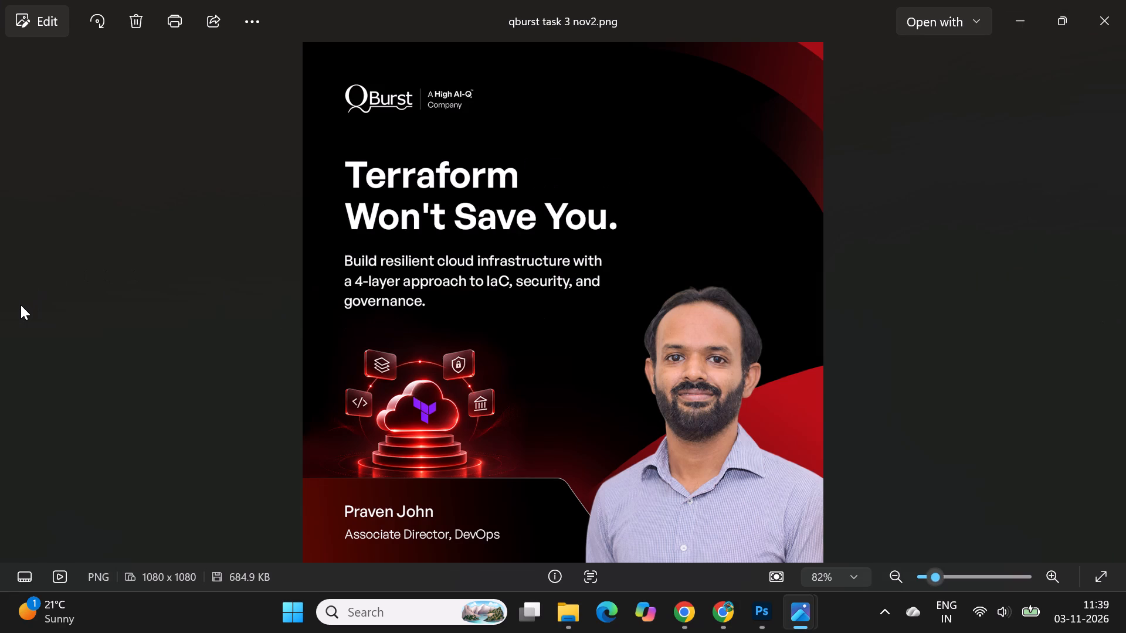
pyautogui.scroll(-6, 767, 325)
pyautogui.click(1117, 308)
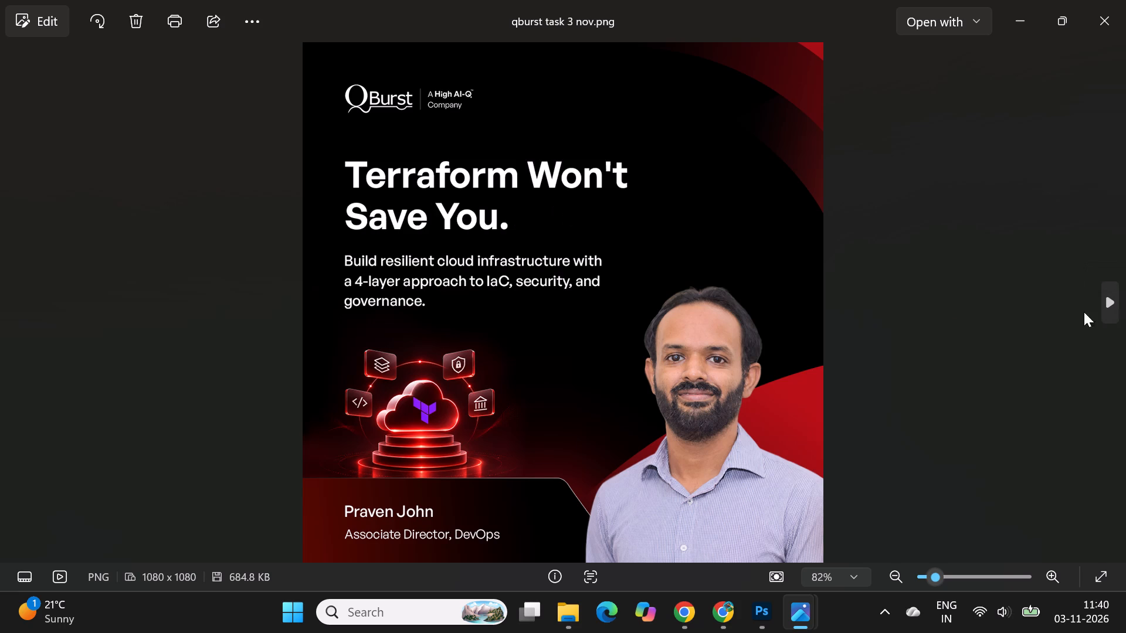
pyautogui.scroll(-2, 930, 313)
pyautogui.click(21, 305)
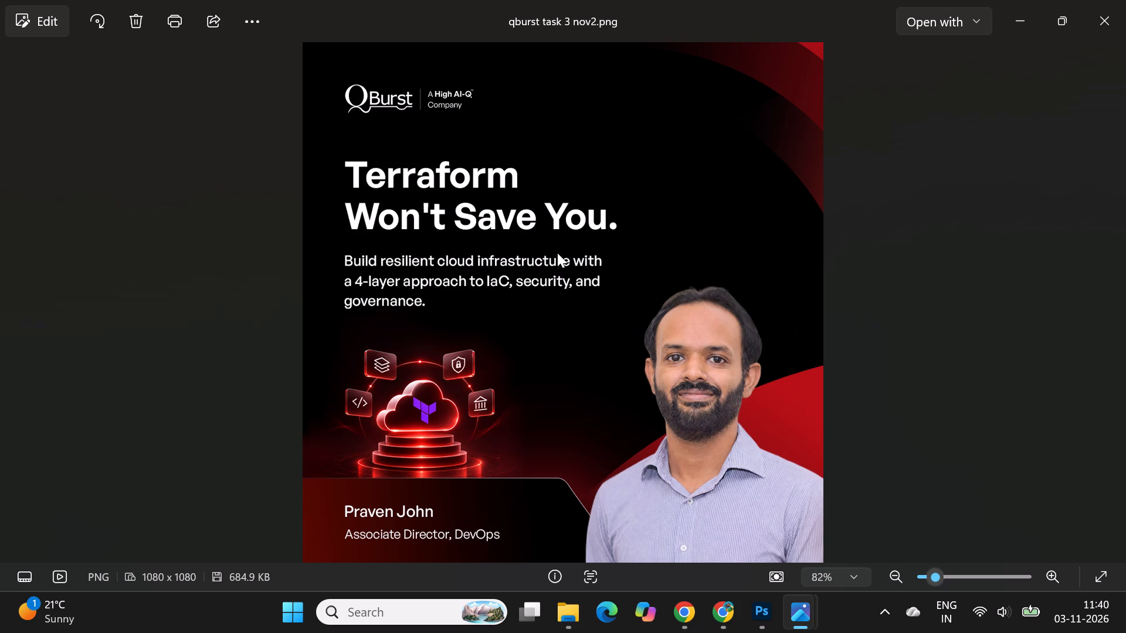
pyautogui.click(1115, 307)
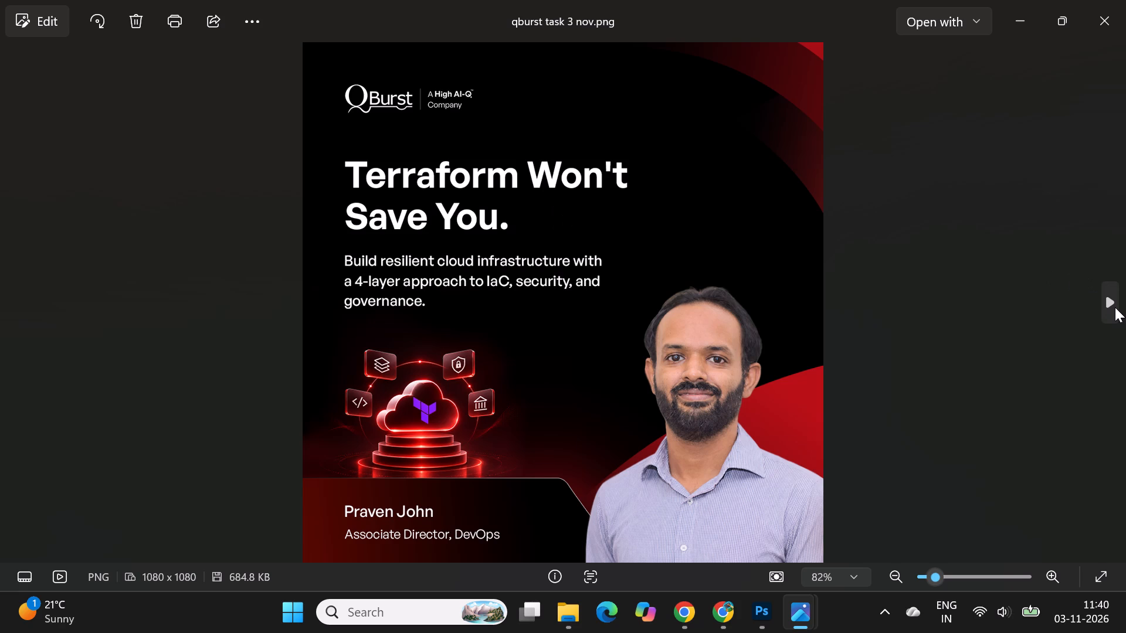
pyautogui.click(15, 304)
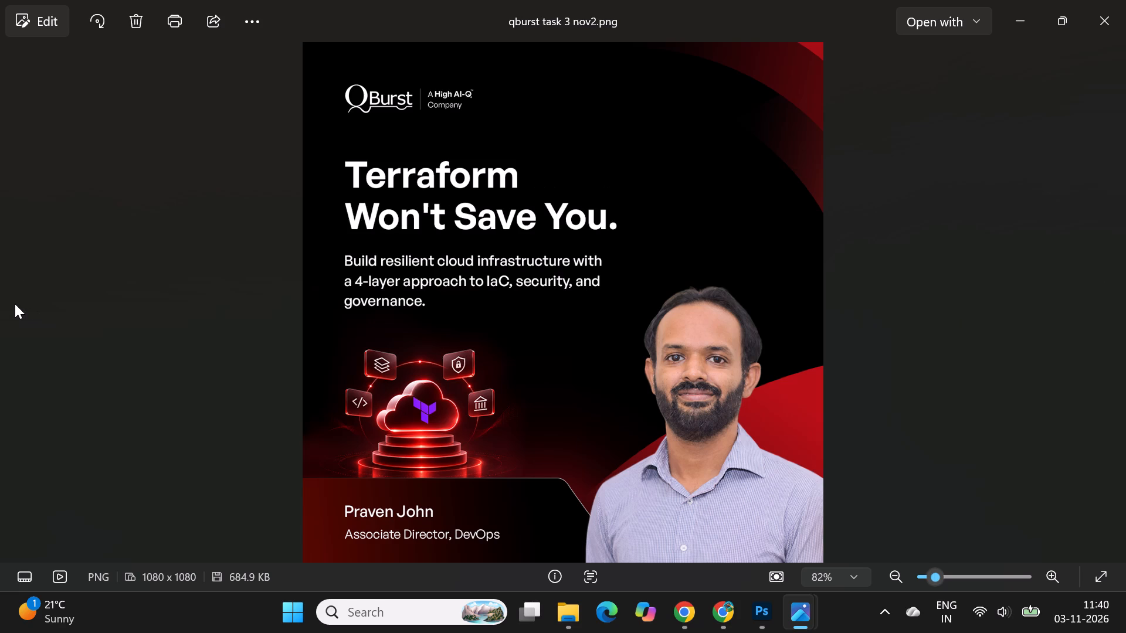
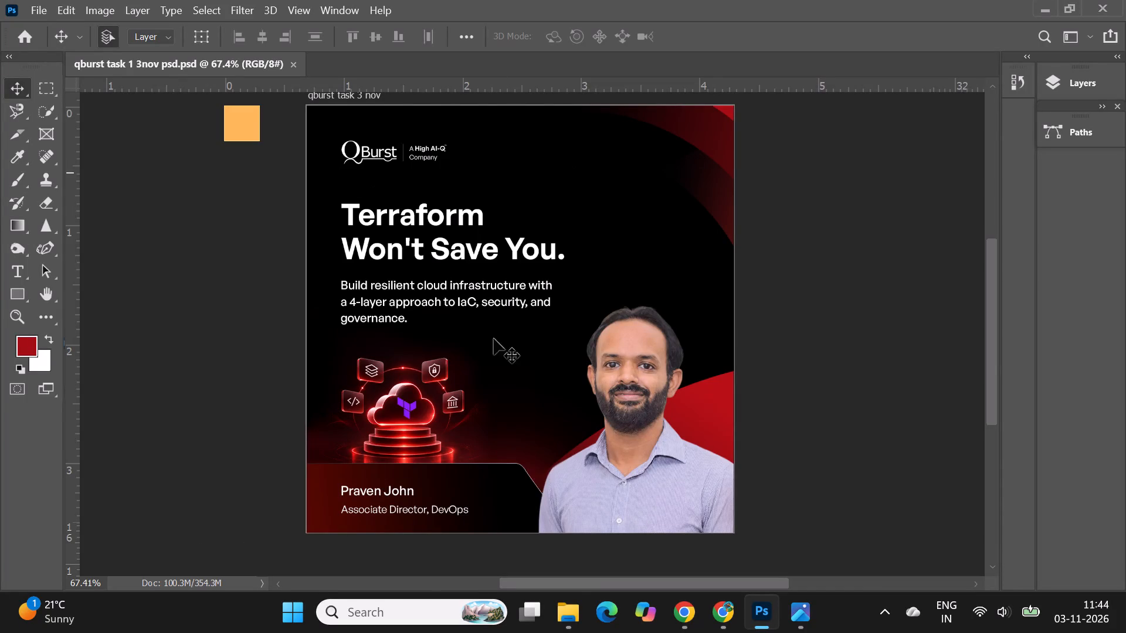
# Switch to File Explorer and open the Downloads folder to view the saved qburst task files.
pyautogui.click(567, 612)
pyautogui.click(73, 213)
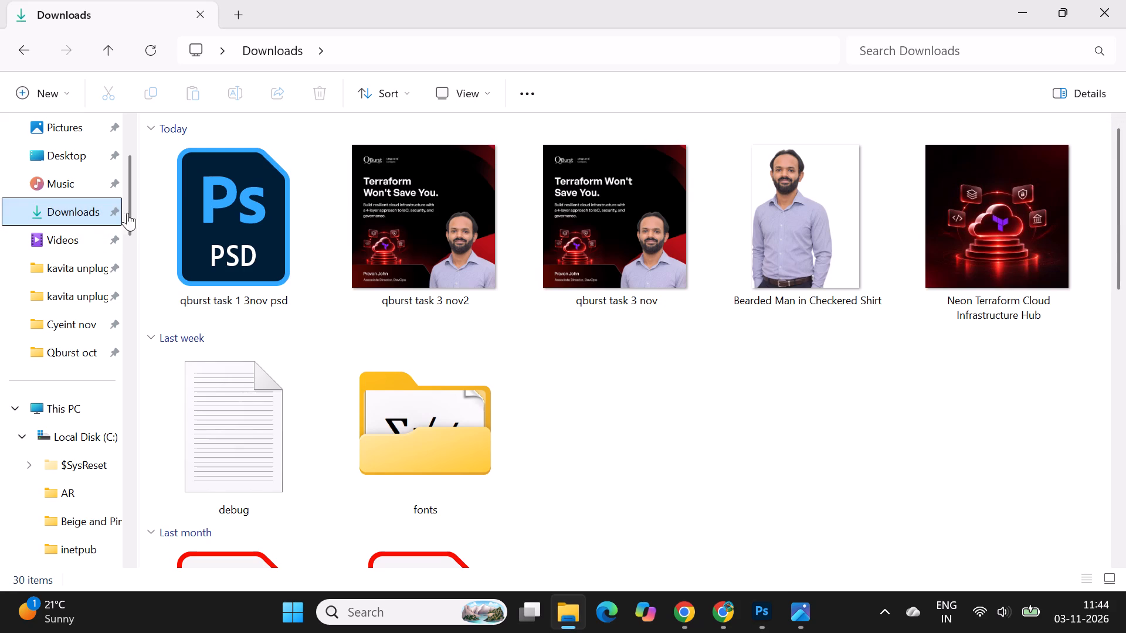
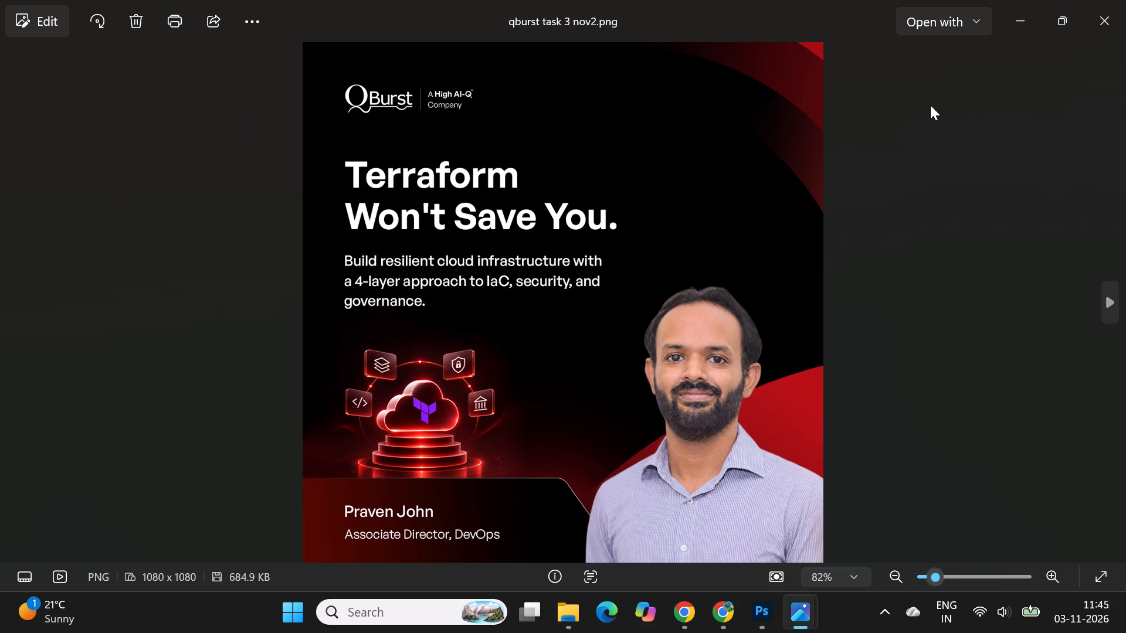
# Review the exported image qburst task 3 nov2.png and move on to the other version, qburst task 3 nov.png.
pyautogui.scroll(-4, 945, 127)
pyautogui.click(1111, 297)
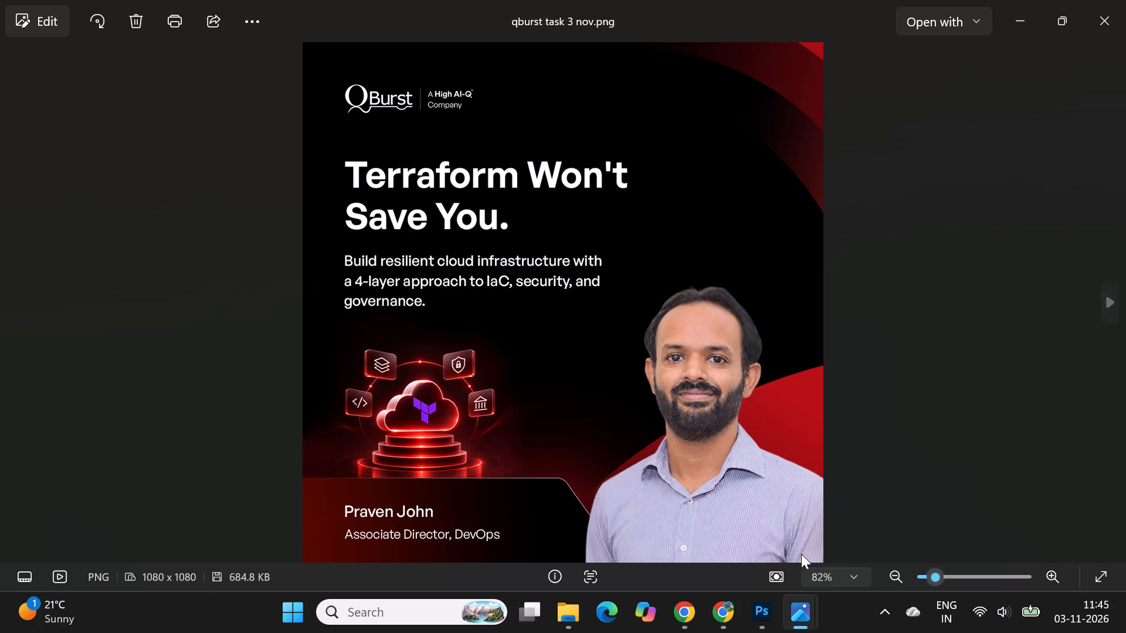
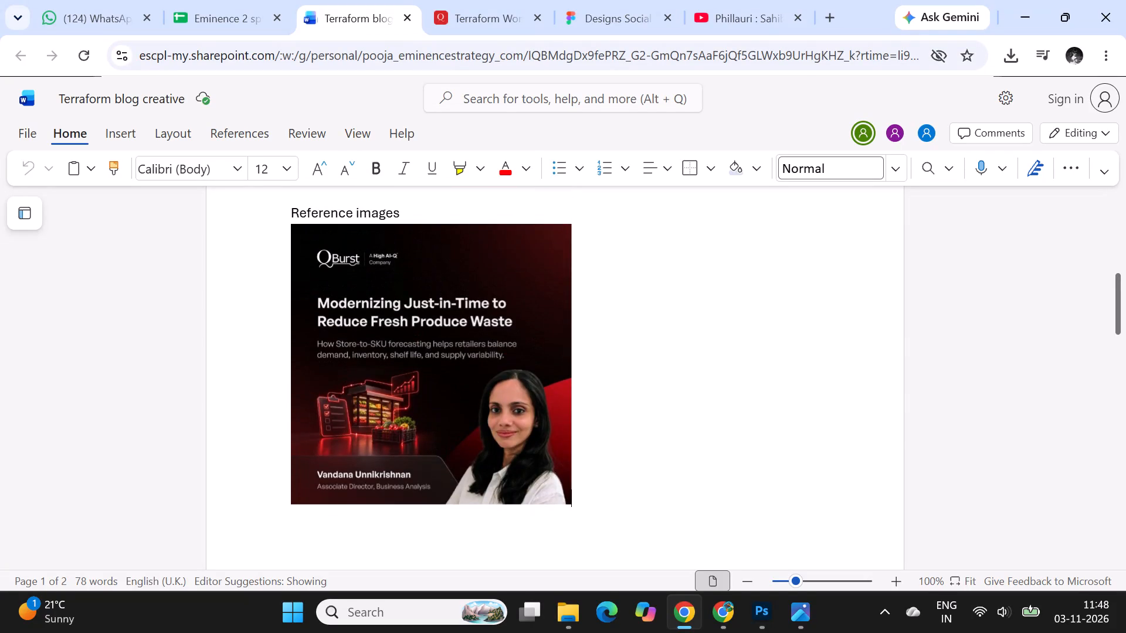
# Compare the Terraform creative in Photoshop with the reference image in the Terraform blog creative brief in Chrome, ending back in Photoshop.
pyautogui.click(768, 608)
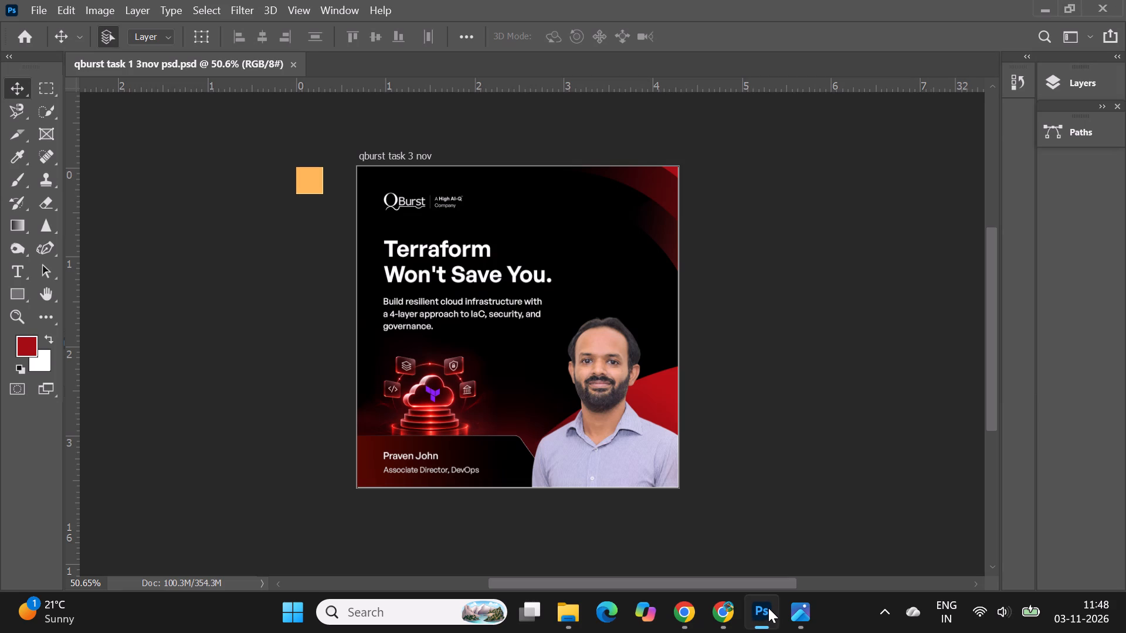
pyautogui.click(683, 616)
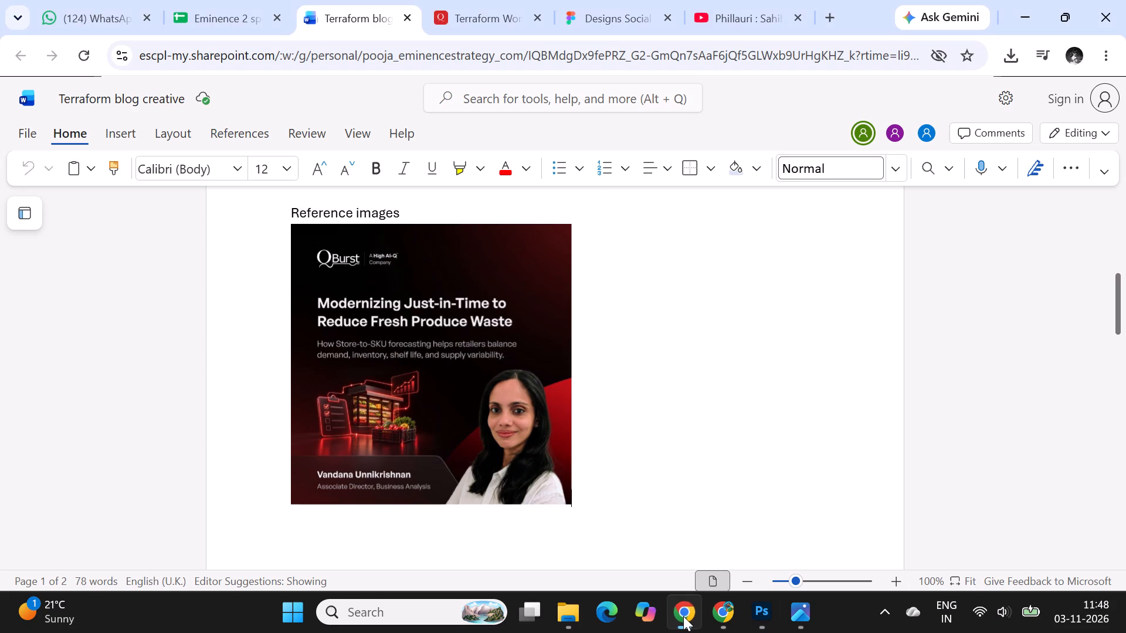
pyautogui.click(765, 617)
pyautogui.click(823, 455)
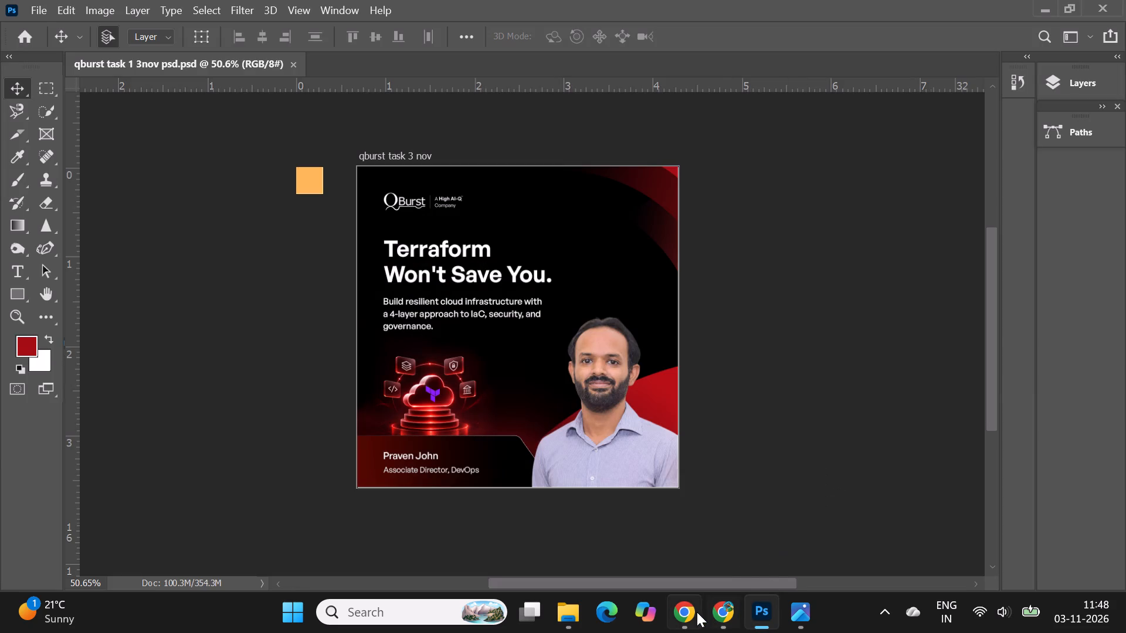
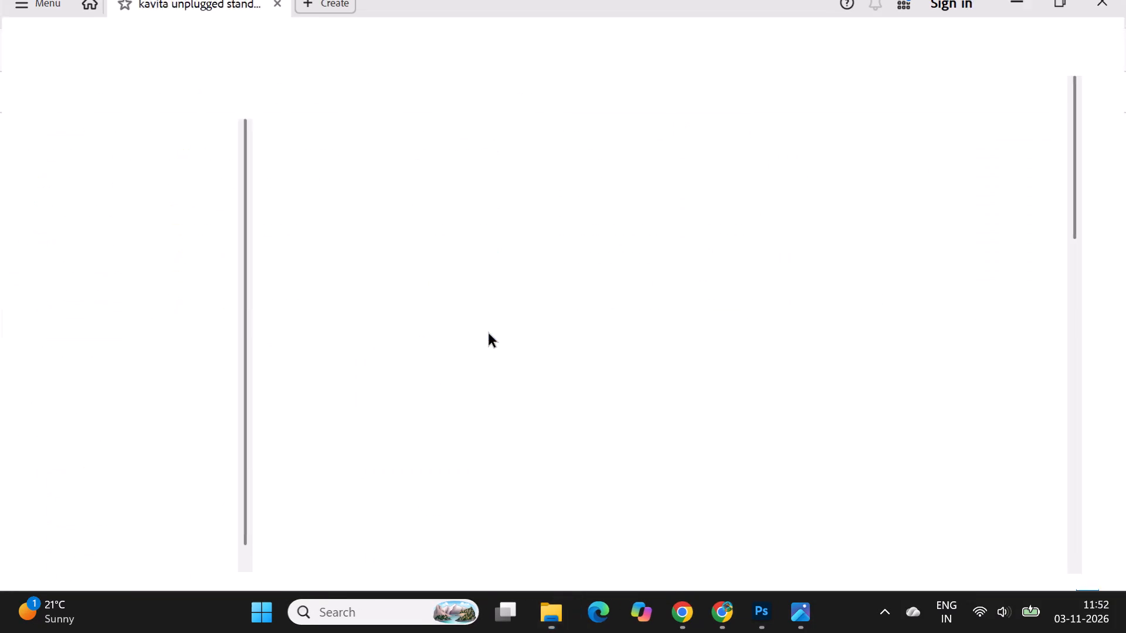
# Look through the kavita unplugged standee PDF down to the audience photo and close it.
pyautogui.scroll(-20, 680, 318)
pyautogui.scroll(-10, 680, 318)
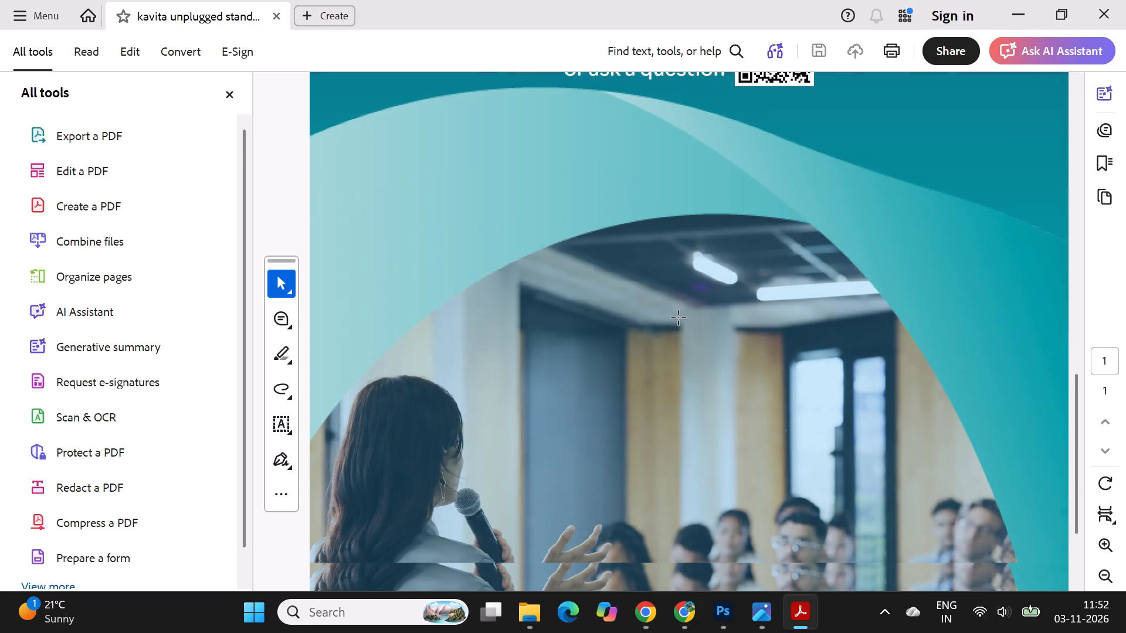
pyautogui.scroll(-9, 679, 318)
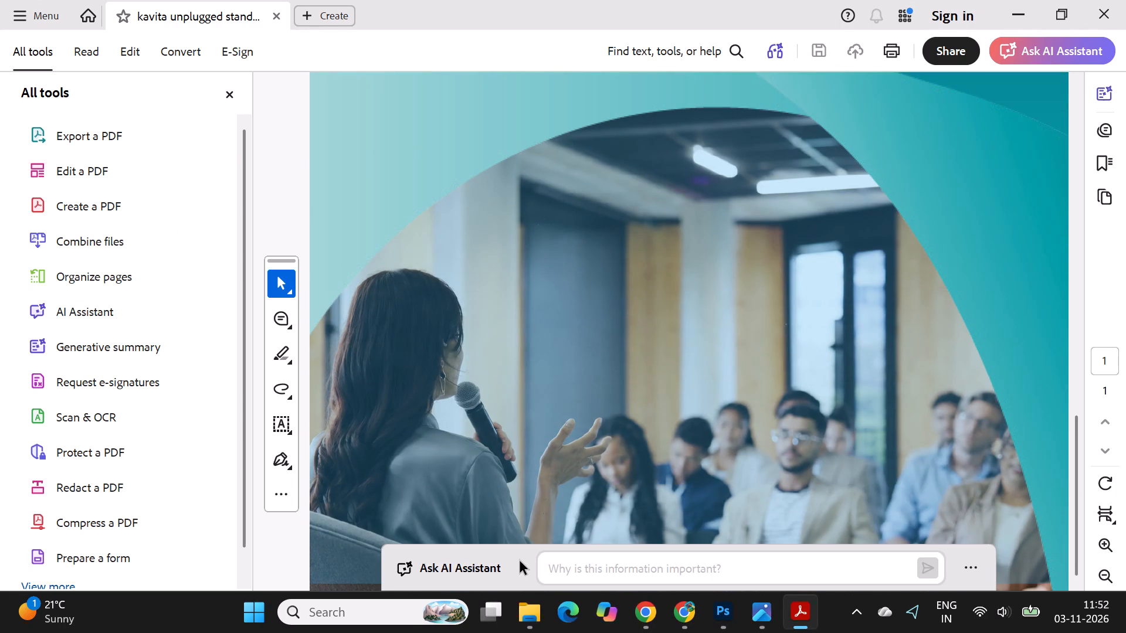
pyautogui.scroll(-3, 581, 480)
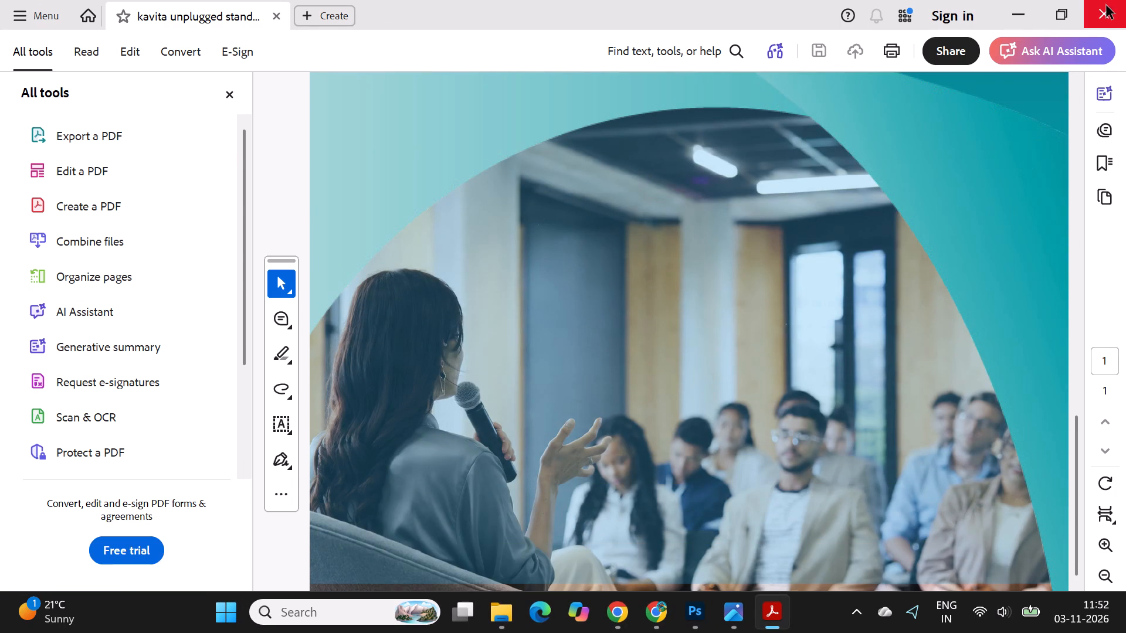
pyautogui.click(1107, 6)
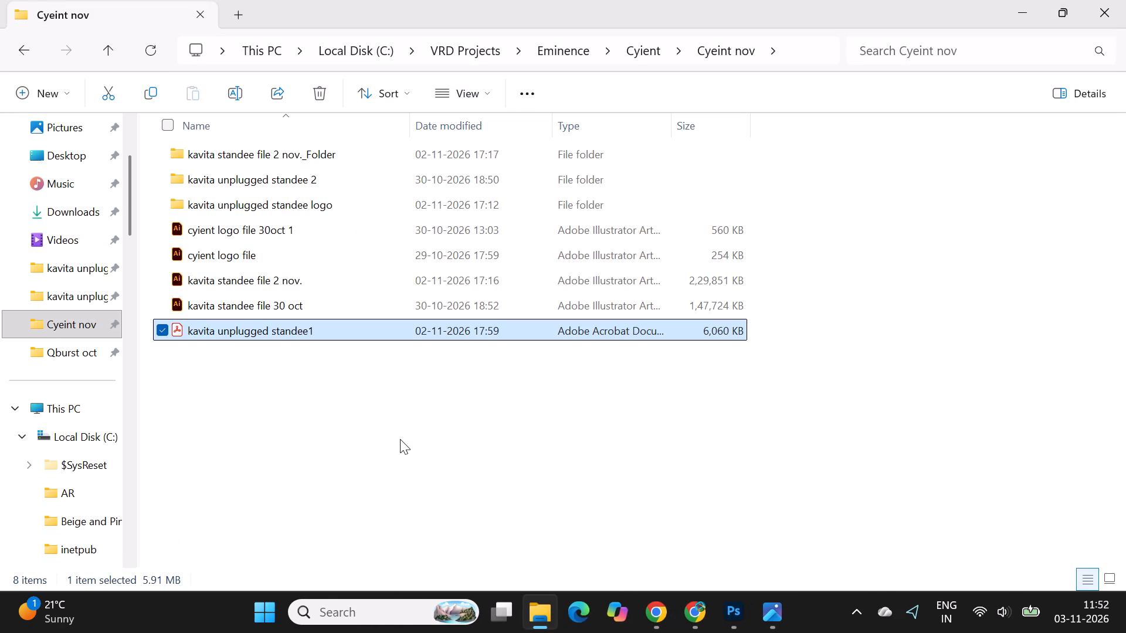
# Delete the exported image qburst task 3 nov from the Downloads folder.
pyautogui.click(51, 208)
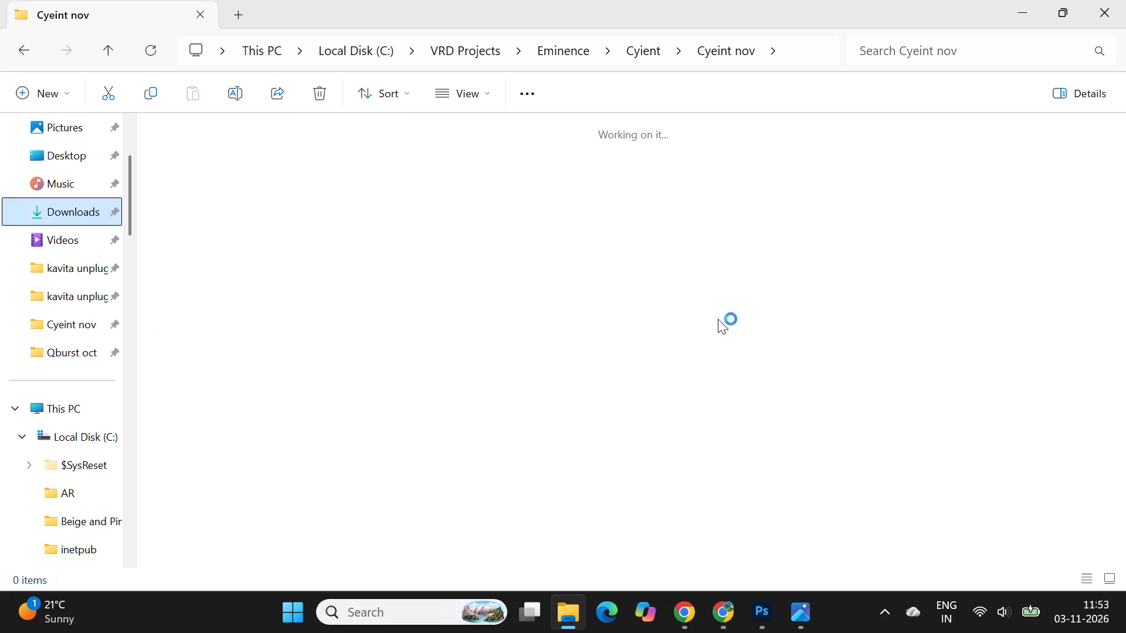
pyautogui.scroll(6, 763, 378)
pyautogui.click(758, 454)
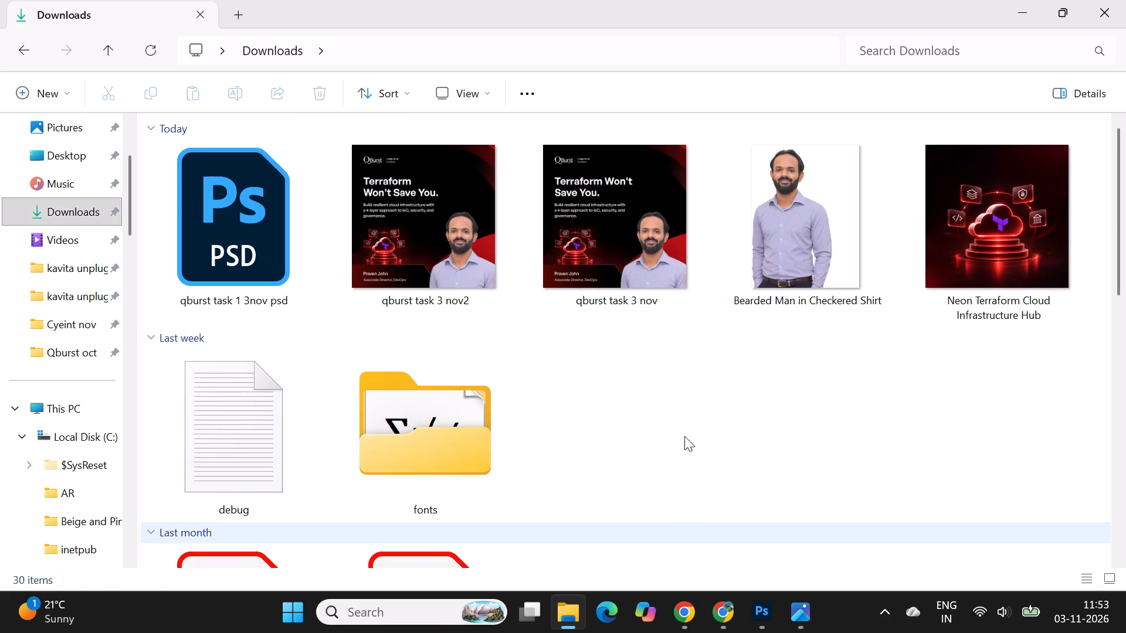
pyautogui.click(674, 437)
pyautogui.click(616, 246)
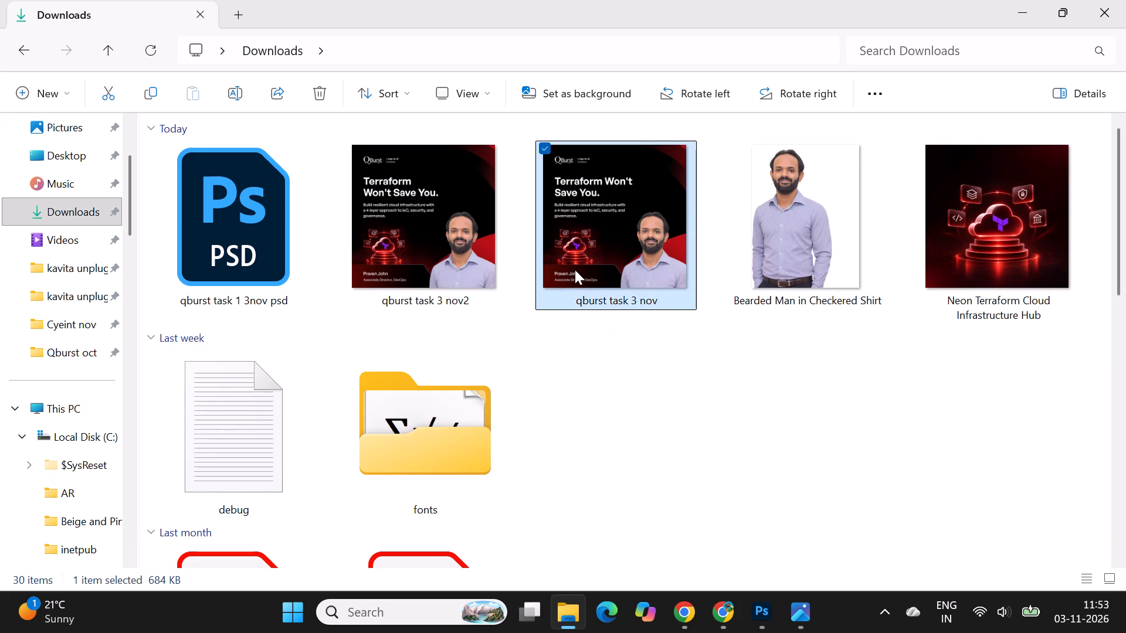
pyautogui.press('Delete')
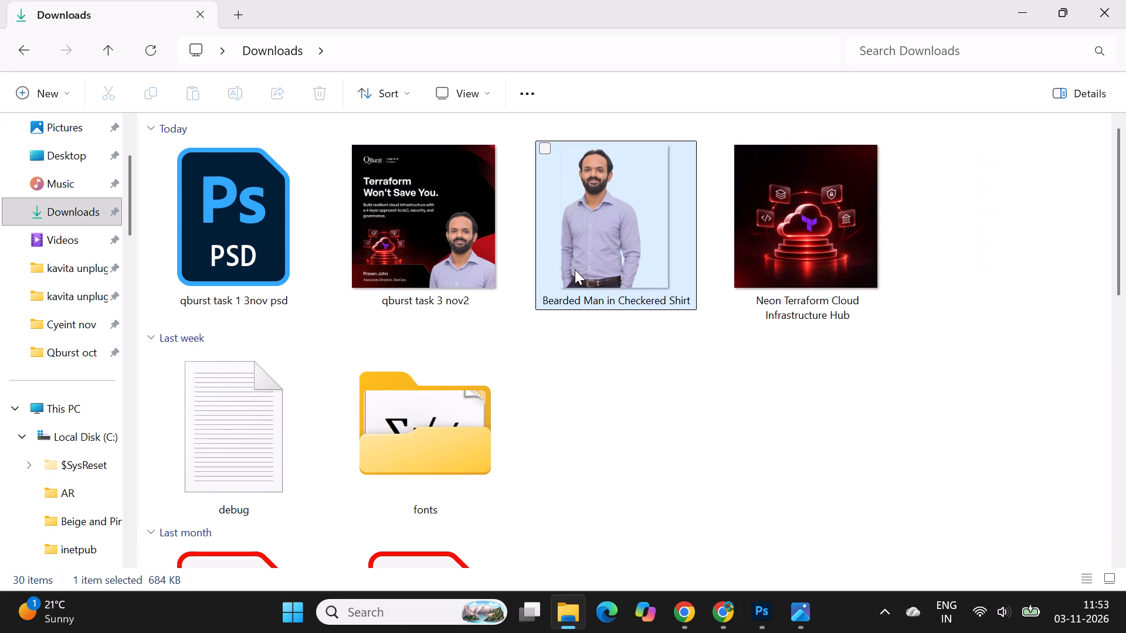
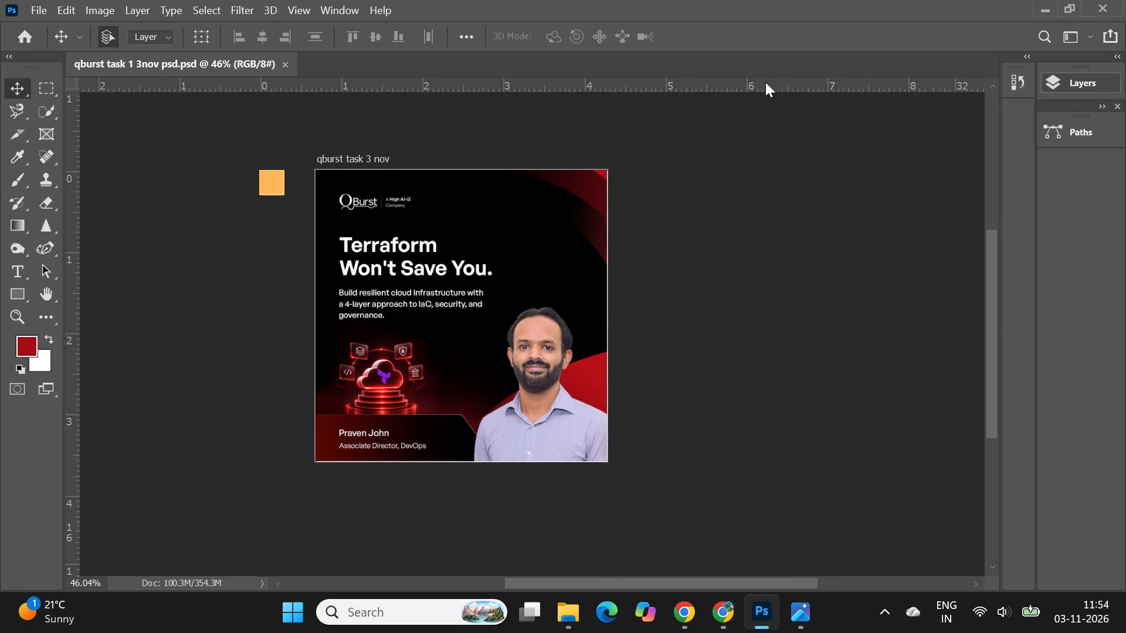
pyautogui.click(352, 154)
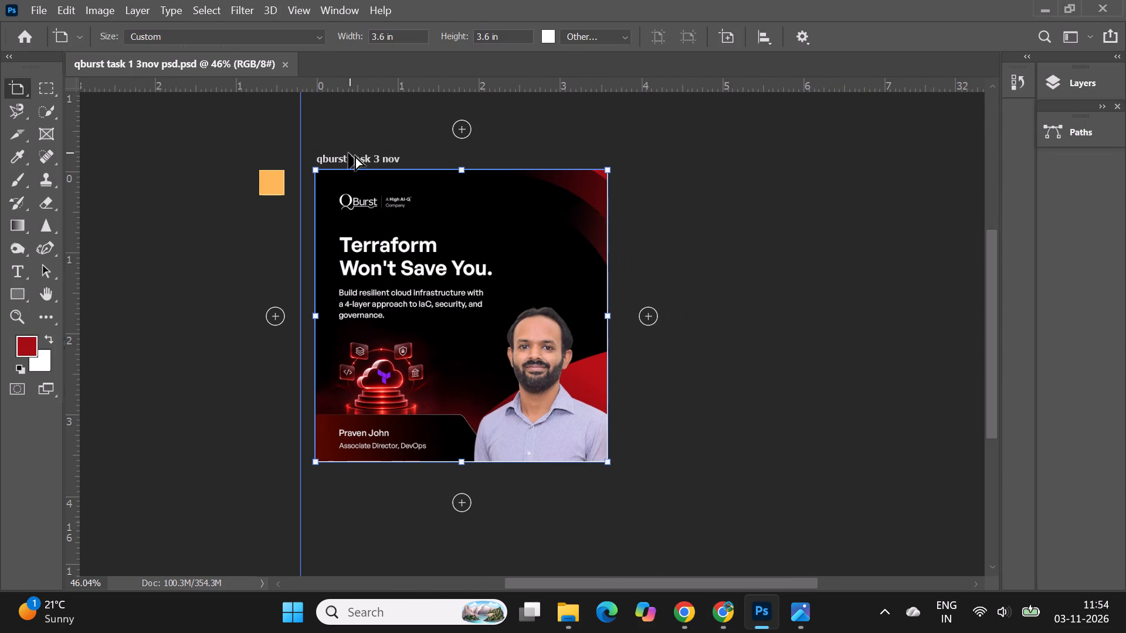
pyautogui.keyDown('alt'); pyautogui.moveTo(348, 157); pyautogui.dragTo(669, 158); pyautogui.keyUp('alt')
pyautogui.keyDown('alt'); pyautogui.scroll(-2, 230, 178); pyautogui.keyUp('alt')
pyautogui.keyDown('alt'); pyautogui.scroll(3, 894, 264); pyautogui.keyUp('alt')
# On the artboard copy, use the Move tool to delete the red shape behind the man, the name banner and its red glow.
pyautogui.rightClick(21, 88)
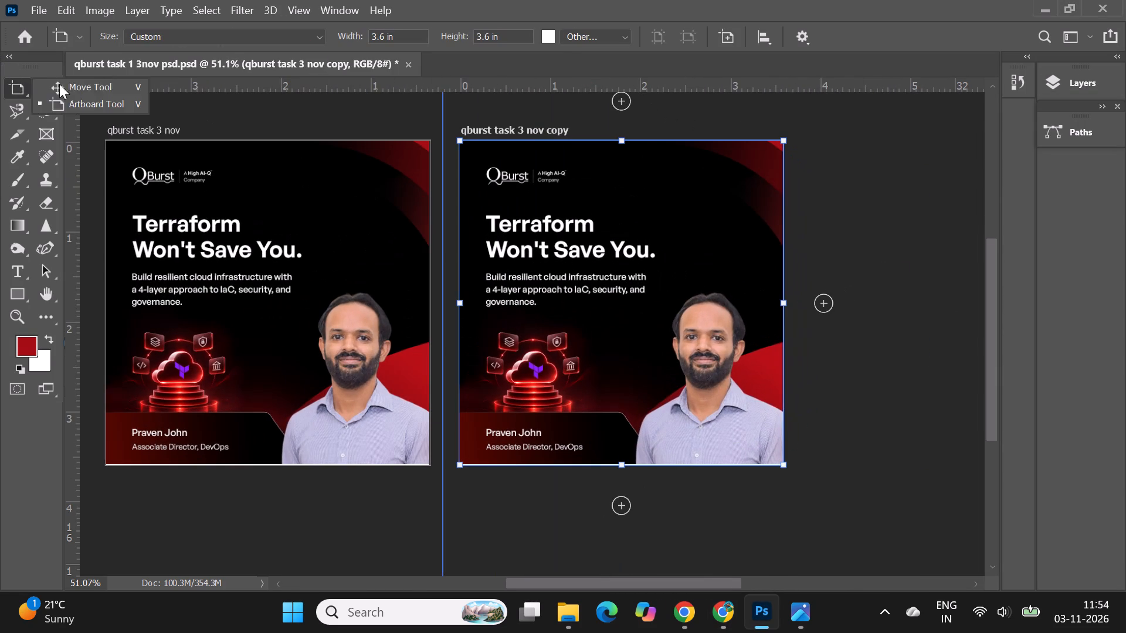
pyautogui.click(67, 84)
pyautogui.click(854, 257)
pyautogui.keyDown('alt'); pyautogui.scroll(1, 661, 318); pyautogui.keyUp('alt')
pyautogui.click(777, 382)
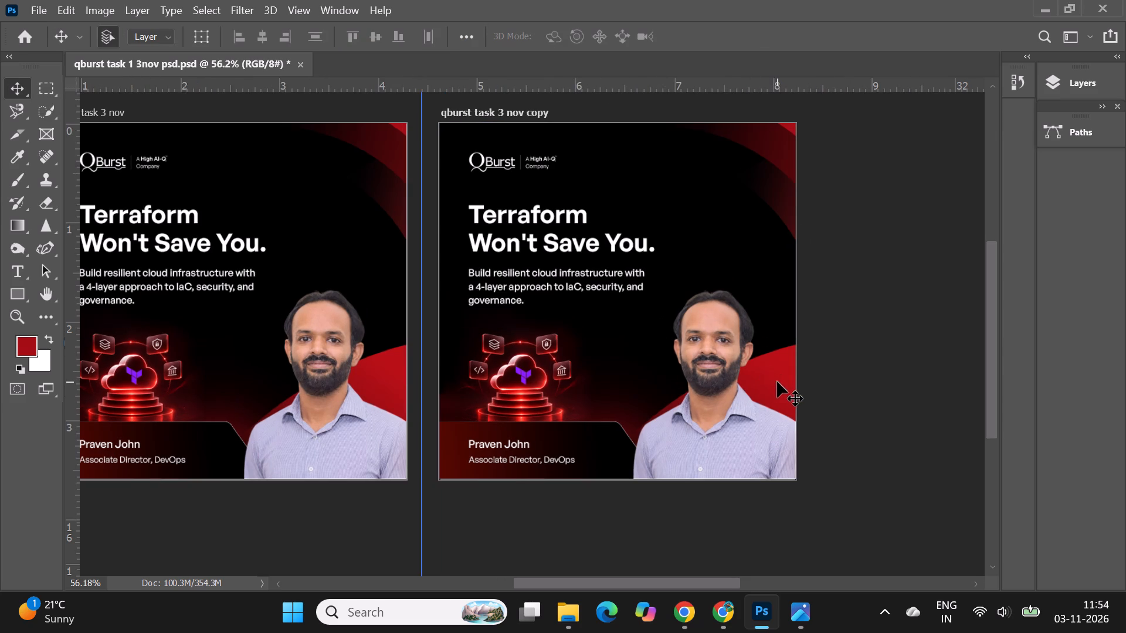
pyautogui.press('Delete')
pyautogui.keyDown('alt'); pyautogui.scroll(1, 540, 451); pyautogui.keyUp('alt')
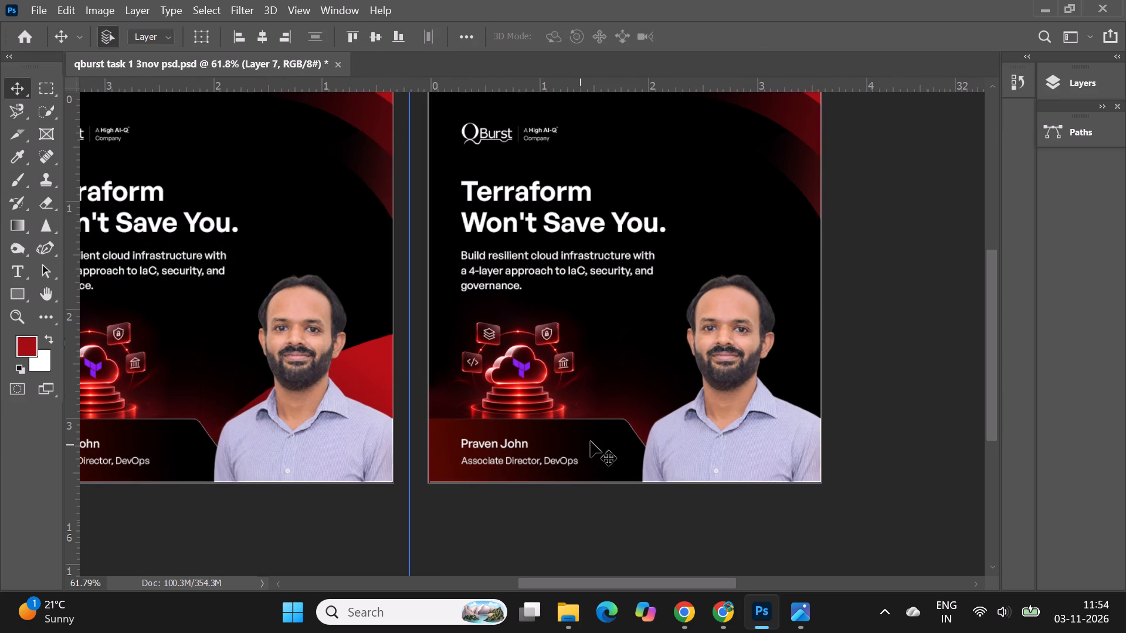
pyautogui.click(591, 441)
pyautogui.press('Delete')
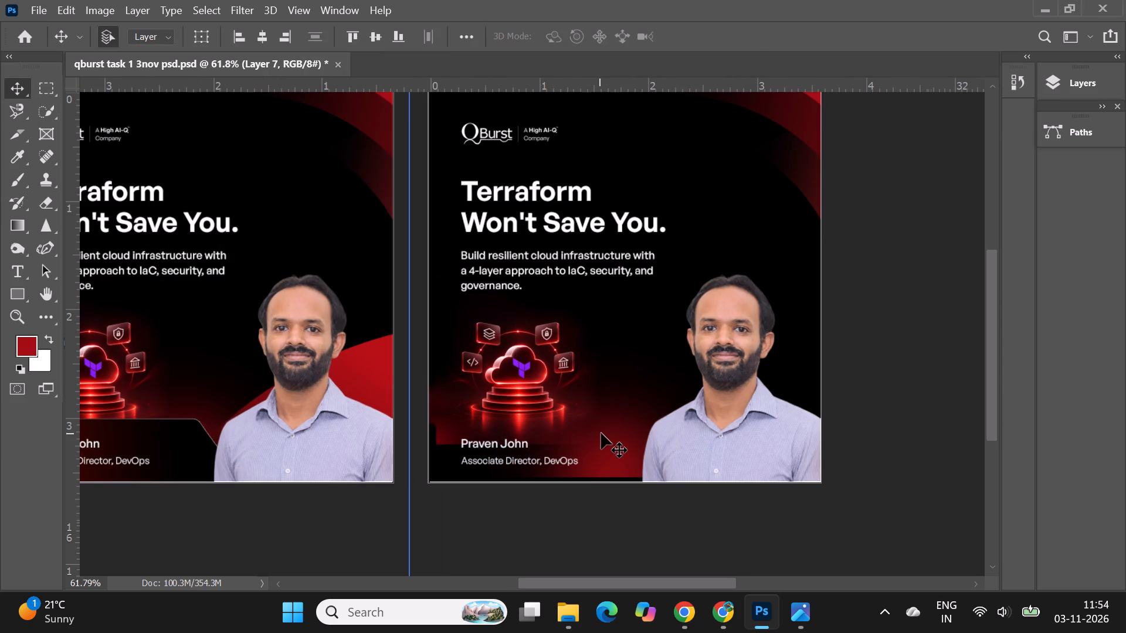
pyautogui.click(628, 440)
pyautogui.press('Delete')
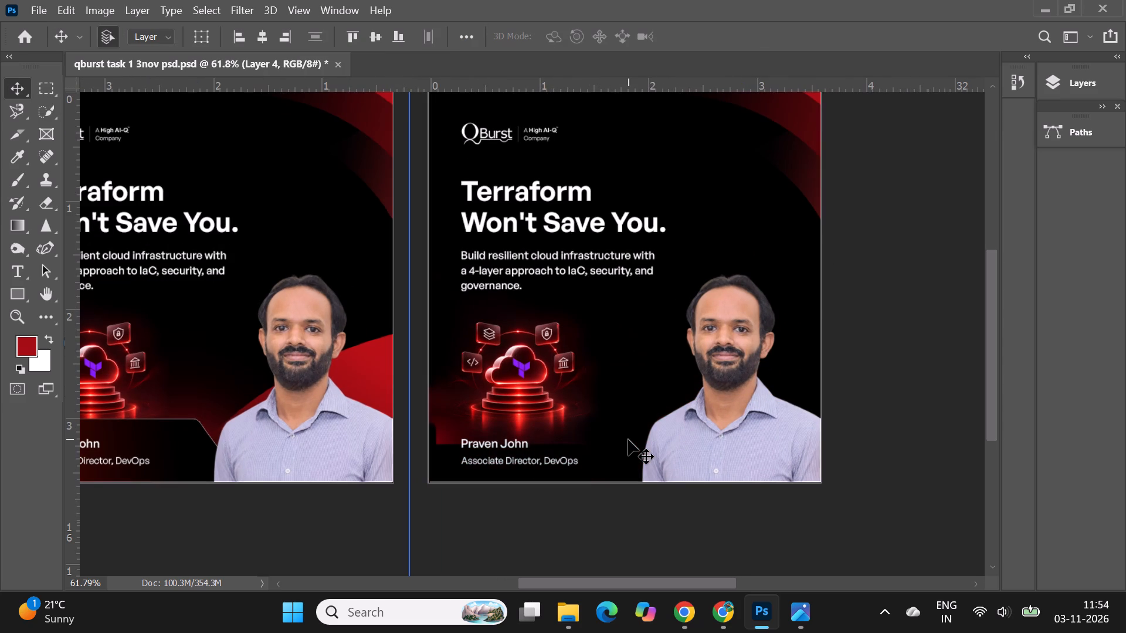
# Delete the three red curved shapes in the upper corner of the artboard copy.
pyautogui.scroll(2, 628, 440)
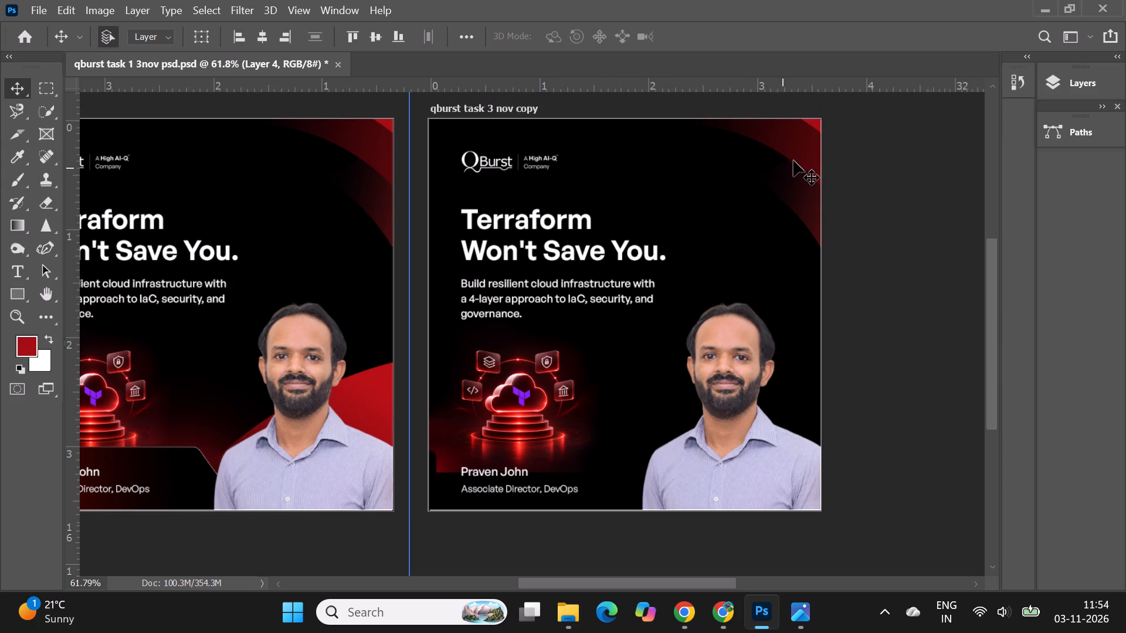
pyautogui.click(815, 125)
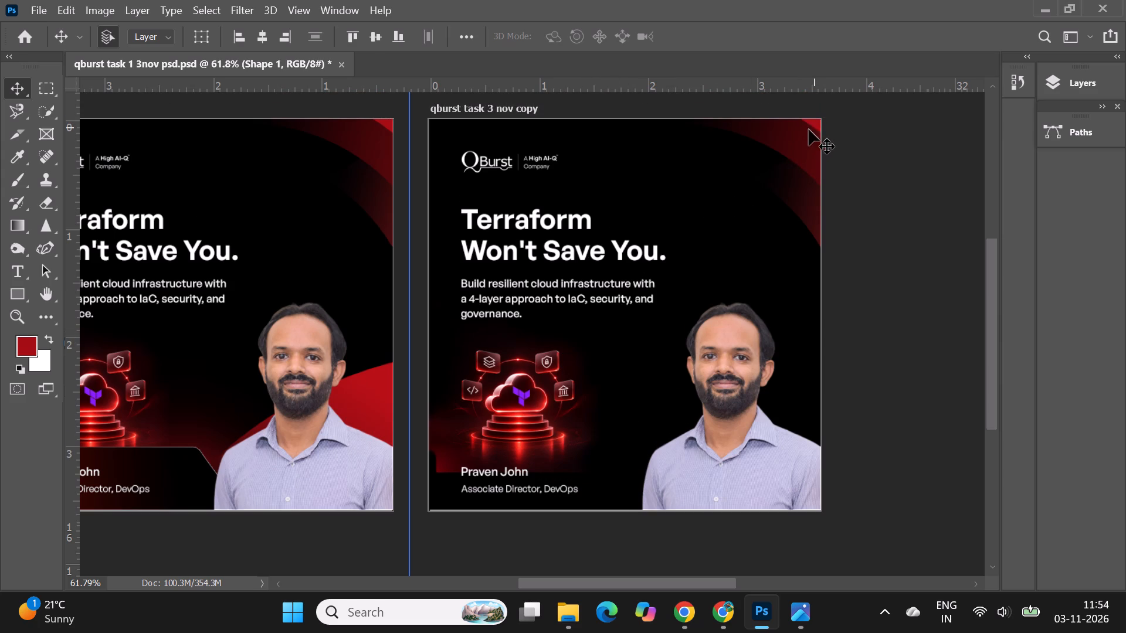
pyautogui.press('Delete')
pyautogui.click(801, 138)
pyautogui.press('Delete')
pyautogui.click(804, 192)
pyautogui.press('Delete')
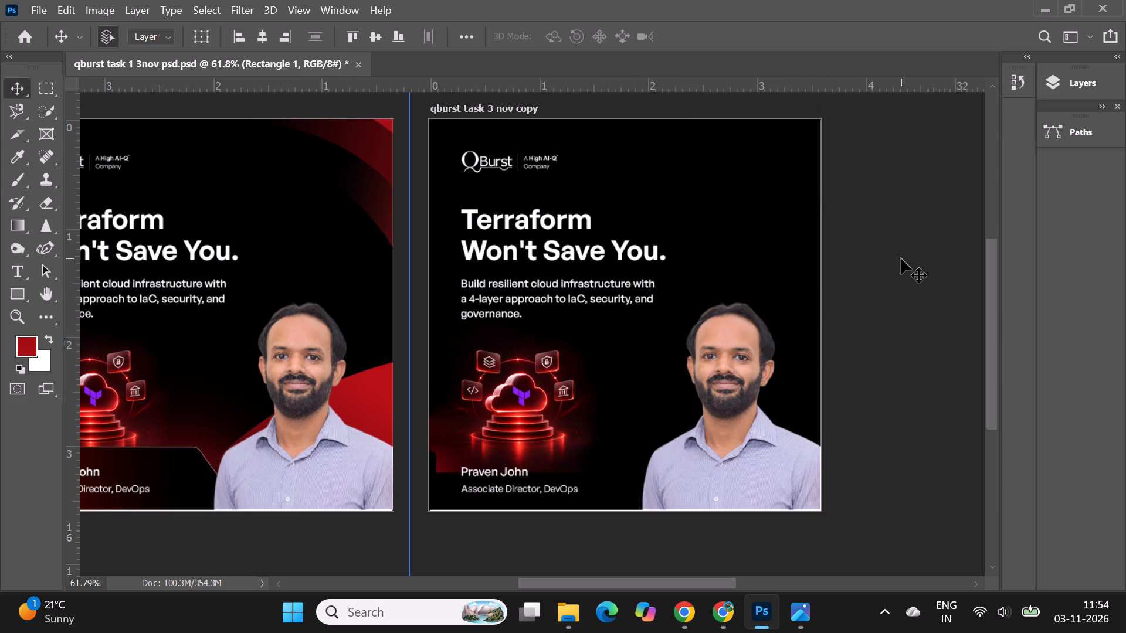
pyautogui.click(901, 258)
# Set the headline "Terraform Won't Save You." on the artboard copy to the Medium font weight.
pyautogui.keyDown('alt'); pyautogui.scroll(-1, 682, 168); pyautogui.keyUp('alt')
pyautogui.keyDown('alt'); pyautogui.scroll(1, 493, 270); pyautogui.keyUp('alt')
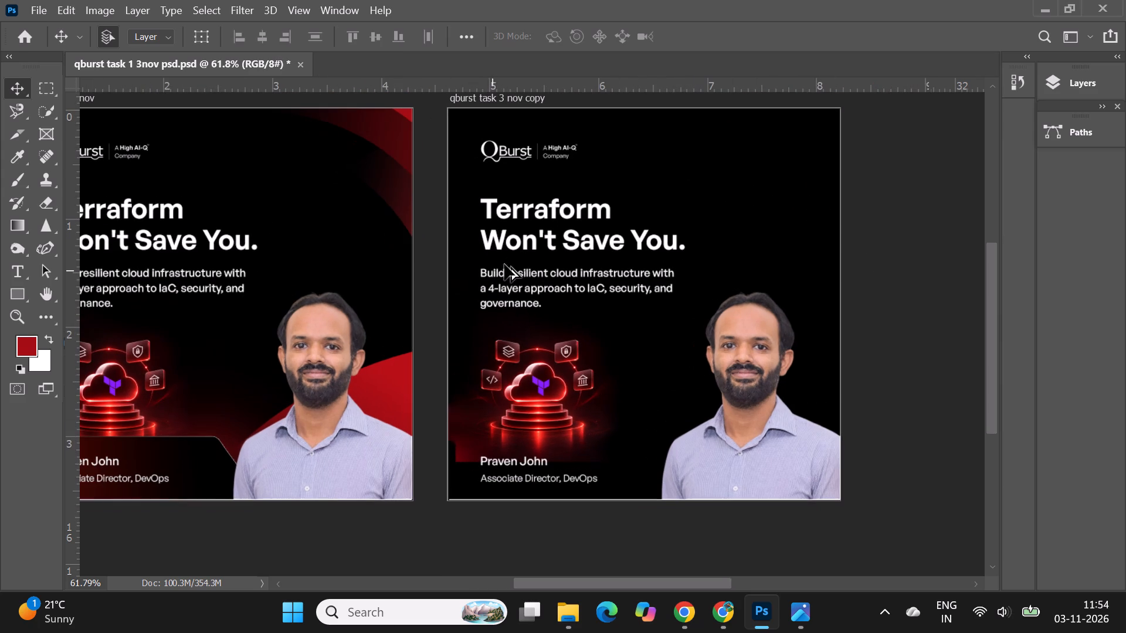
pyautogui.doubleClick(518, 244)
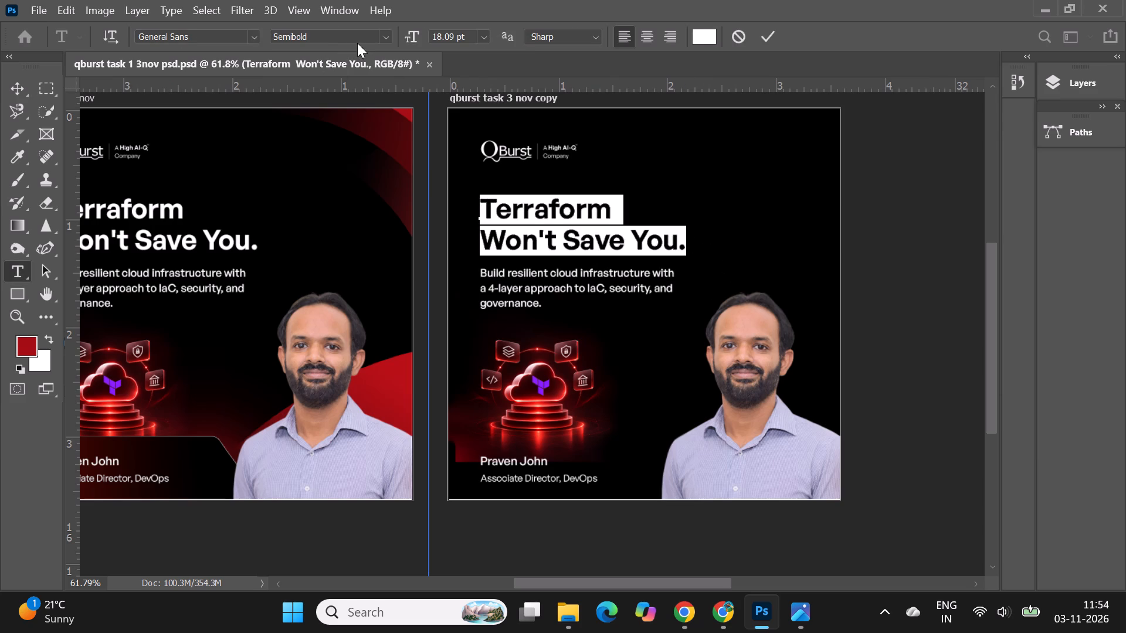
pyautogui.click(386, 32)
pyautogui.click(348, 93)
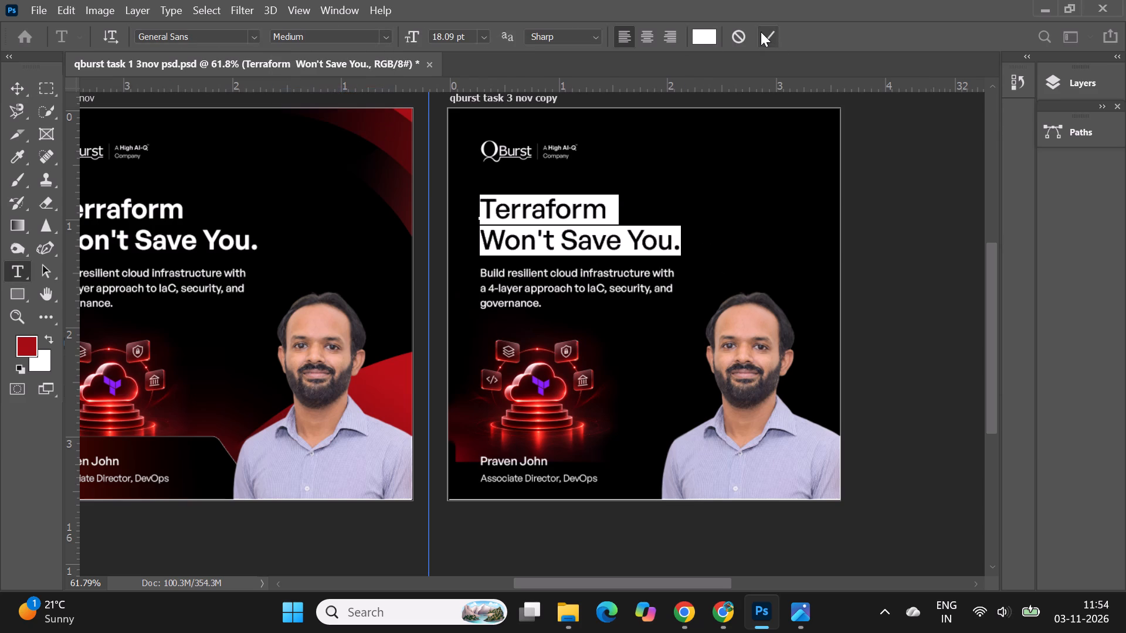
pyautogui.click(761, 32)
pyautogui.click(924, 319)
# Set the "Build resilient cloud infrastructure" paragraph on the artboard copy to the Regular font weight.
pyautogui.keyDown('alt'); pyautogui.scroll(-3, 620, 206); pyautogui.keyUp('alt')
pyautogui.click(883, 322)
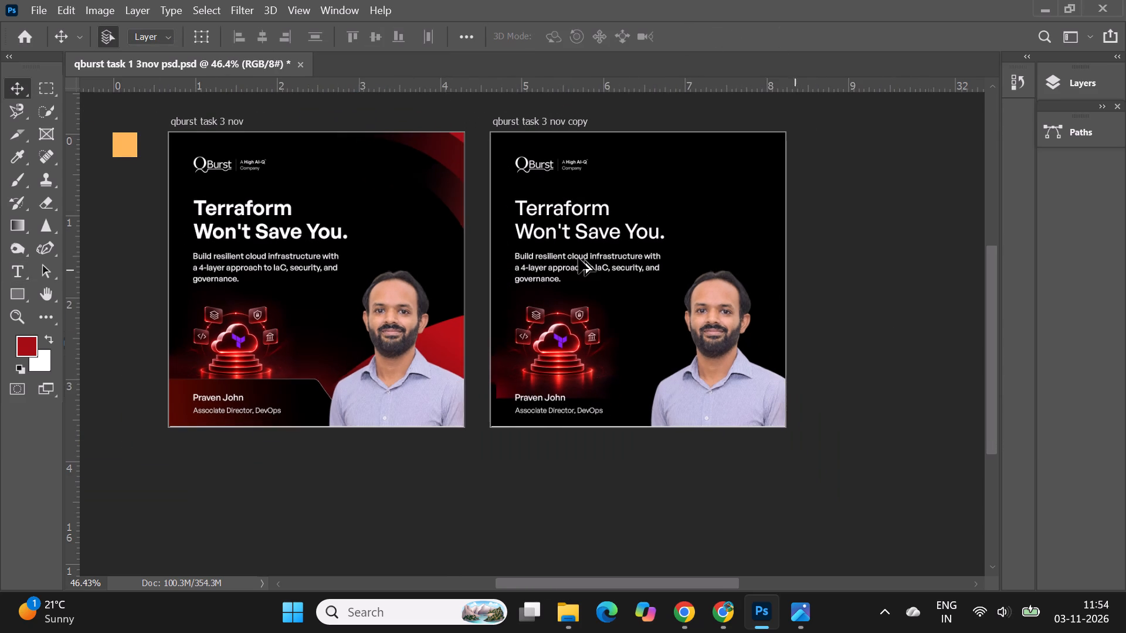
pyautogui.keyDown('alt'); pyautogui.scroll(2, 578, 258); pyautogui.keyUp('alt')
pyautogui.doubleClick(553, 267)
pyautogui.click(382, 42)
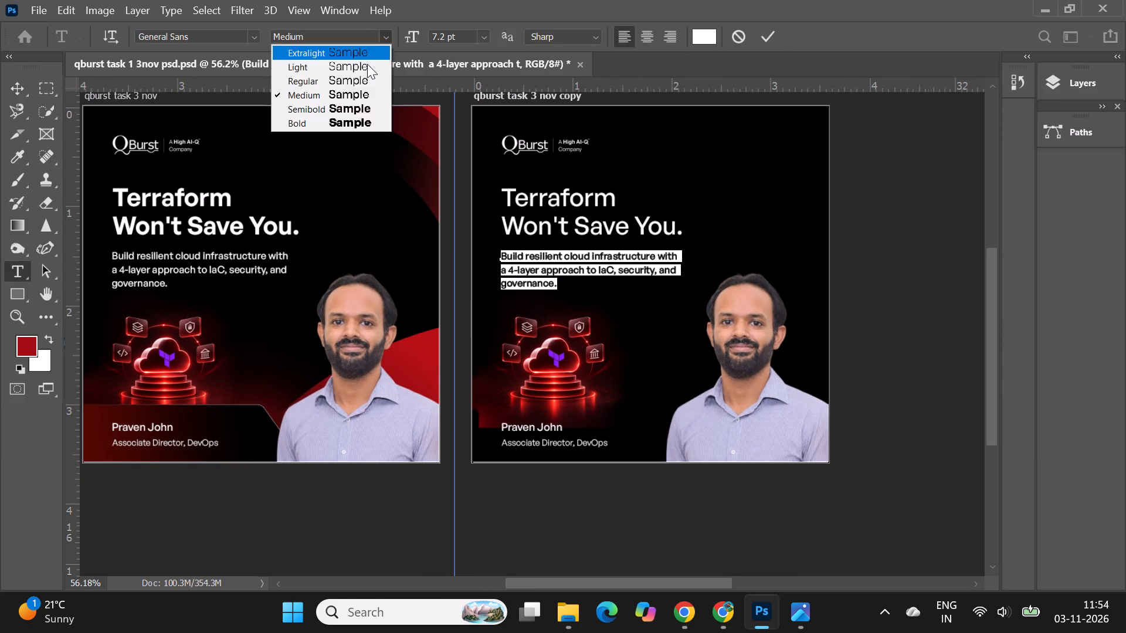
pyautogui.click(355, 81)
pyautogui.click(757, 33)
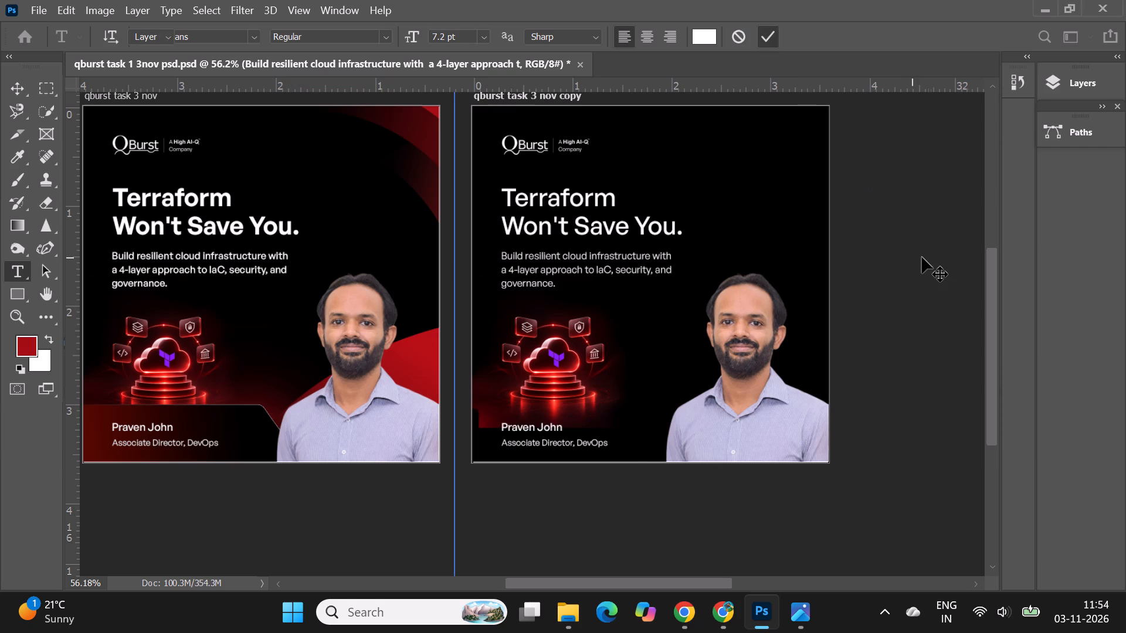
pyautogui.click(922, 257)
# Move the artboard copy's vertical guide to the left edge of the headline text.
pyautogui.keyDown('alt'); pyautogui.scroll(4, 641, 266); pyautogui.keyUp('alt')
pyautogui.click(541, 229)
pyautogui.scroll(4, 486, 232)
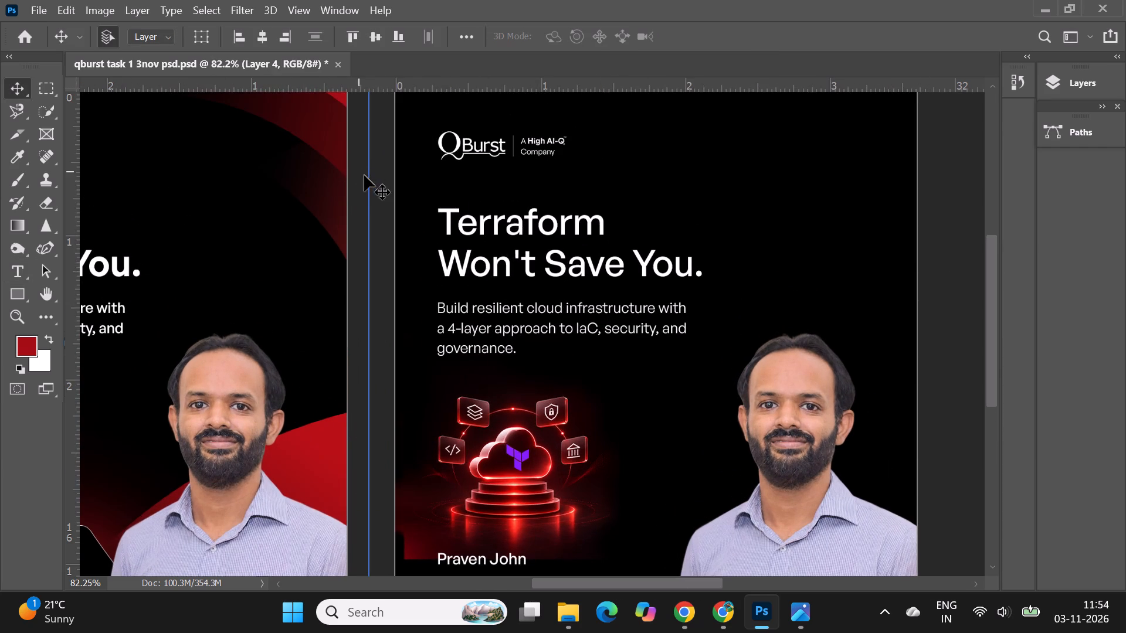
pyautogui.moveTo(371, 183); pyautogui.dragTo(438, 207)
pyautogui.keyDown('alt'); pyautogui.scroll(-3, 579, 155); pyautogui.keyUp('alt')
pyautogui.click(912, 385)
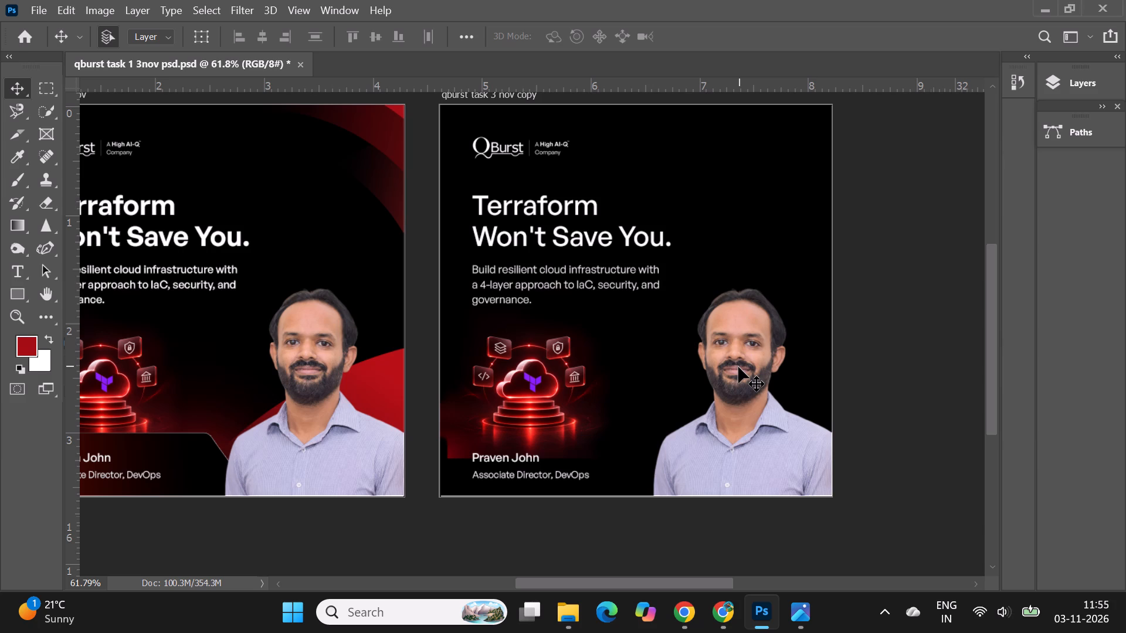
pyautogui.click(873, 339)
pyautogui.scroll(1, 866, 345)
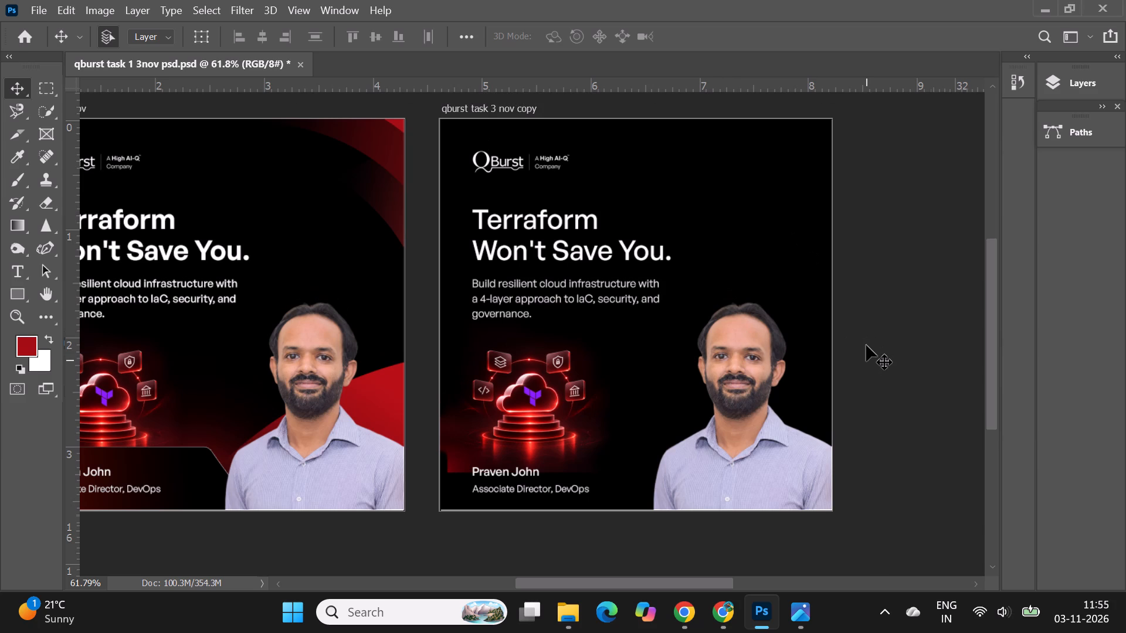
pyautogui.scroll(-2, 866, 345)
# Switch to the Downloads folder in File Explorer.
pyautogui.click(565, 603)
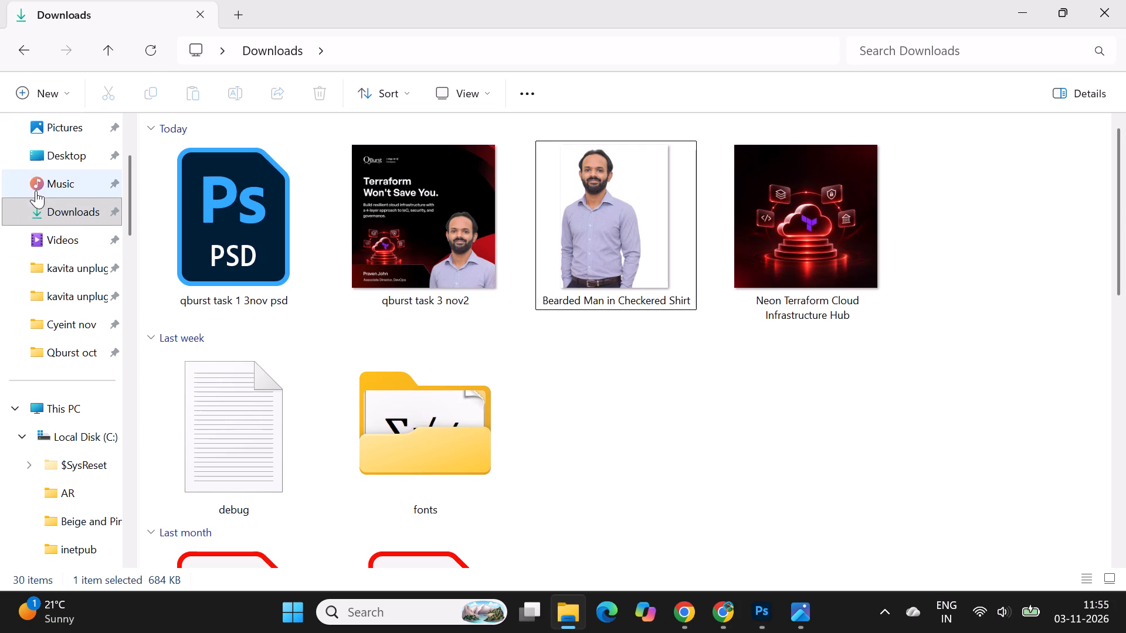
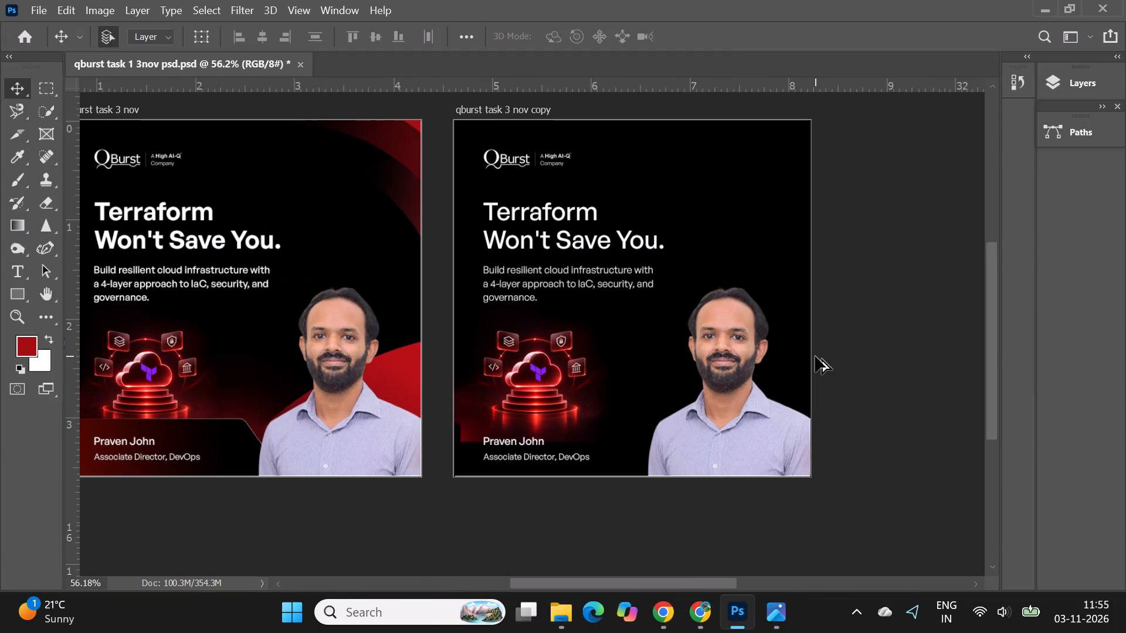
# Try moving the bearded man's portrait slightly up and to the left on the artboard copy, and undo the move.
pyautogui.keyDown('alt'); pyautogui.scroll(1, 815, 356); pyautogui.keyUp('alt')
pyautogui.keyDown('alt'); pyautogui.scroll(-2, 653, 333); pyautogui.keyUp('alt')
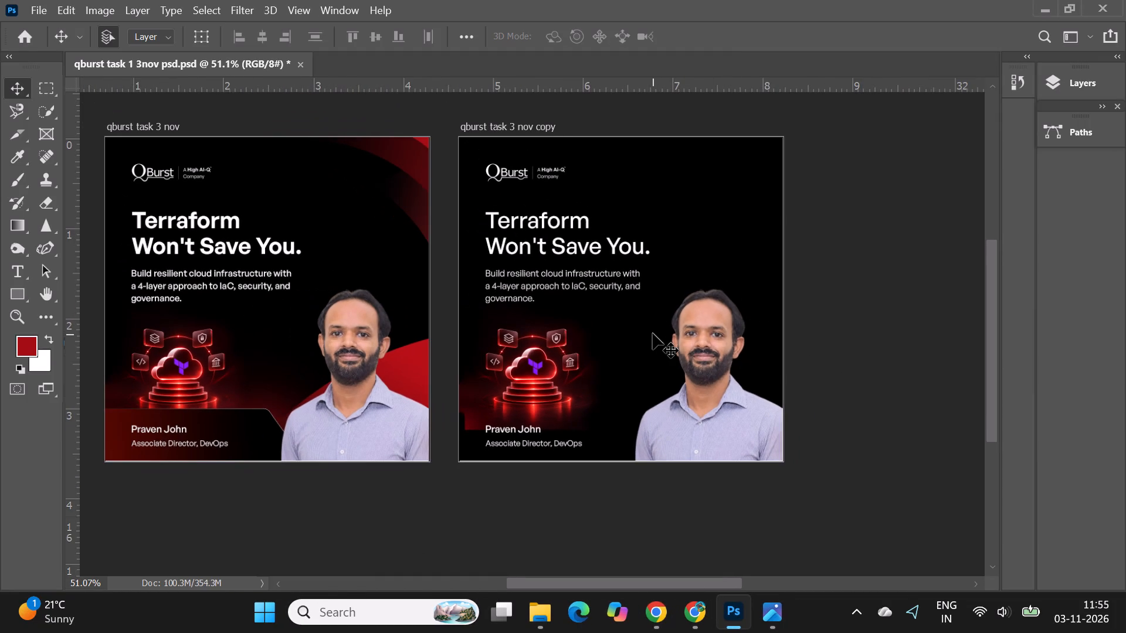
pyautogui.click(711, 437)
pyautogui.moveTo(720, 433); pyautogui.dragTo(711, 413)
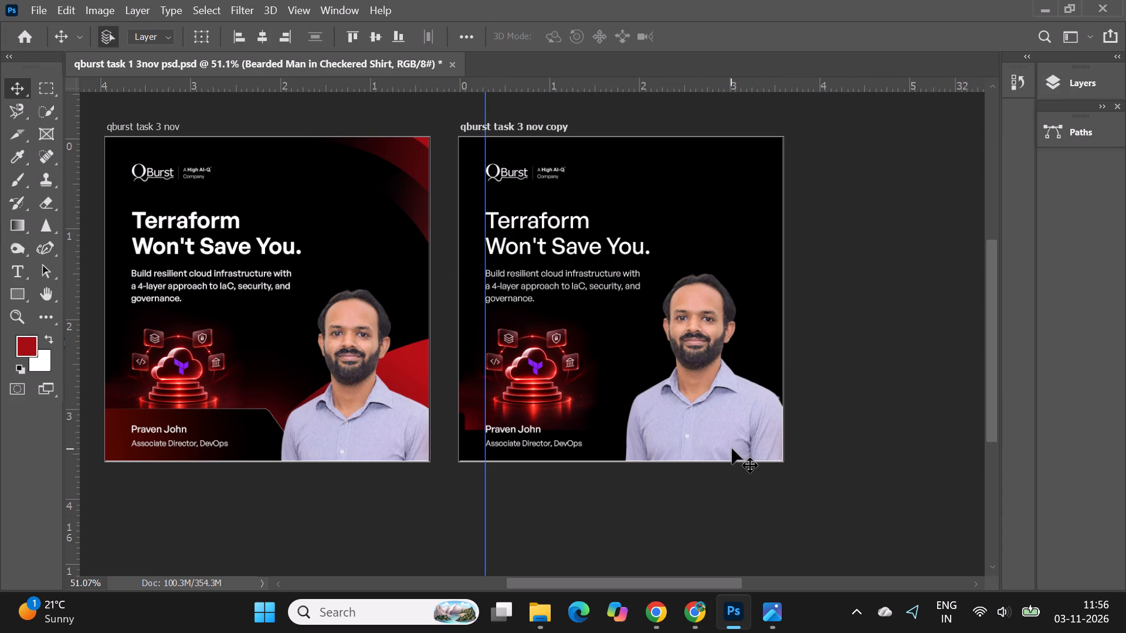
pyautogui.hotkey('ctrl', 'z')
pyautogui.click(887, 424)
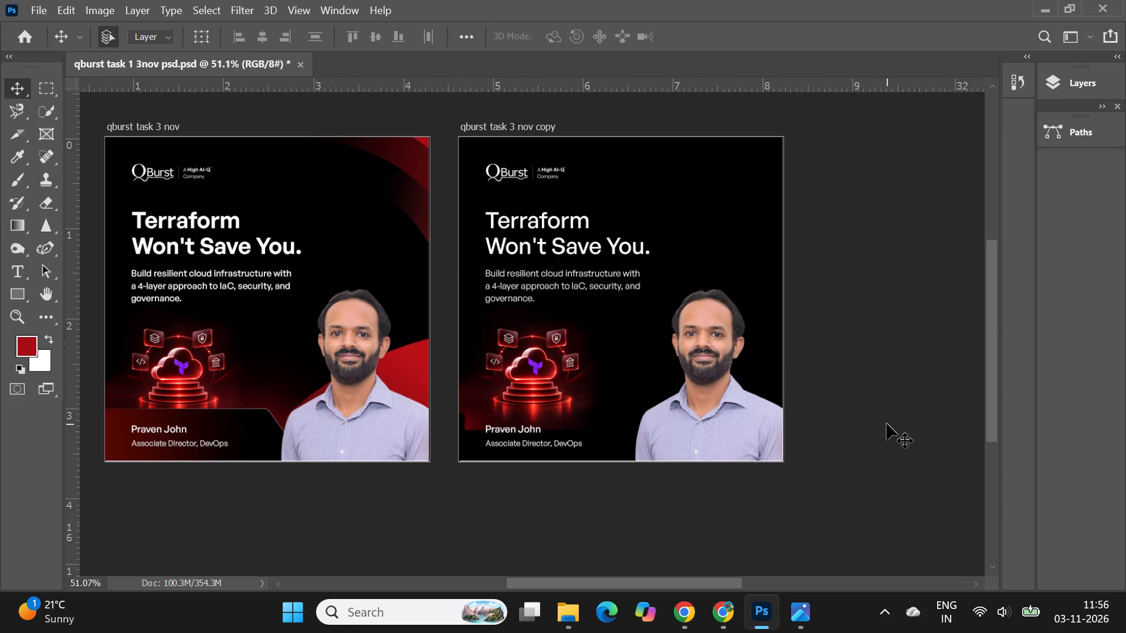
# Examine the artboard copy's layout at different zoom levels, comparing it with the original 3 nov artboard.
pyautogui.keyDown('alt'); pyautogui.scroll(3, 569, 257); pyautogui.keyUp('alt')
pyautogui.keyDown('alt'); pyautogui.scroll(-2, 562, 258); pyautogui.keyUp('alt')
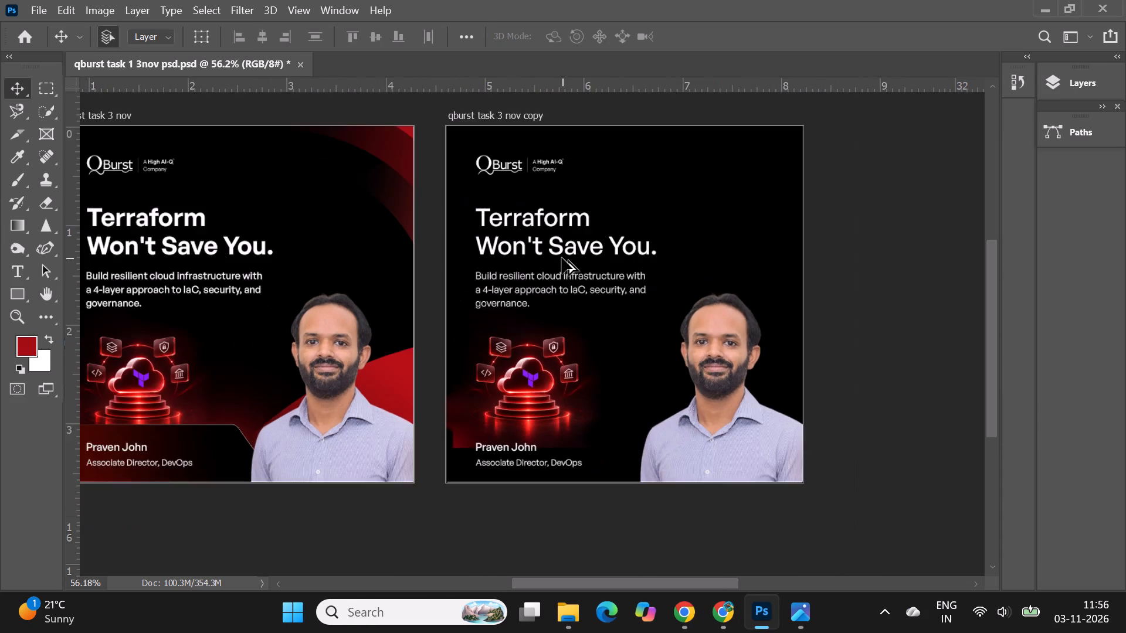
pyautogui.keyDown('alt'); pyautogui.scroll(-2, 562, 258); pyautogui.keyUp('alt')
pyautogui.click(874, 360)
pyautogui.keyDown('alt'); pyautogui.scroll(1, 709, 196); pyautogui.keyUp('alt')
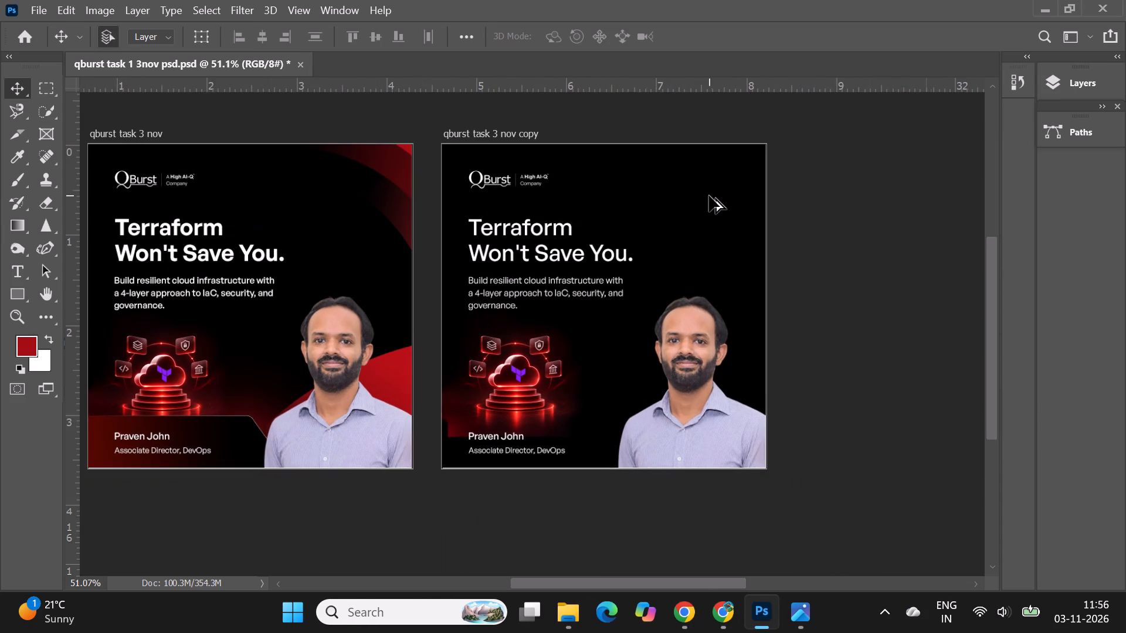
pyautogui.keyDown('alt'); pyautogui.scroll(1, 709, 196); pyautogui.keyUp('alt')
pyautogui.keyDown('alt'); pyautogui.scroll(-2, 531, 184); pyautogui.keyUp('alt')
pyautogui.scroll(-1, 847, 253)
pyautogui.click(847, 253)
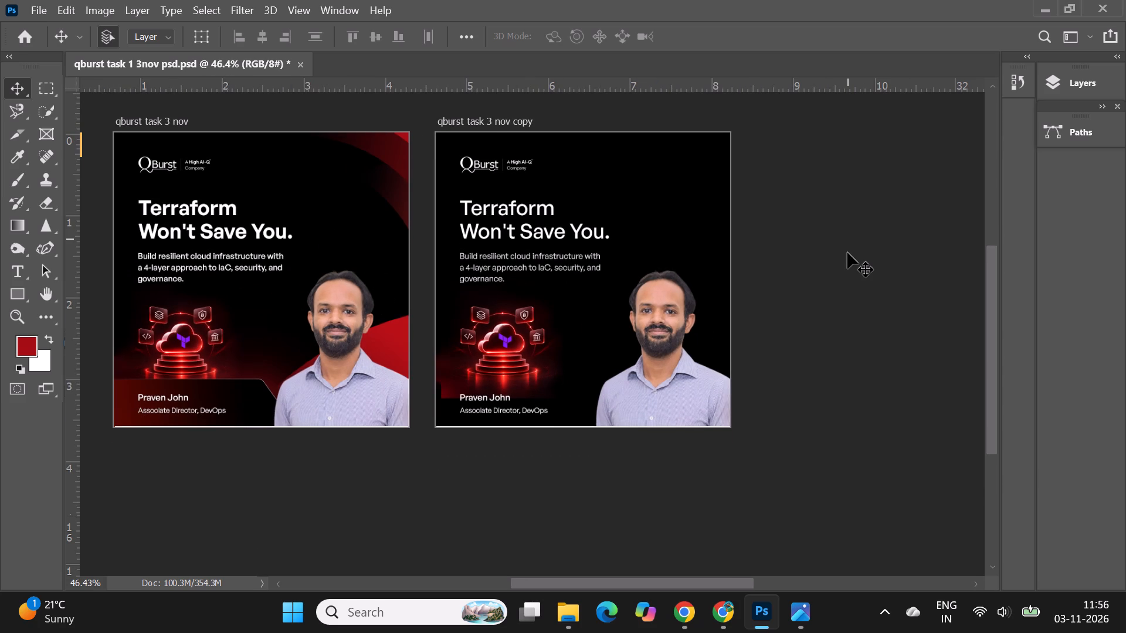
pyautogui.keyDown('alt'); pyautogui.scroll(3, 584, 251); pyautogui.keyUp('alt')
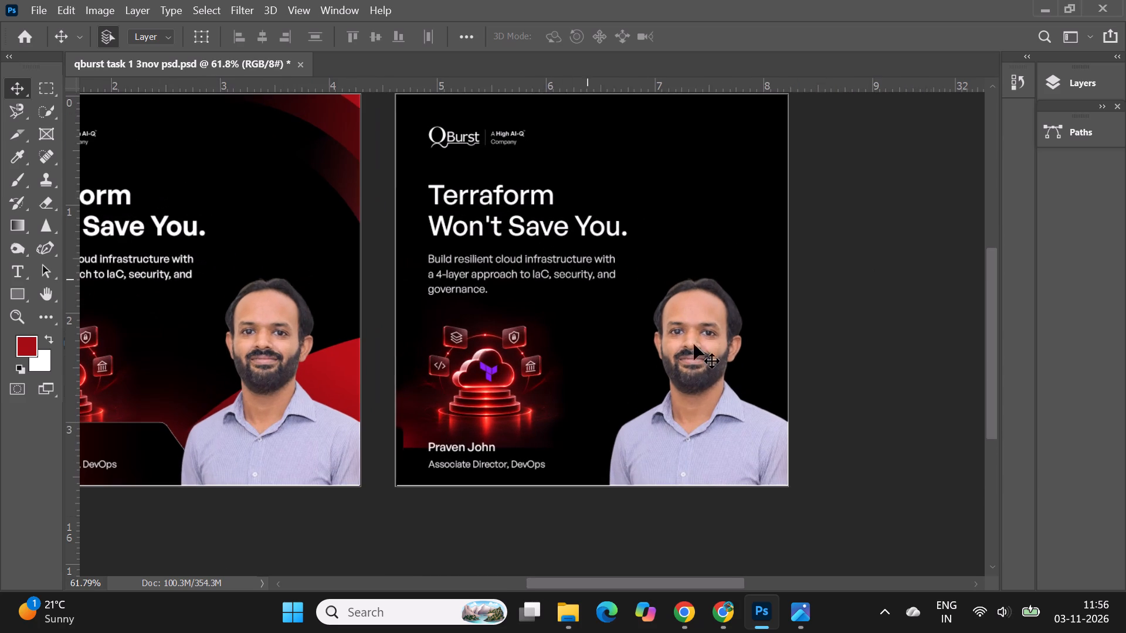
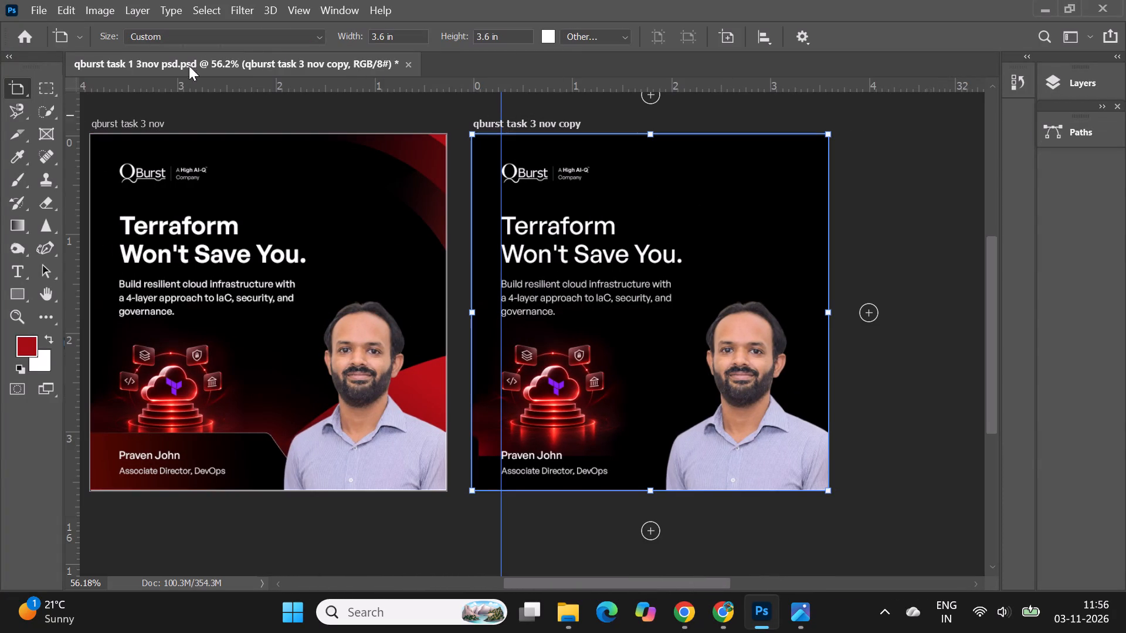
# Activate the Move tool and deselect the qburst task 3 nov copy artboard.
pyautogui.rightClick(19, 87)
pyautogui.click(44, 86)
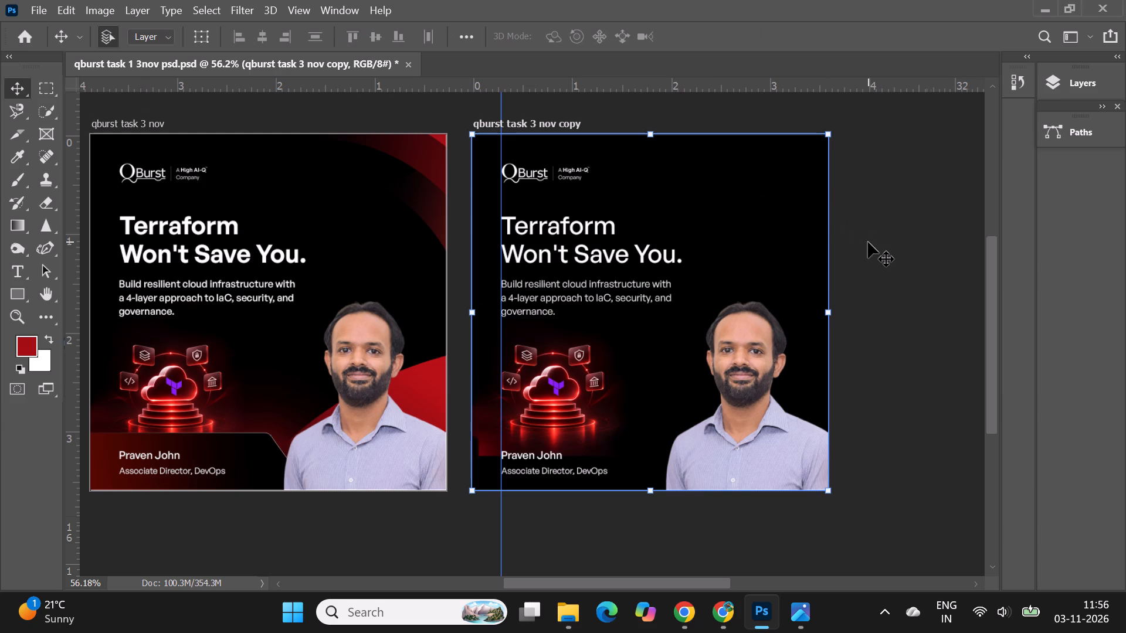
pyautogui.click(868, 242)
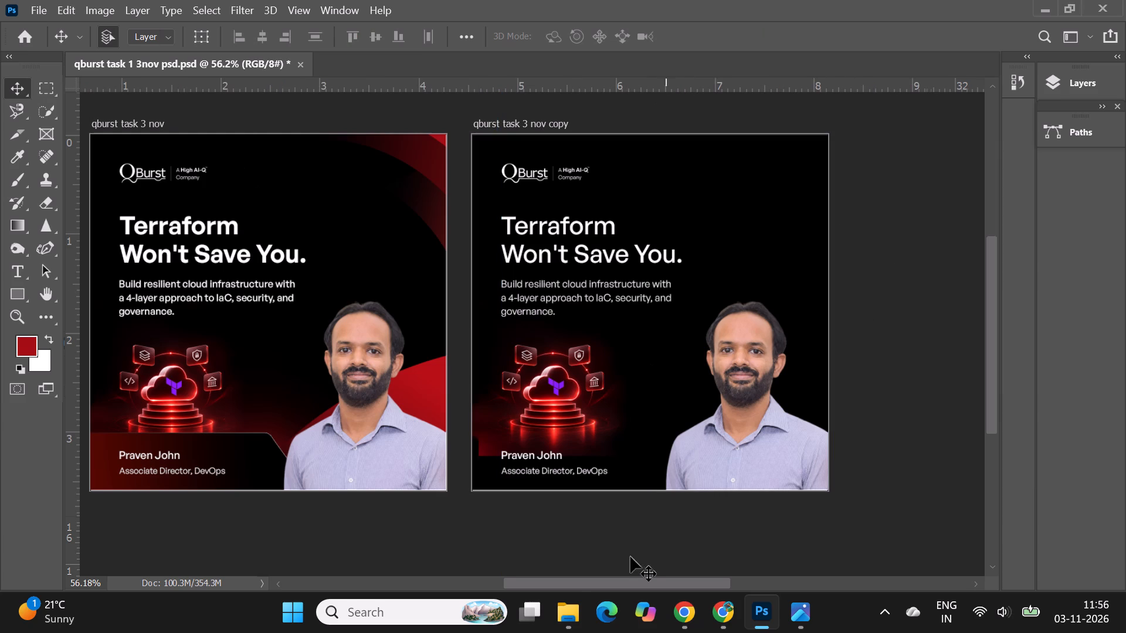
# Switch to File Explorer's Downloads folder containing the Qburst PSD and image assets.
pyautogui.click(569, 609)
pyautogui.click(653, 413)
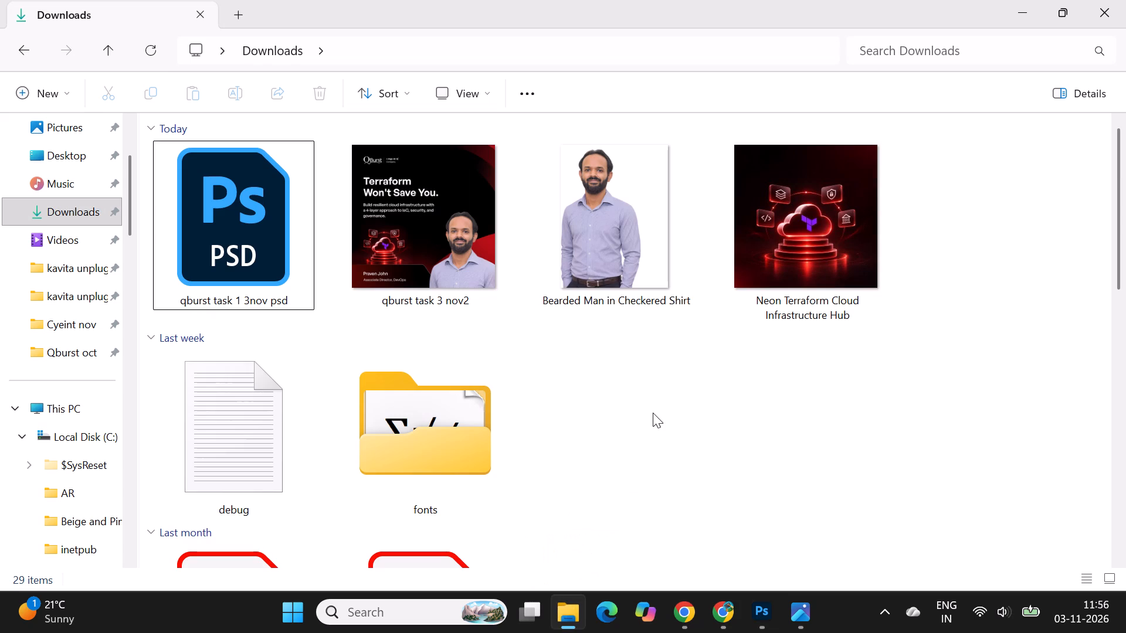
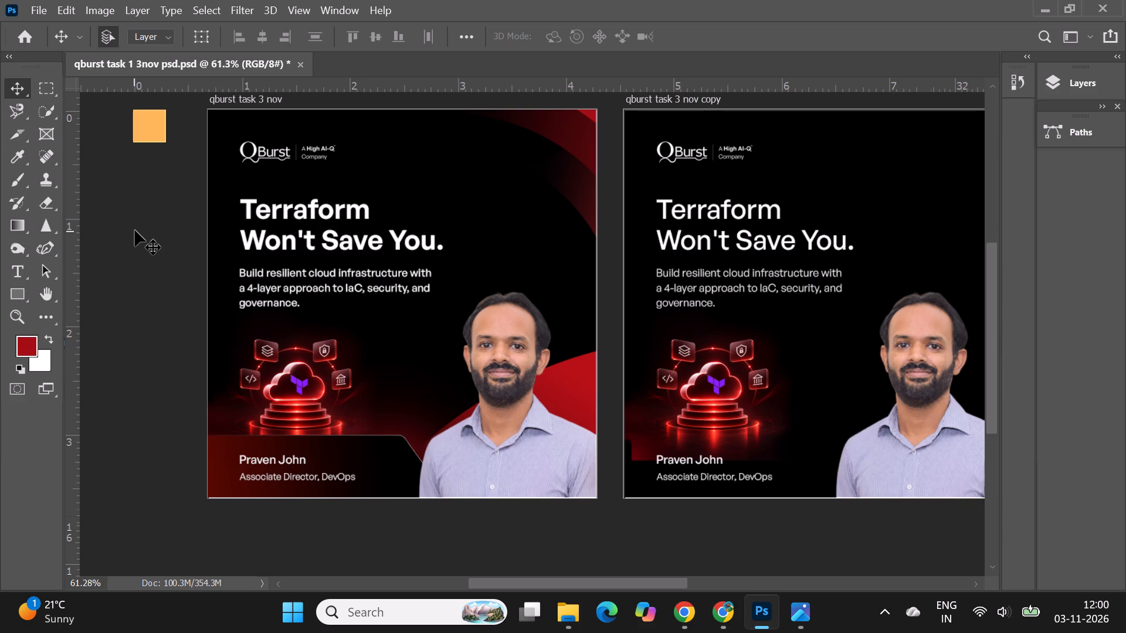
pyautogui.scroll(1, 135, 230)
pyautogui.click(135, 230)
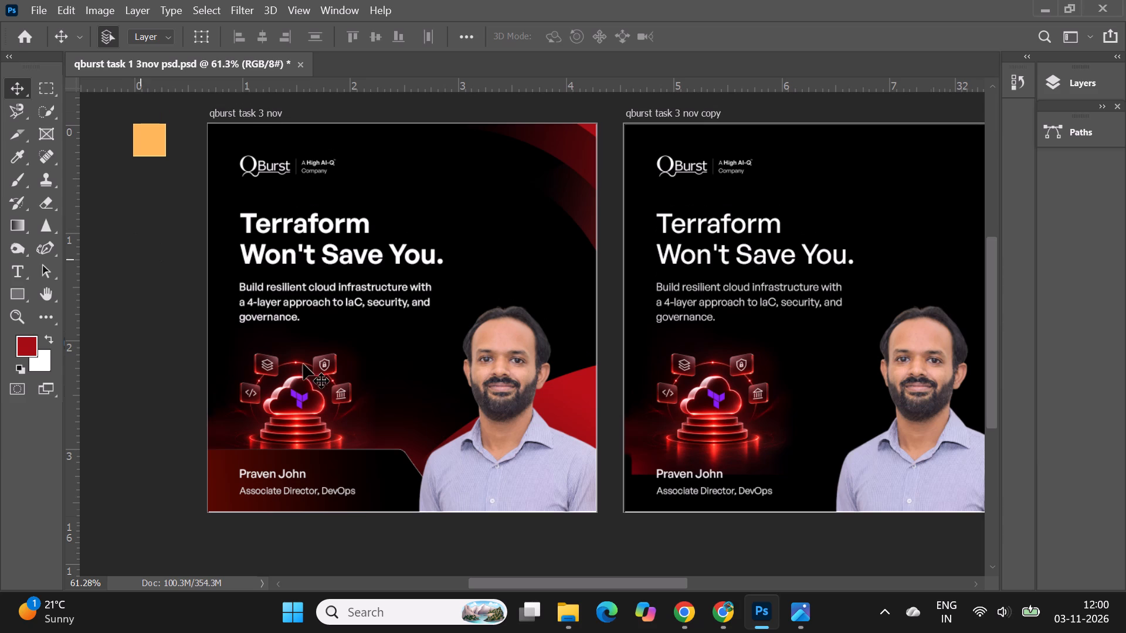